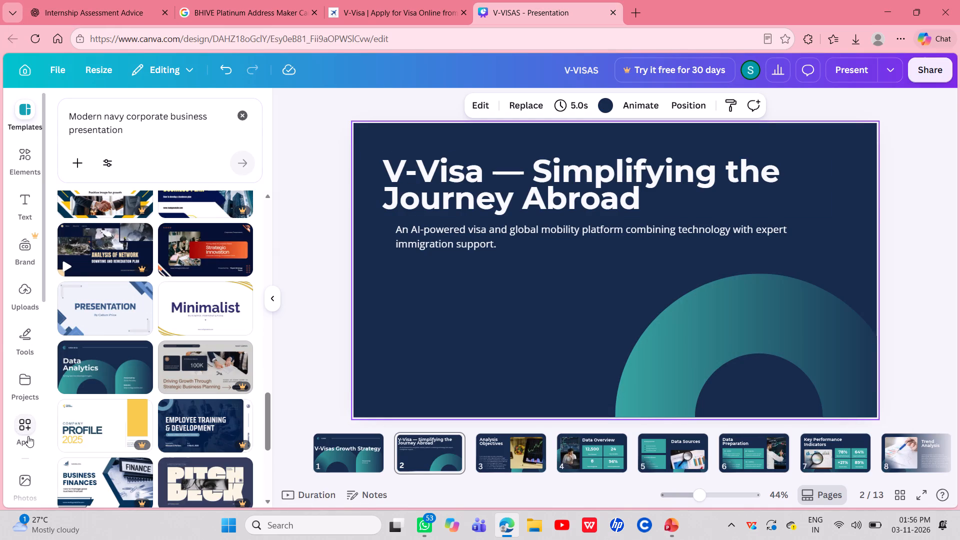
Add a square shape to slide 2 below the subtitle, near the slide's left edge.
click(25, 344)
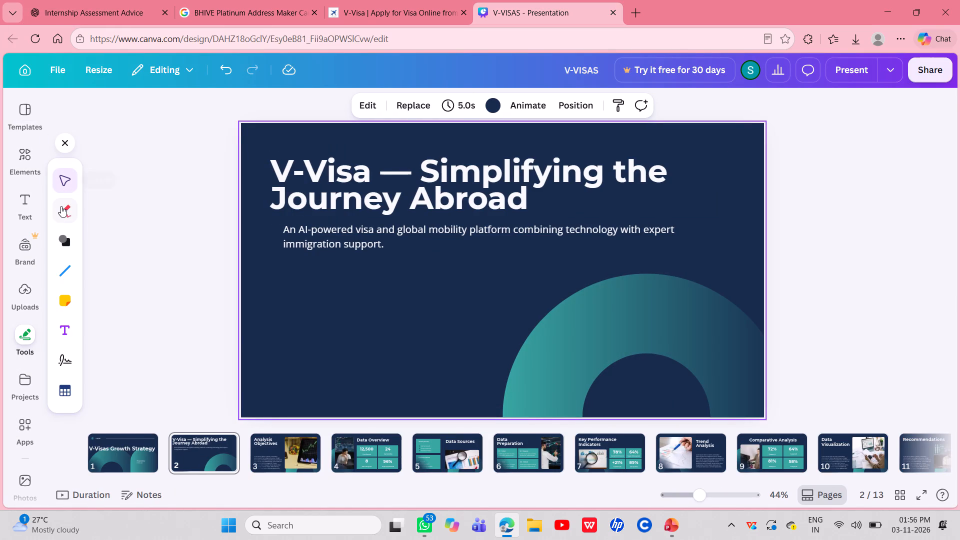
click(66, 242)
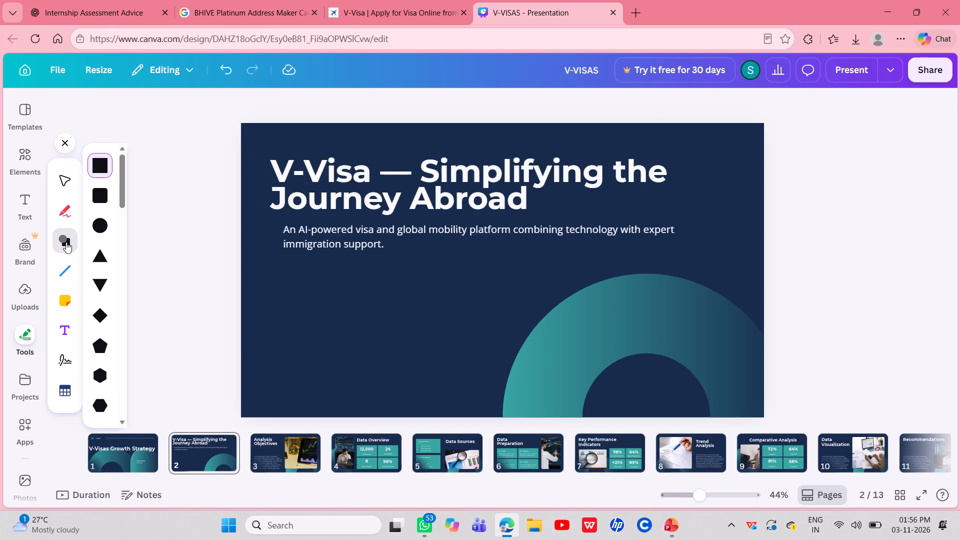
click(106, 172)
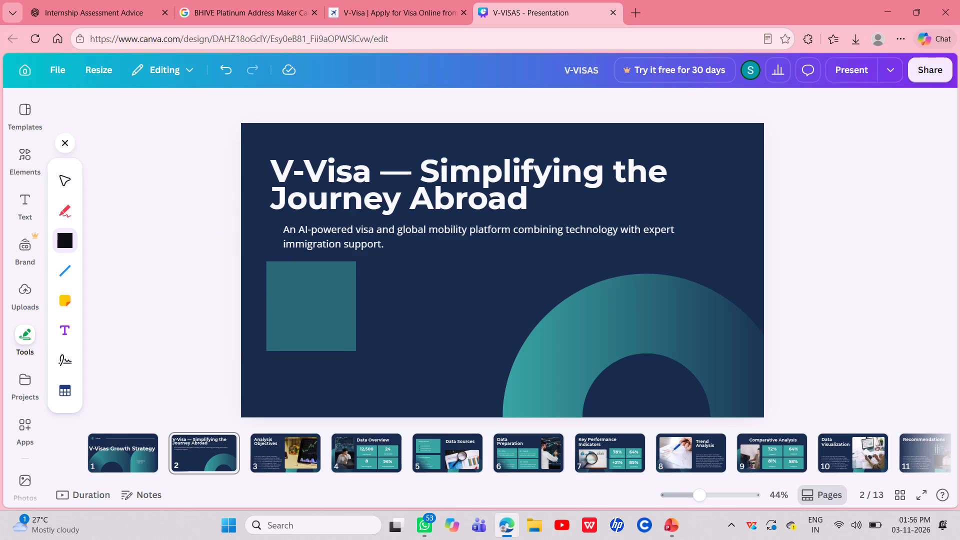
click(267, 261)
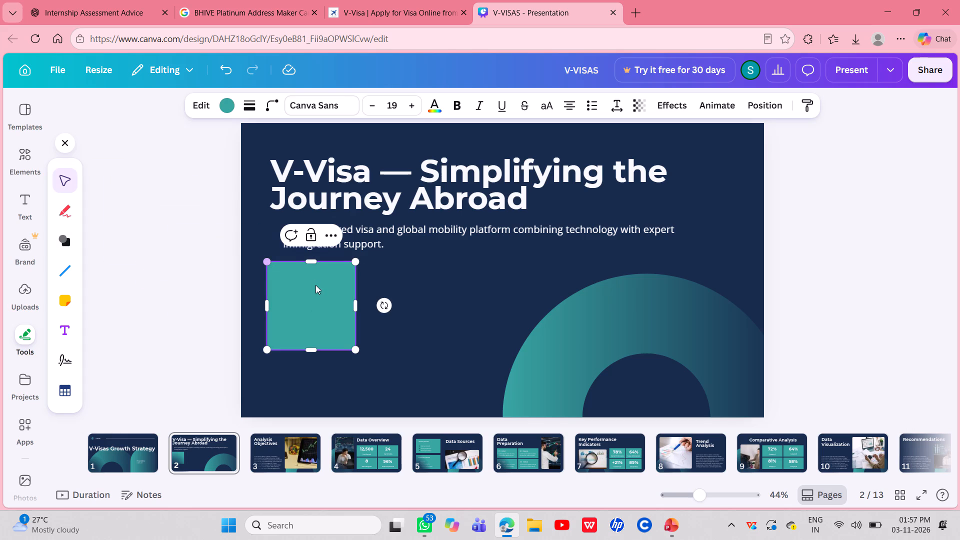
Copy the teal square and paste three duplicates of it on slide 2.
click(330, 236)
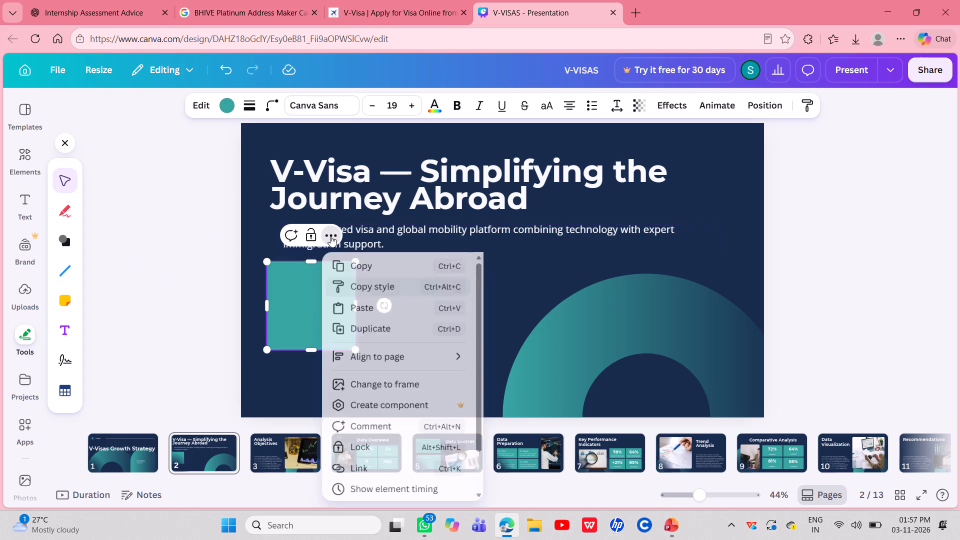
click(391, 267)
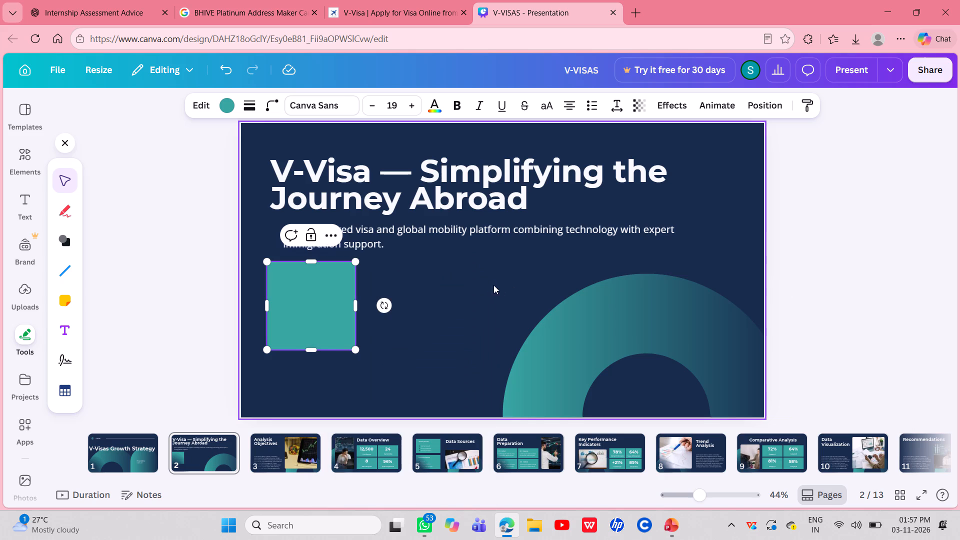
click(452, 278)
right_click(452, 278)
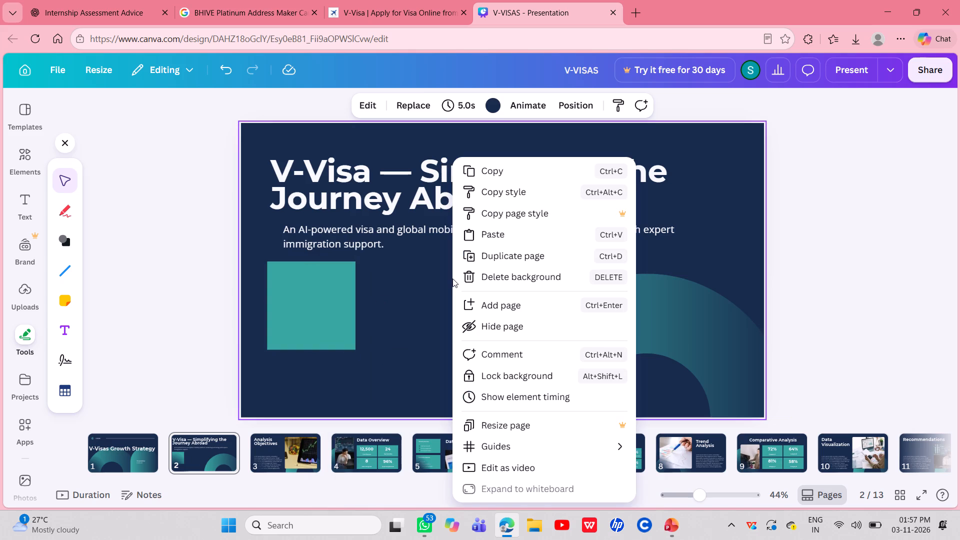
click(509, 236)
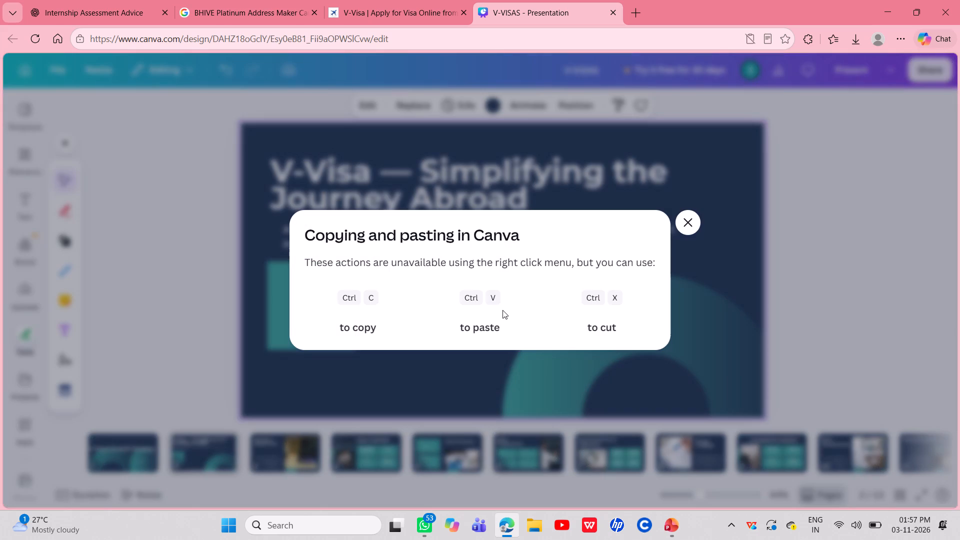
click(694, 224)
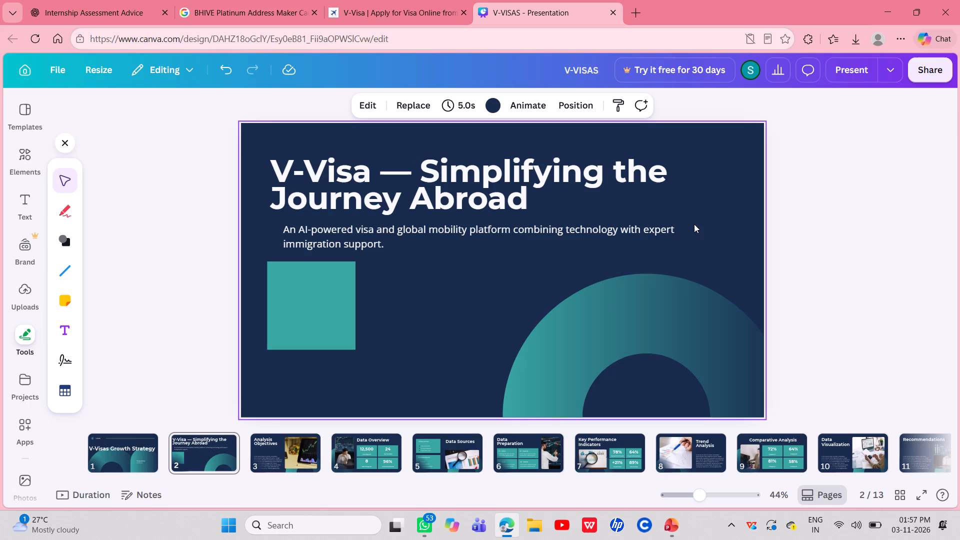
key(ctrl+v)
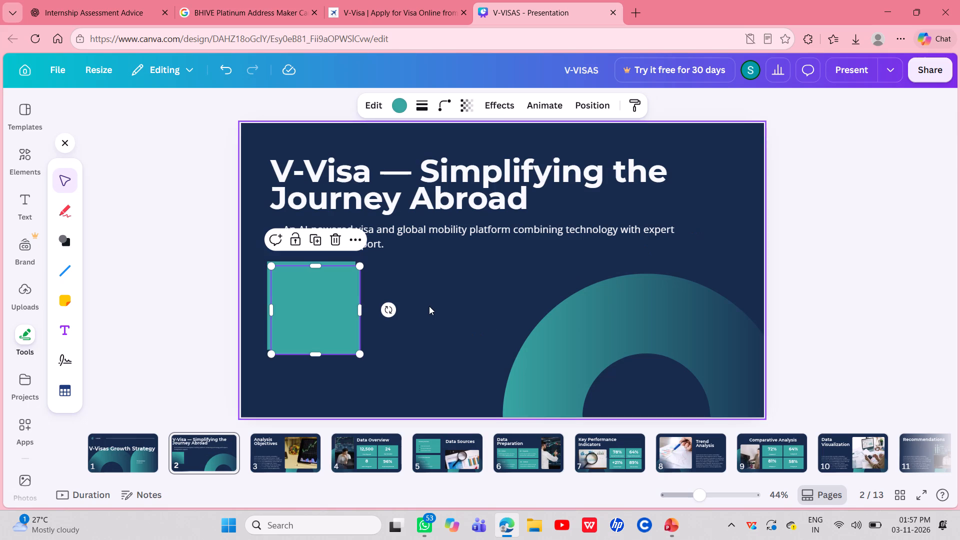
key(ctrl+v)
key(ctrl+v)
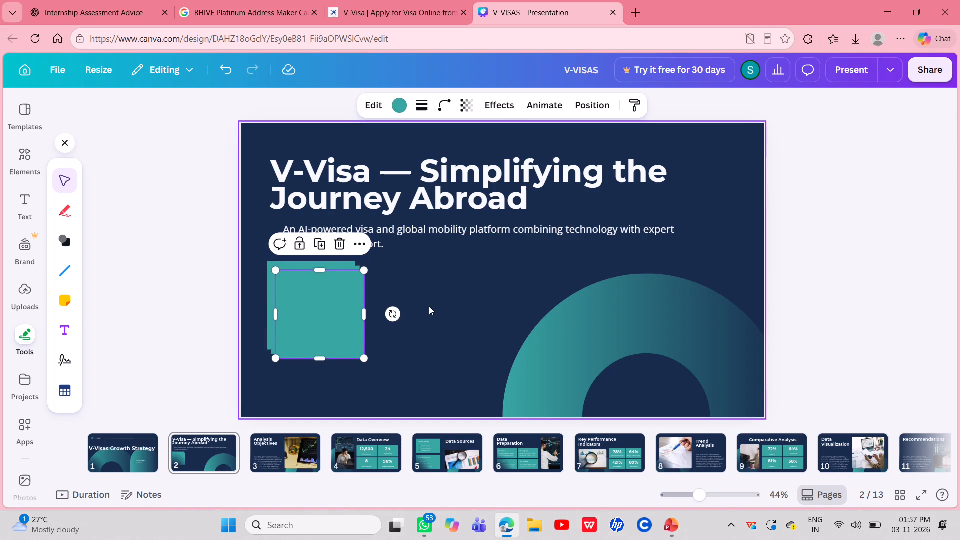
Spread the three pasted squares across the middle and right of the slide, away from the original square.
drag(320, 293, 532, 279)
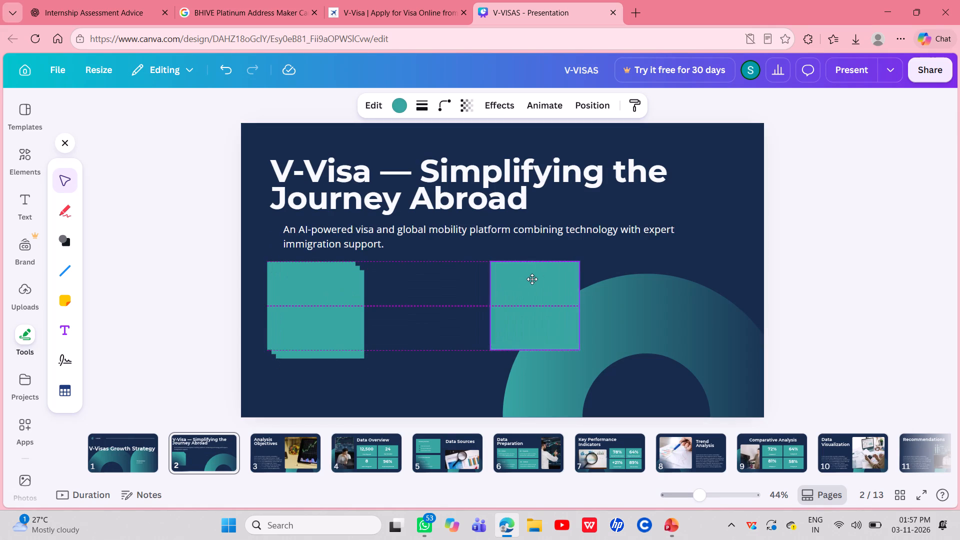
drag(532, 279, 588, 277)
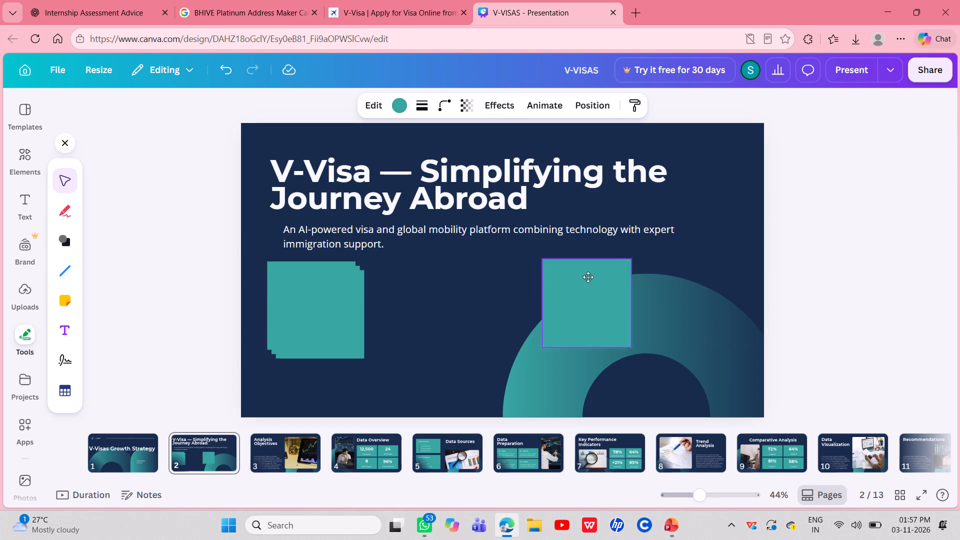
drag(588, 277, 636, 277)
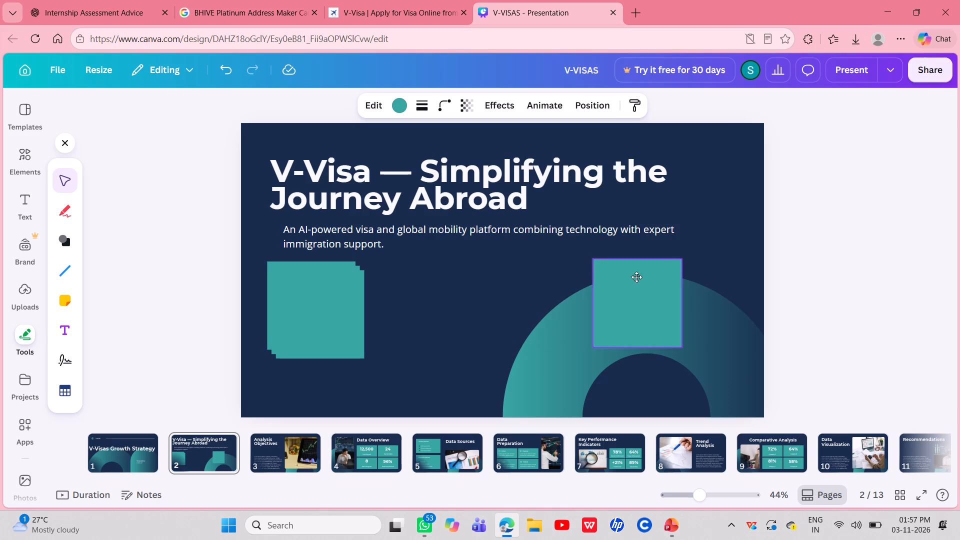
drag(636, 277, 462, 285)
drag(329, 306, 605, 299)
drag(295, 302, 547, 288)
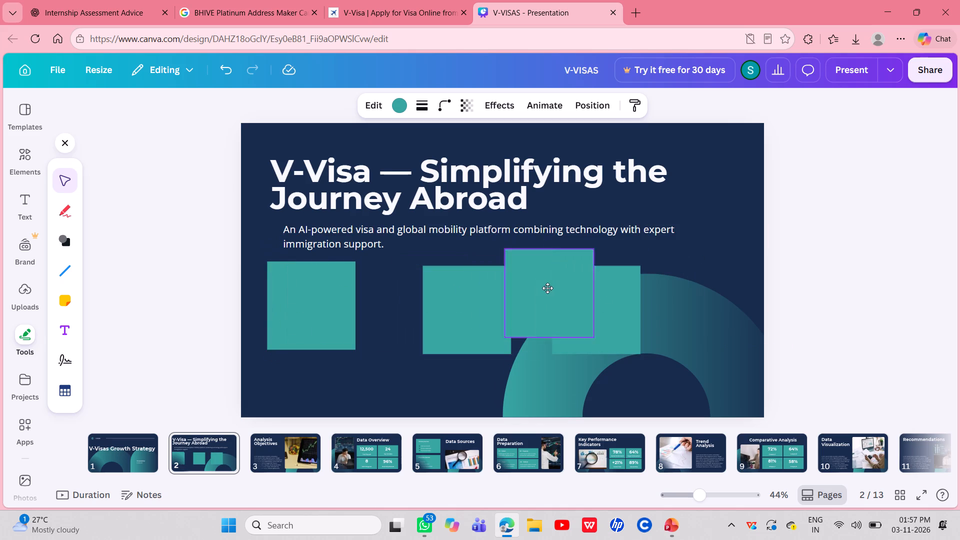
drag(547, 288, 612, 307)
Line up the four teal squares in one level horizontal row across the lower half of slide 2.
drag(315, 311, 309, 333)
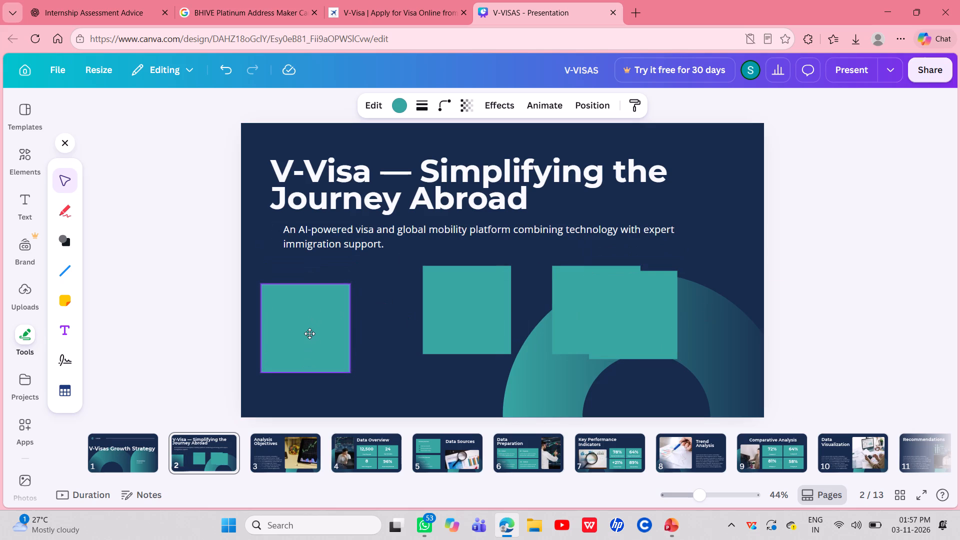
drag(309, 333, 301, 331)
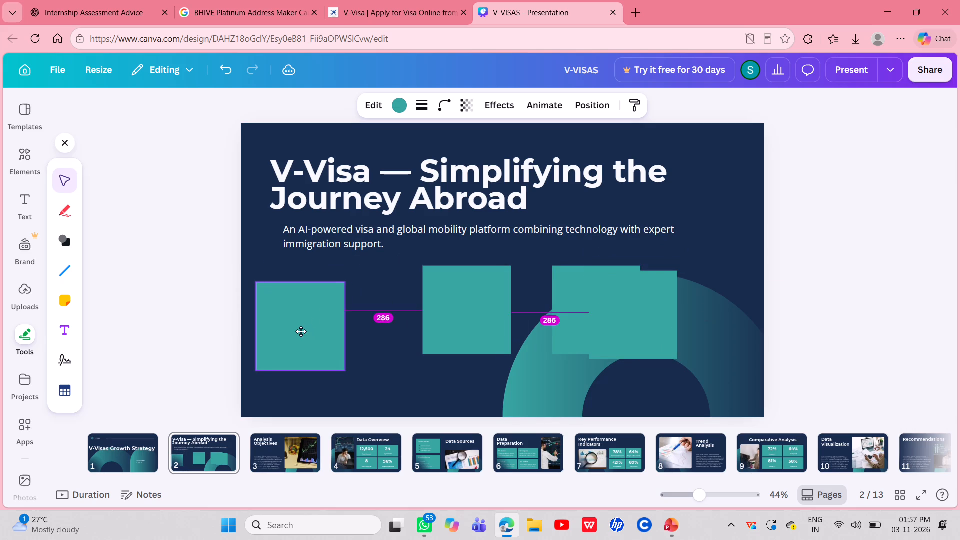
drag(301, 331, 306, 332)
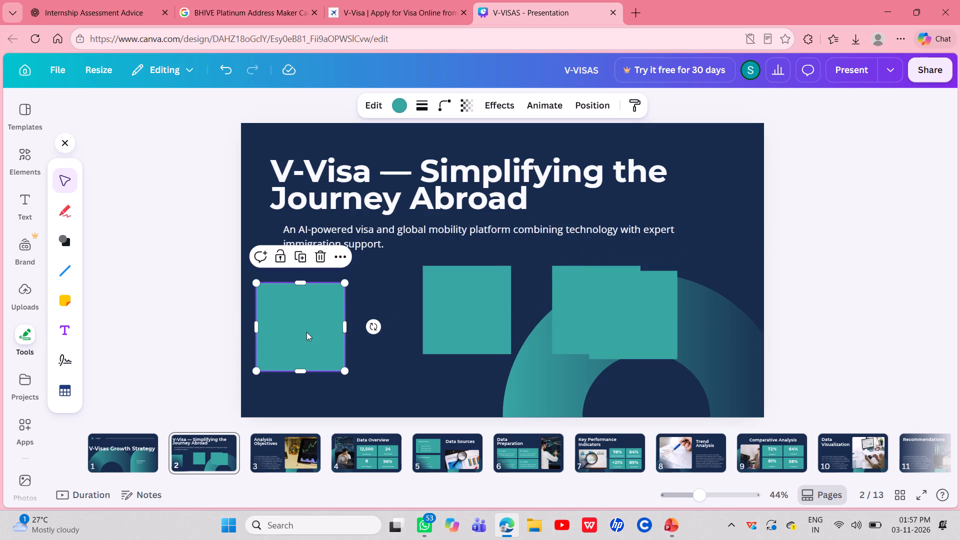
drag(459, 326, 431, 344)
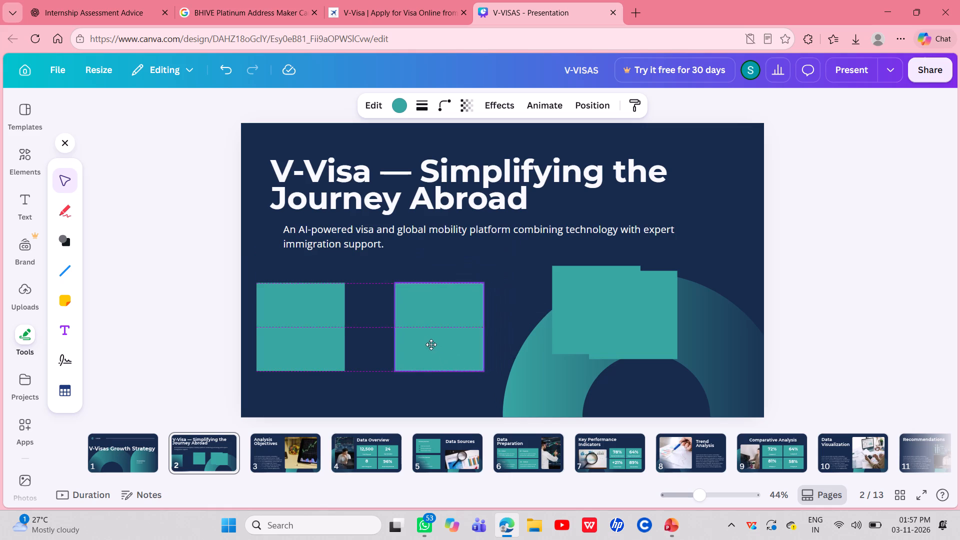
drag(431, 344, 417, 346)
drag(613, 304, 581, 321)
drag(659, 310, 711, 322)
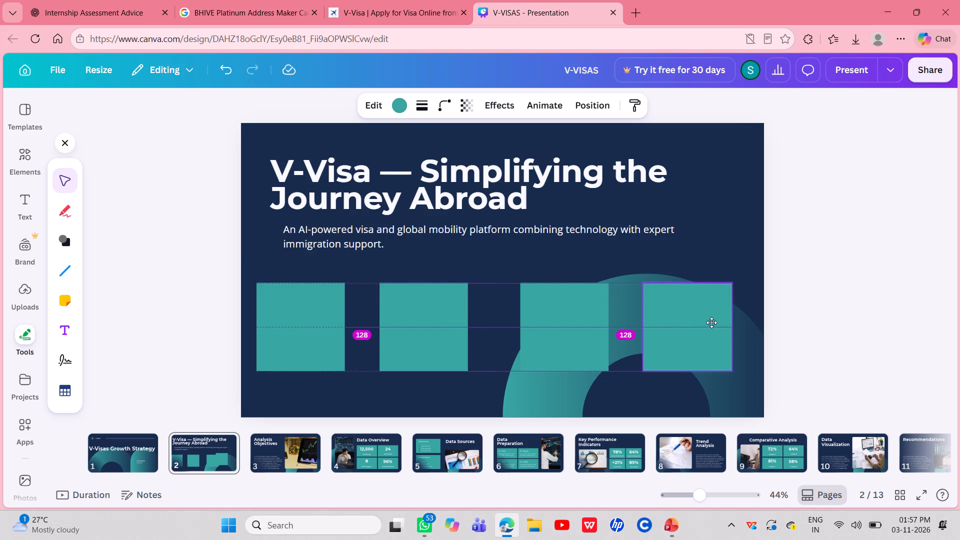
drag(711, 322, 718, 319)
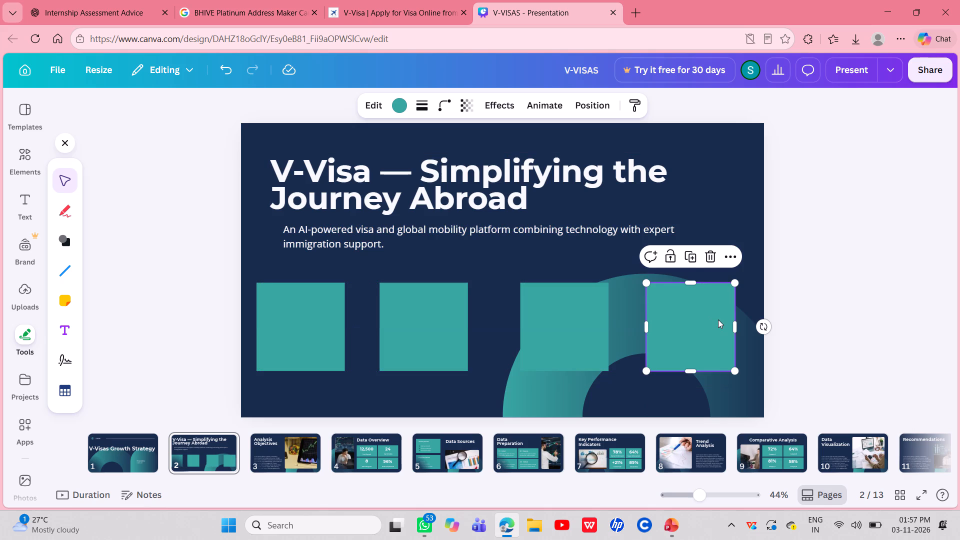
drag(580, 329, 591, 329)
drag(453, 331, 467, 331)
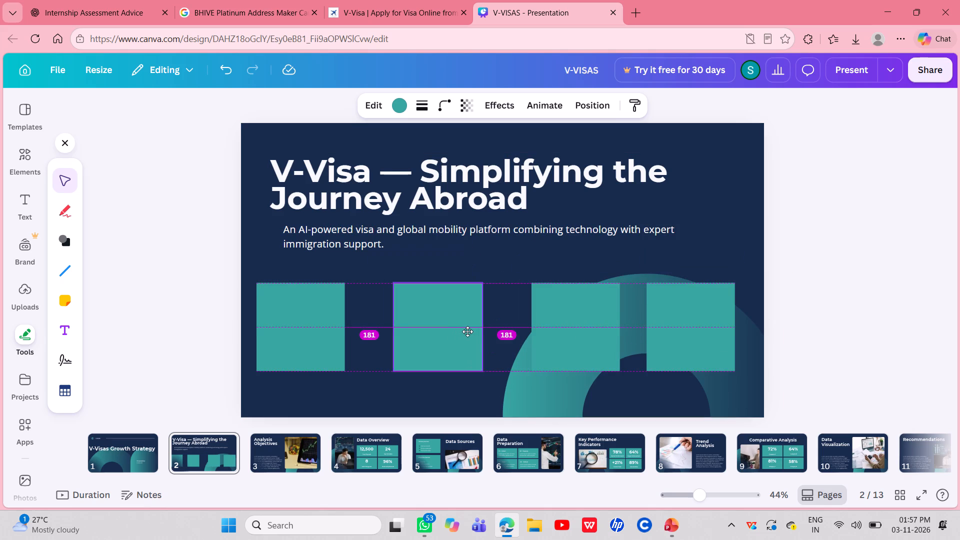
drag(467, 331, 481, 331)
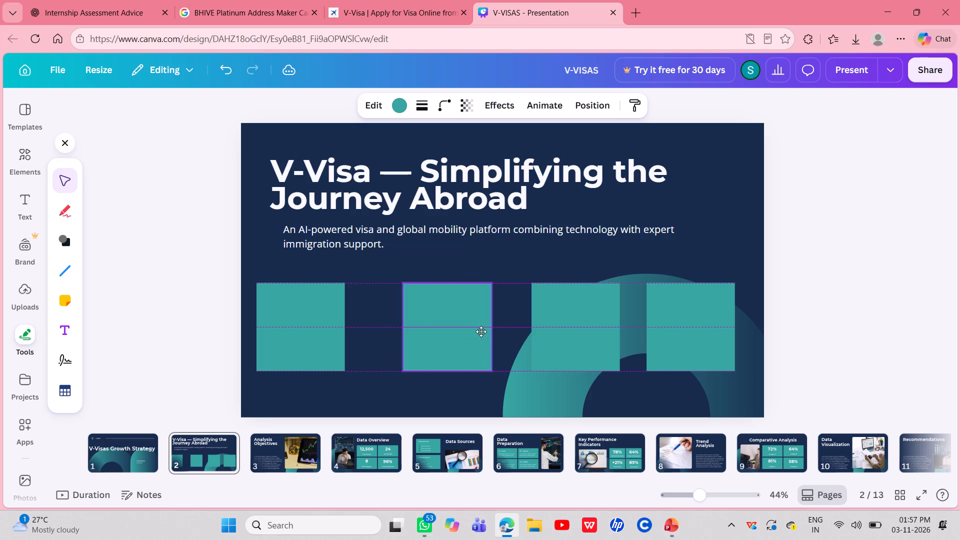
drag(481, 331, 491, 332)
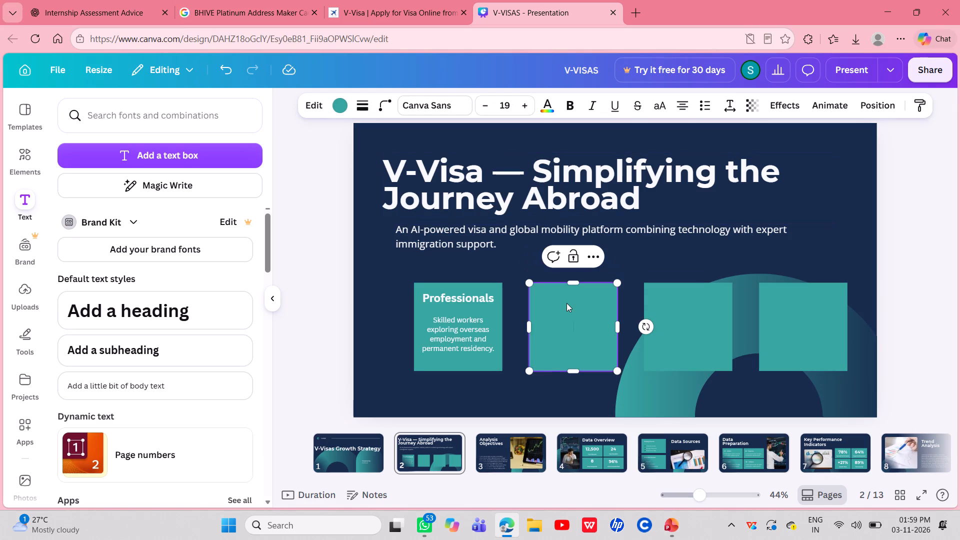
key(ctrl+v)
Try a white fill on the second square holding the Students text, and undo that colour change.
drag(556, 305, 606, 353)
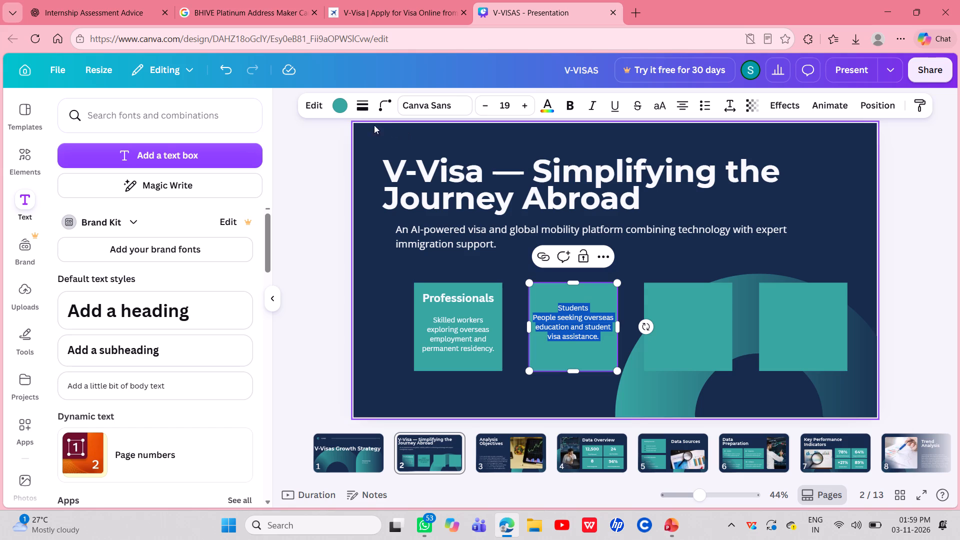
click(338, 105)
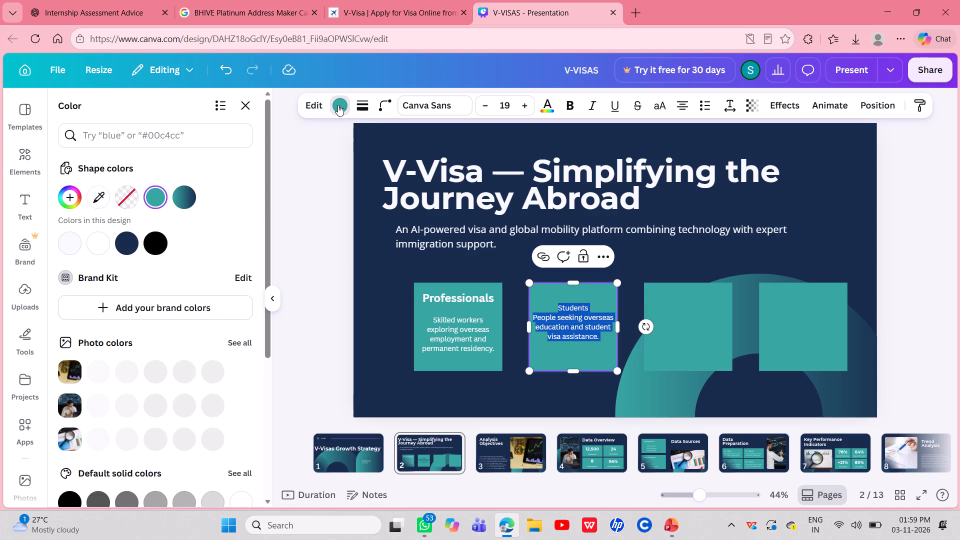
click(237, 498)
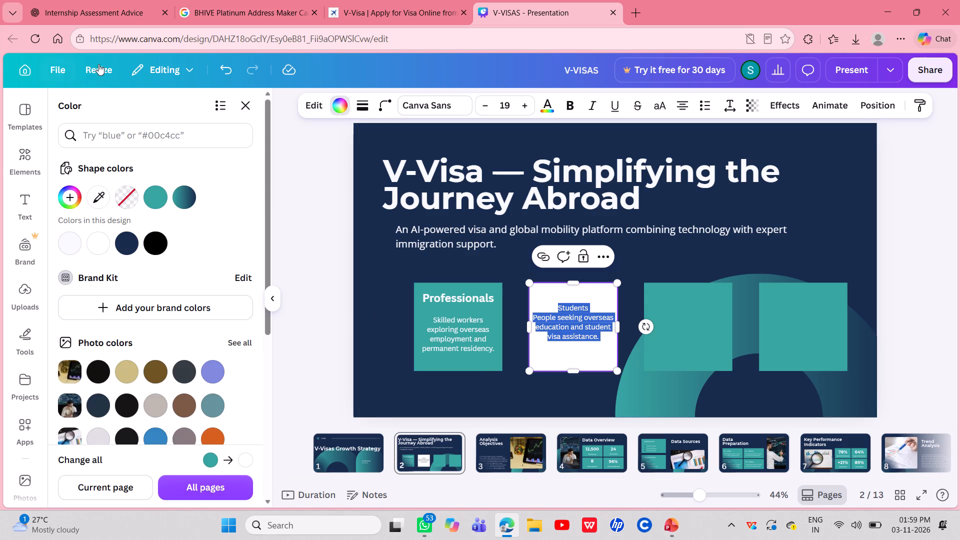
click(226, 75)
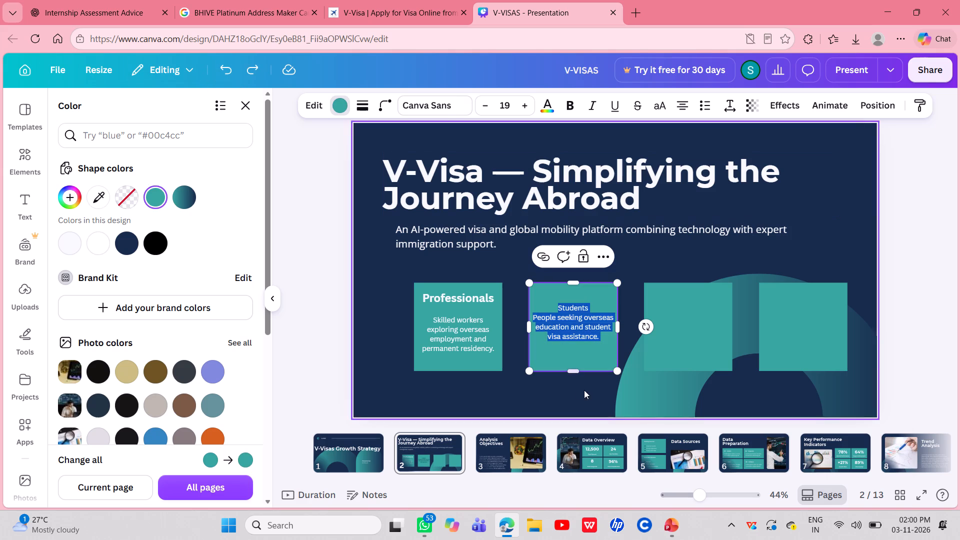
Delete the Students title and description pasted directly inside the second teal square.
click(566, 358)
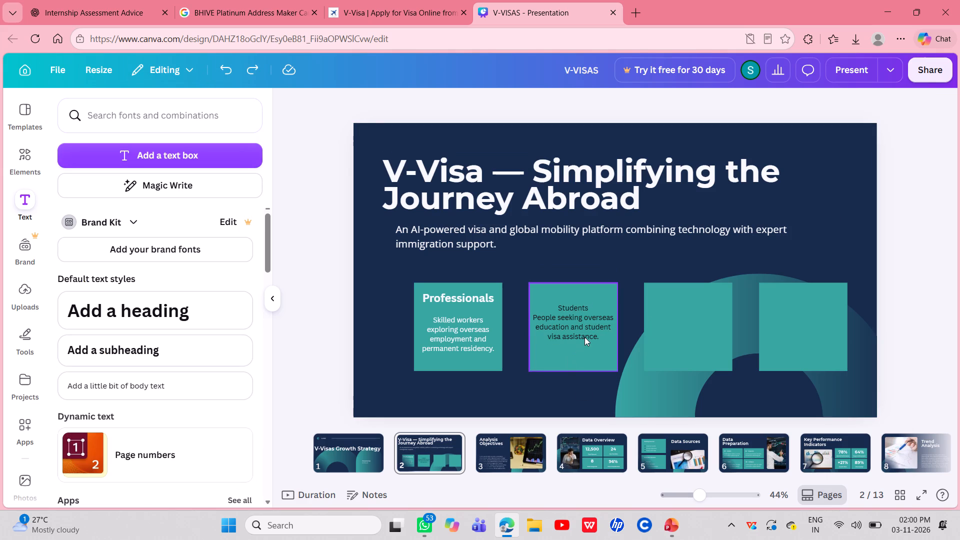
click(582, 326)
double_click(582, 326)
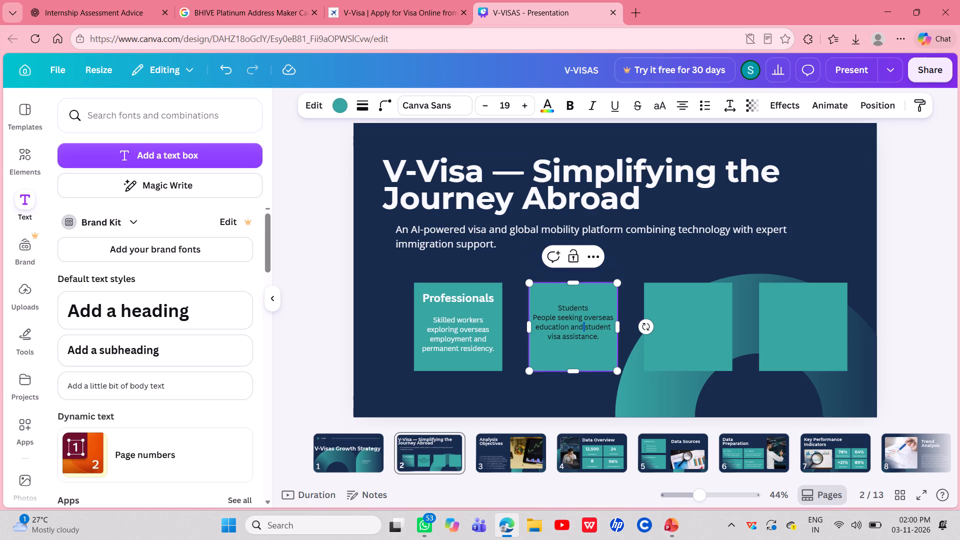
double_click(582, 326)
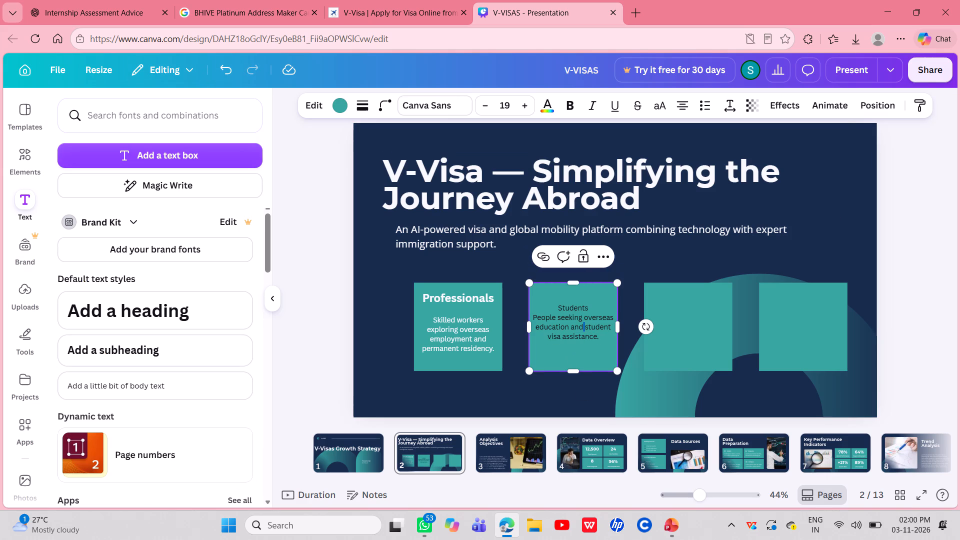
drag(599, 335, 560, 292)
key(BackSpace)
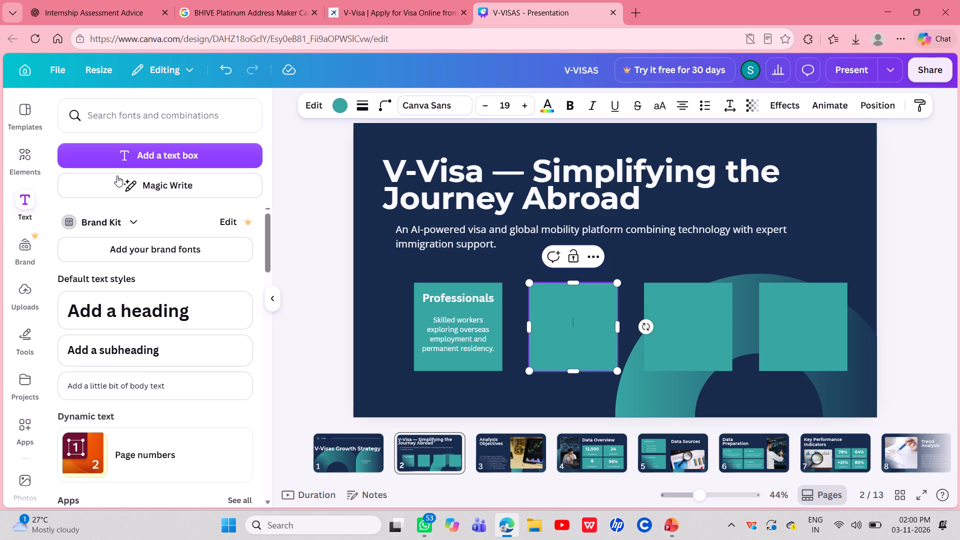
Add a separate text box over the second teal square and replace its placeholder with the copied Students title and description.
scroll(175, 159, right, 5)
click(177, 158)
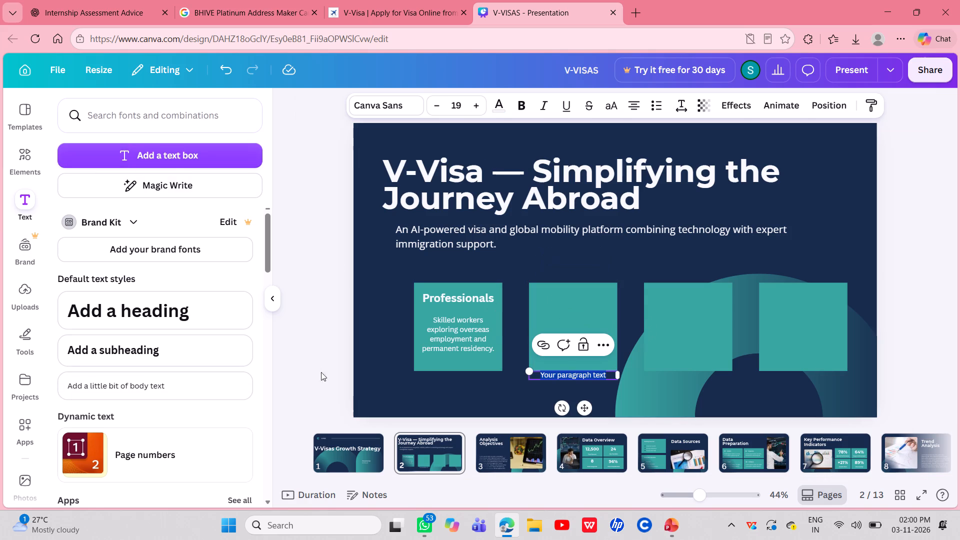
drag(585, 409, 585, 374)
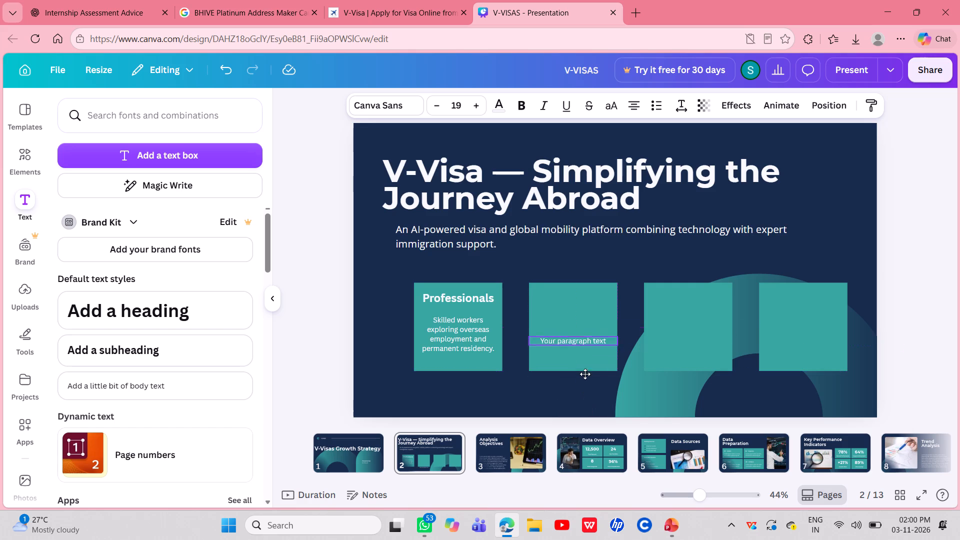
drag(585, 374, 586, 351)
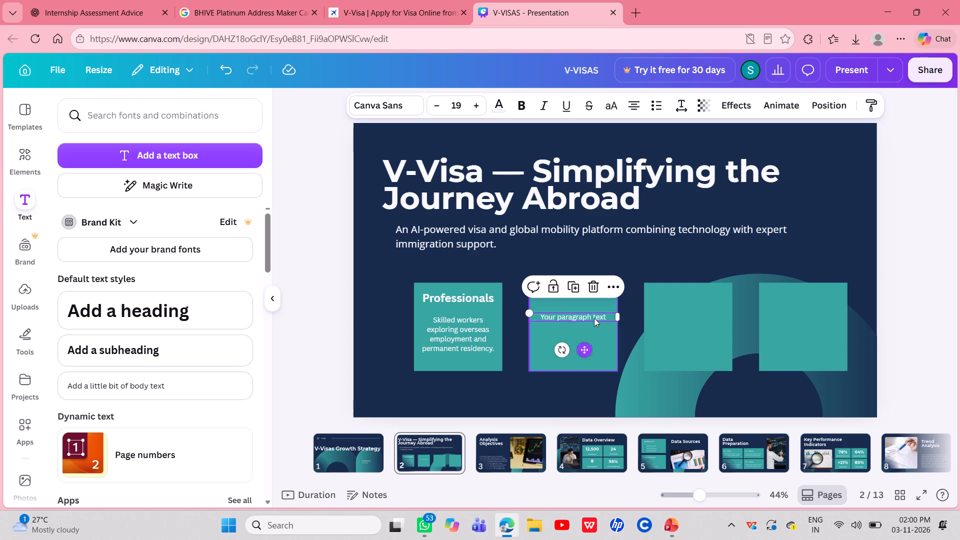
double_click(598, 318)
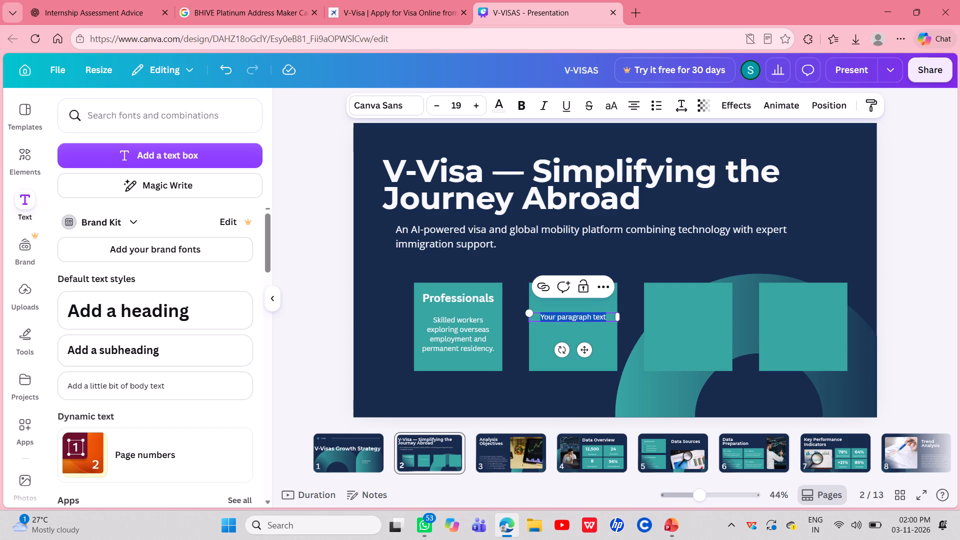
key(ctrl+v)
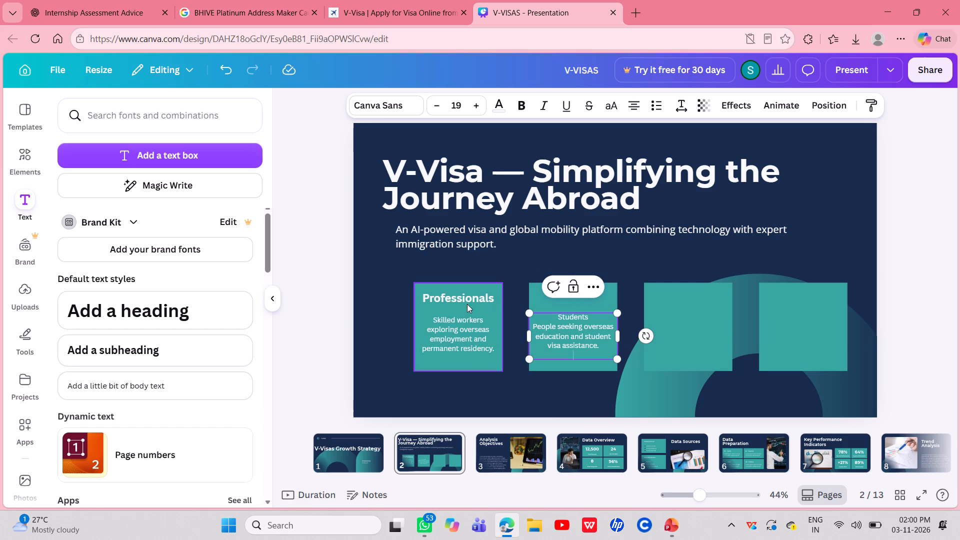
Check the font sizes of the Professionals heading and description against the Students text.
click(452, 293)
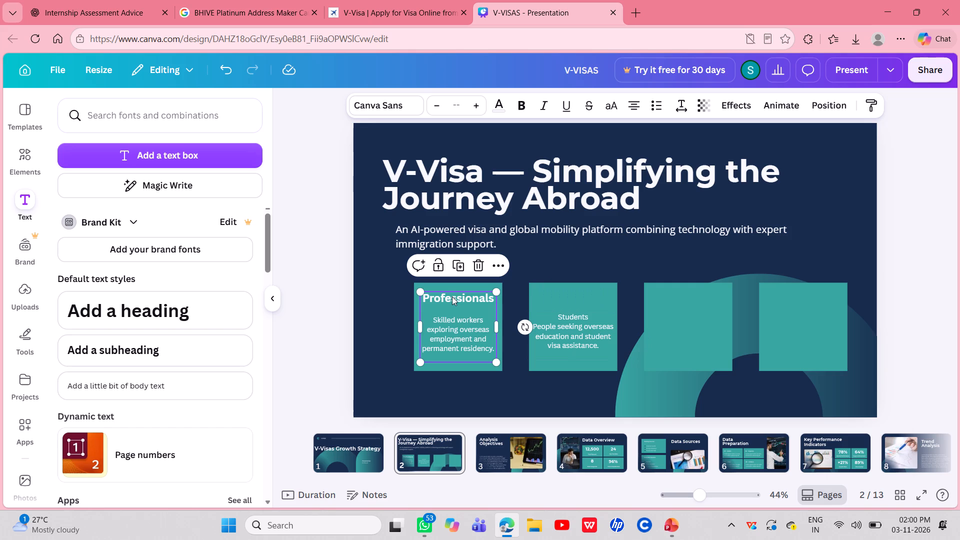
click(451, 297)
click(459, 342)
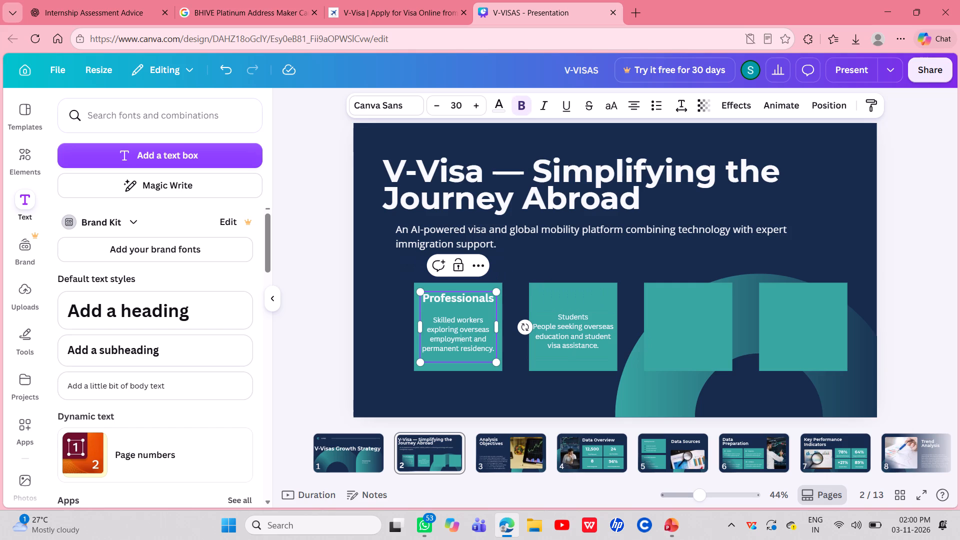
click(568, 327)
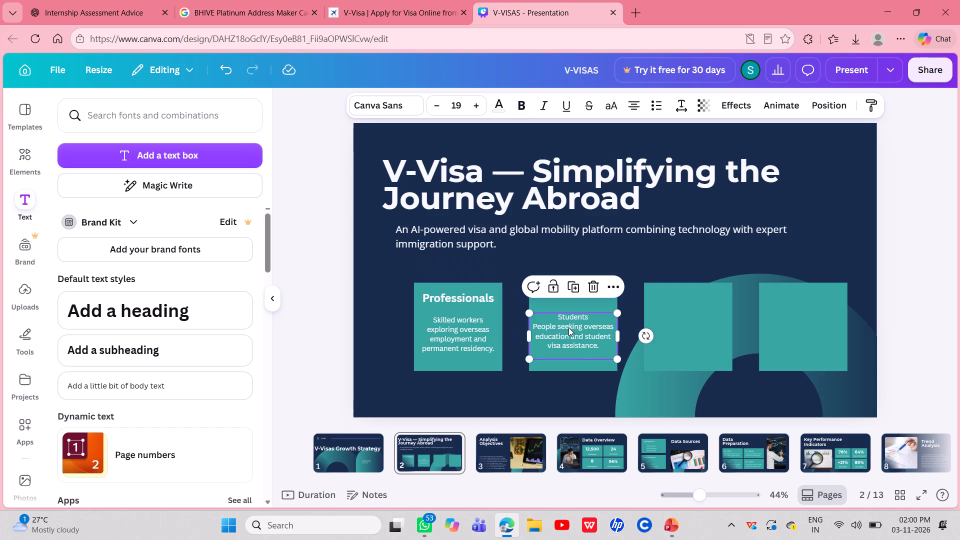
click(578, 335)
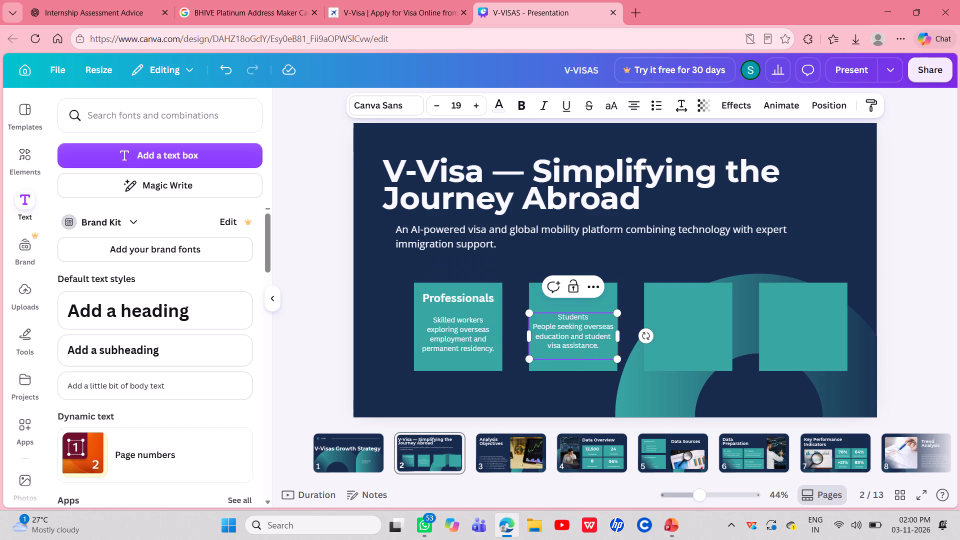
click(487, 291)
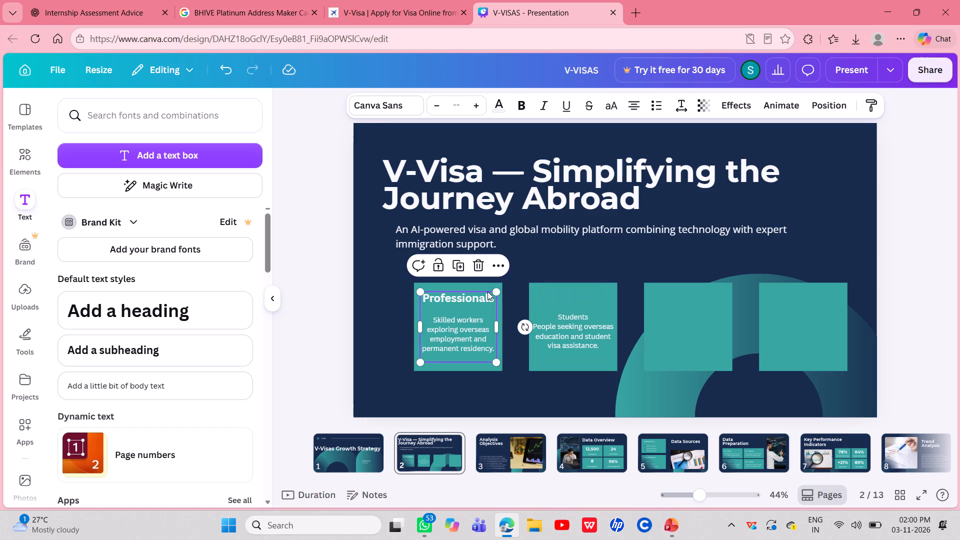
click(471, 296)
Set the font size of the word Students in the second square to 30.
click(576, 319)
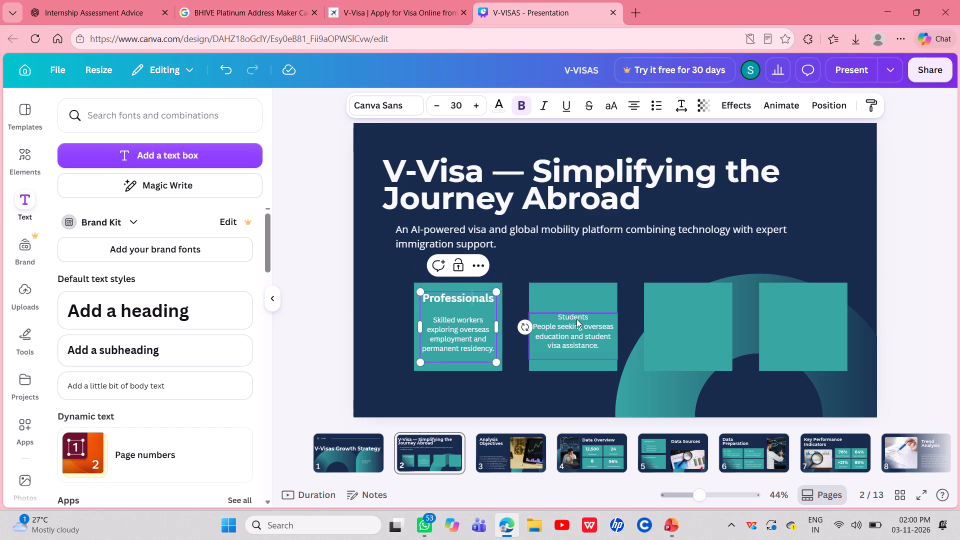
double_click(581, 313)
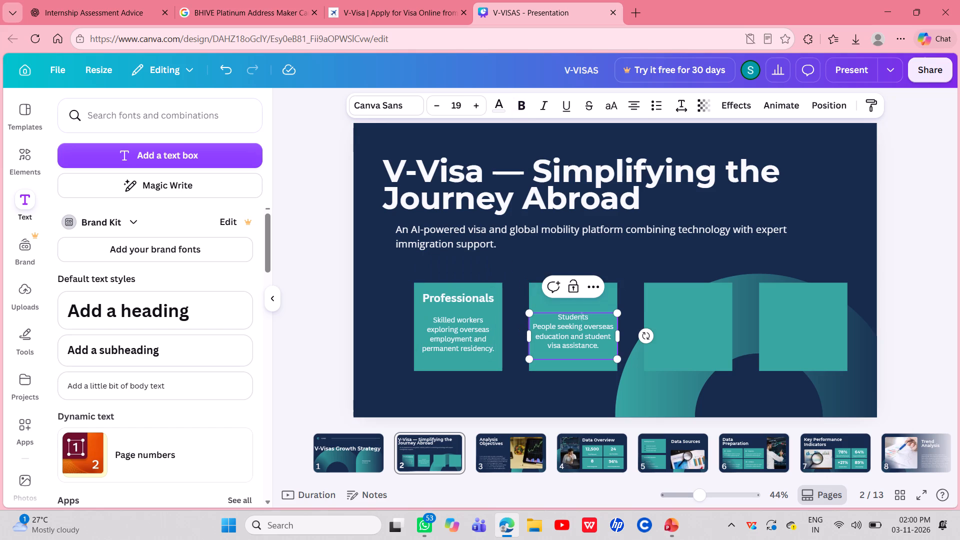
triple_click(476, 107)
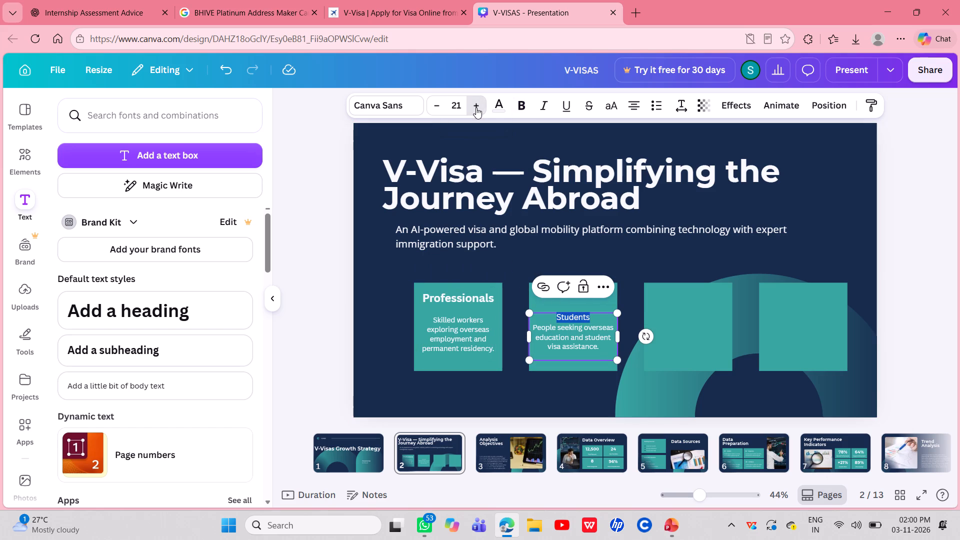
triple_click(476, 107)
click(476, 107)
click(476, 107)
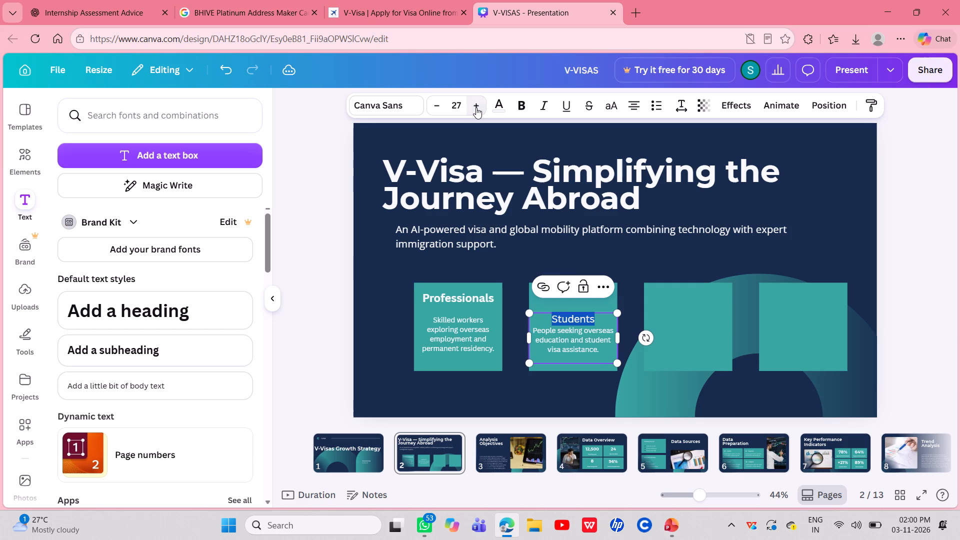
click(476, 107)
click(476, 107)
click(476, 107)
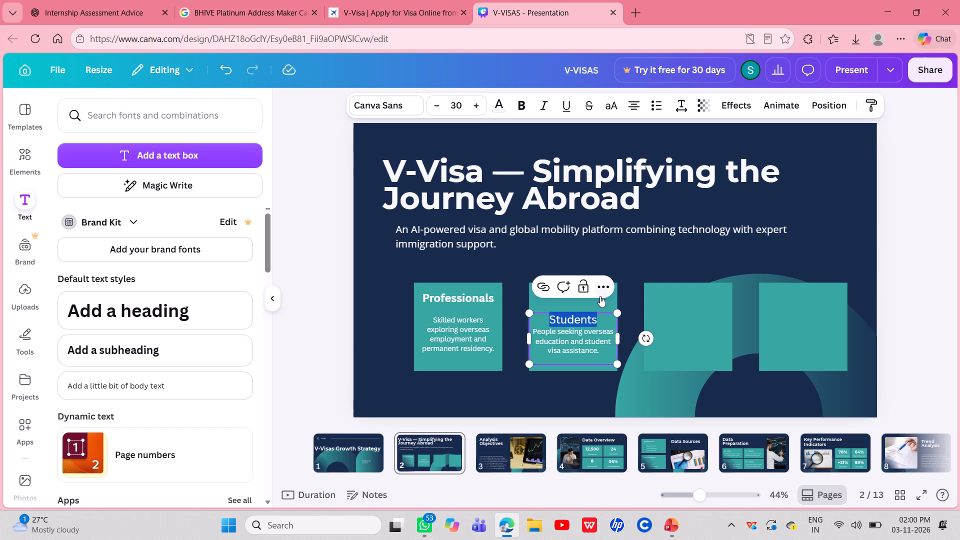
Move the Students text box up within the second square so its heading lines up with the Professionals heading.
drag(599, 311, 597, 294)
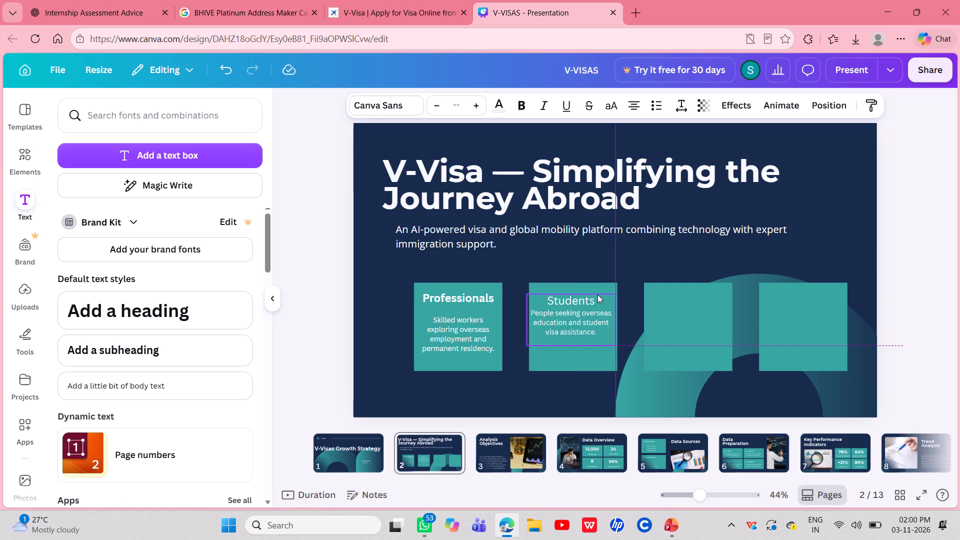
drag(597, 294, 597, 289)
Insert a blank line between the Students heading and its description.
click(538, 309)
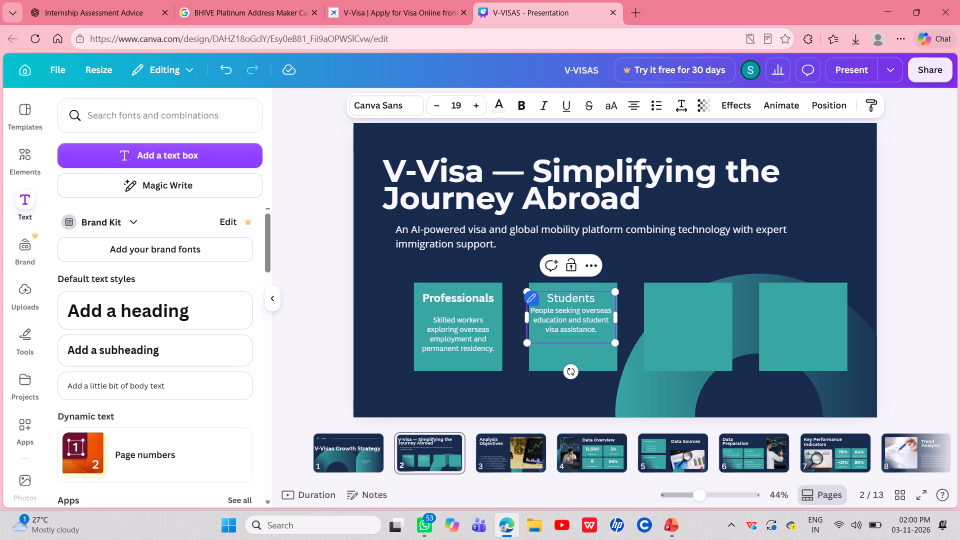
key(Left)
key(Left)
key(Return)
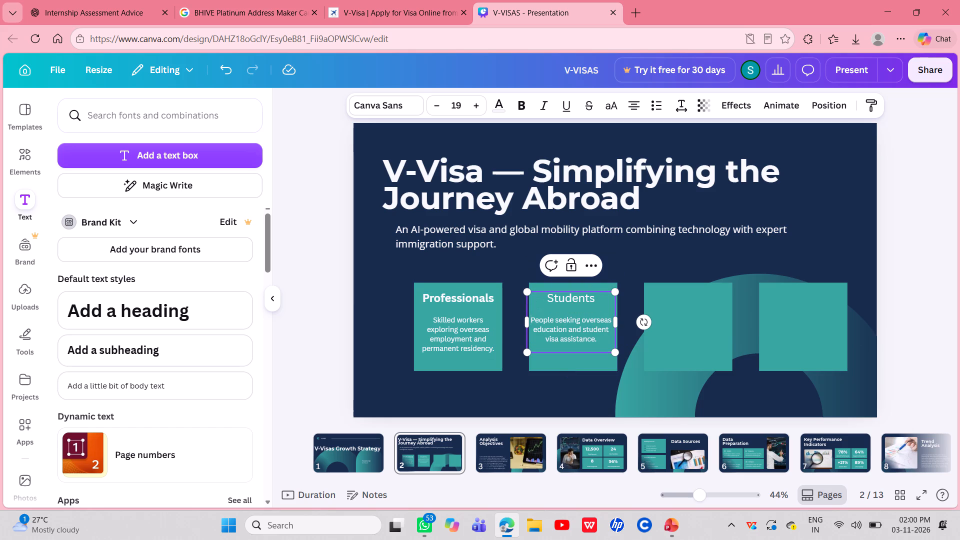
click(586, 360)
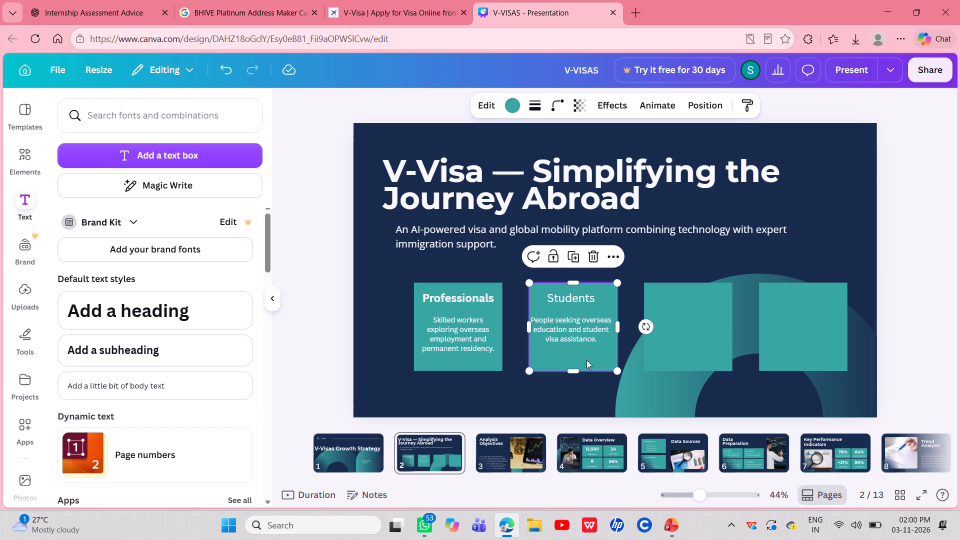
click(724, 332)
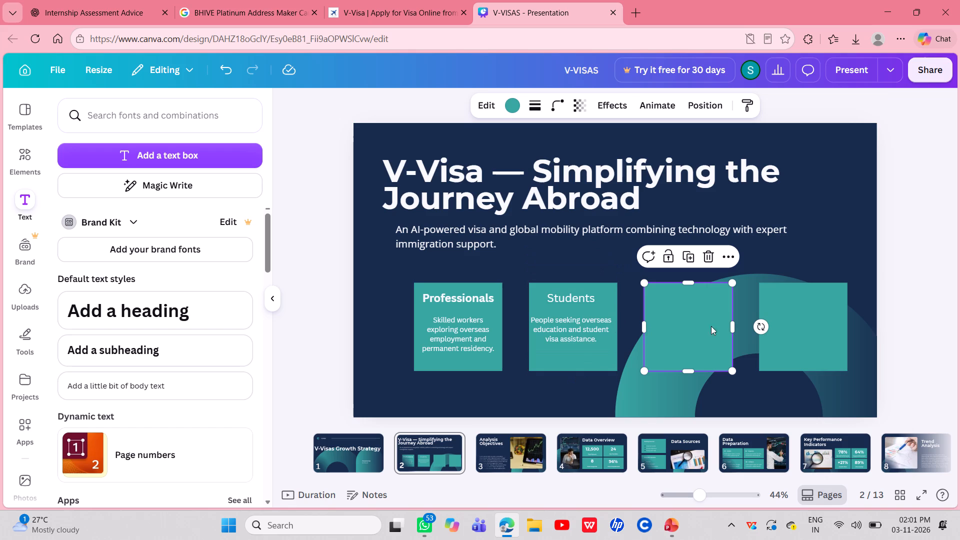
Set the Professionals description in the first square to font size 20.
double_click(461, 335)
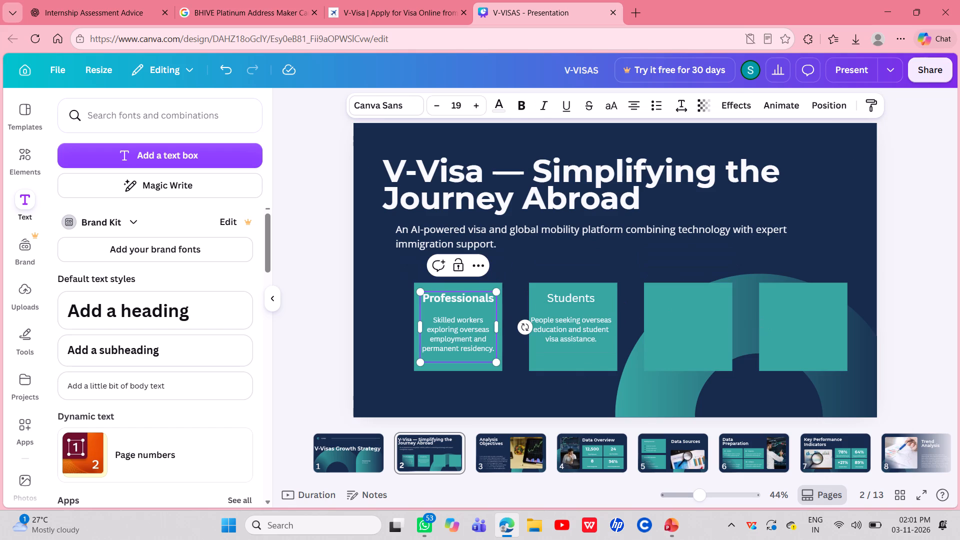
drag(431, 317, 494, 350)
click(481, 103)
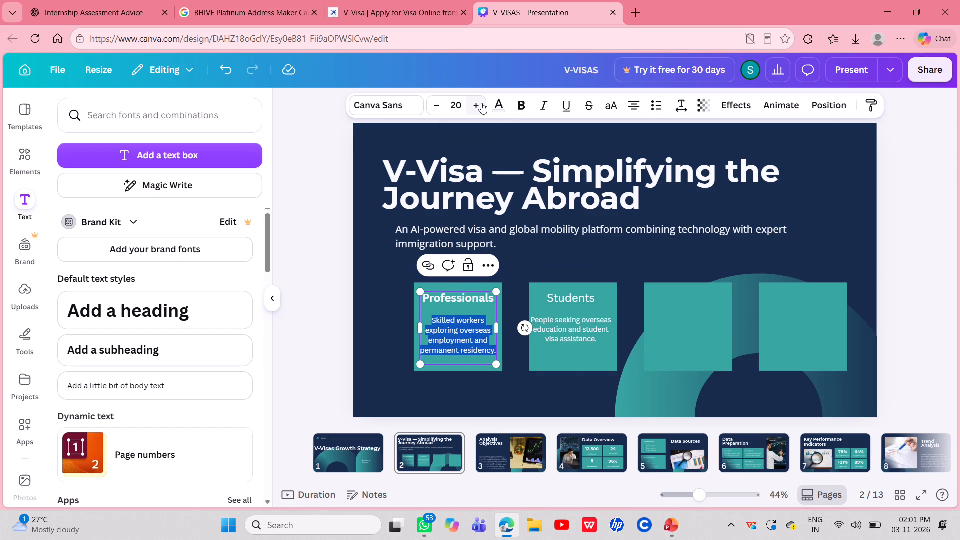
Set the Students description in the second square to font size 20.
double_click(552, 323)
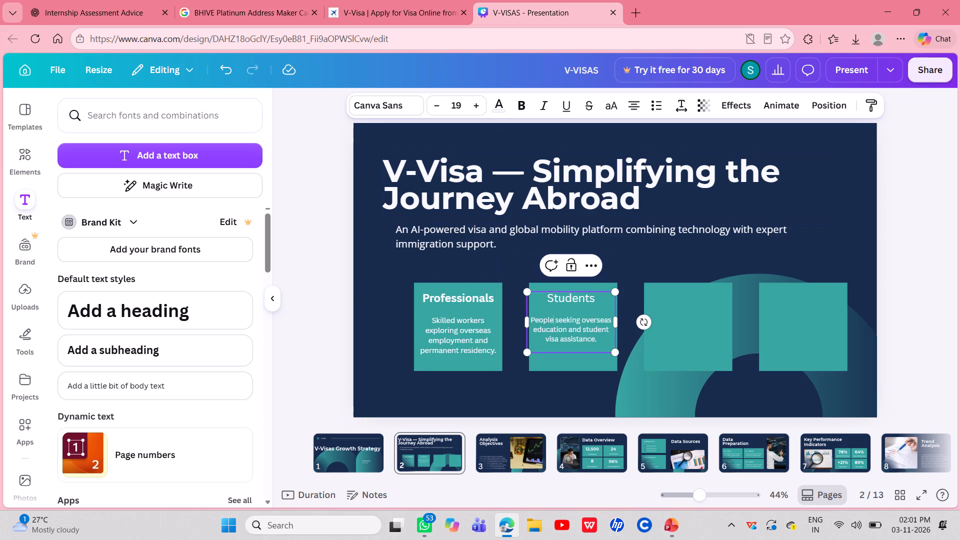
click(534, 319)
drag(531, 319, 603, 340)
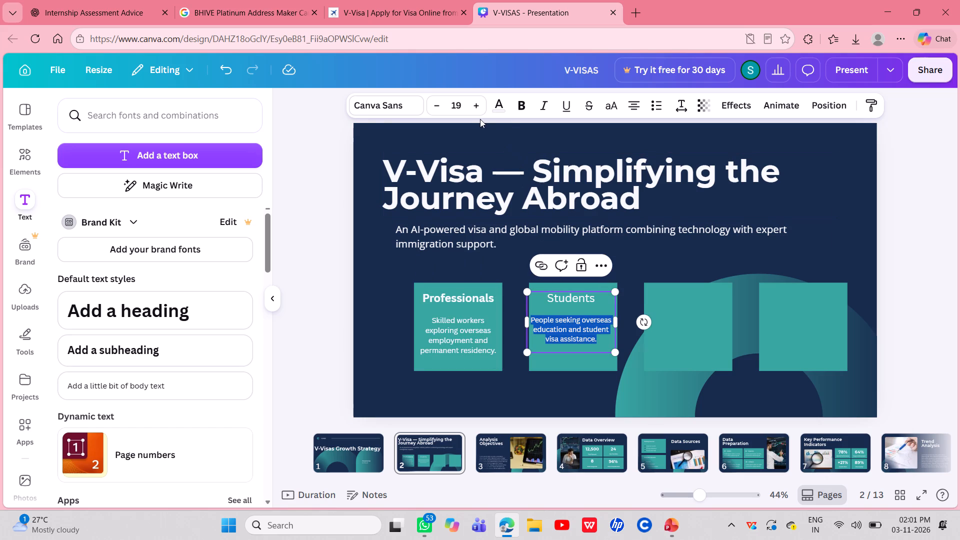
click(477, 107)
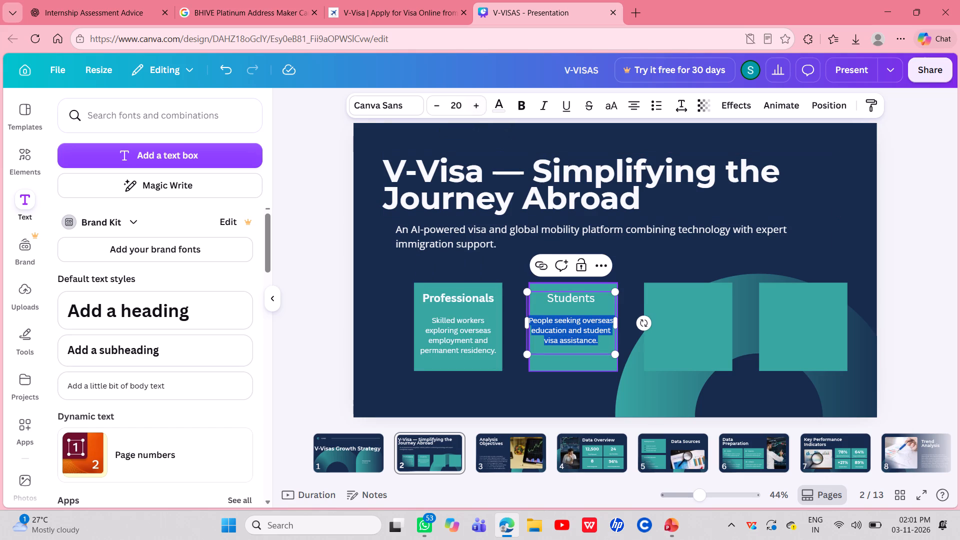
Break the Students description in the second square into four lines: "People seeking", "overseas education", "and student visa", "assistance.".
click(561, 393)
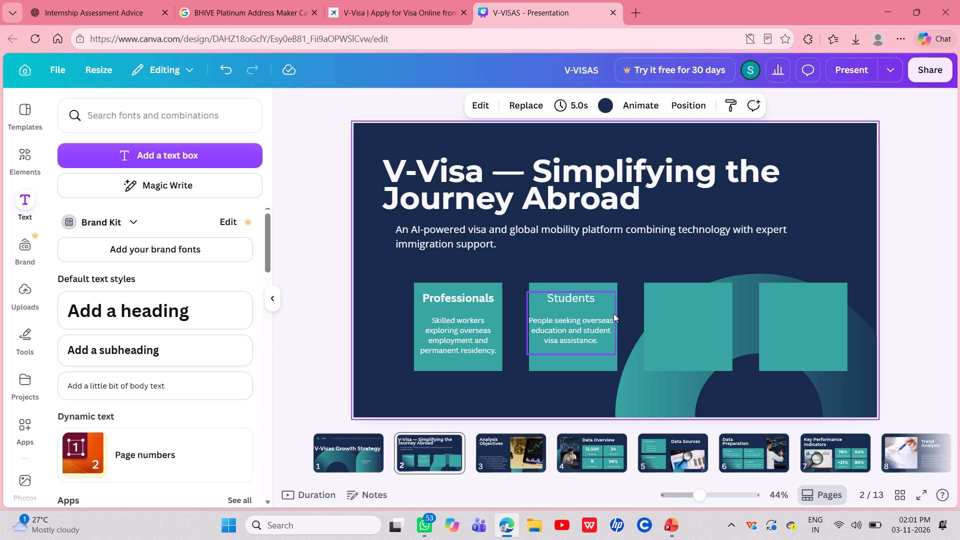
click(574, 337)
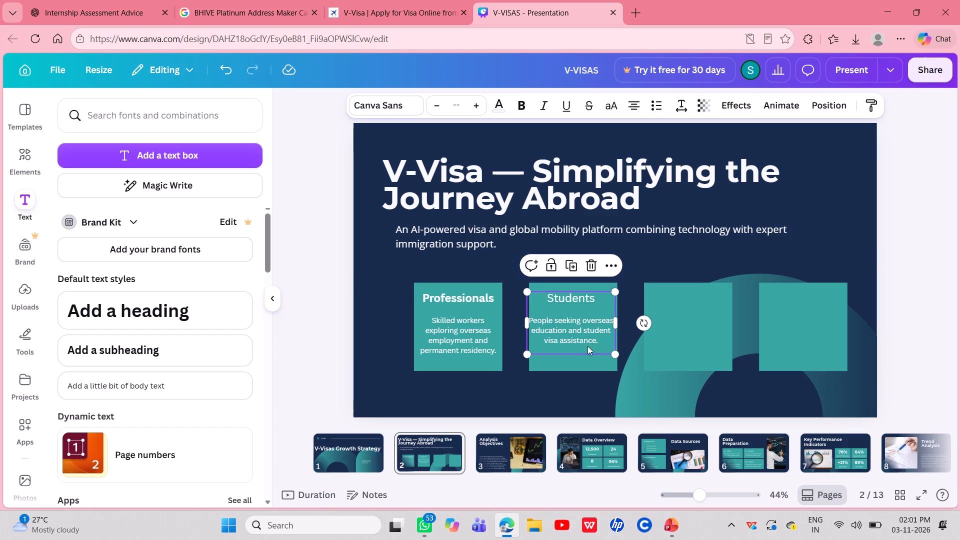
click(584, 317)
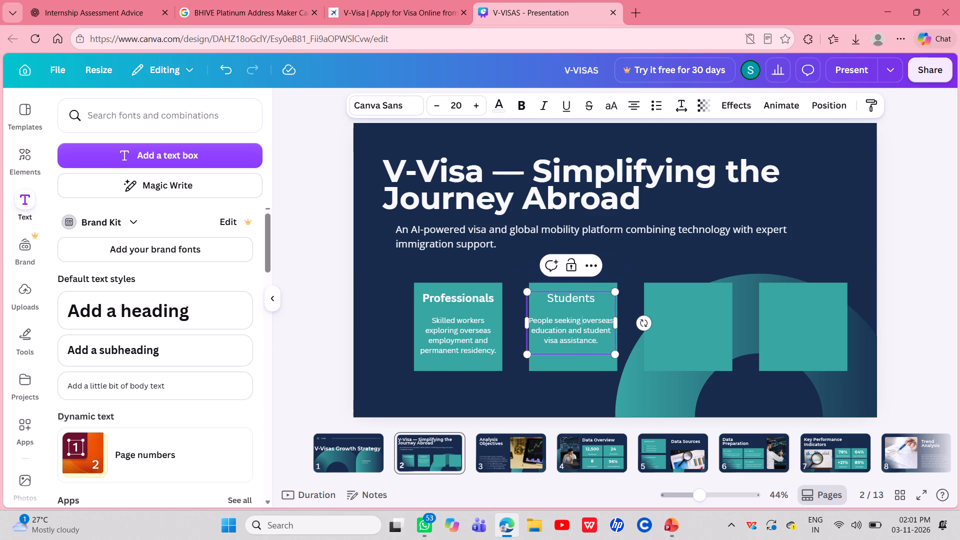
key(Return)
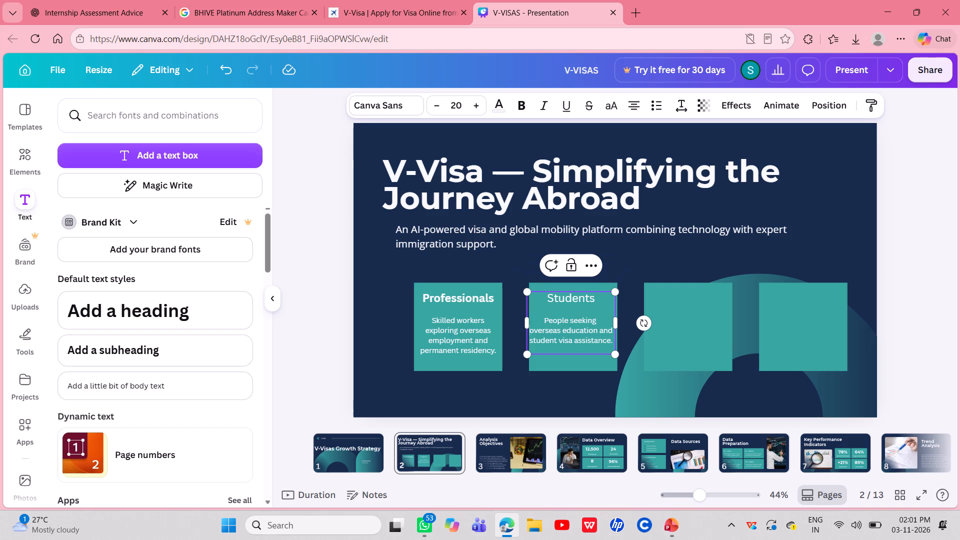
click(599, 328)
key(Return)
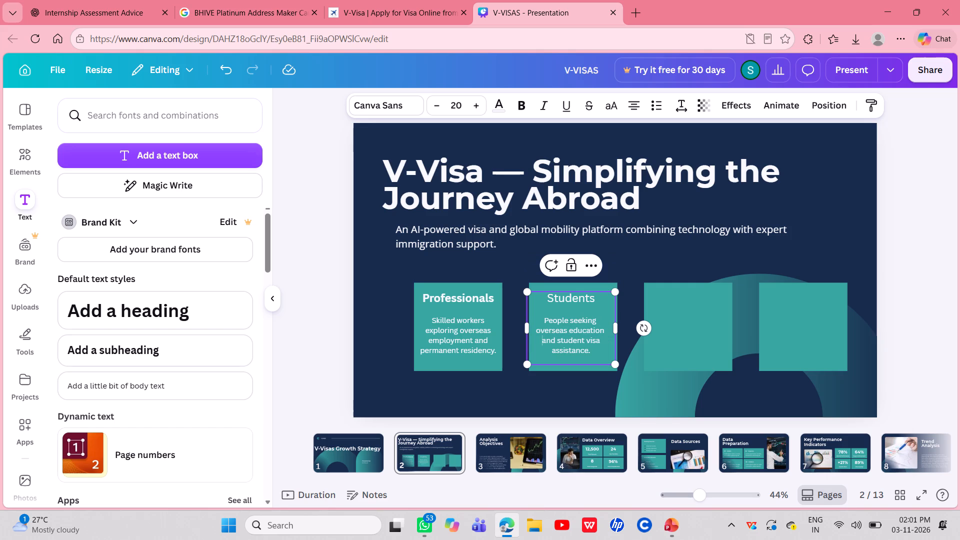
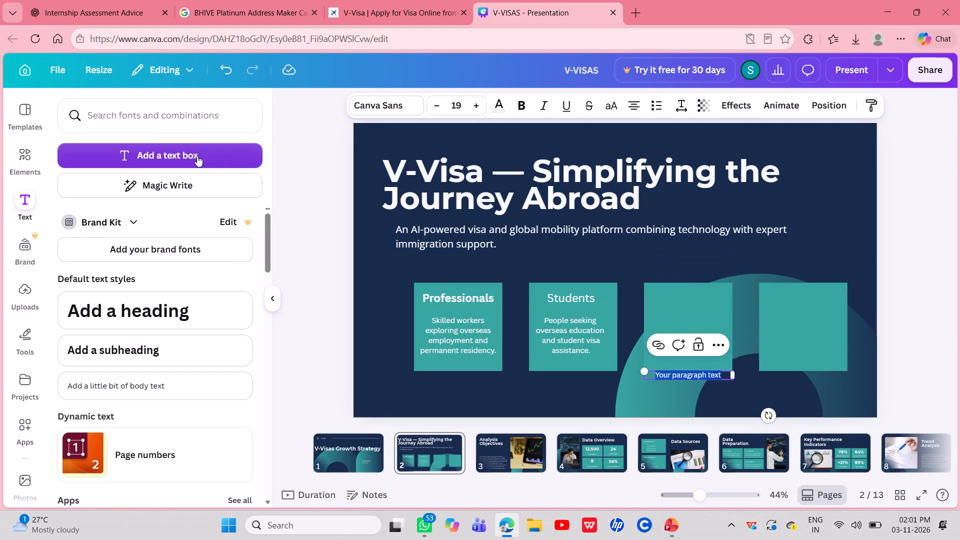
Add another text box to the slide and place it in the upper part of the fourth square.
click(196, 155)
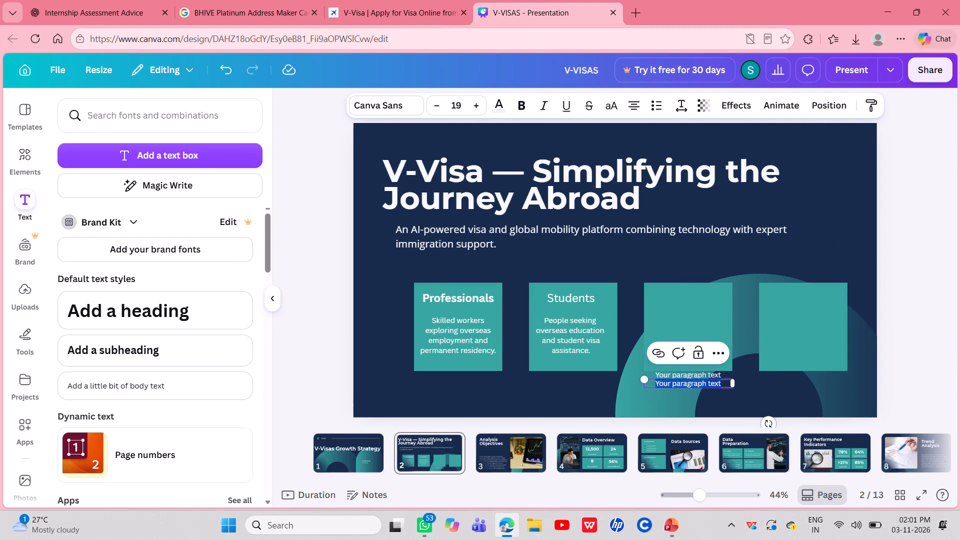
click(720, 381)
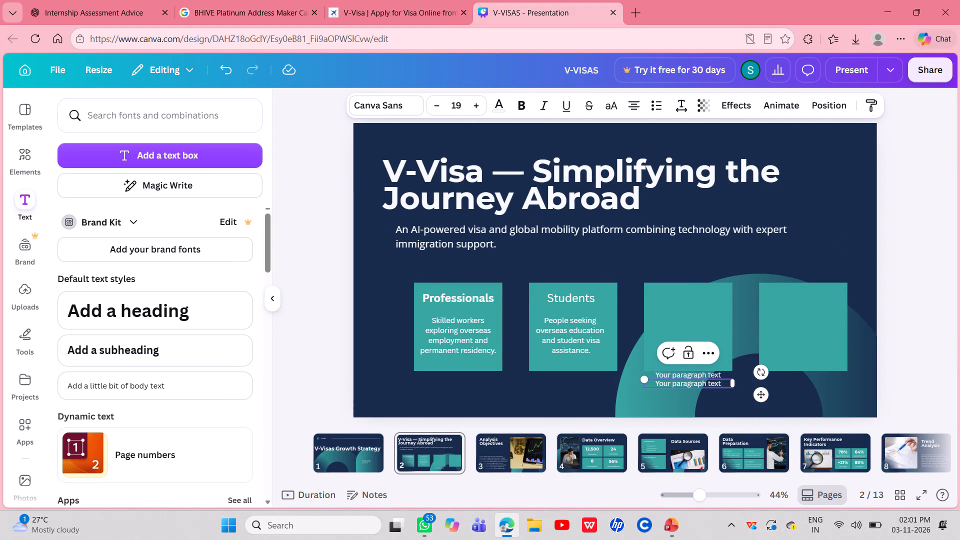
drag(763, 394, 863, 323)
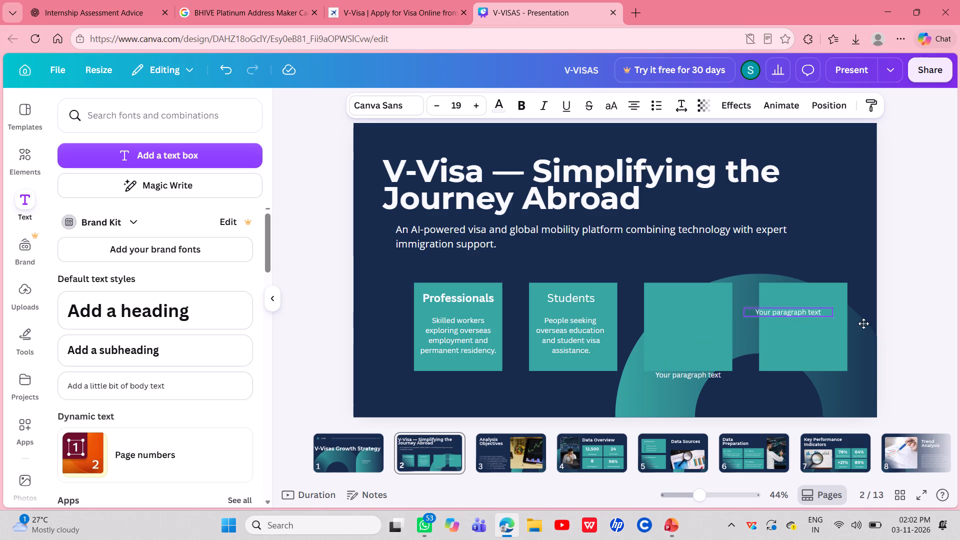
drag(863, 323, 877, 323)
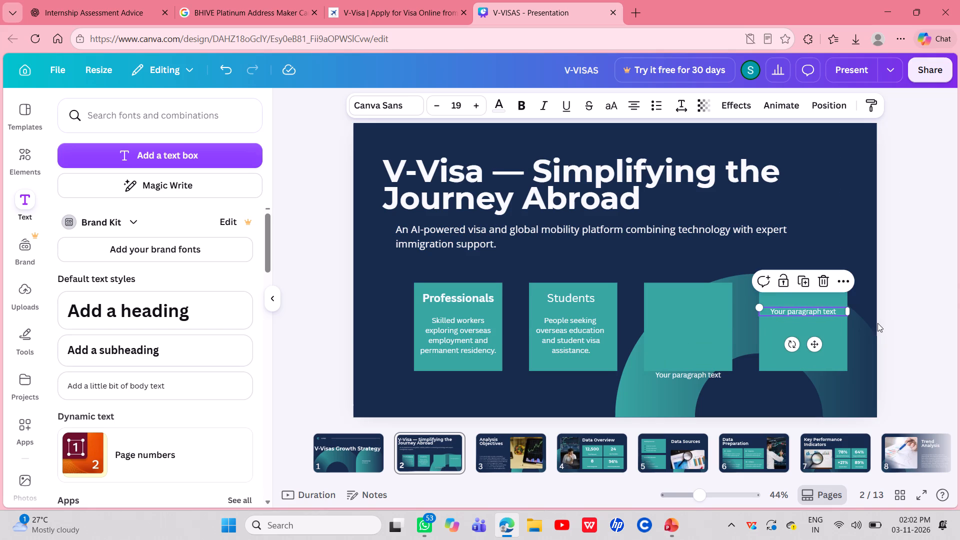
Move the remaining text box into the third square and replace its text with "Tourists" and "Individuals travelling internationally for holidays or visits.".
click(703, 371)
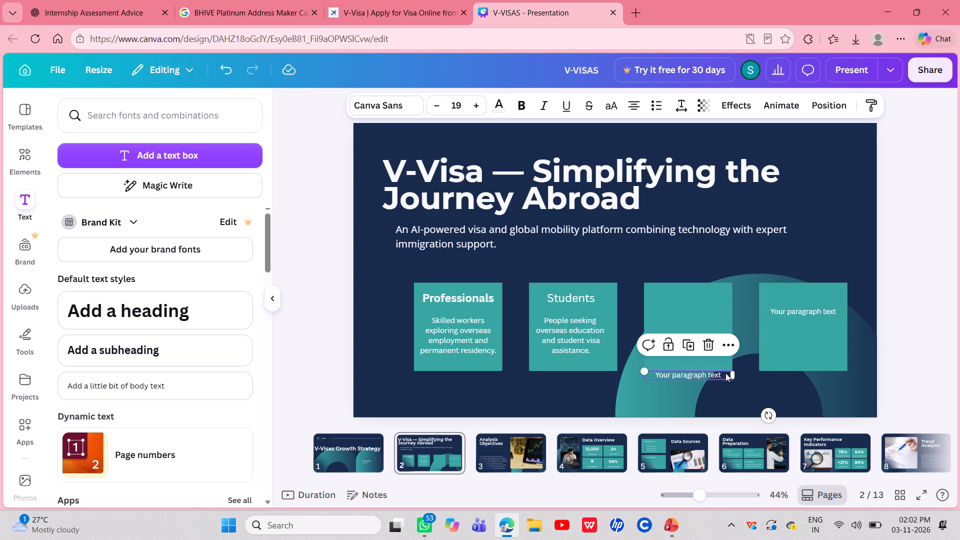
drag(721, 375, 722, 360)
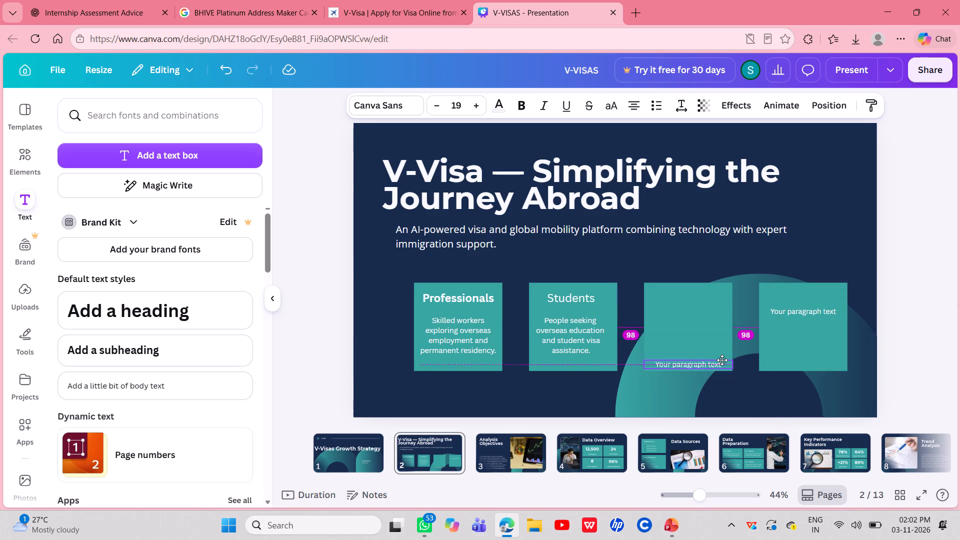
drag(722, 360, 723, 309)
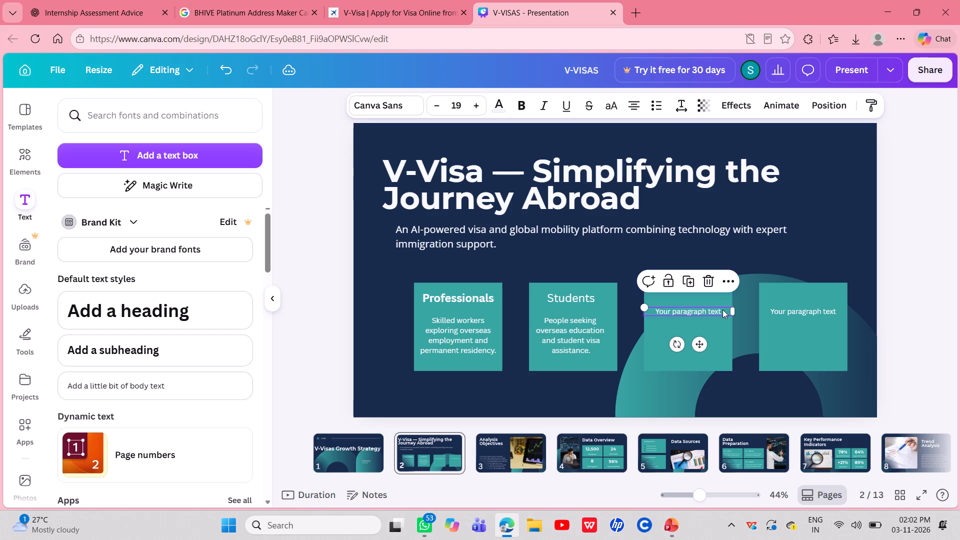
double_click(722, 309)
key(ctrl+v)
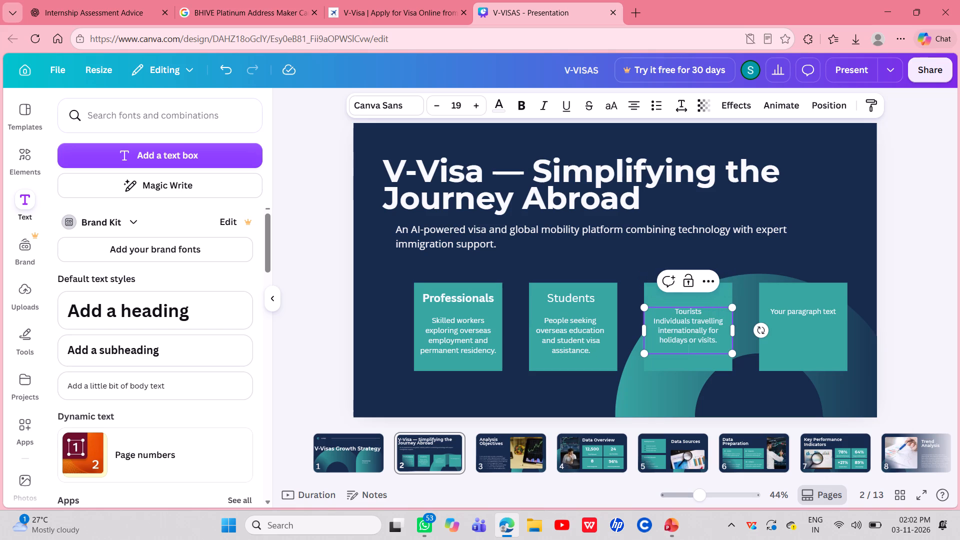
Set the Tourists description in the third square to font size 20.
click(654, 319)
drag(654, 319, 715, 339)
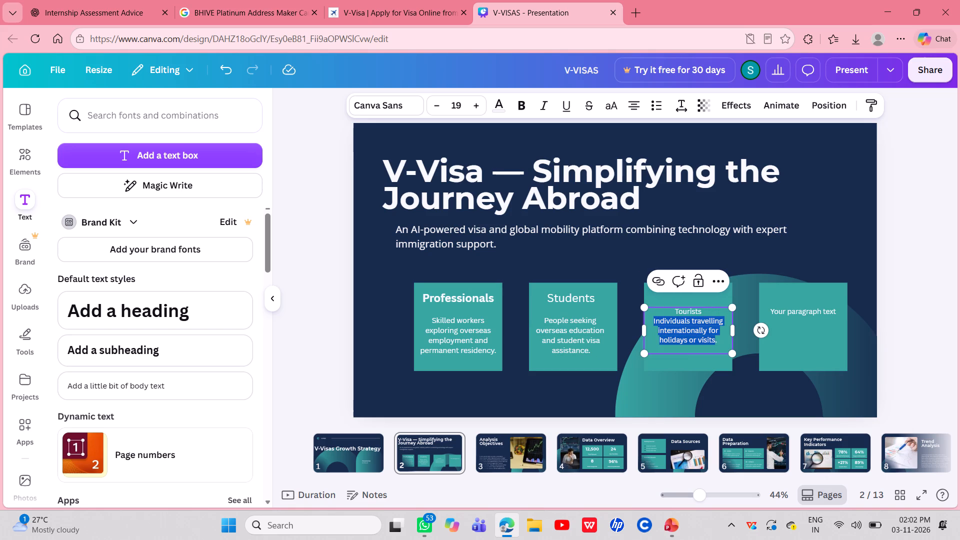
click(717, 340)
drag(717, 340, 661, 323)
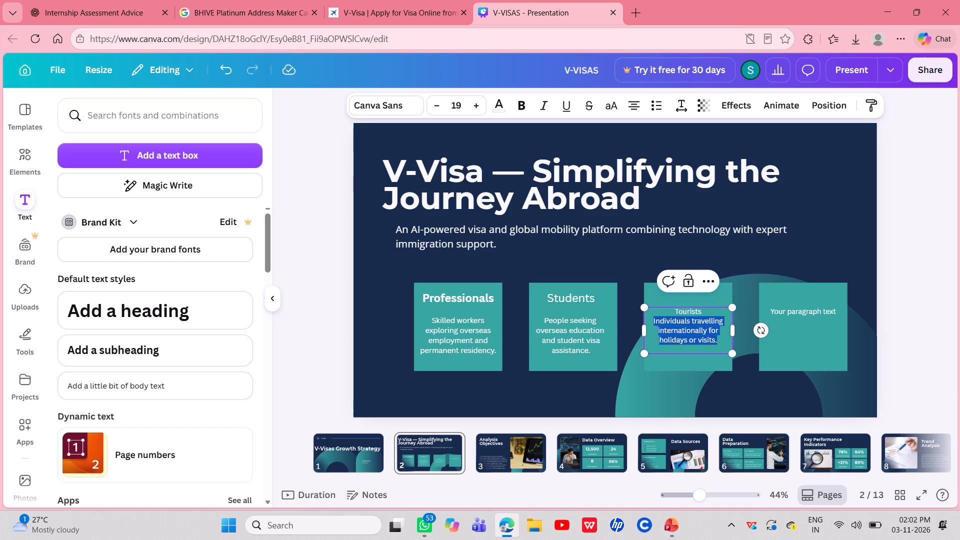
drag(661, 323, 652, 319)
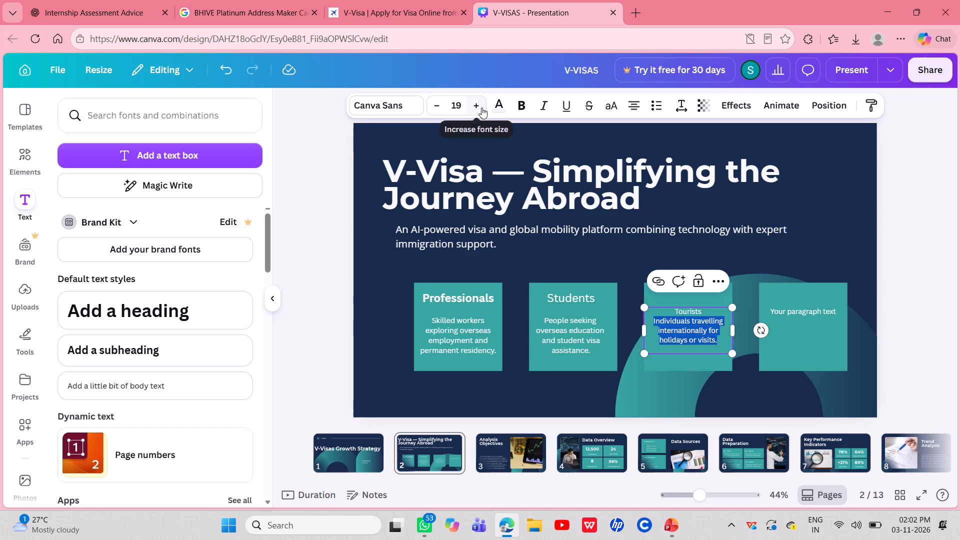
click(481, 107)
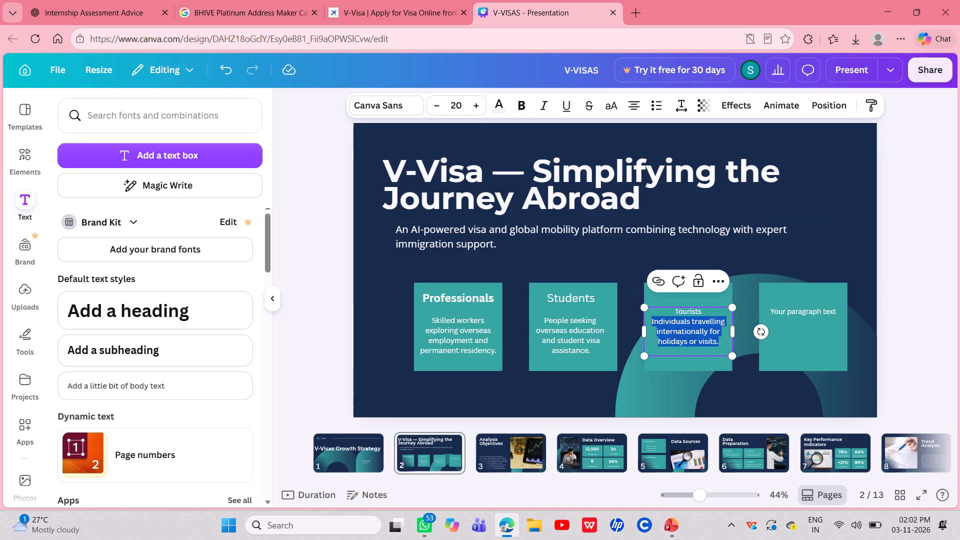
Insert a blank line between the Tourists heading and its description.
click(651, 320)
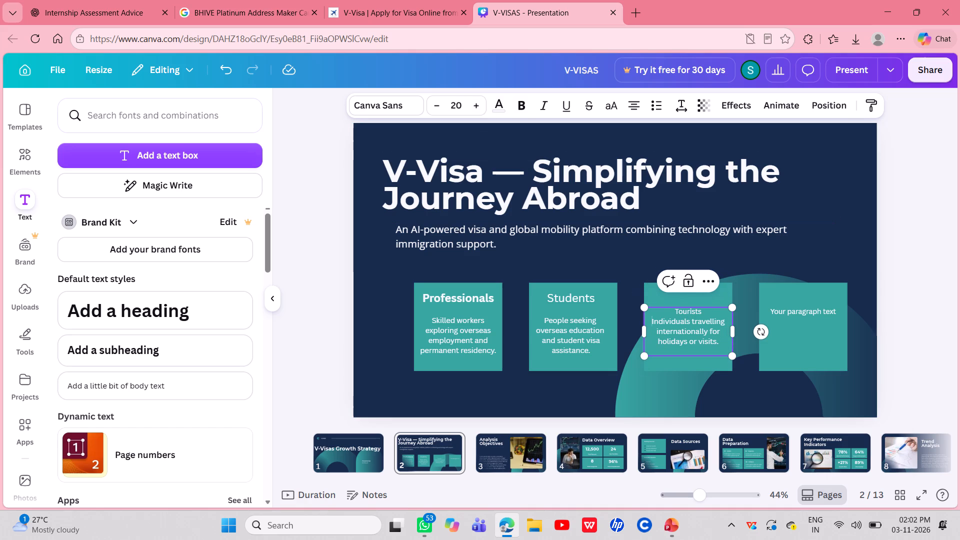
key(Return)
Format the Tourists heading in the third square as bold at font size 30.
drag(703, 311, 669, 310)
click(477, 104)
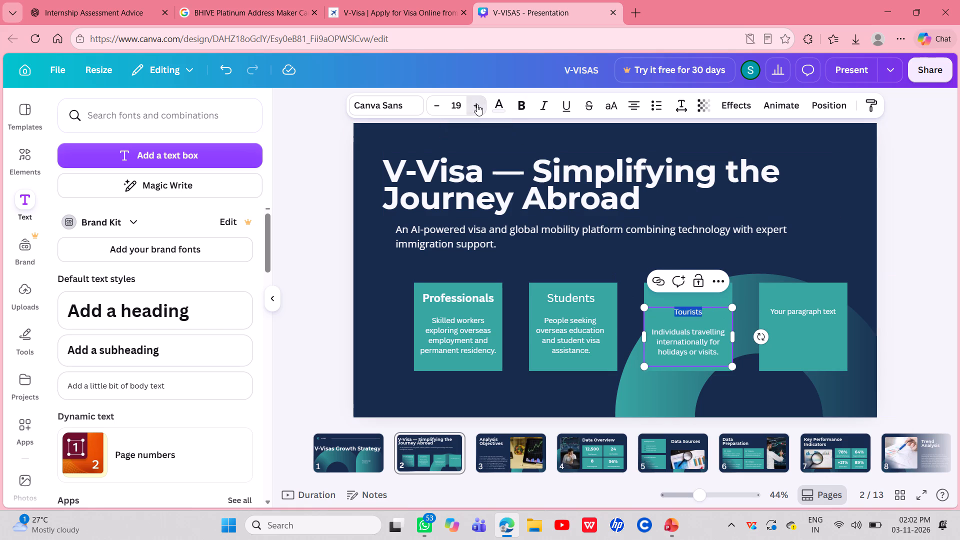
click(477, 104)
triple_click(477, 104)
triple_click(477, 104)
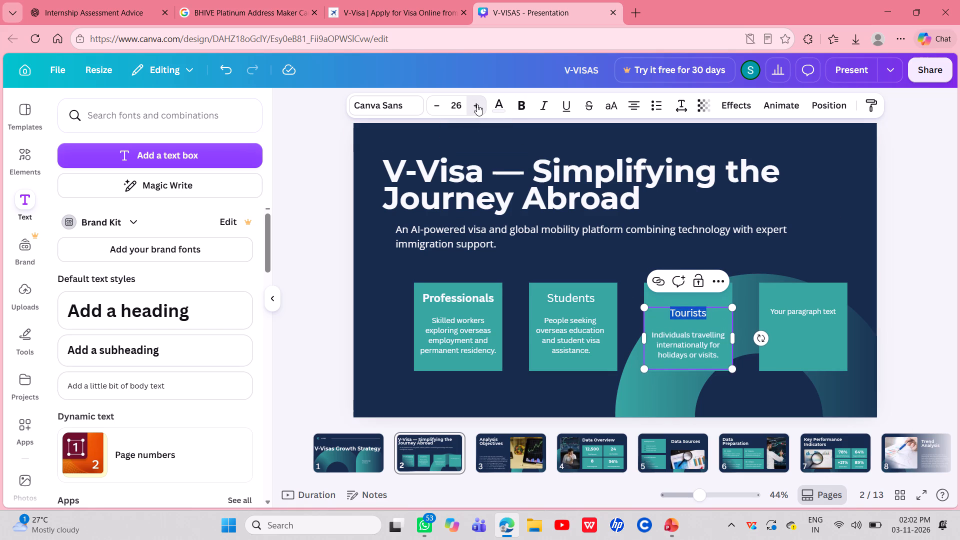
click(477, 104)
click(477, 104)
click(477, 104)
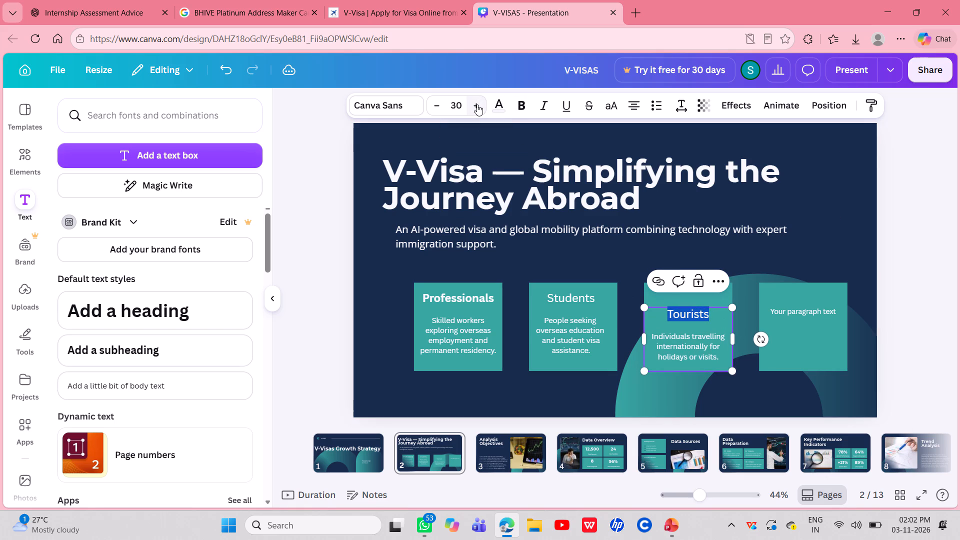
click(525, 110)
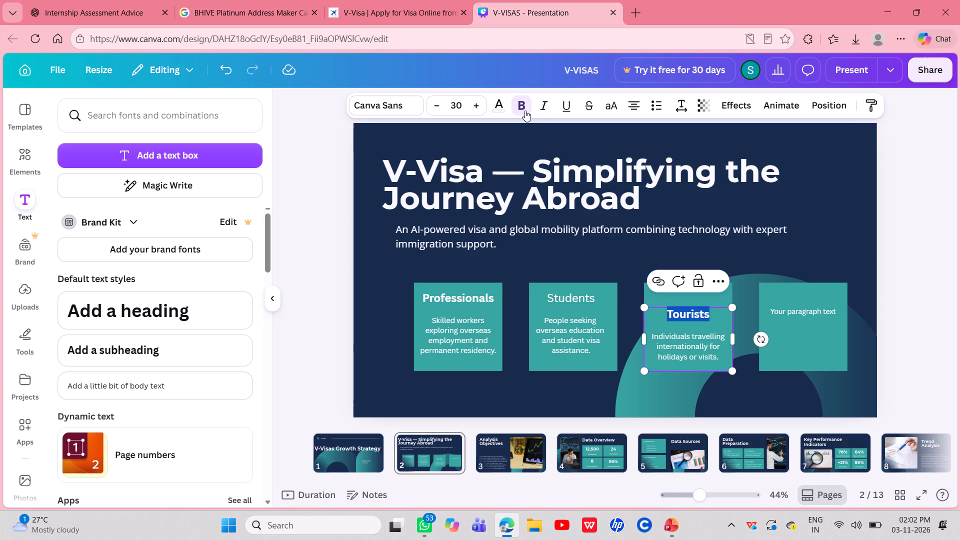
click(702, 353)
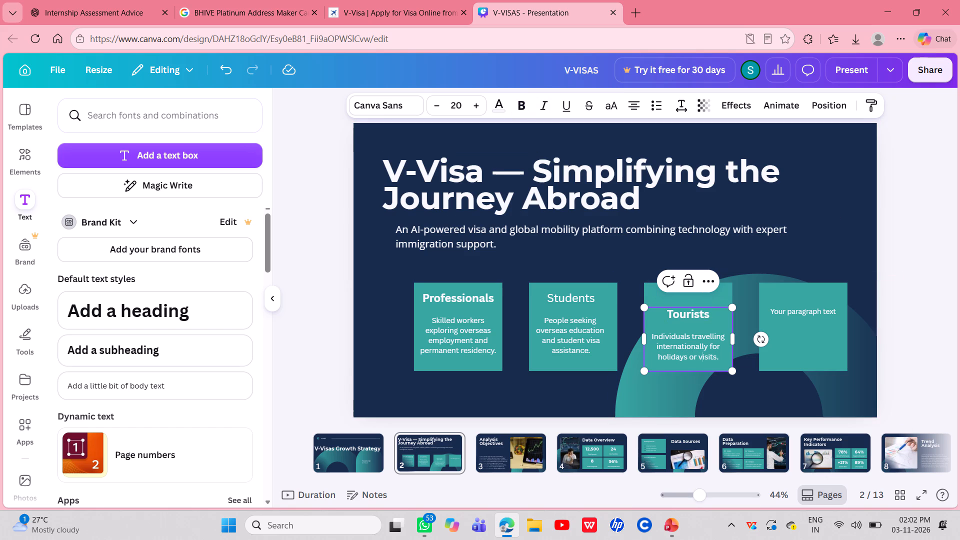
click(742, 380)
Move the Tourists text box up, centred in the third square with its heading level with the Professionals and Students headings.
drag(686, 313, 685, 296)
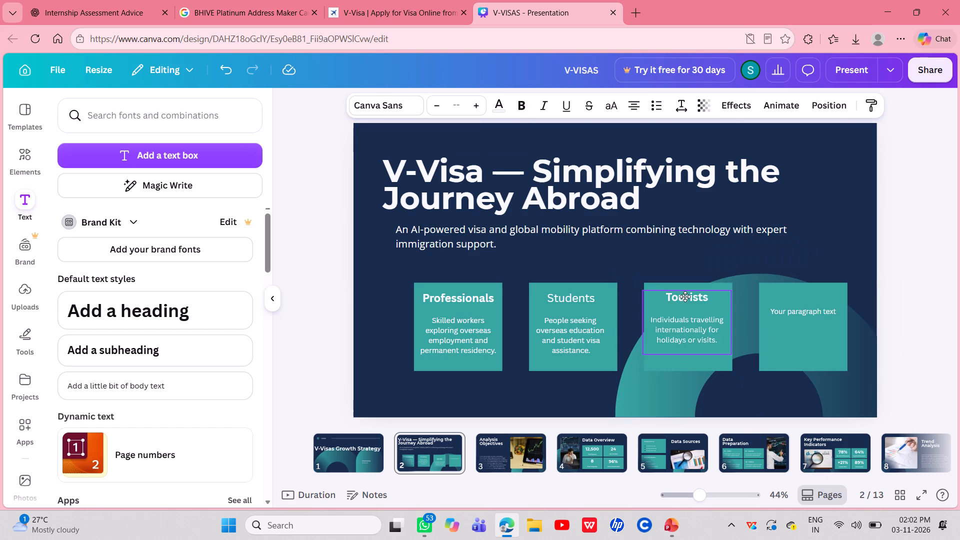
drag(685, 296, 685, 298)
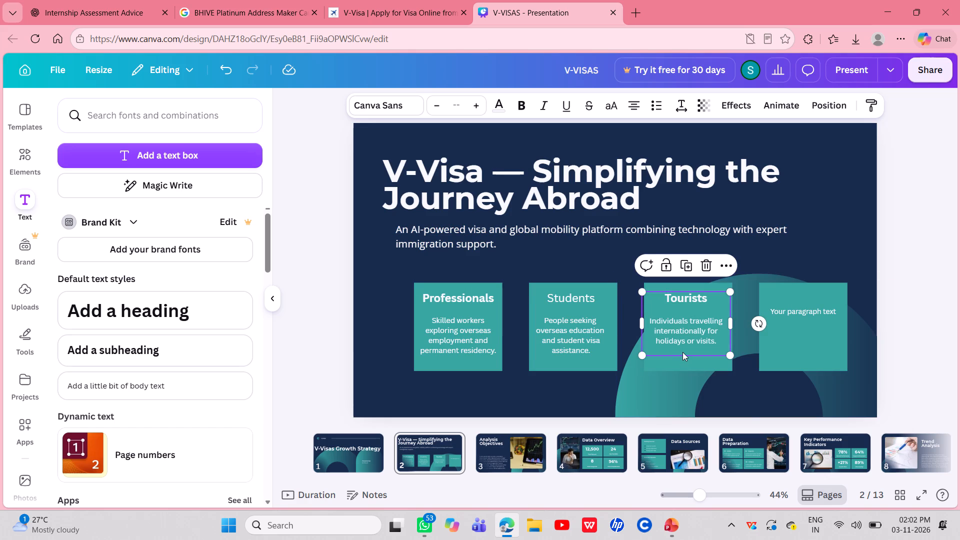
click(674, 386)
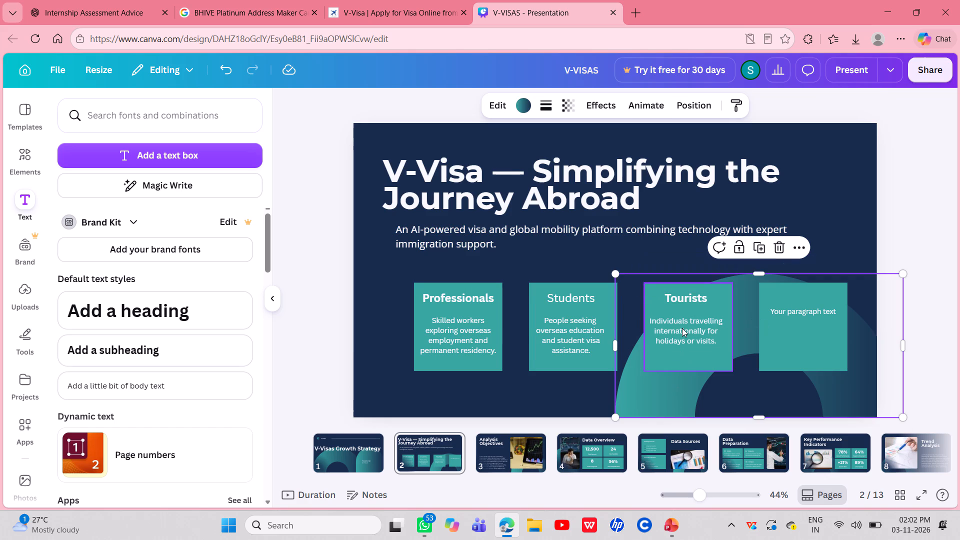
click(682, 328)
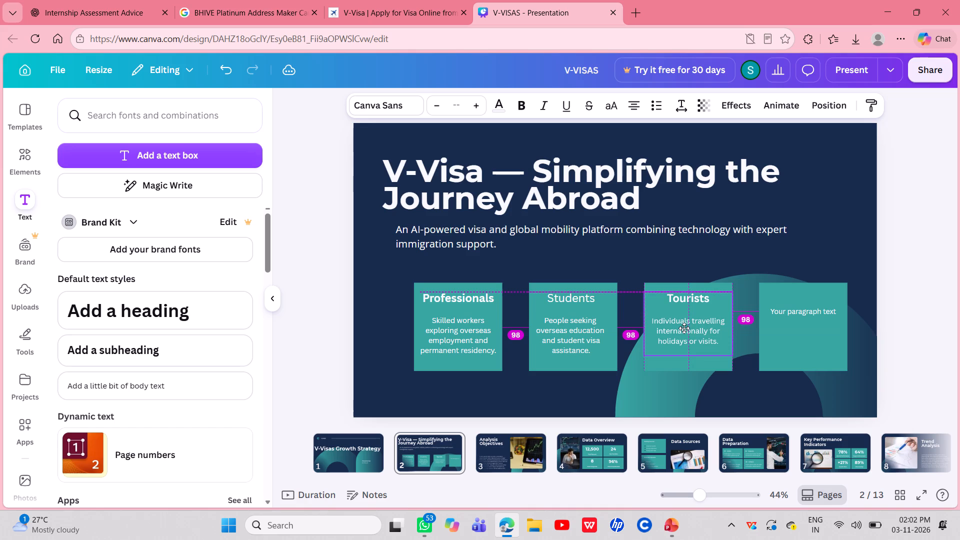
click(628, 370)
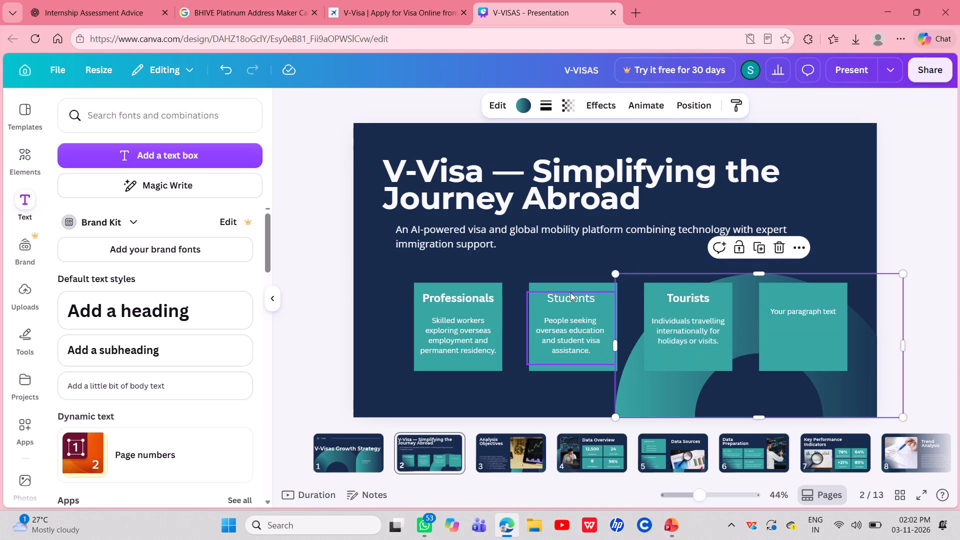
Make the Students heading in the second square bold.
double_click(570, 292)
drag(597, 295, 539, 296)
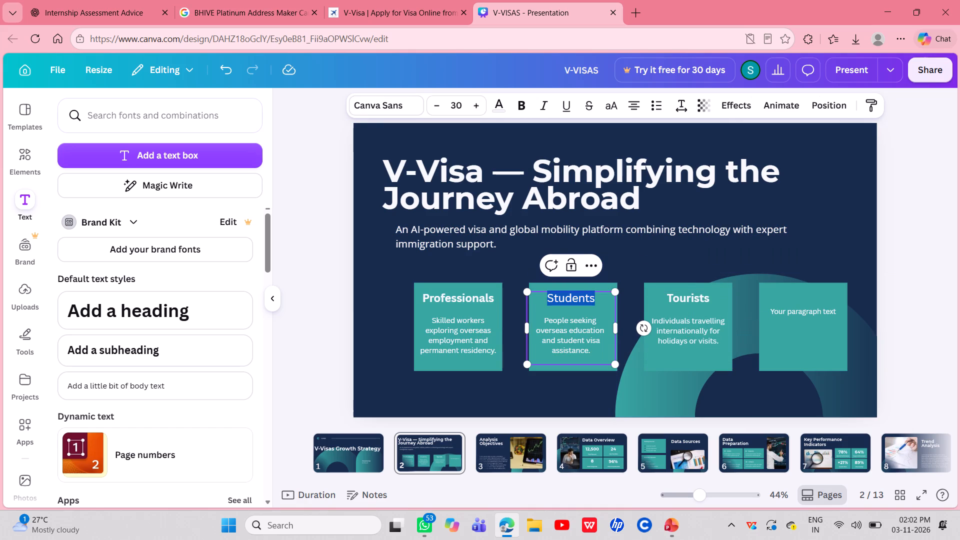
click(521, 104)
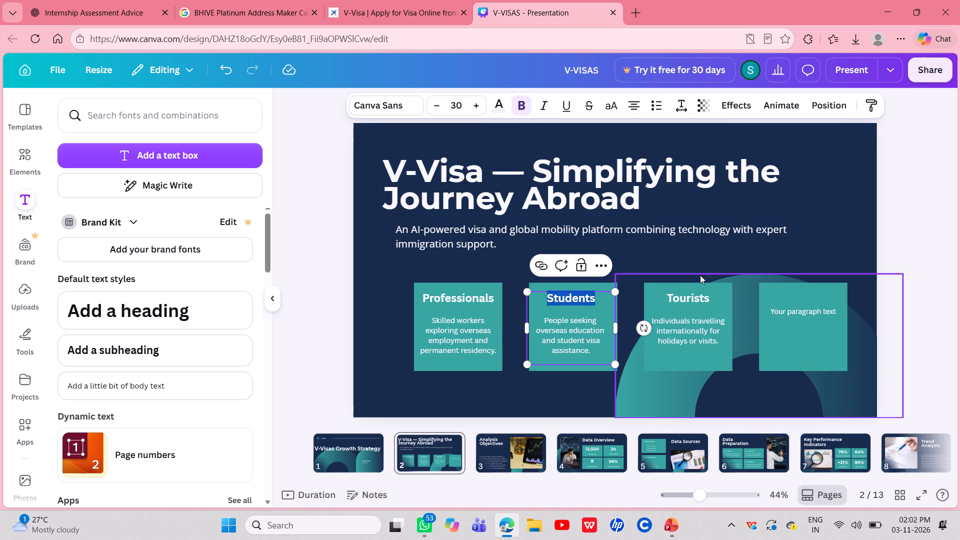
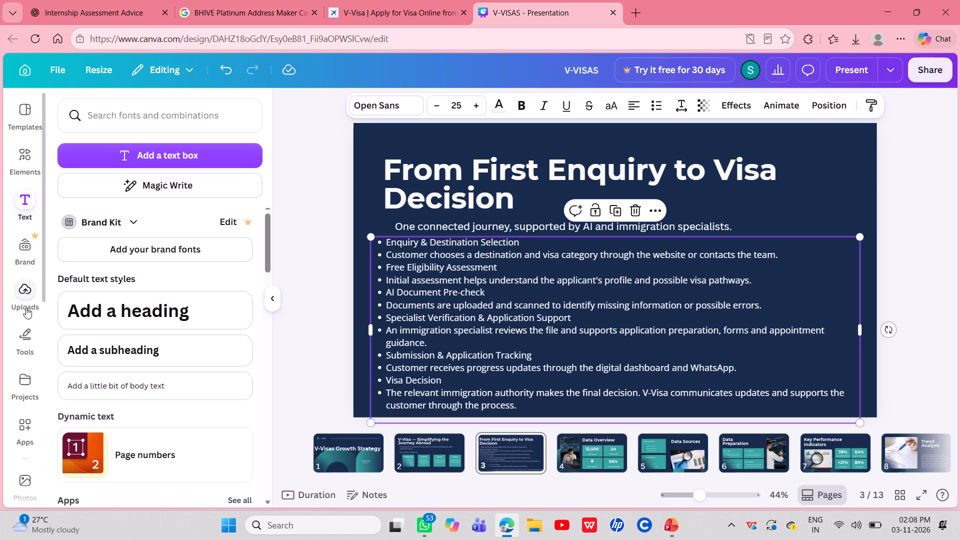
Browse the available shapes and place a teal square on slide 3 over the lower part of the journey list.
click(30, 419)
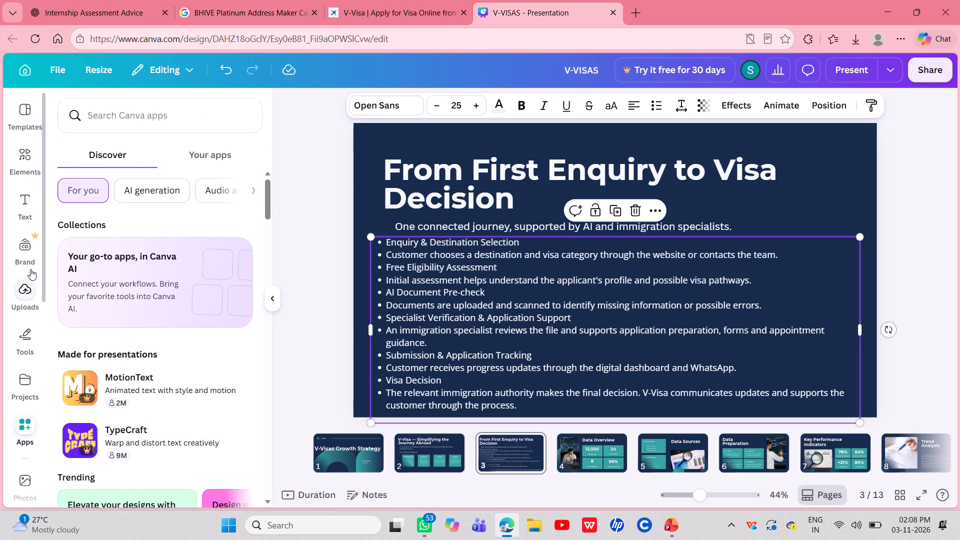
click(34, 216)
click(29, 329)
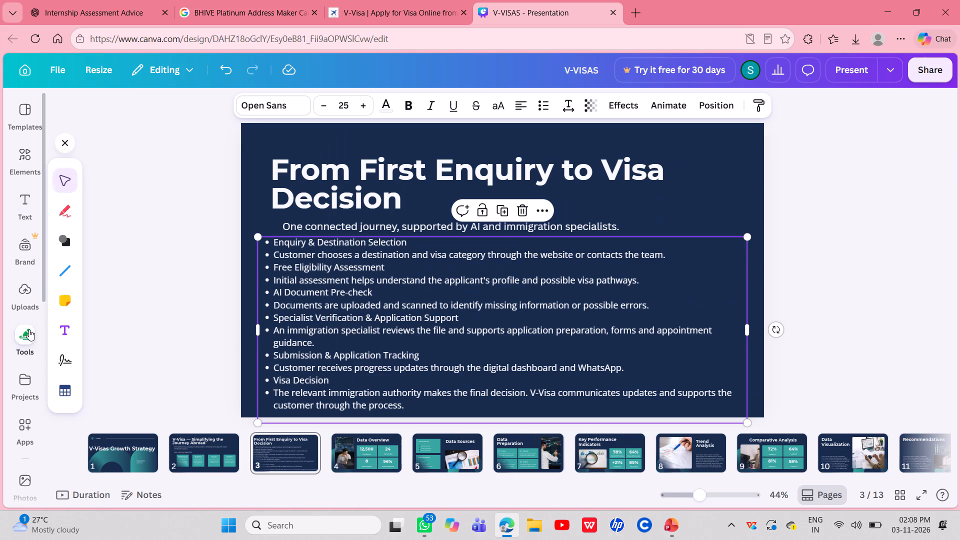
click(69, 245)
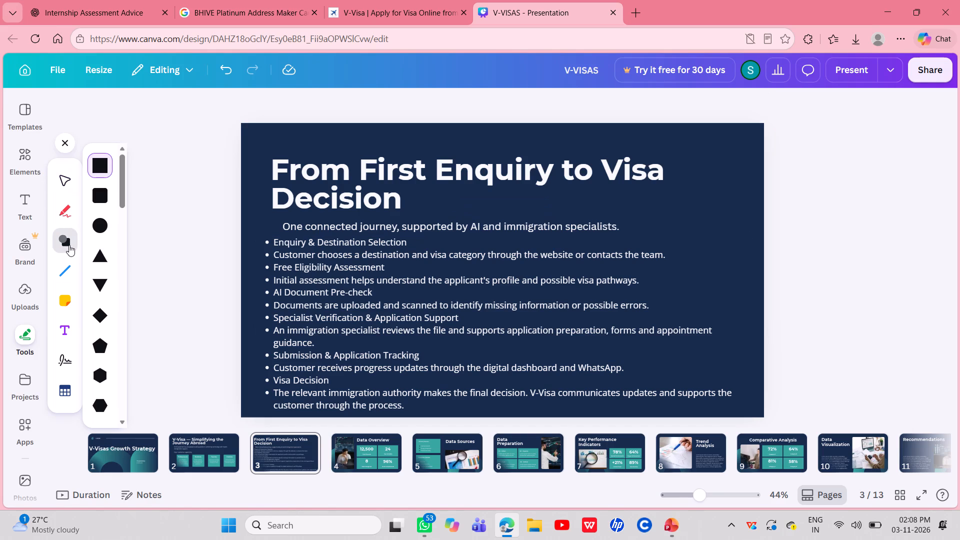
scroll(109, 317, down, 6)
scroll(109, 317, up, 2)
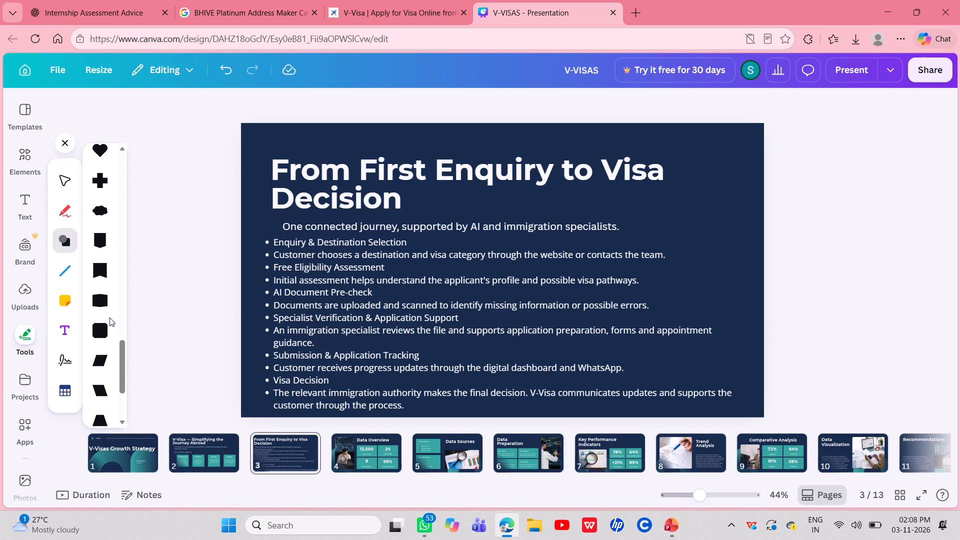
scroll(109, 317, up, 2)
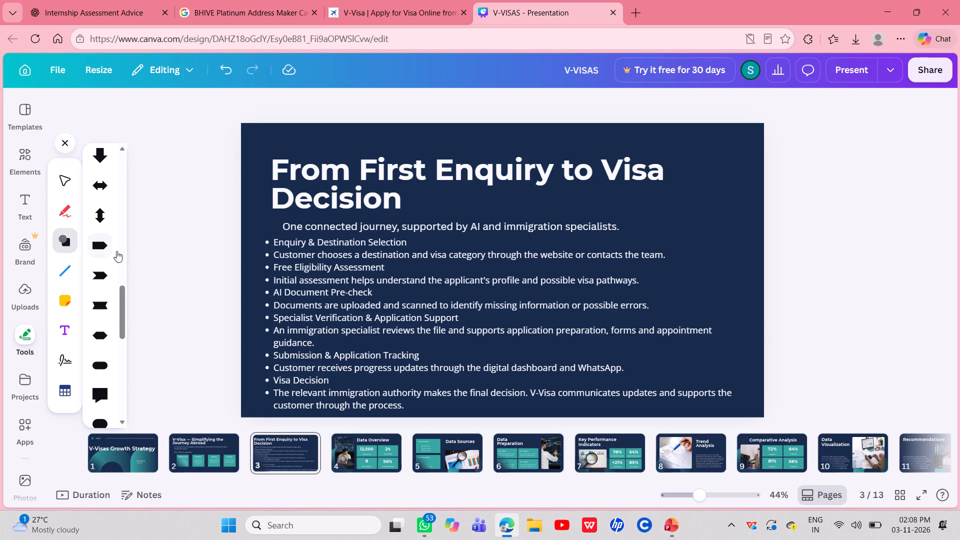
double_click(362, 318)
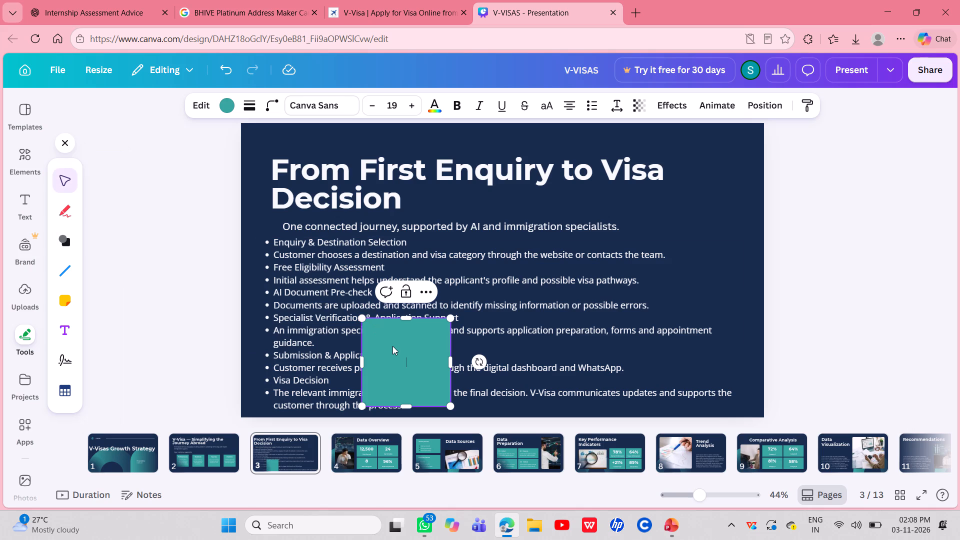
Remove the teal square covering slide 3's journey list by undoing its placement.
key(Delete)
key(Delete)
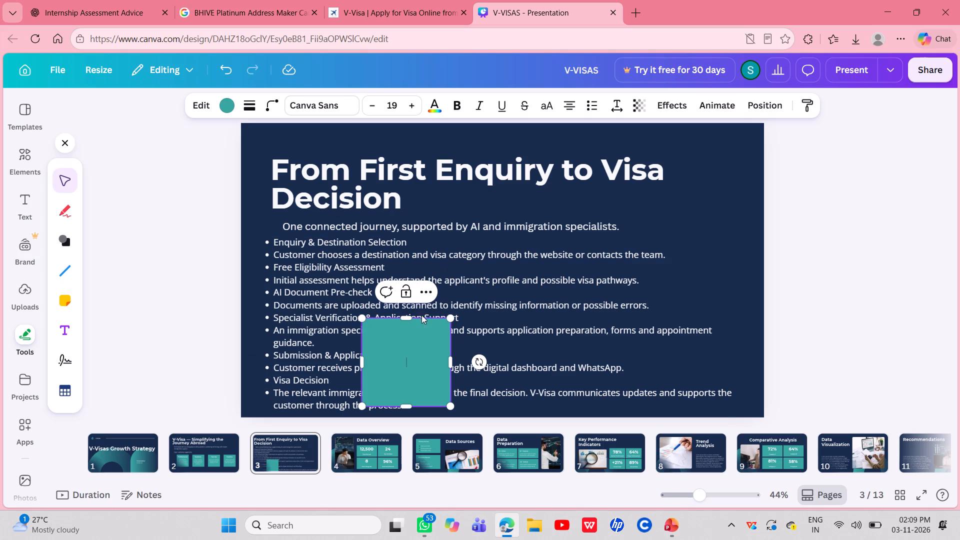
double_click(409, 329)
click(425, 293)
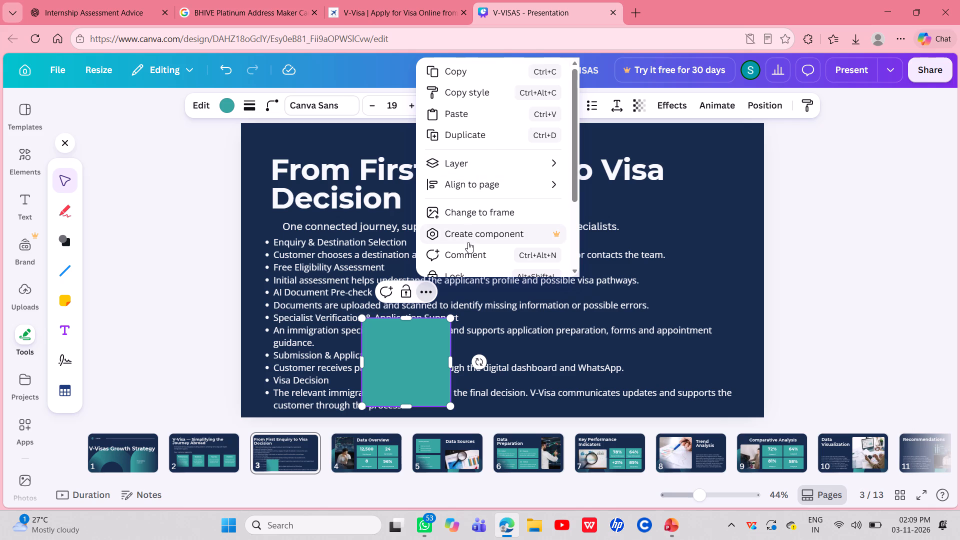
scroll(468, 242, down, 4)
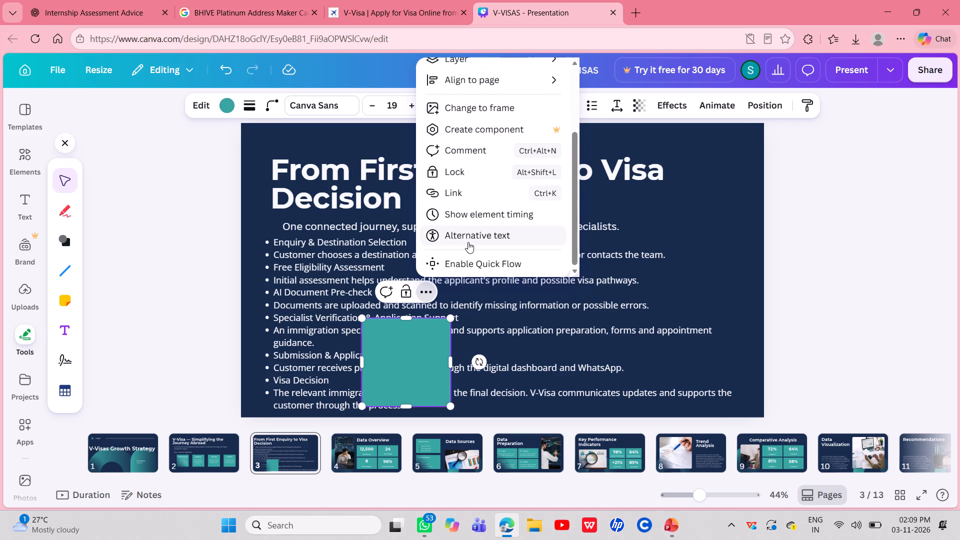
scroll(468, 242, down, 1)
scroll(468, 242, up, 5)
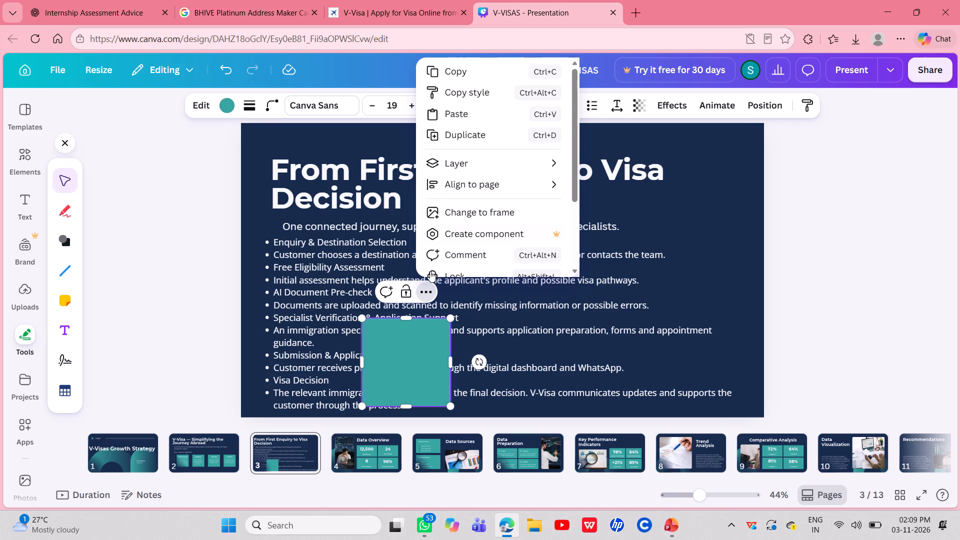
click(215, 63)
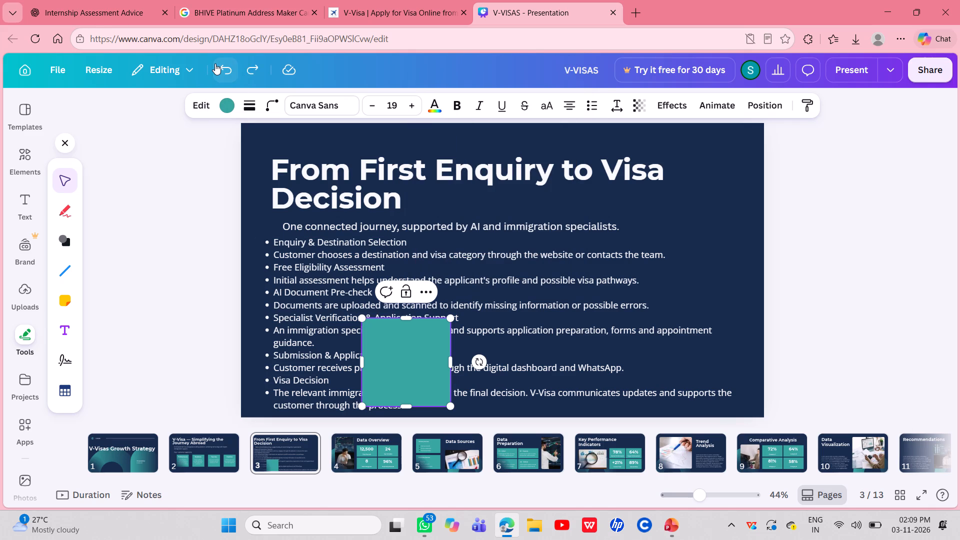
click(215, 63)
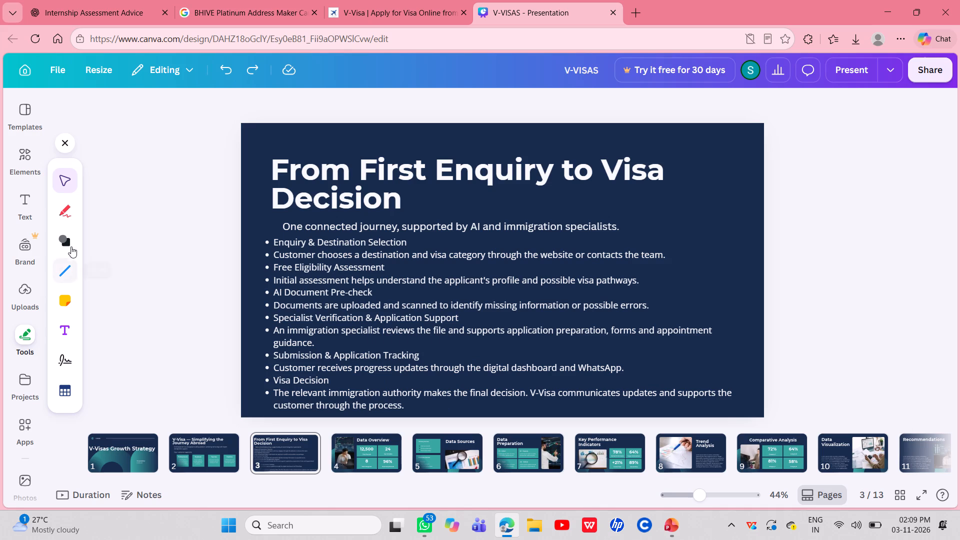
Browse the shapes and place a teal right-pointing pentagon arrow over the upper part of slide 3's journey list.
click(69, 242)
scroll(100, 333, down, 4)
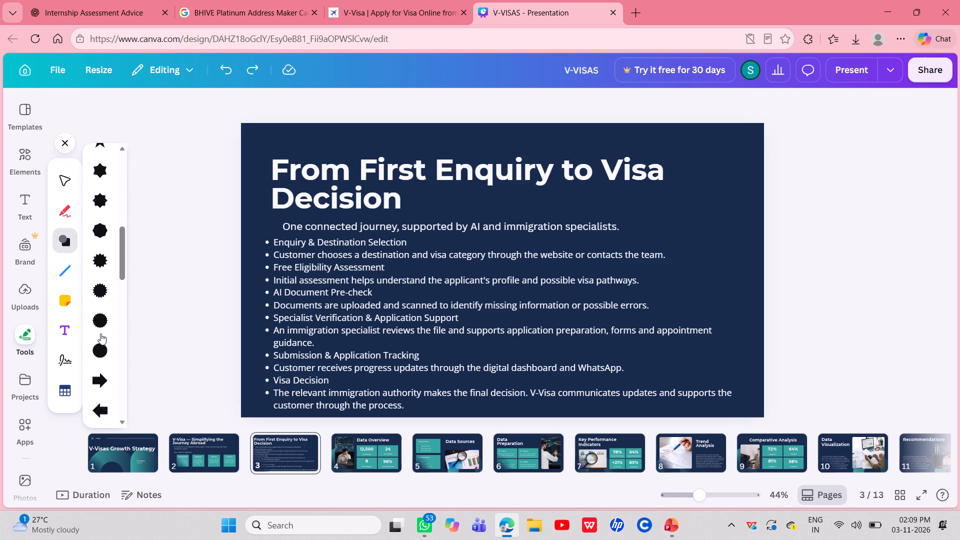
scroll(100, 333, up, 1)
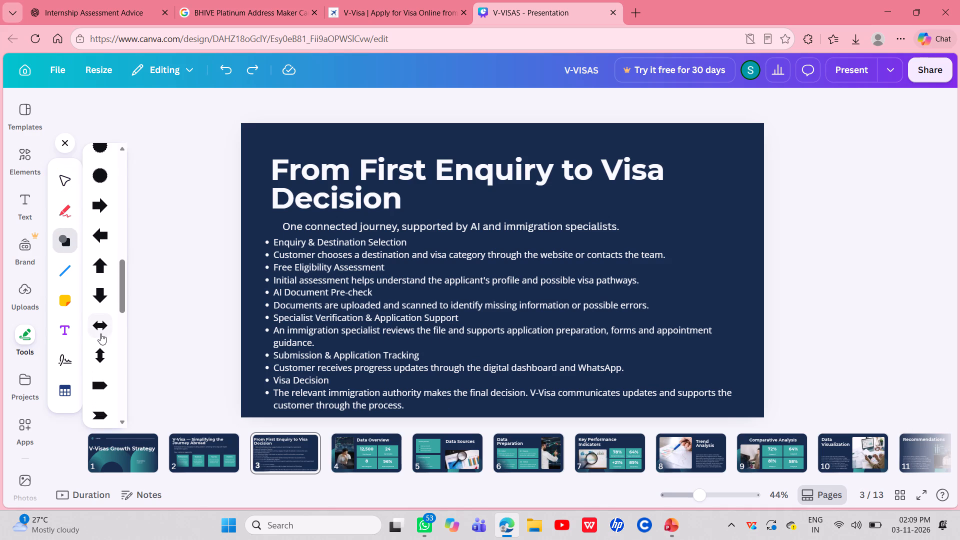
scroll(100, 333, down, 1)
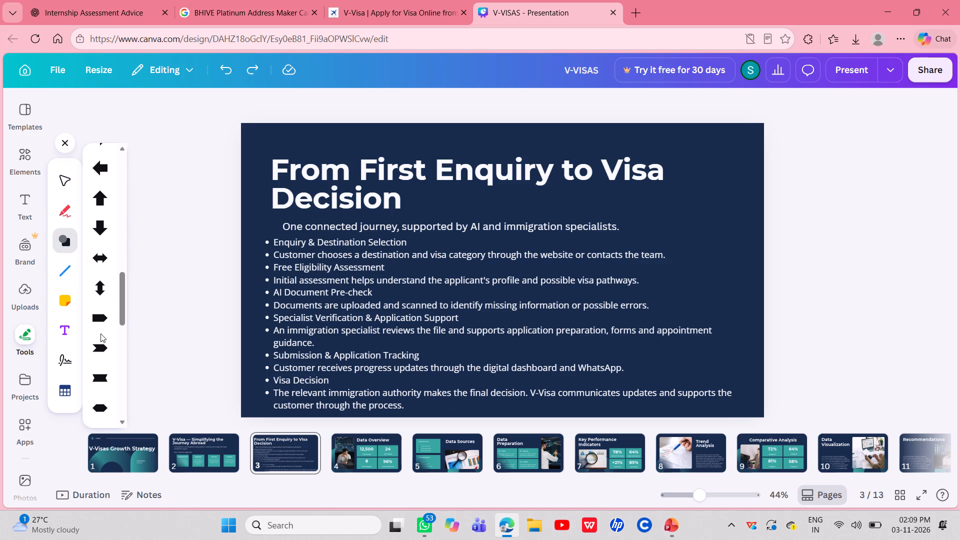
scroll(100, 333, down, 1)
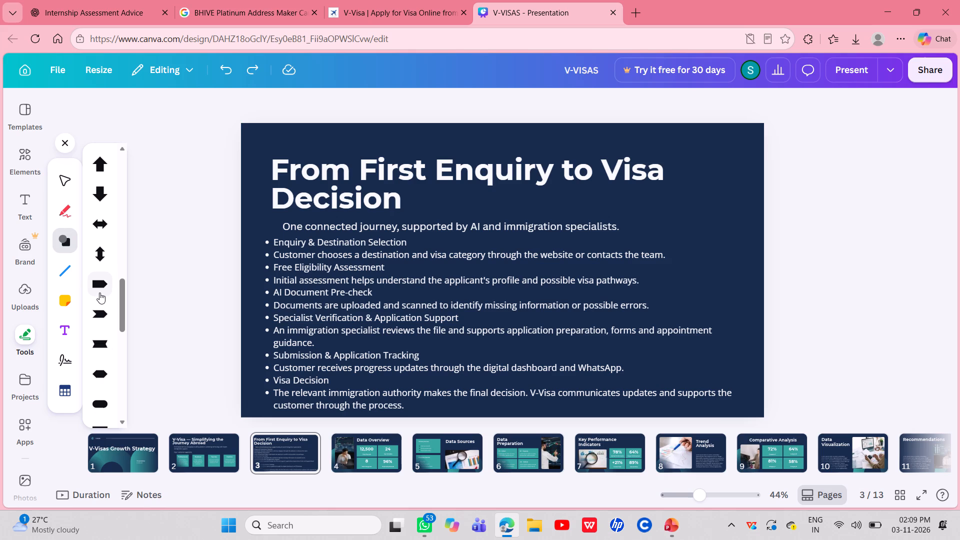
click(99, 290)
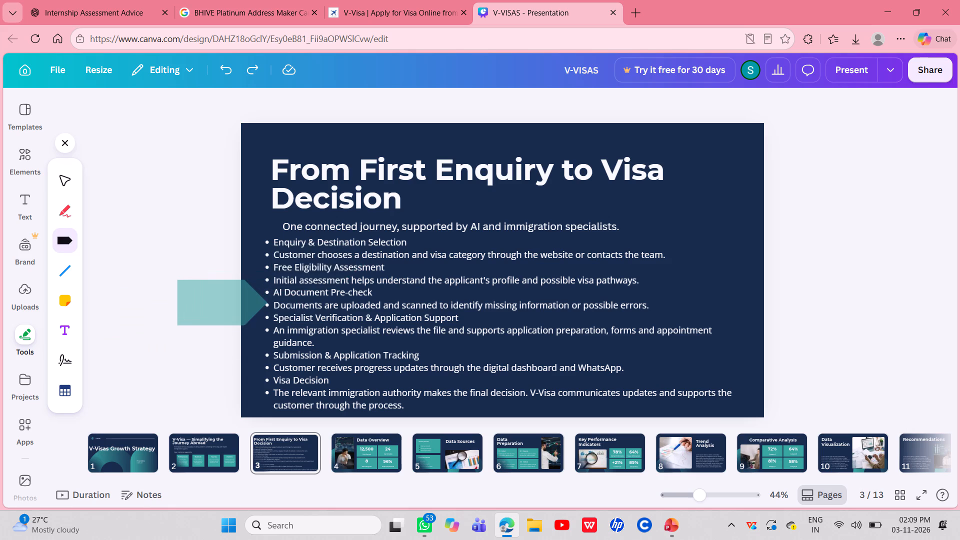
click(180, 277)
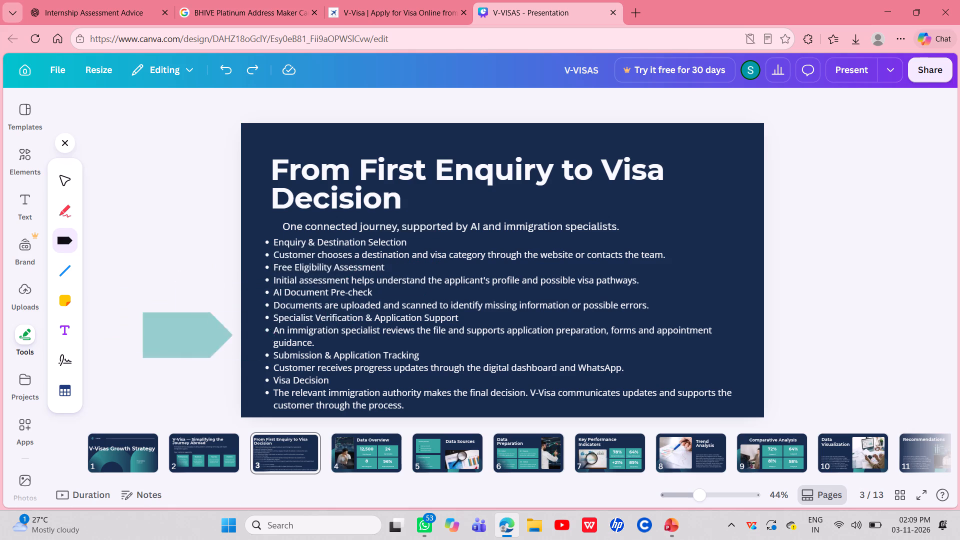
click(304, 246)
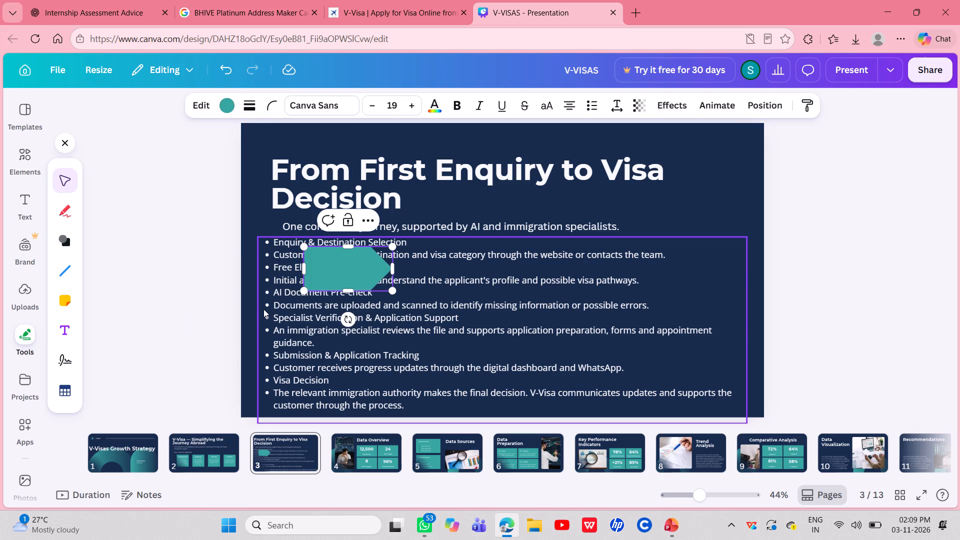
Delete the journey stages text box from slide 3.
click(263, 309)
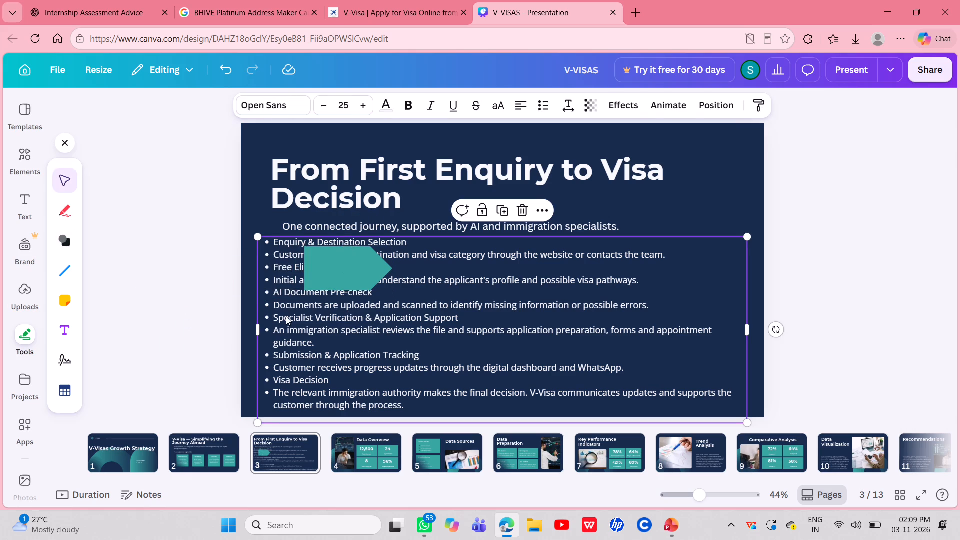
key(Delete)
Move the teal arrow to just below the subtitle, near slide 3's left margin.
drag(354, 260, 335, 266)
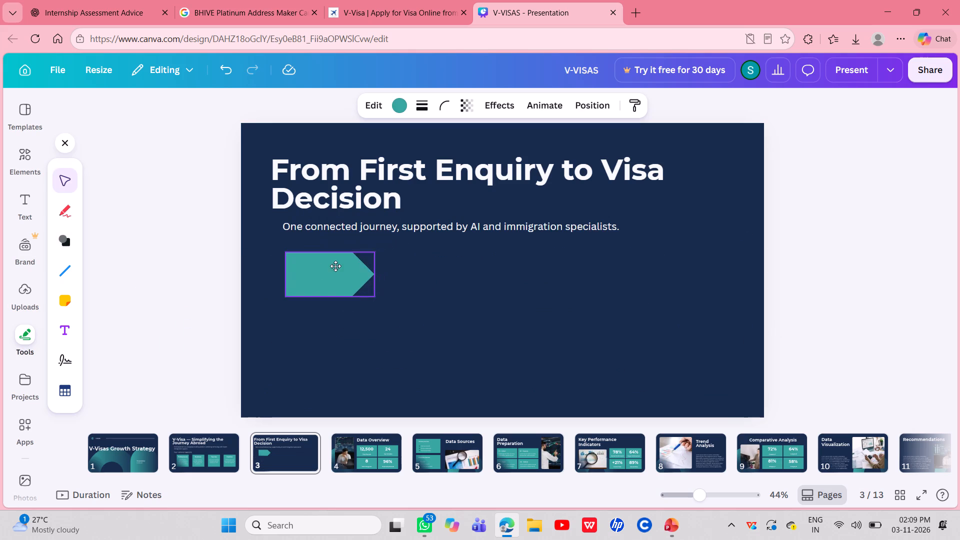
drag(335, 266, 324, 261)
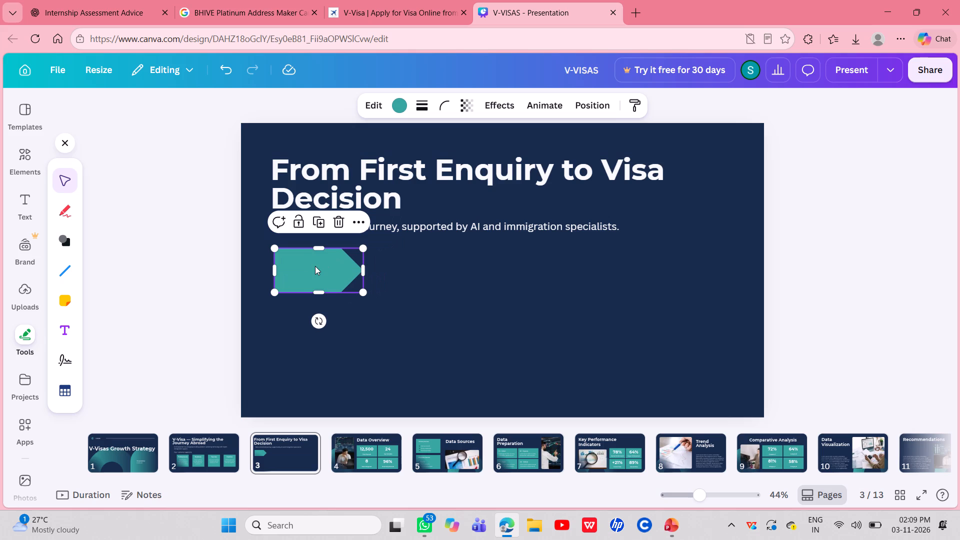
Copy the teal arrow and paste five duplicates, making six arrows on slide 3.
key(ctrl+c)
key(ctrl+v)
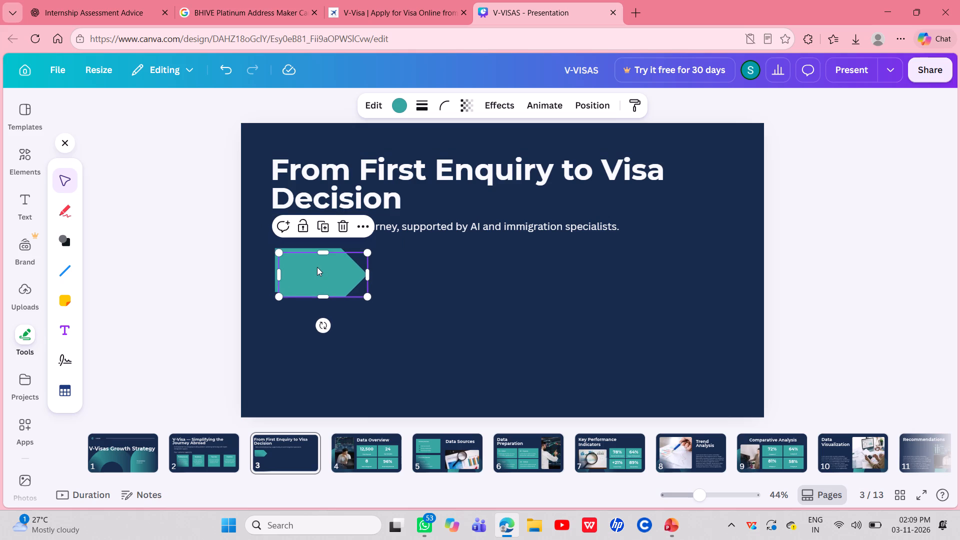
key(ctrl+v)
key(ctrl+v)
key(ctrl+v)
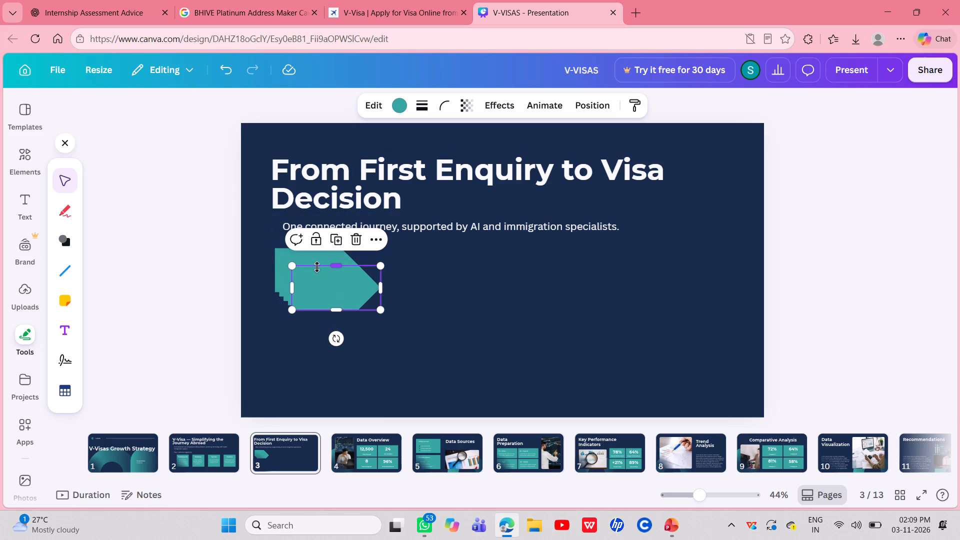
key(ctrl+v)
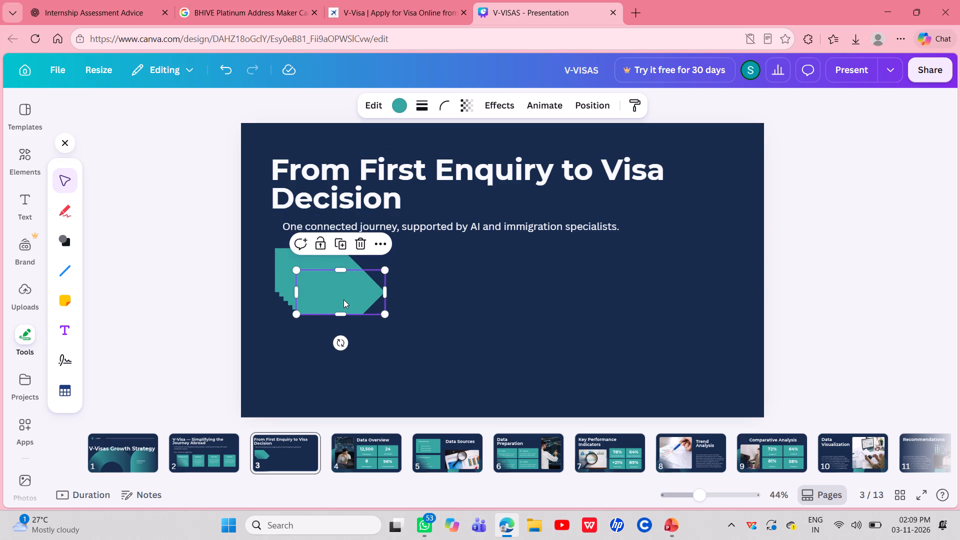
Spread three arrow copies to the lower-left, upper-middle and lower-middle of slide 3, starting a two-row grid.
drag(343, 299, 321, 376)
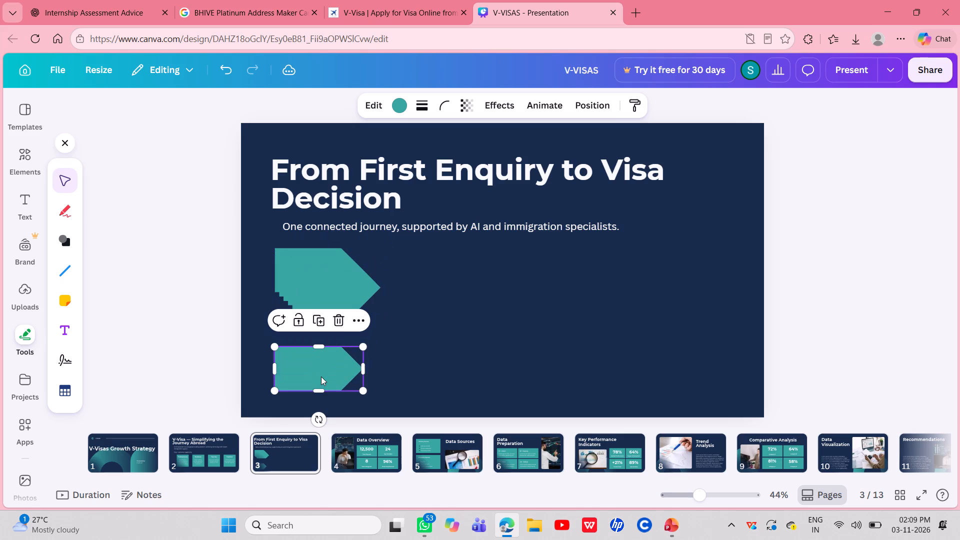
drag(343, 281, 452, 274)
drag(452, 274, 510, 276)
drag(355, 274, 534, 360)
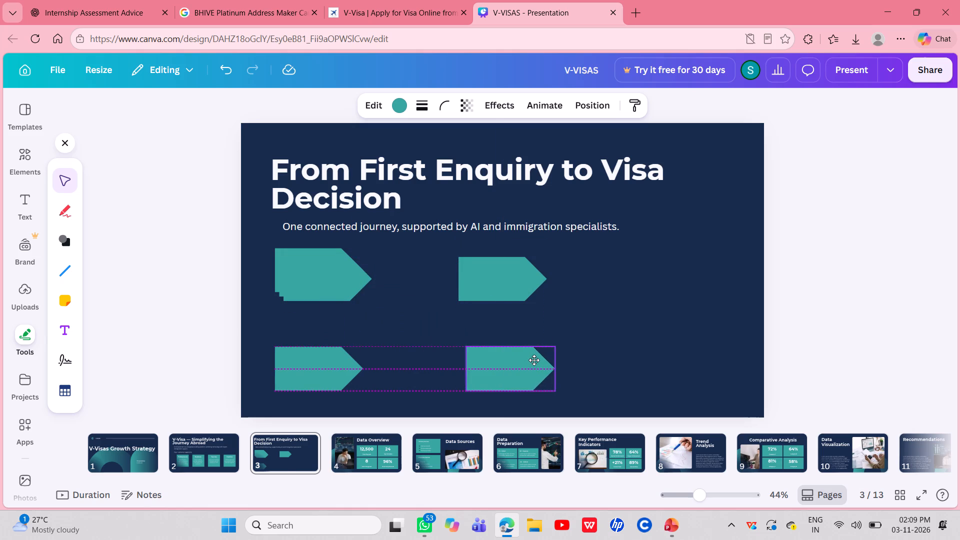
drag(534, 360, 527, 360)
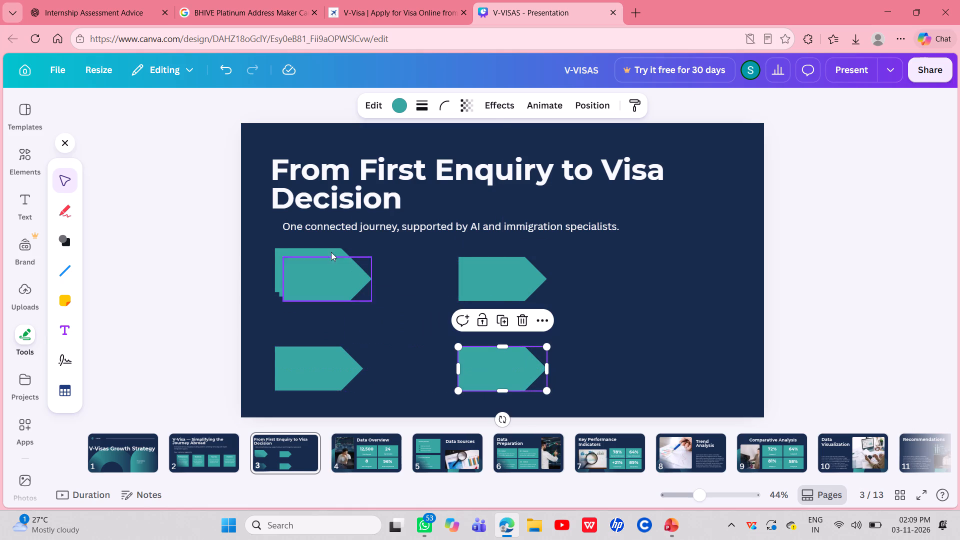
Move two more arrow copies to the slide's right side, one in each row, forming the grid's third column.
drag(313, 267, 581, 277)
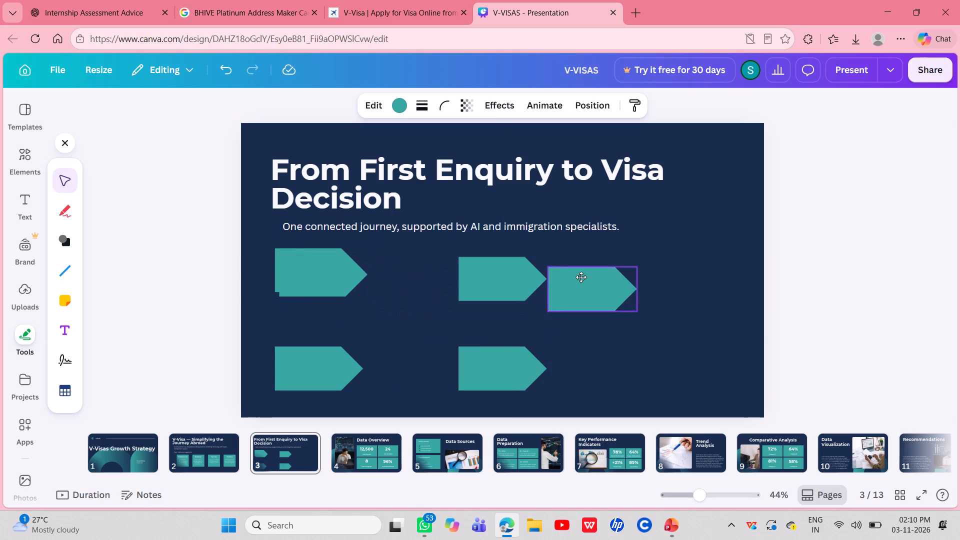
drag(581, 277, 670, 268)
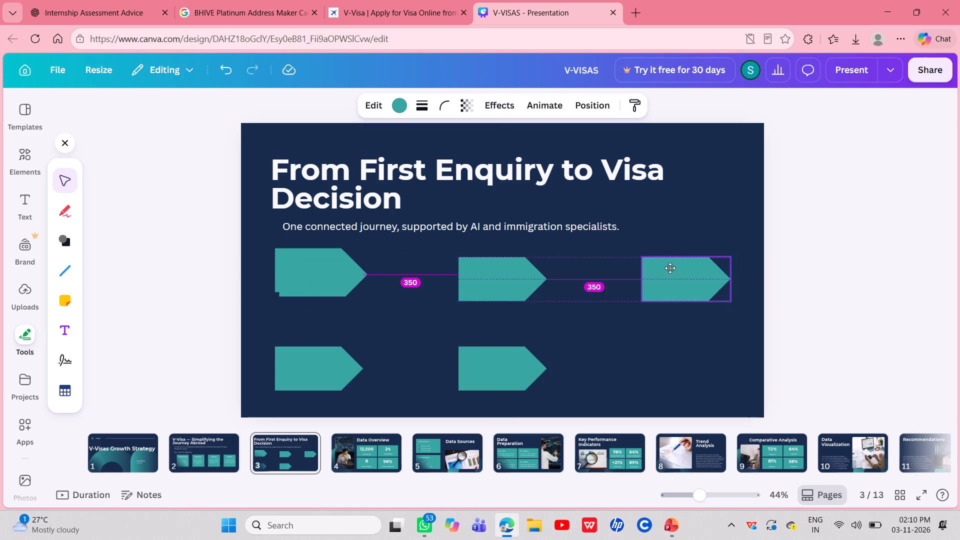
drag(670, 268, 657, 266)
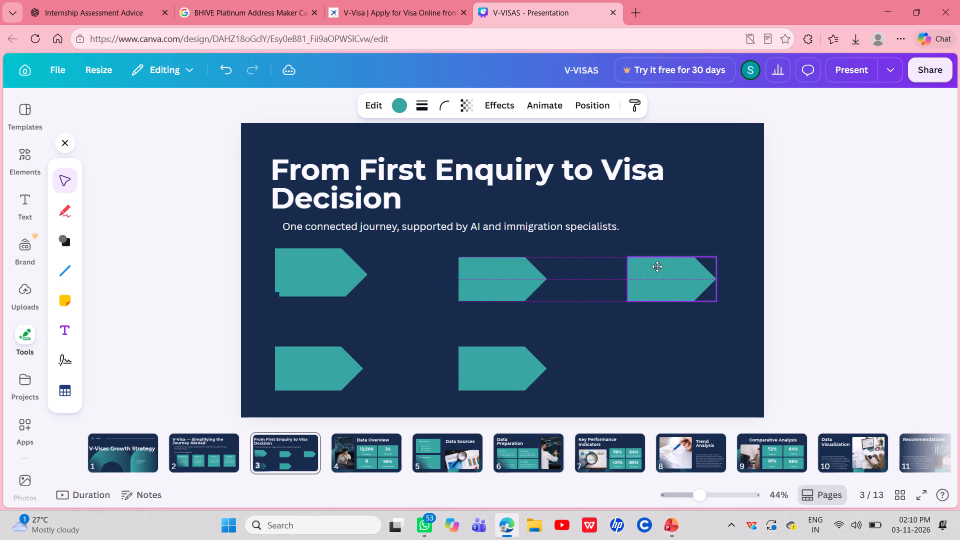
drag(657, 266, 673, 267)
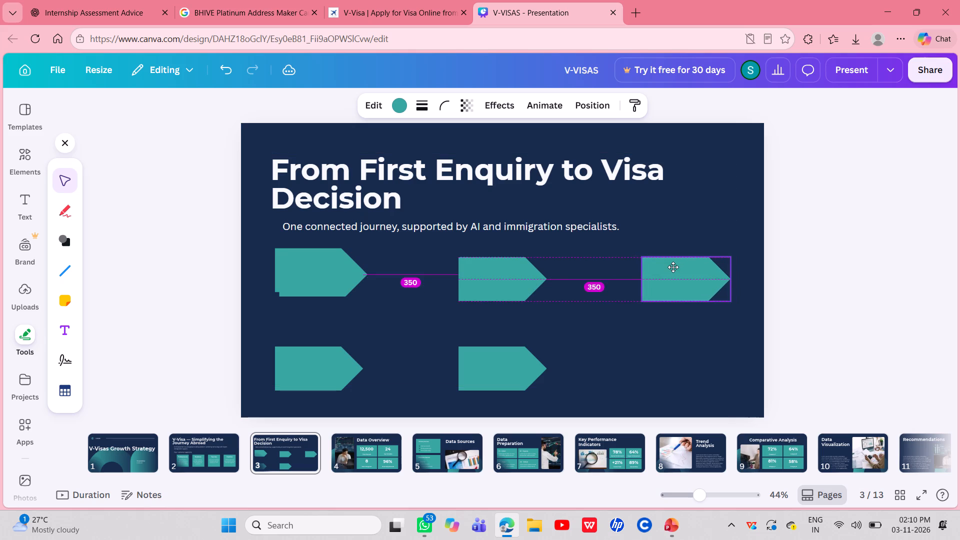
drag(673, 267, 676, 267)
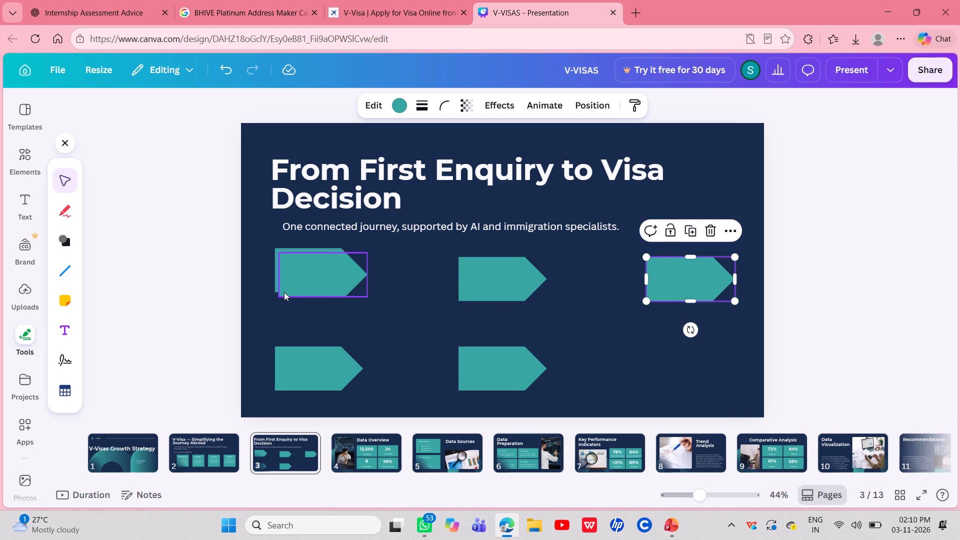
drag(289, 285, 645, 349)
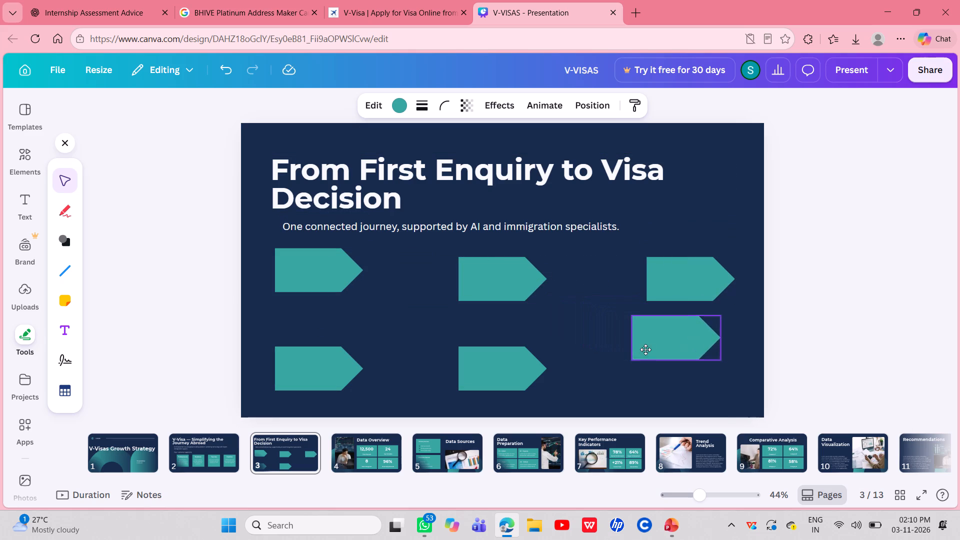
drag(645, 349, 656, 375)
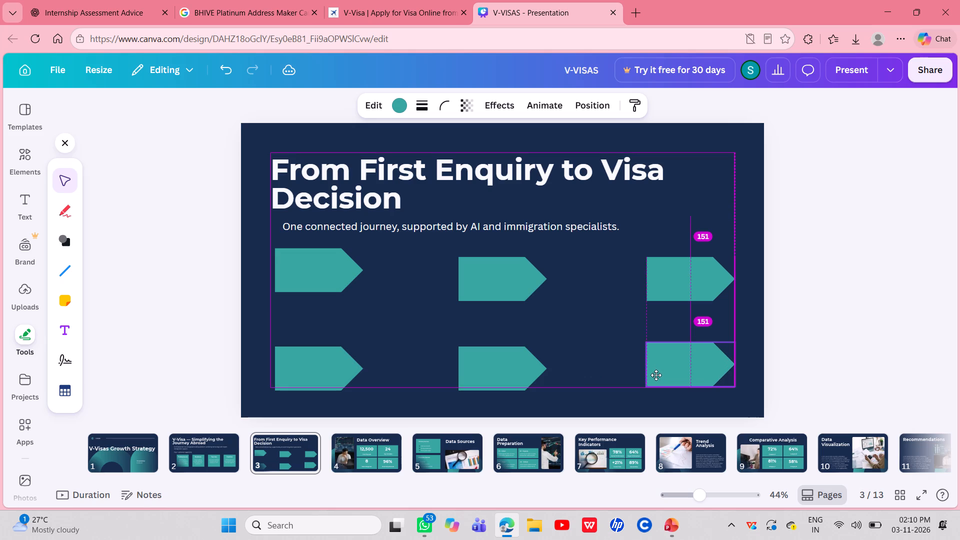
drag(656, 375, 659, 370)
drag(659, 370, 660, 382)
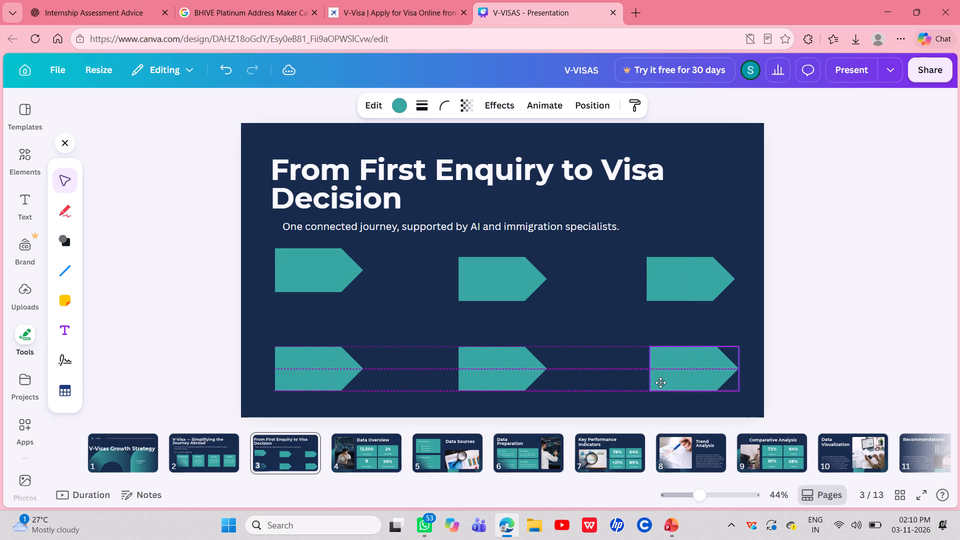
drag(660, 382, 658, 382)
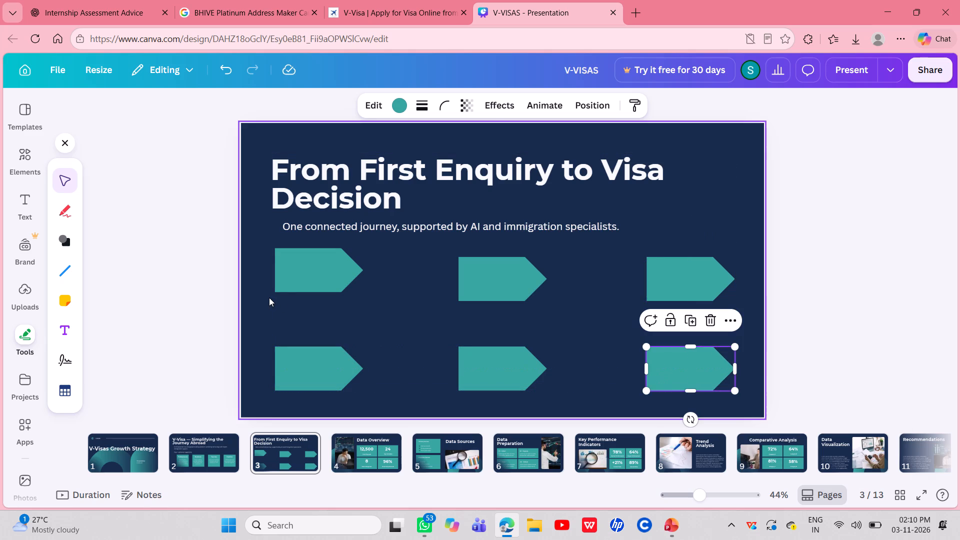
Lower the first arrow on slide 3 so it lines up with the other two arrows in the upper row.
click(269, 297)
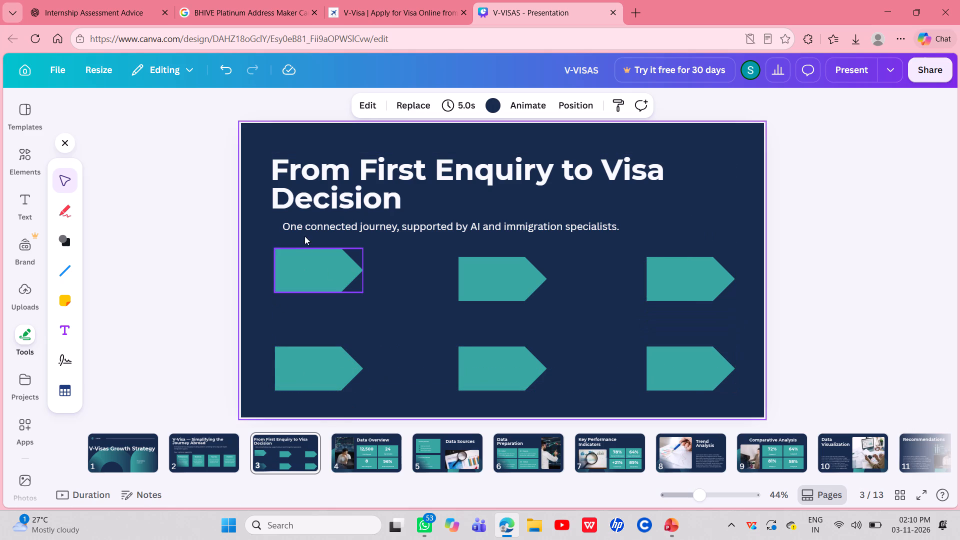
drag(297, 261, 296, 272)
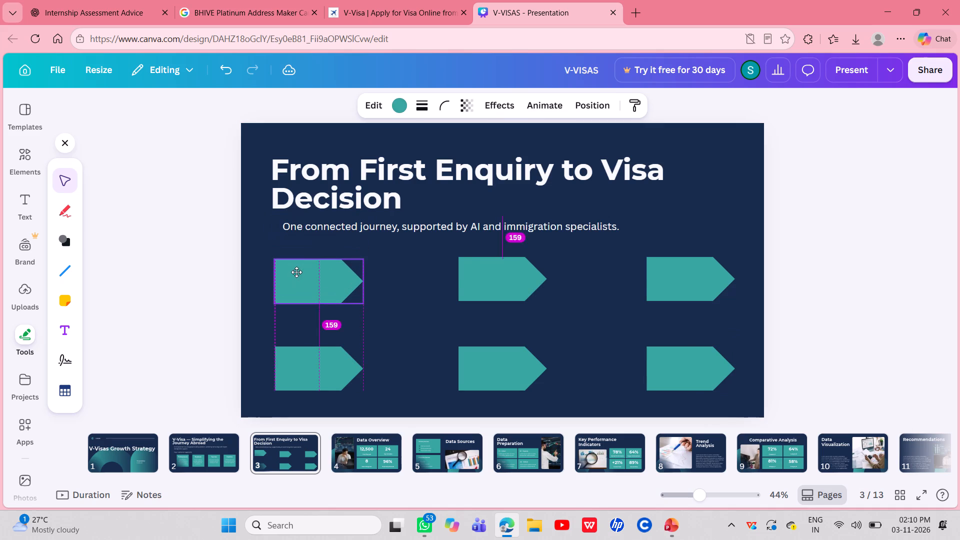
drag(296, 272, 299, 270)
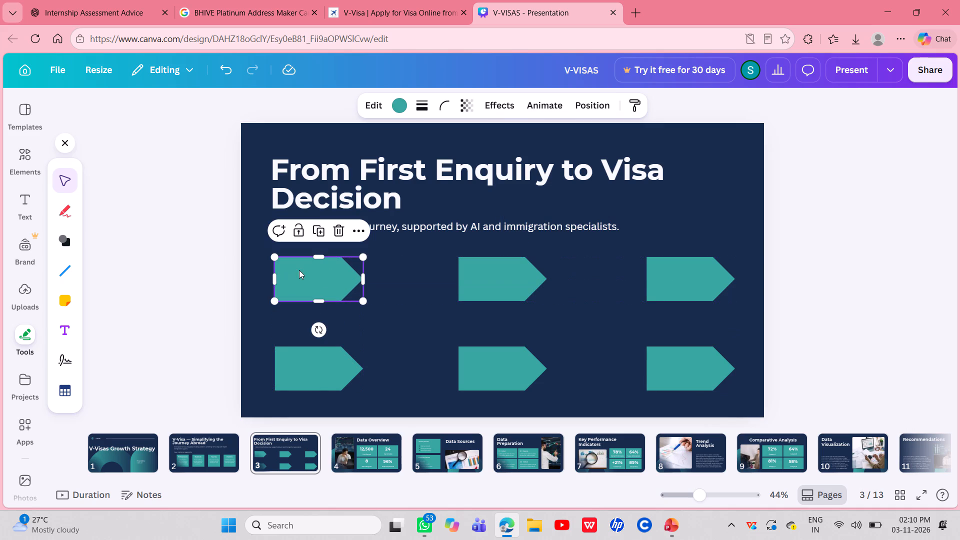
click(261, 312)
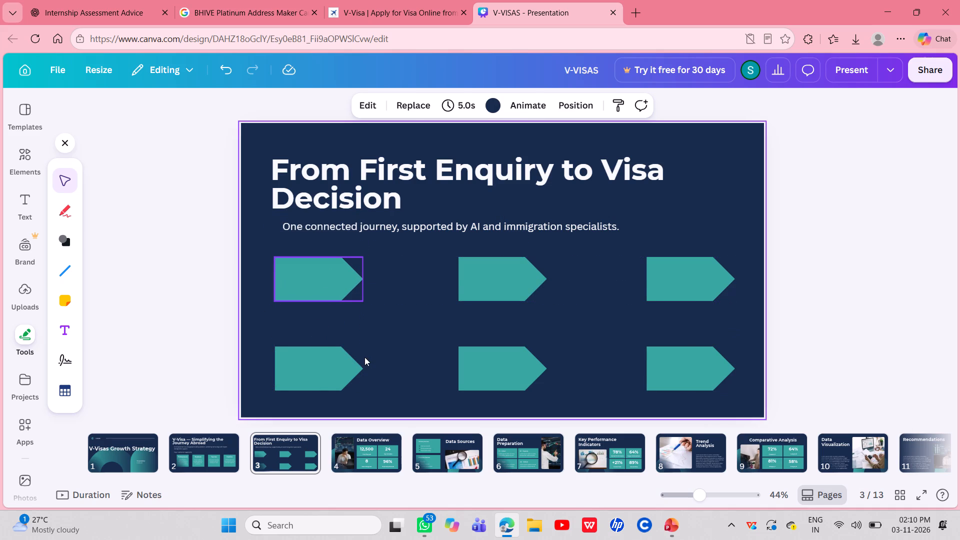
Enlarge the upper row's first arrow to about 576 wide and 288 high, keeping it just below the subtitle.
click(330, 269)
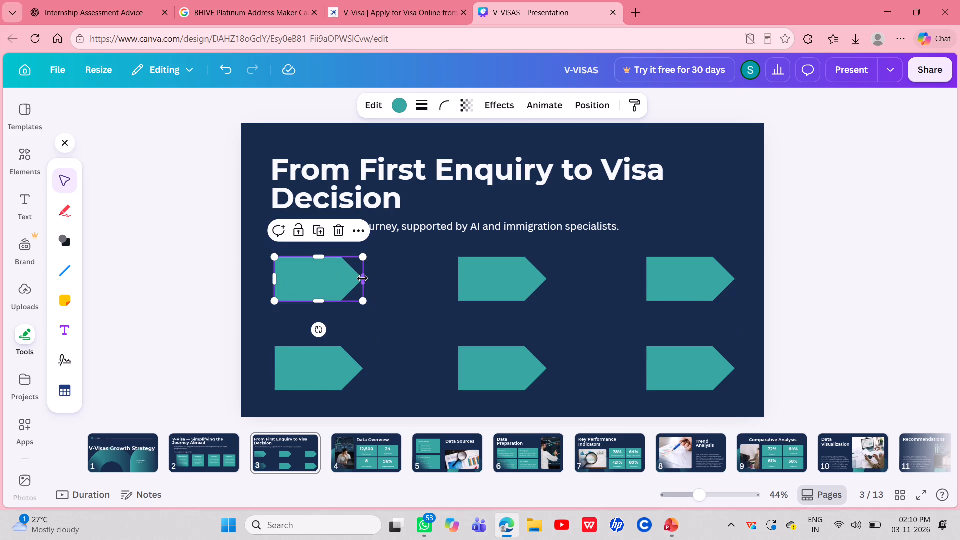
drag(362, 278, 404, 281)
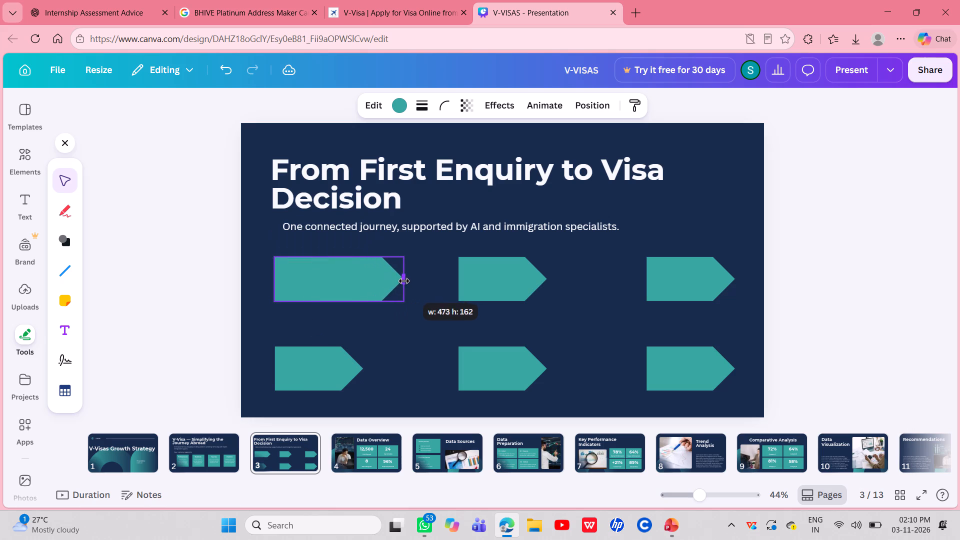
drag(404, 281, 411, 281)
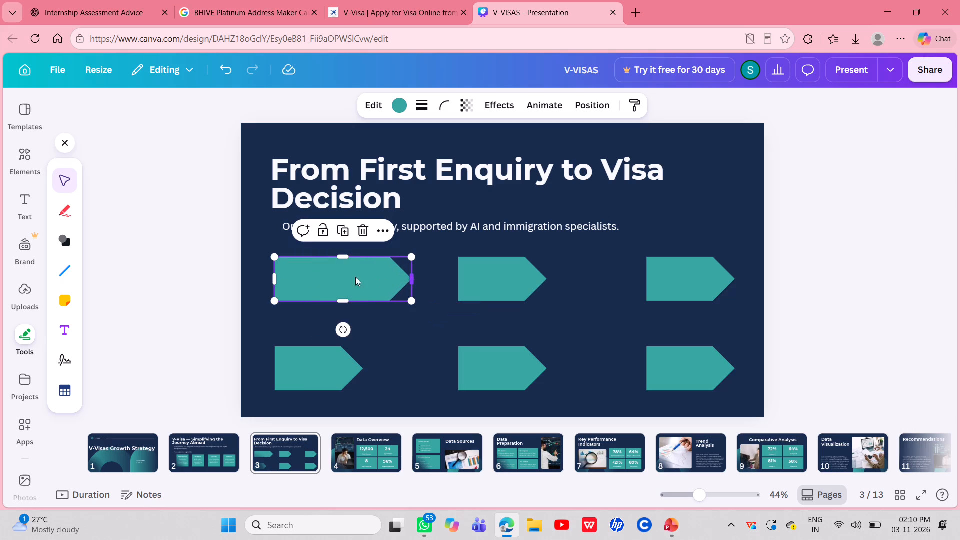
drag(275, 279, 258, 278)
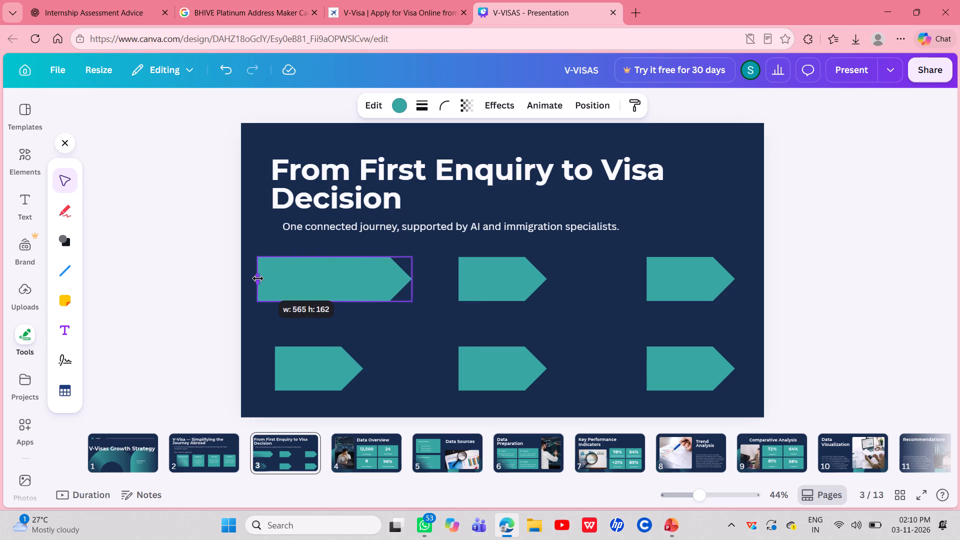
drag(258, 278, 255, 278)
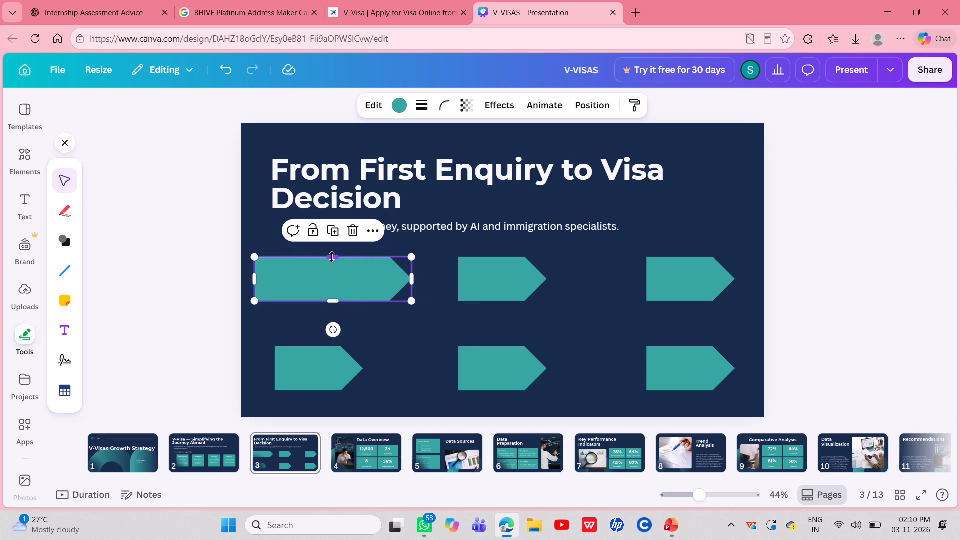
drag(332, 257, 333, 242)
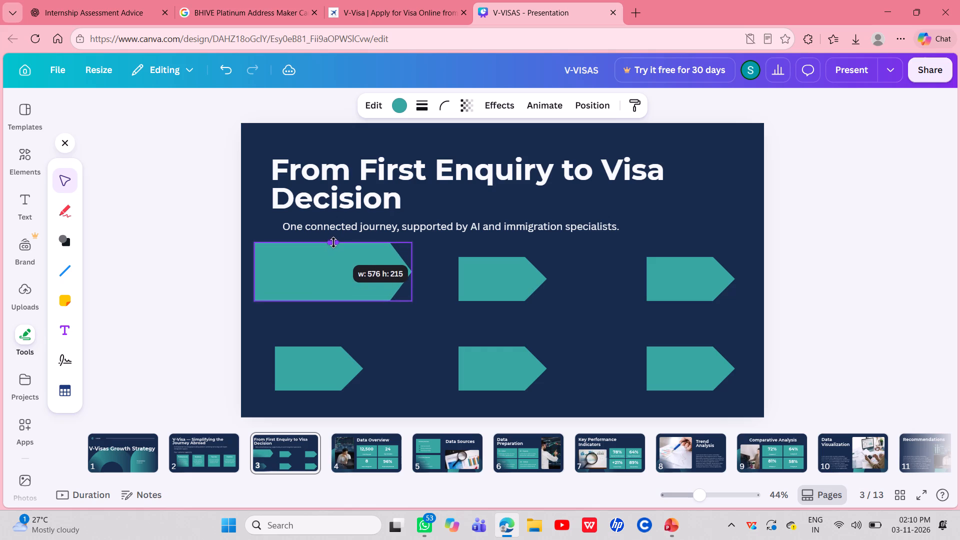
drag(333, 242, 333, 241)
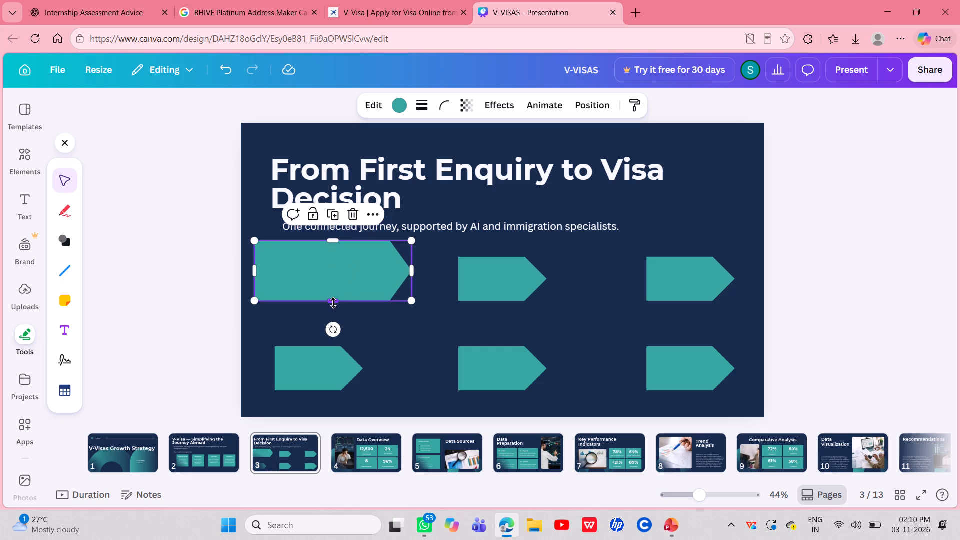
drag(333, 303, 330, 343)
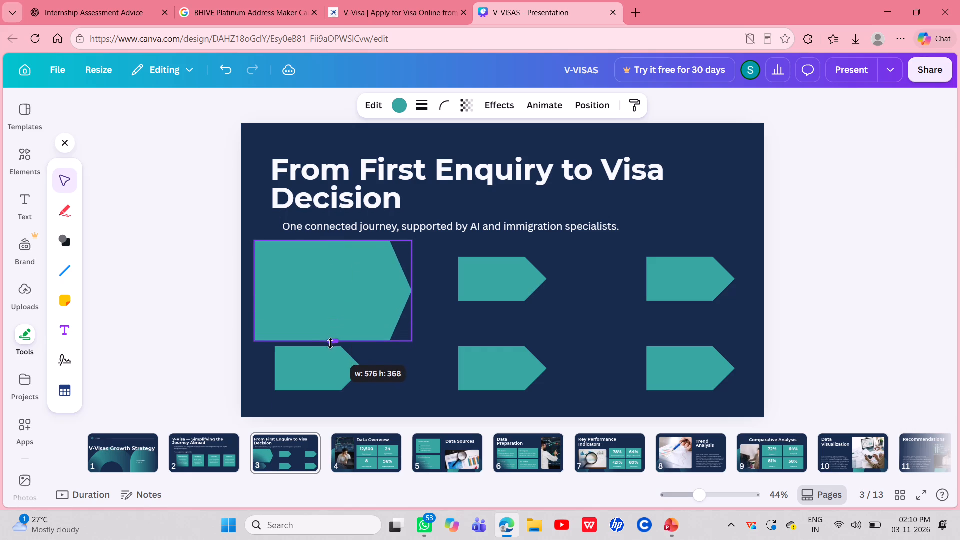
drag(330, 343, 334, 321)
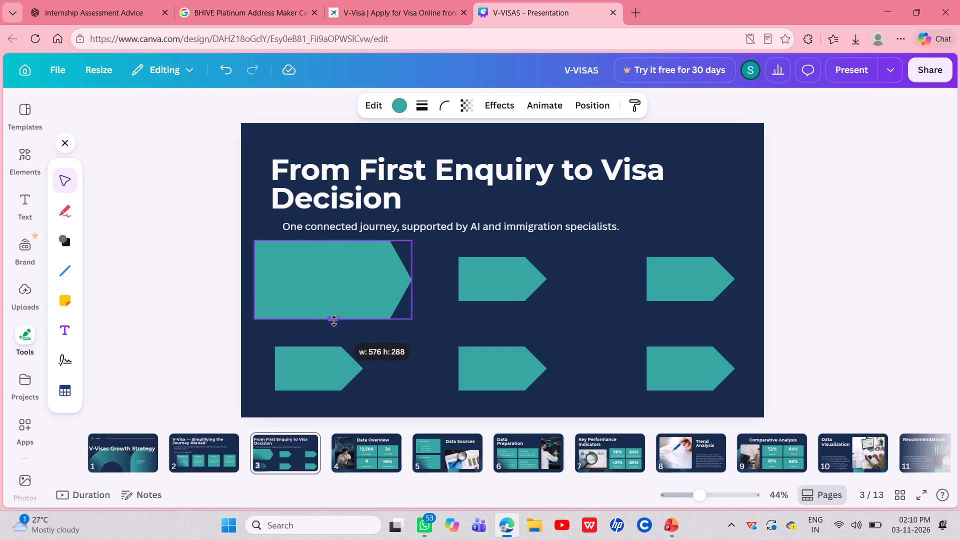
drag(334, 321, 333, 321)
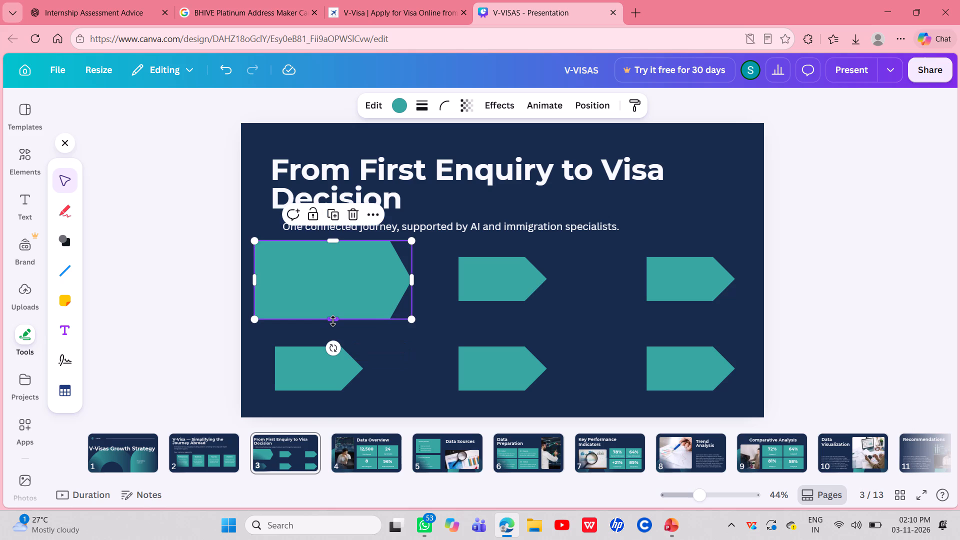
Enlarge the lower row's first arrow to about 576 wide and 275 high, matching the edges of the arrow above.
click(326, 364)
drag(319, 347, 319, 343)
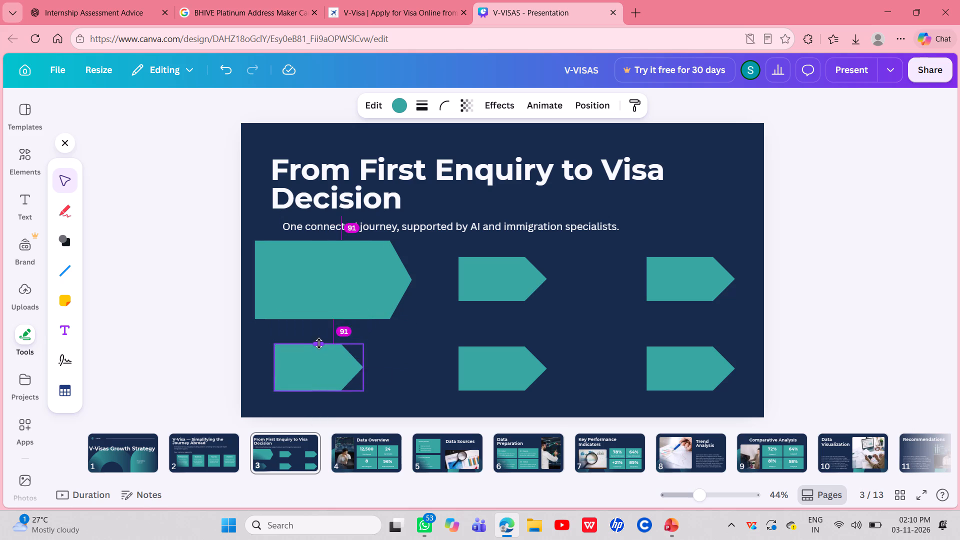
drag(319, 343, 322, 331)
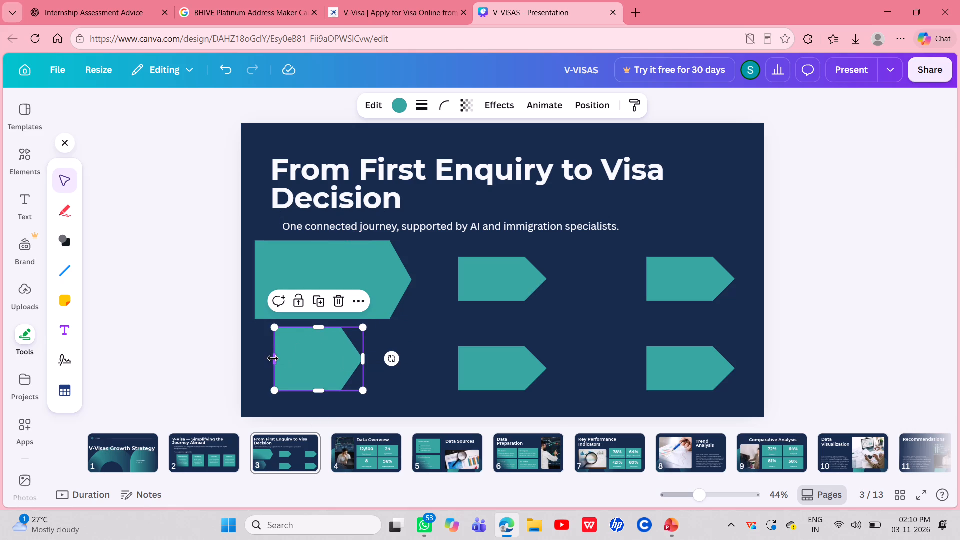
drag(273, 358, 255, 357)
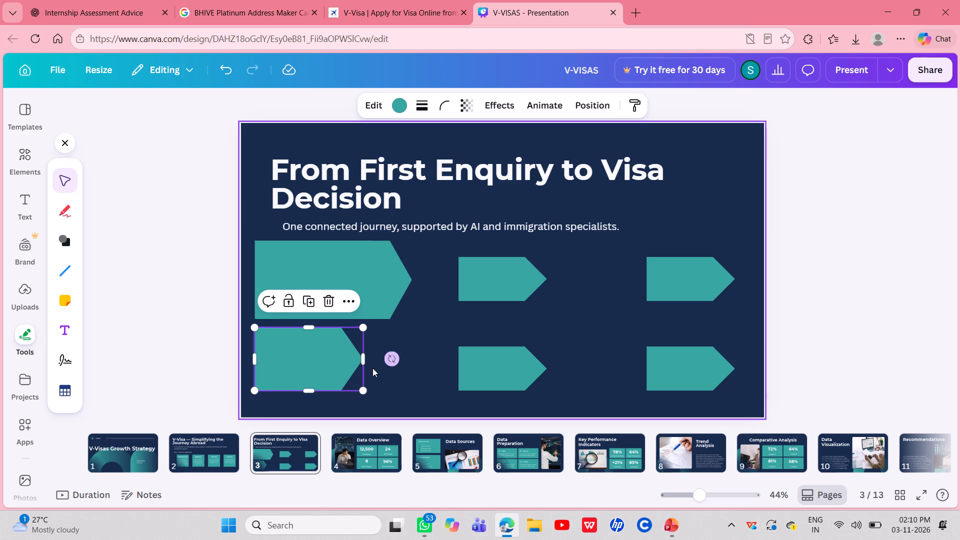
drag(365, 360, 419, 359)
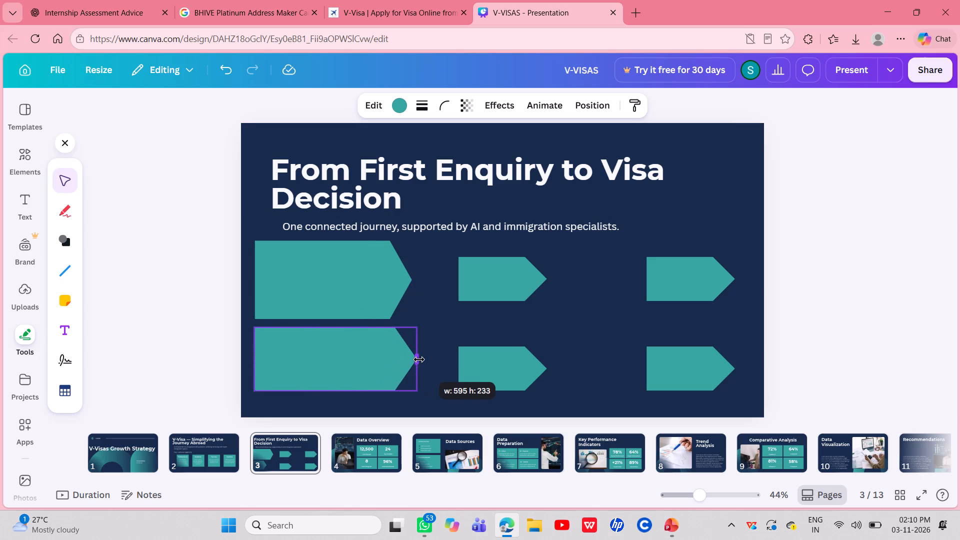
drag(419, 359, 416, 360)
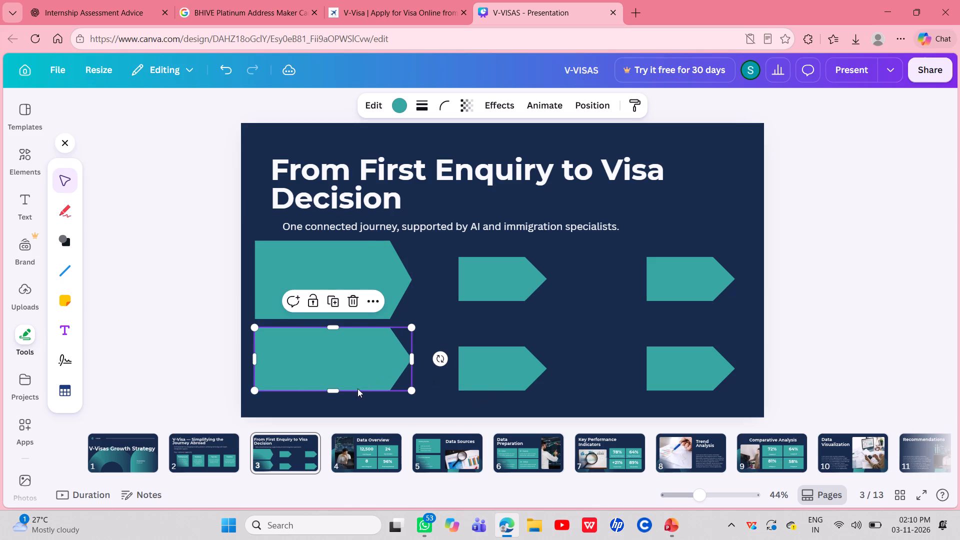
drag(334, 391, 332, 401)
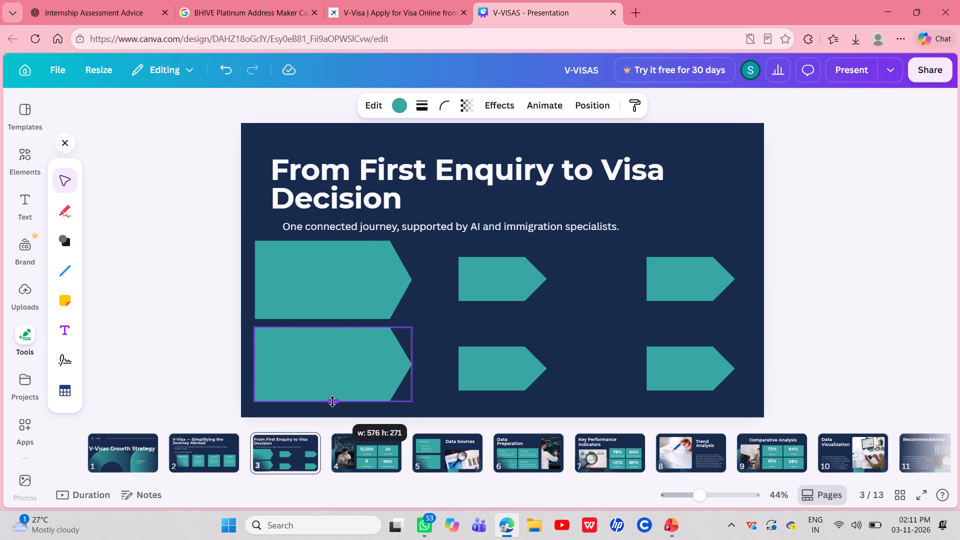
drag(332, 401, 331, 404)
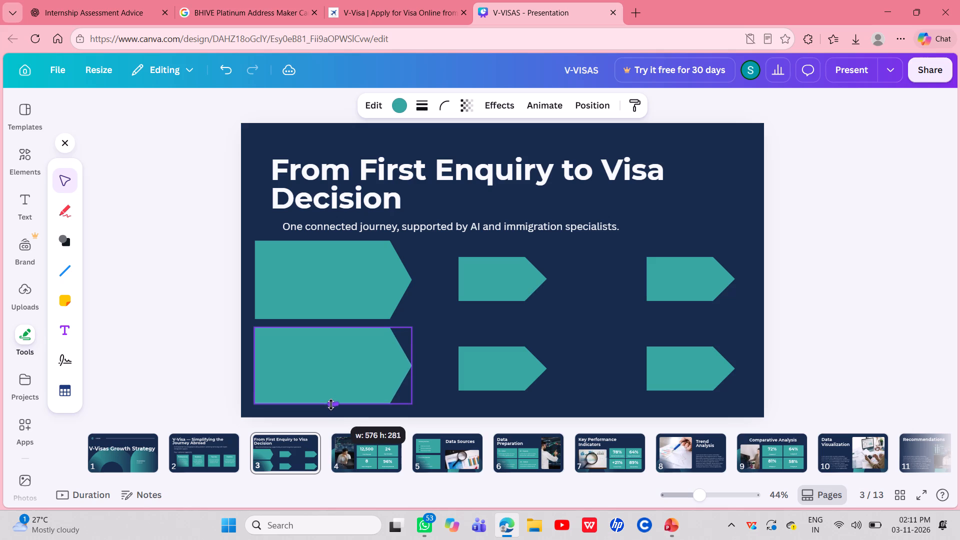
drag(331, 404, 332, 402)
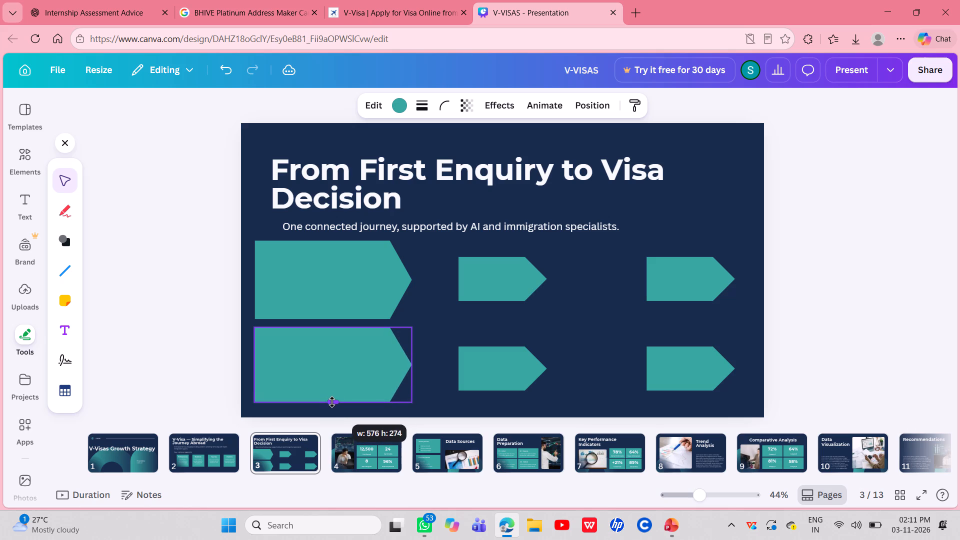
drag(332, 402, 331, 402)
click(347, 268)
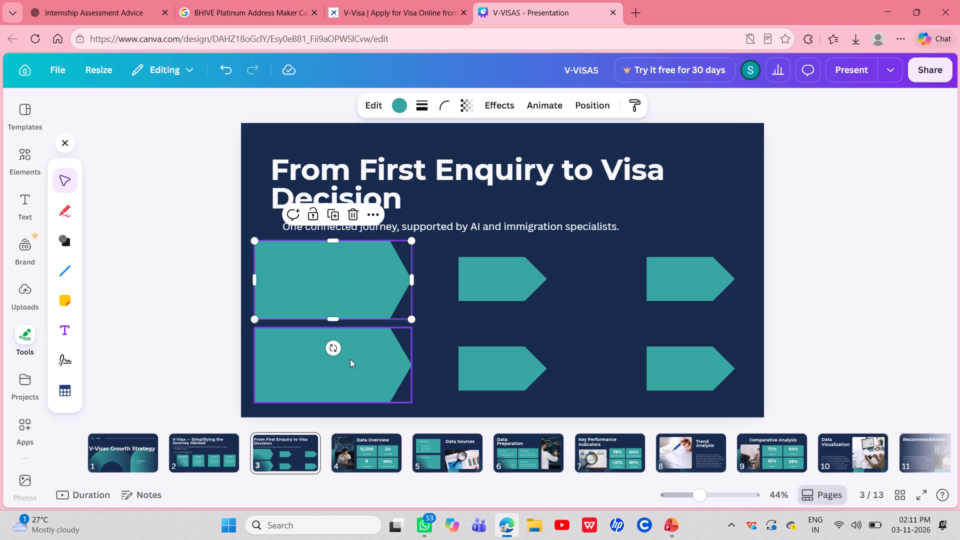
click(350, 359)
click(336, 401)
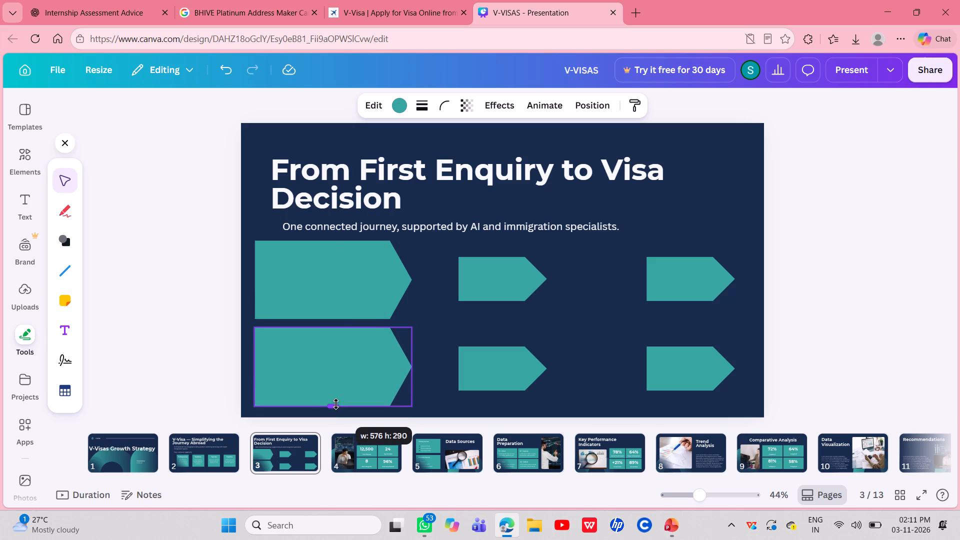
click(453, 315)
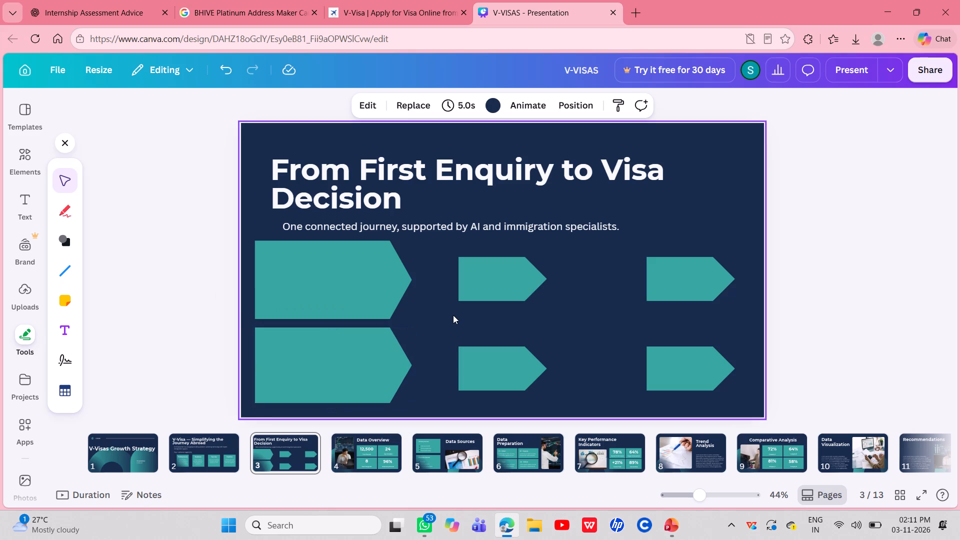
Enlarge the upper row's middle arrow to about 660 wide and 288 high, level with the first arrow.
click(501, 277)
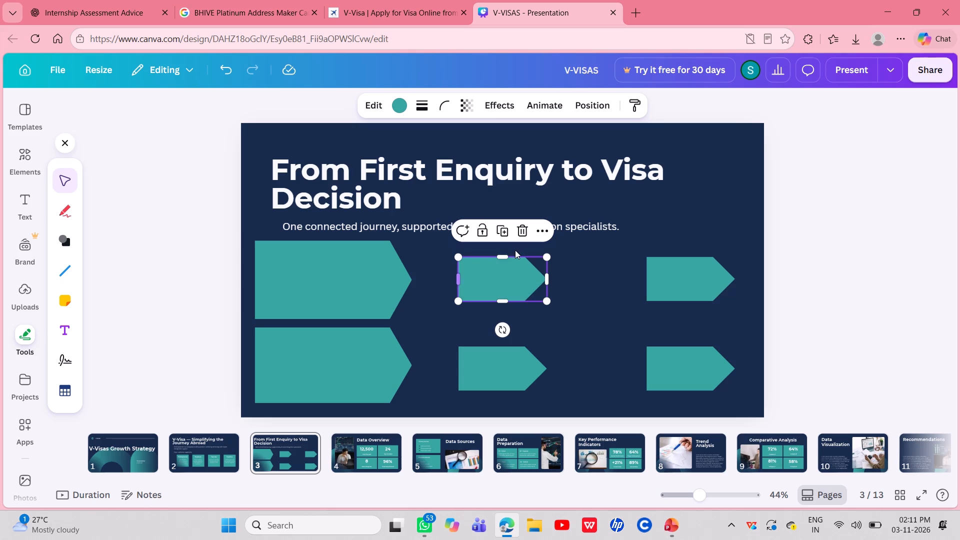
drag(505, 253, 506, 240)
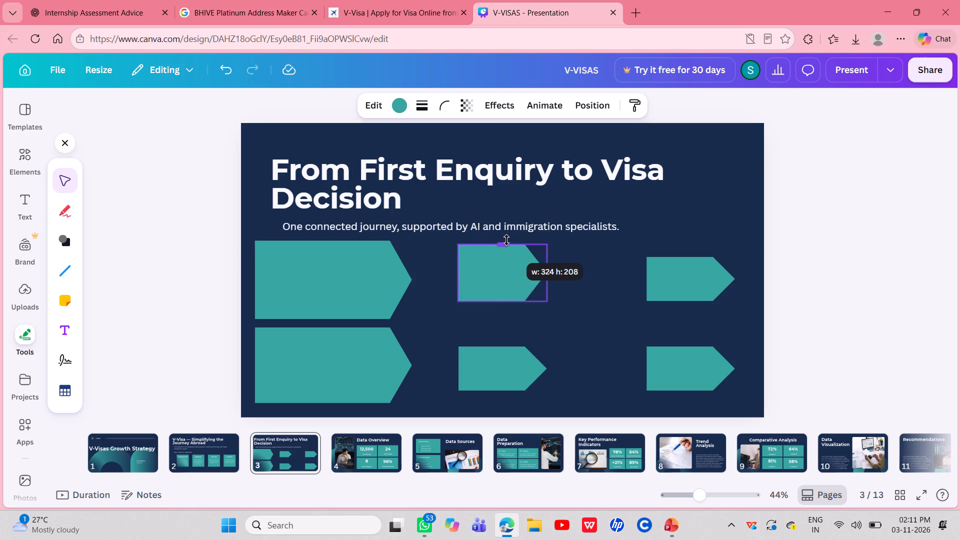
drag(506, 240, 506, 238)
drag(502, 302, 501, 306)
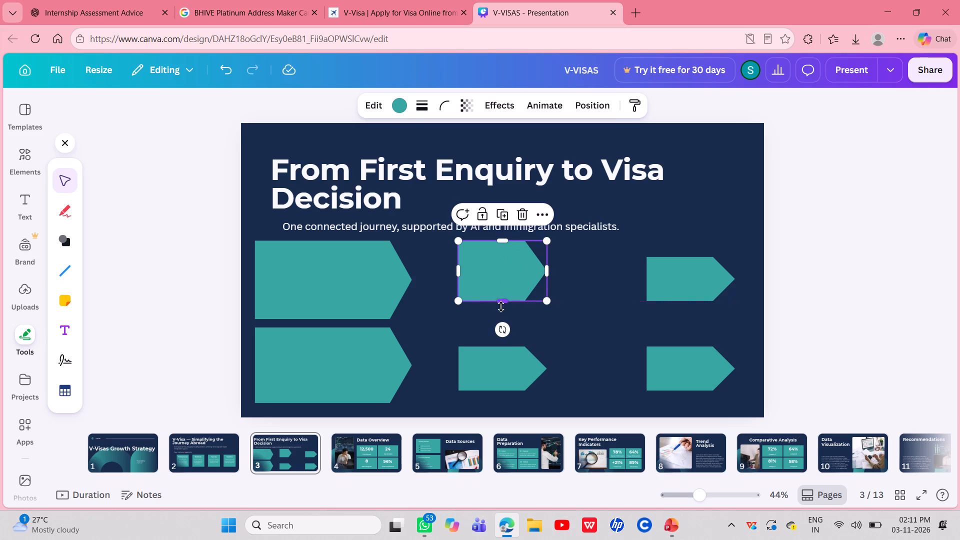
drag(501, 306, 498, 320)
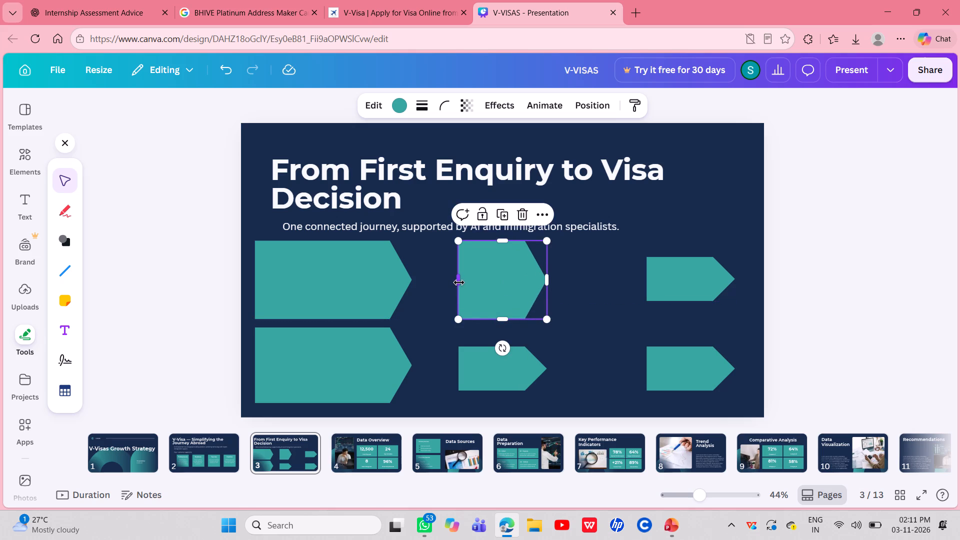
drag(459, 282, 428, 282)
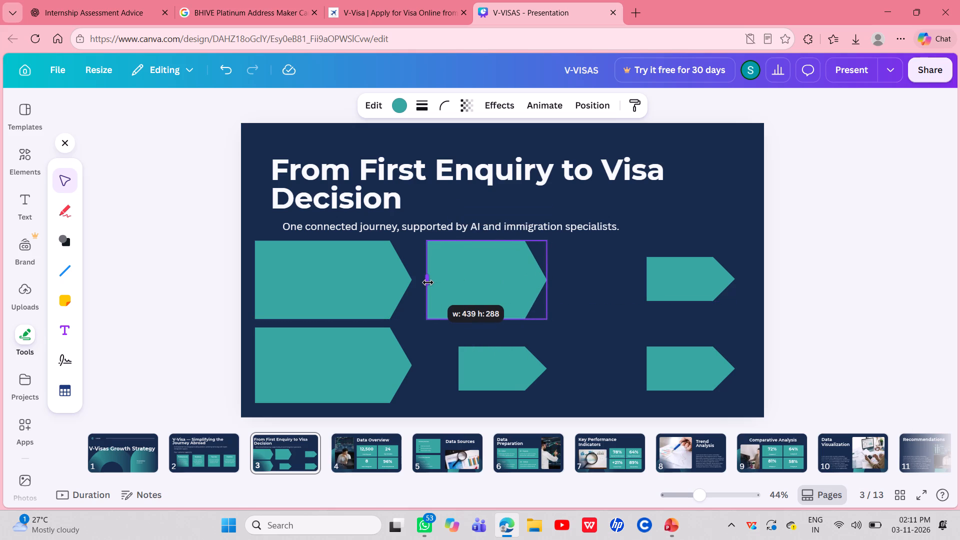
drag(428, 282, 423, 282)
drag(546, 275, 609, 275)
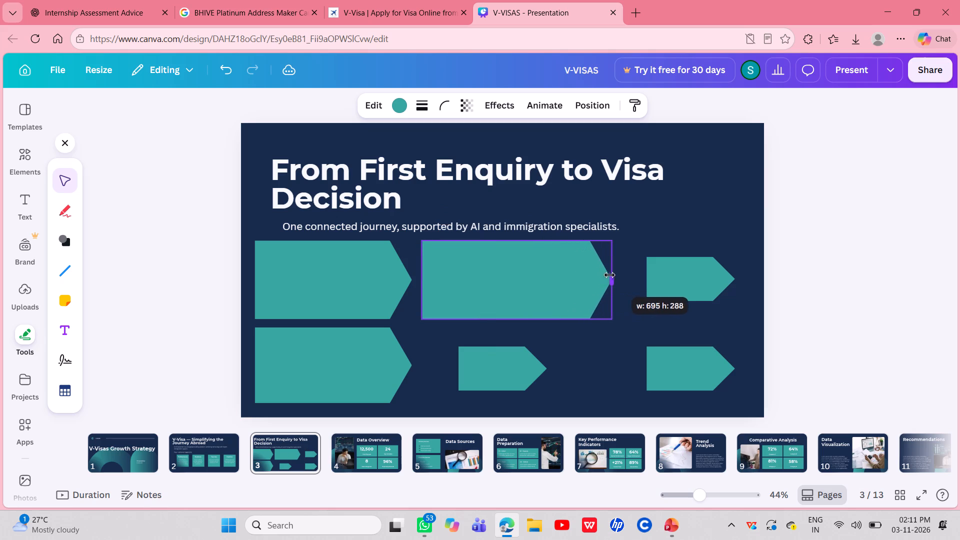
drag(609, 275, 604, 284)
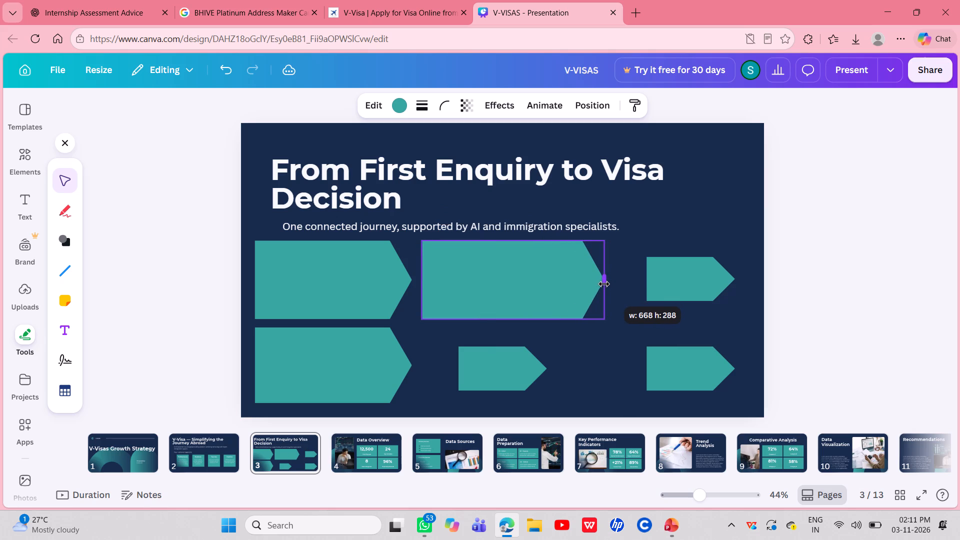
drag(604, 284, 599, 284)
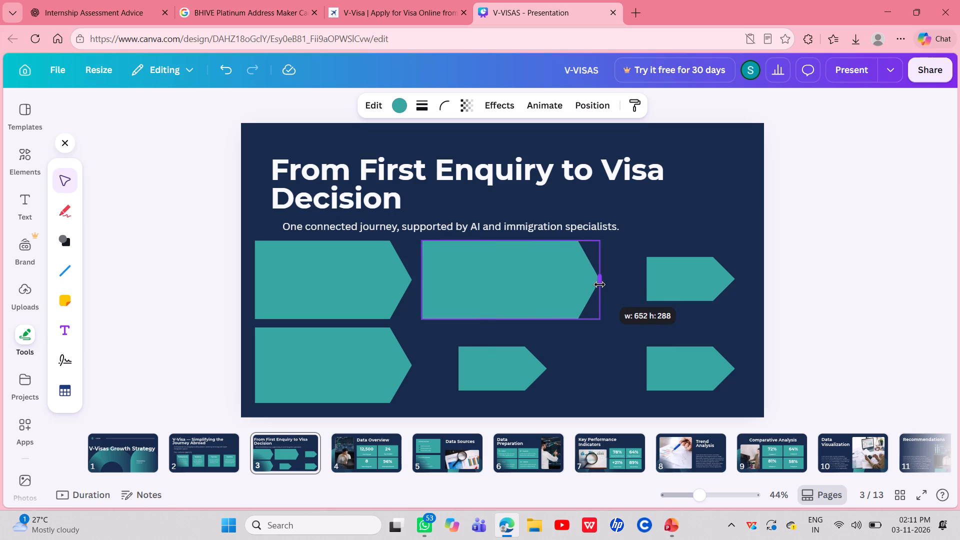
drag(599, 284, 602, 285)
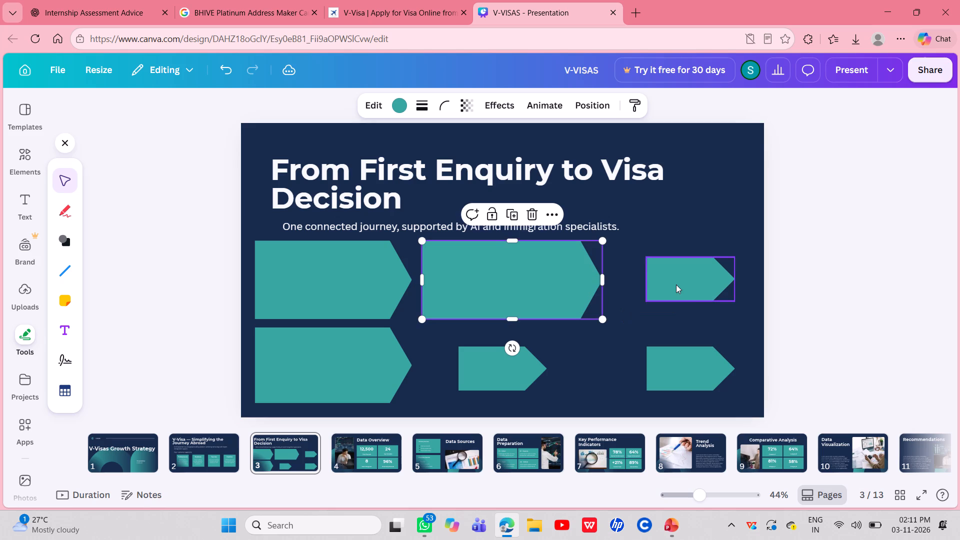
Enlarge the upper row's last arrow to 288 high, matching its neighbours' edges, and widen it from beside the middle arrow to near the slide's edge.
click(676, 284)
drag(646, 279, 637, 280)
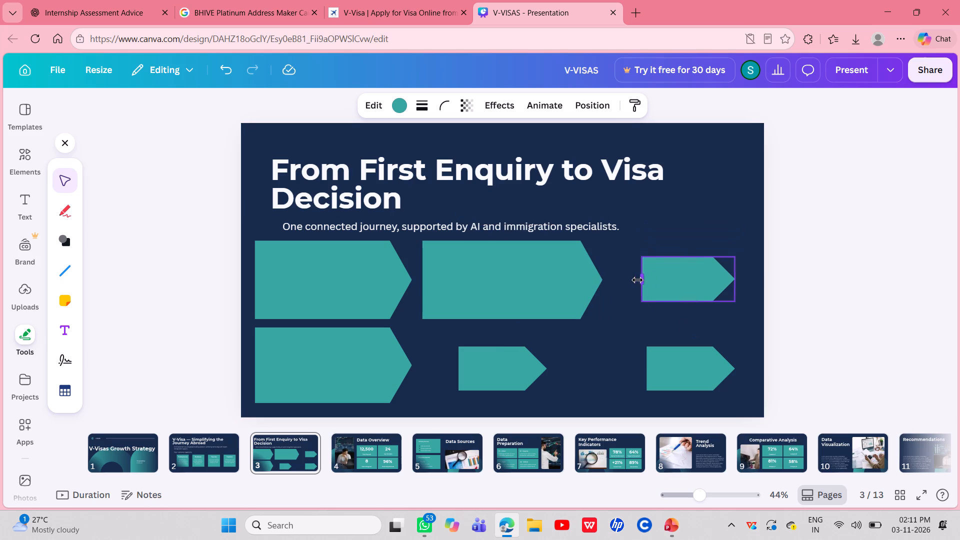
drag(637, 280, 620, 282)
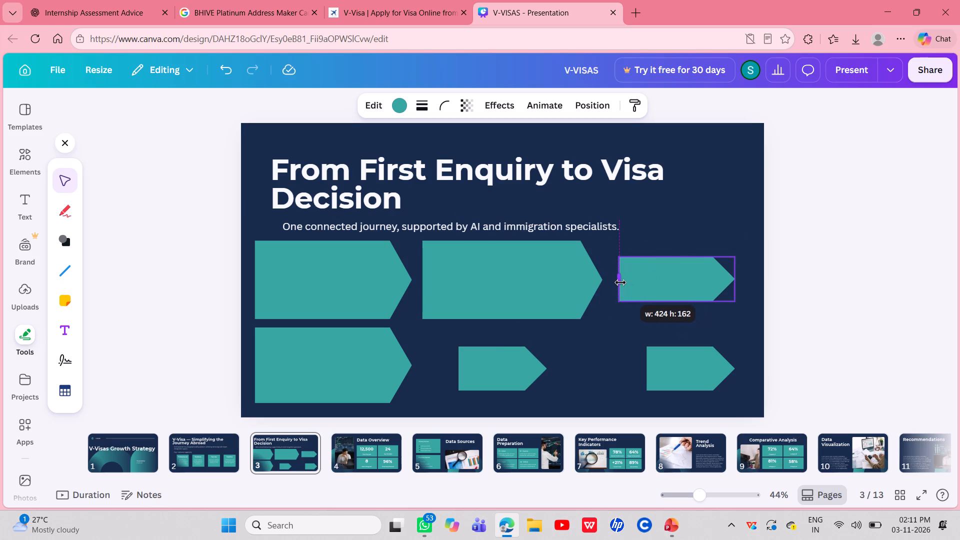
drag(620, 282, 613, 282)
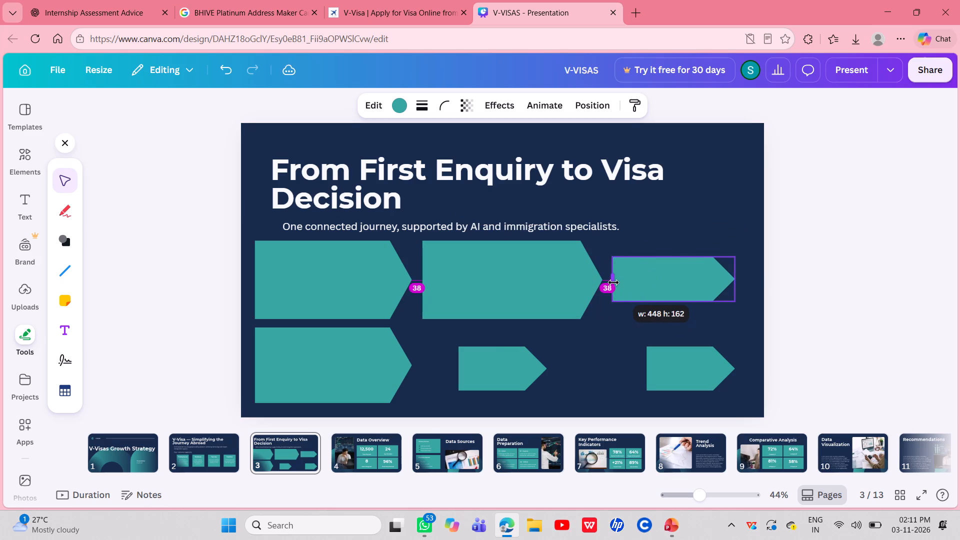
drag(613, 282, 614, 282)
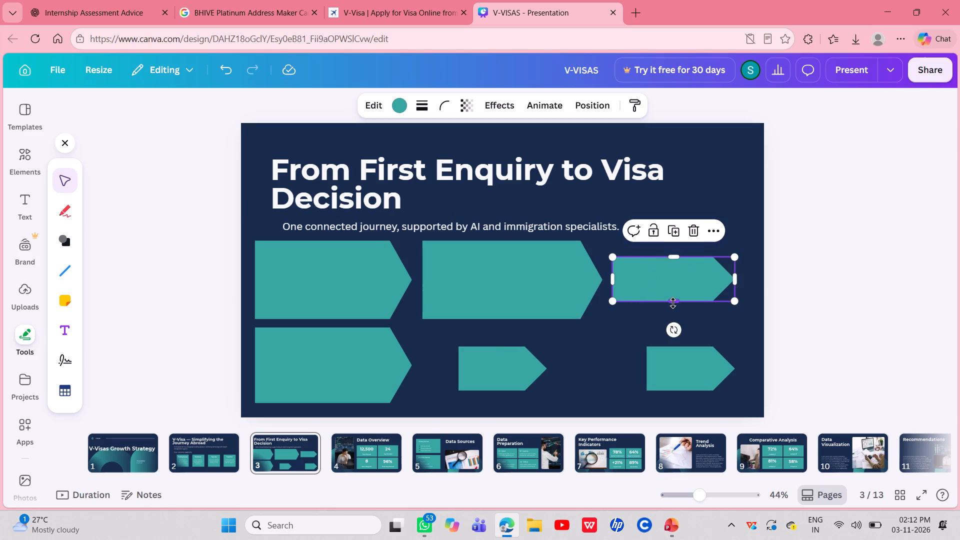
drag(673, 303, 670, 321)
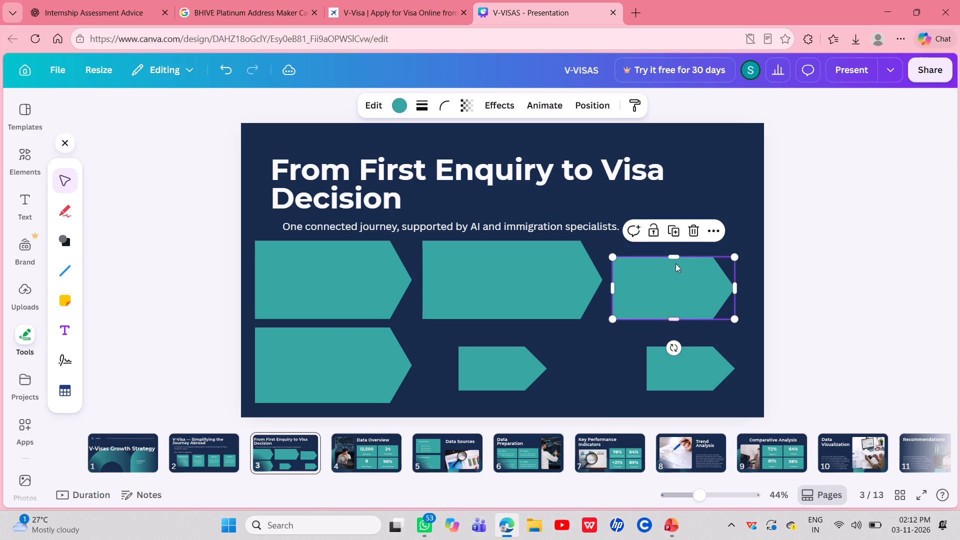
drag(671, 257, 669, 242)
drag(736, 280, 750, 280)
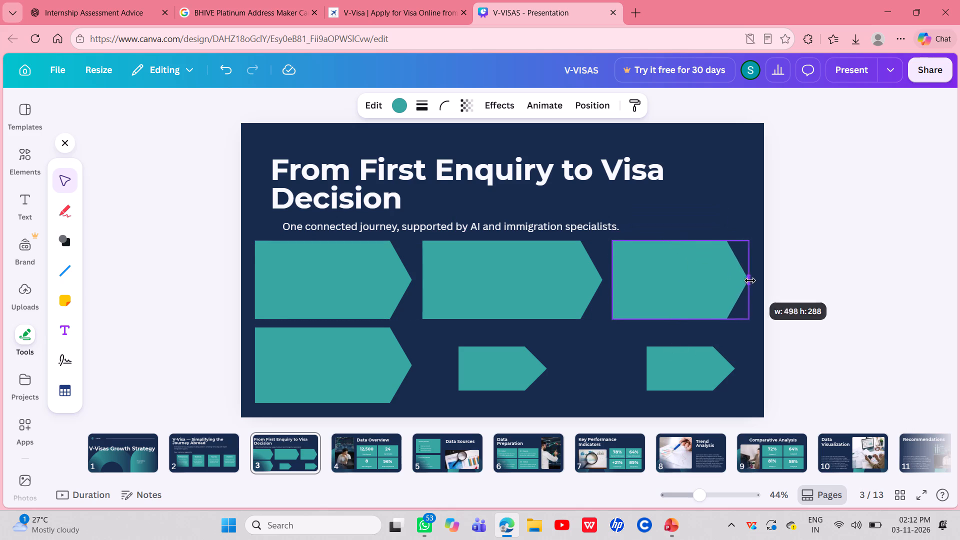
drag(750, 280, 757, 282)
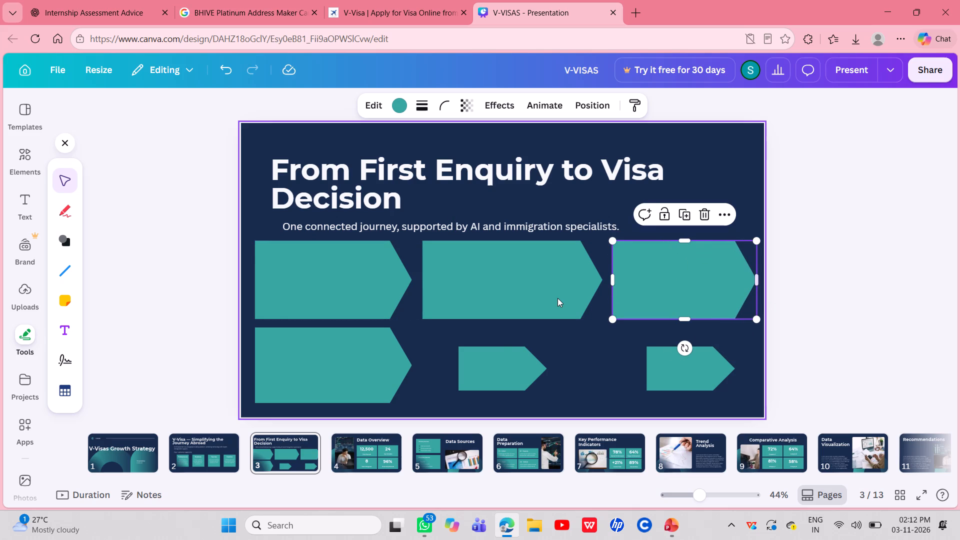
Shift the upper row's middle and last arrows slightly toward the first arrow to tighten the gaps between them.
drag(557, 298, 553, 299)
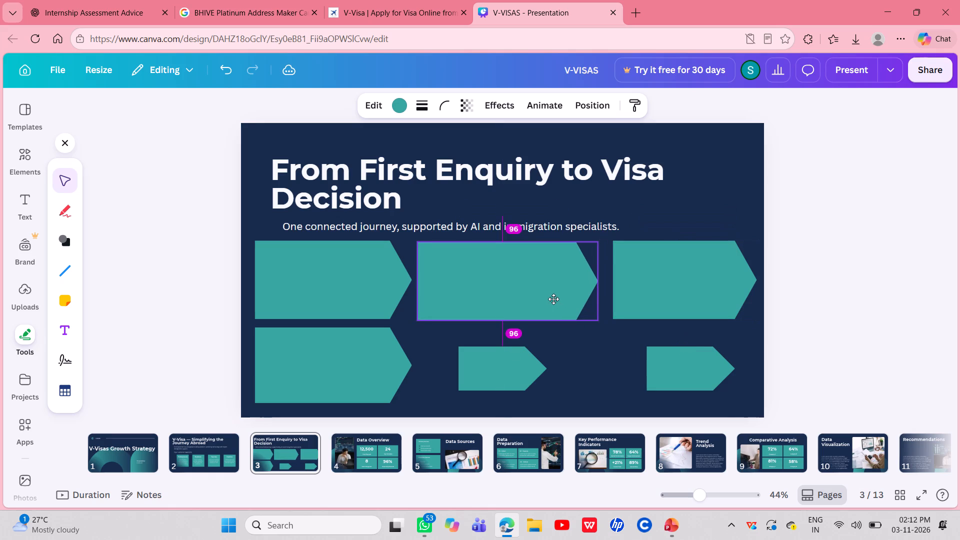
drag(553, 299, 552, 299)
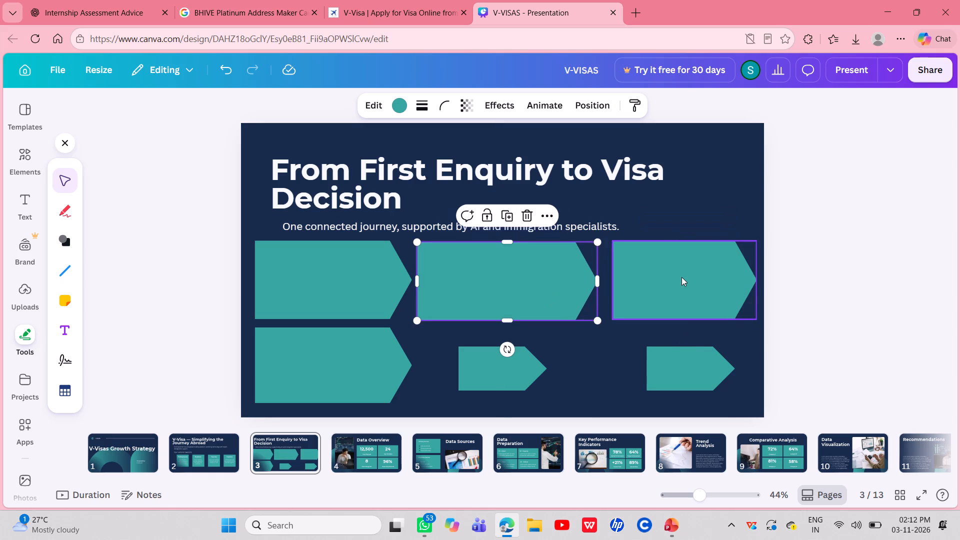
drag(681, 277, 676, 278)
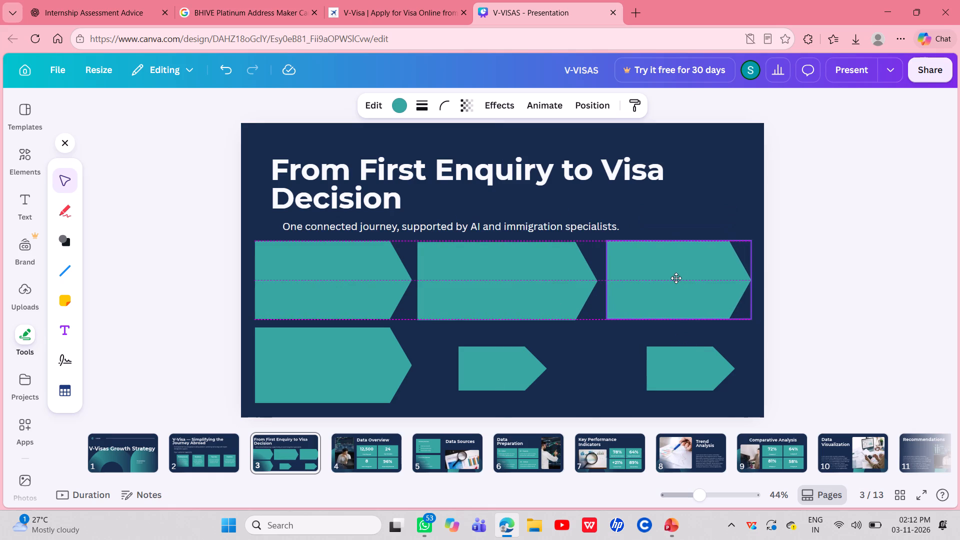
drag(676, 278, 675, 278)
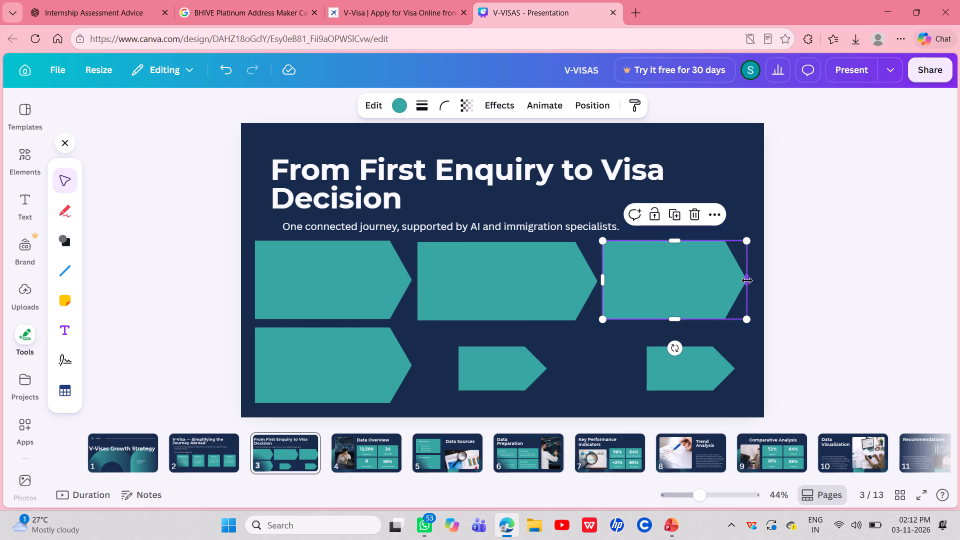
Widen the upper row's last arrow to about 570, extending its tip almost to the slide's edge.
drag(747, 280, 757, 280)
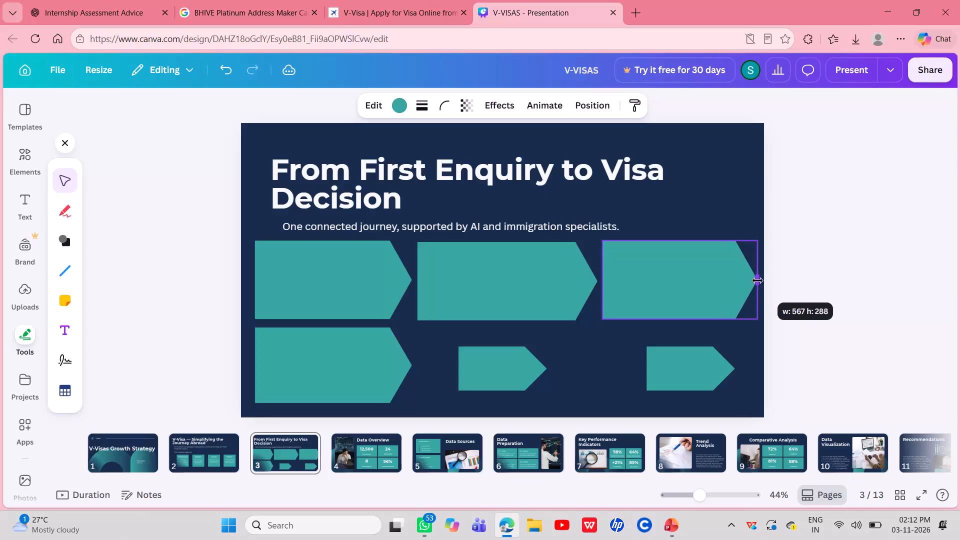
drag(757, 280, 759, 280)
click(792, 285)
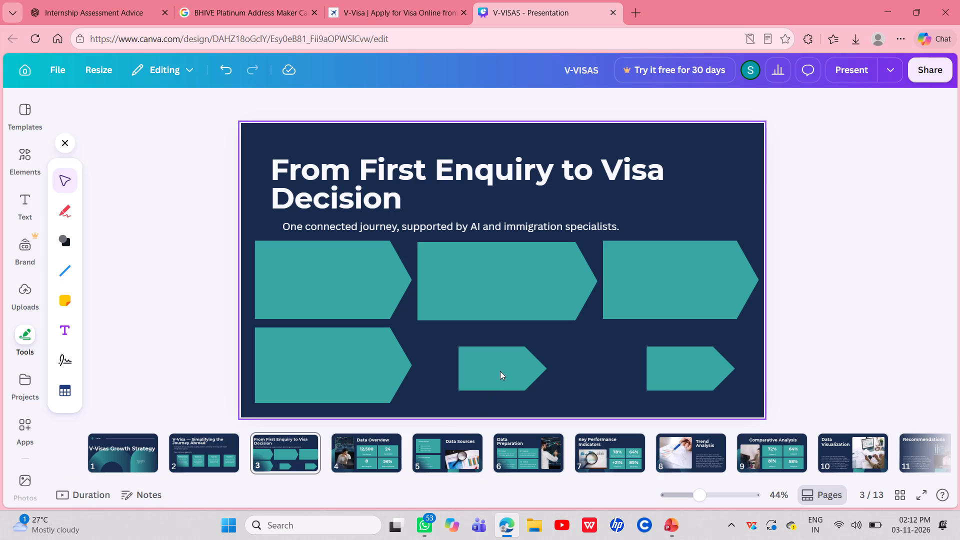
Enlarge the lower row's middle arrow to the width of the arrow above and the height of the lower row's first arrow.
click(502, 385)
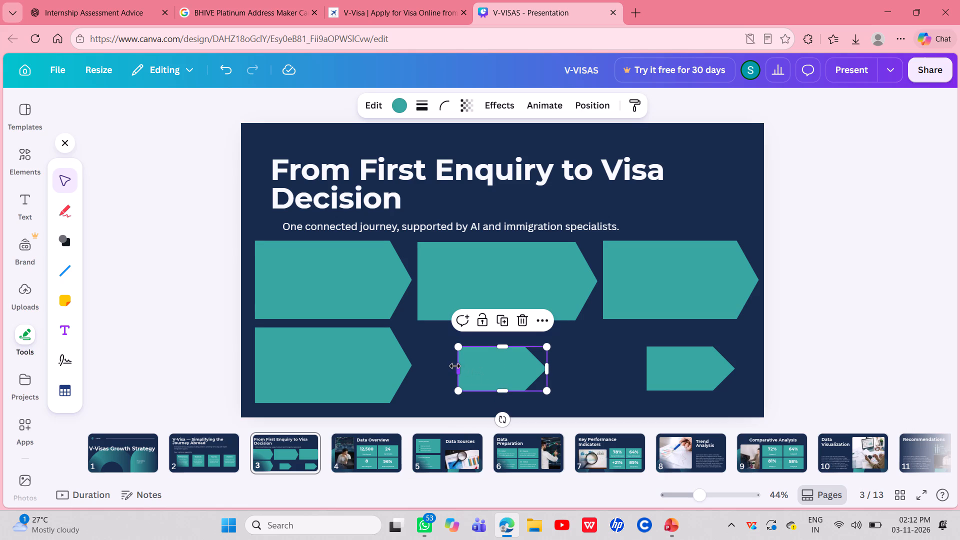
drag(459, 372, 432, 373)
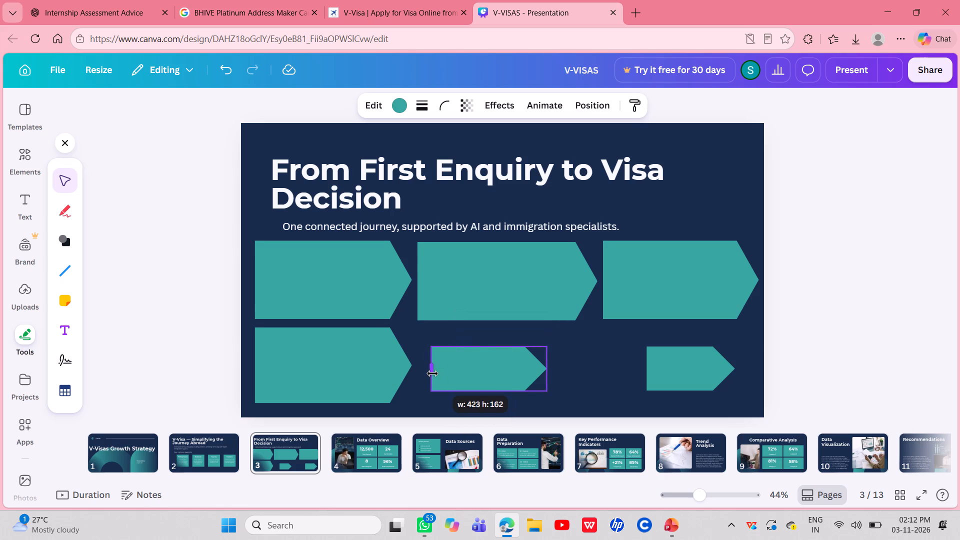
drag(432, 373, 420, 374)
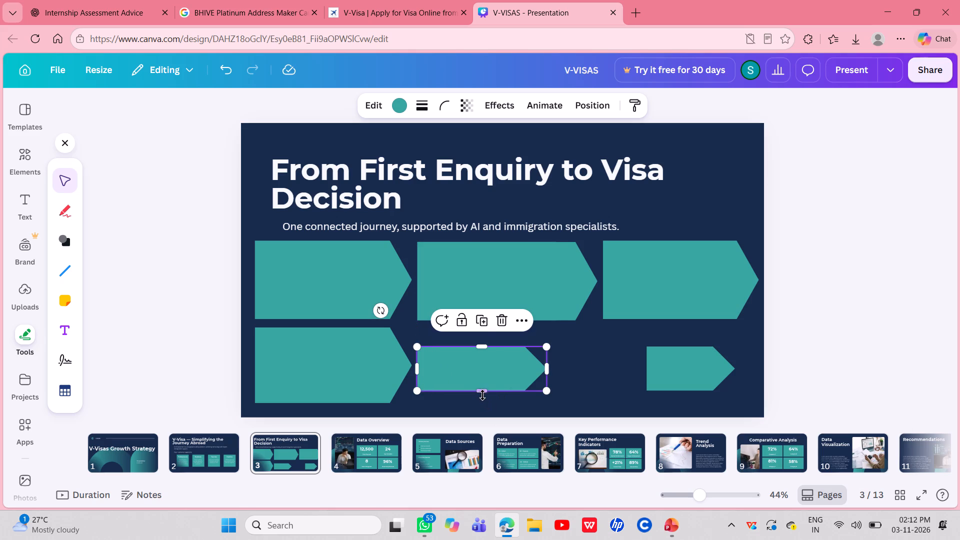
drag(482, 391, 480, 402)
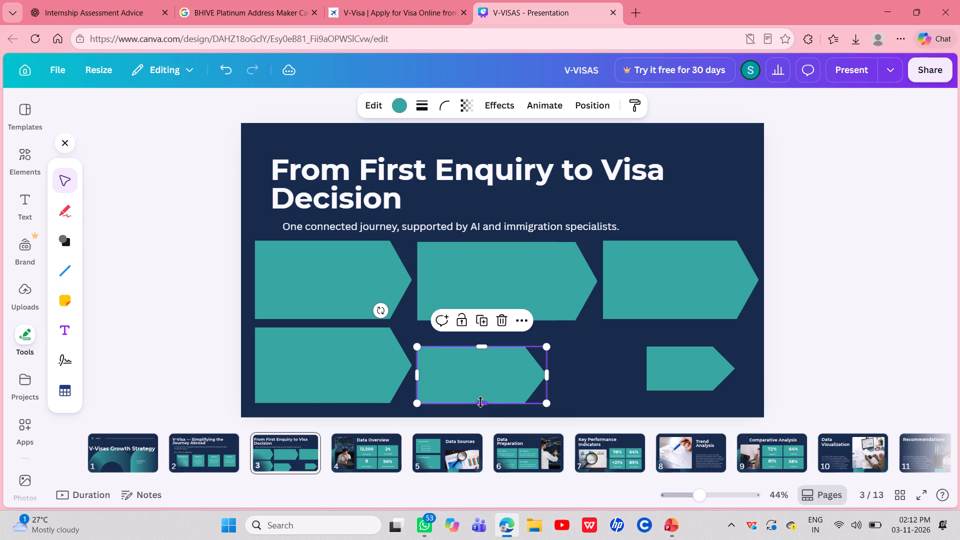
drag(481, 346, 481, 331)
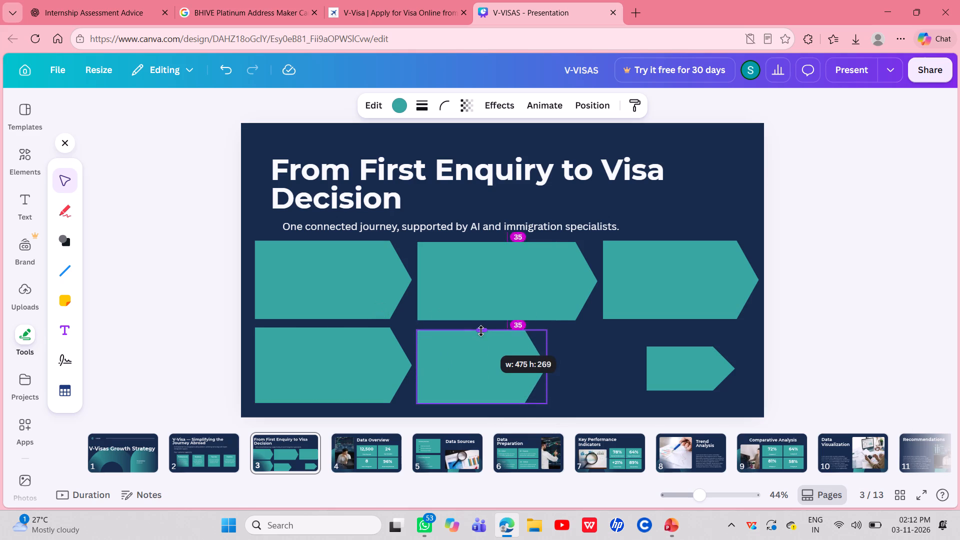
drag(481, 331, 480, 327)
drag(545, 365, 579, 359)
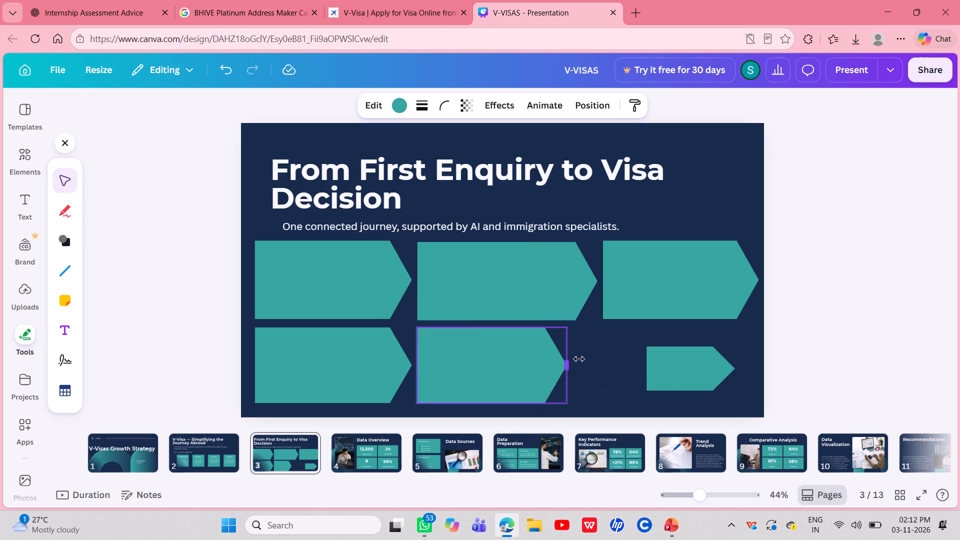
drag(579, 359, 596, 358)
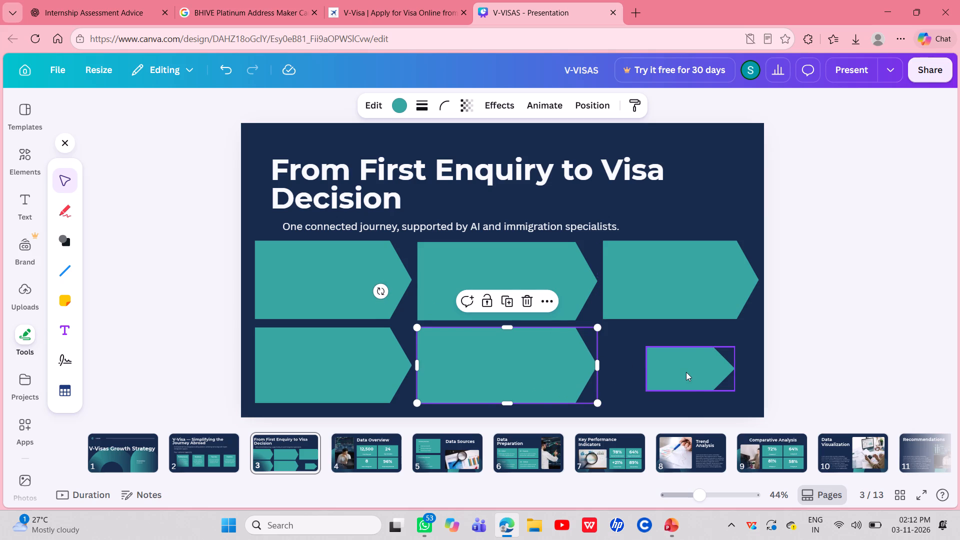
click(686, 372)
drag(644, 369, 615, 369)
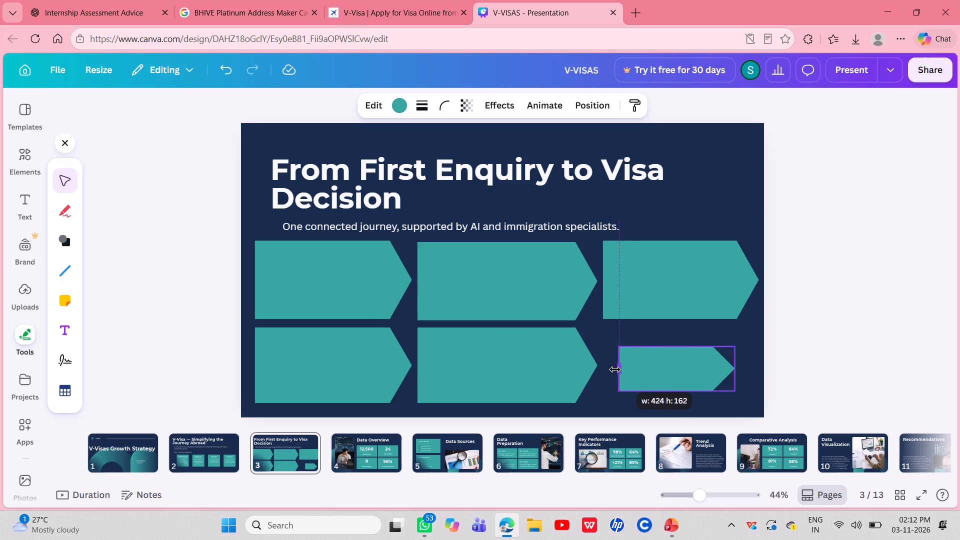
drag(615, 369, 603, 370)
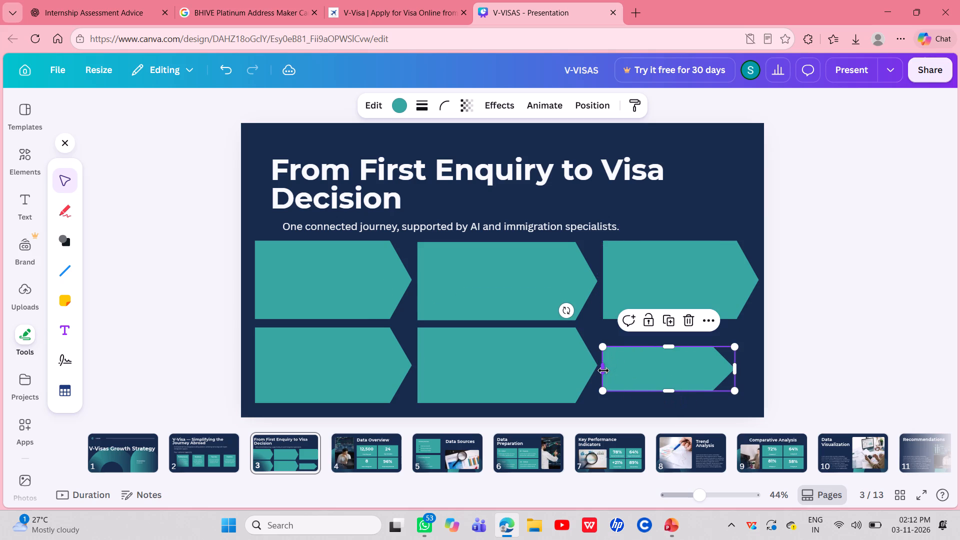
drag(669, 391, 671, 405)
drag(666, 346, 664, 325)
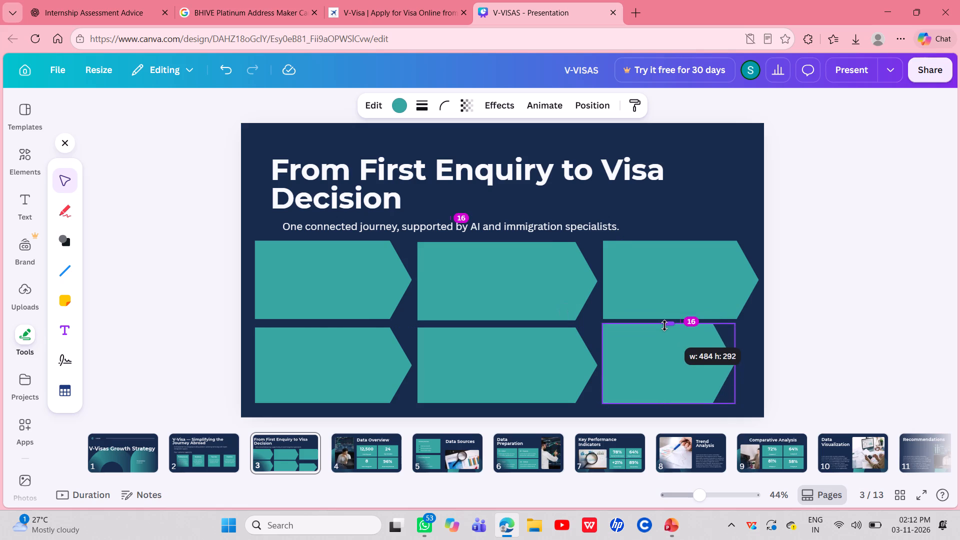
drag(664, 325, 664, 327)
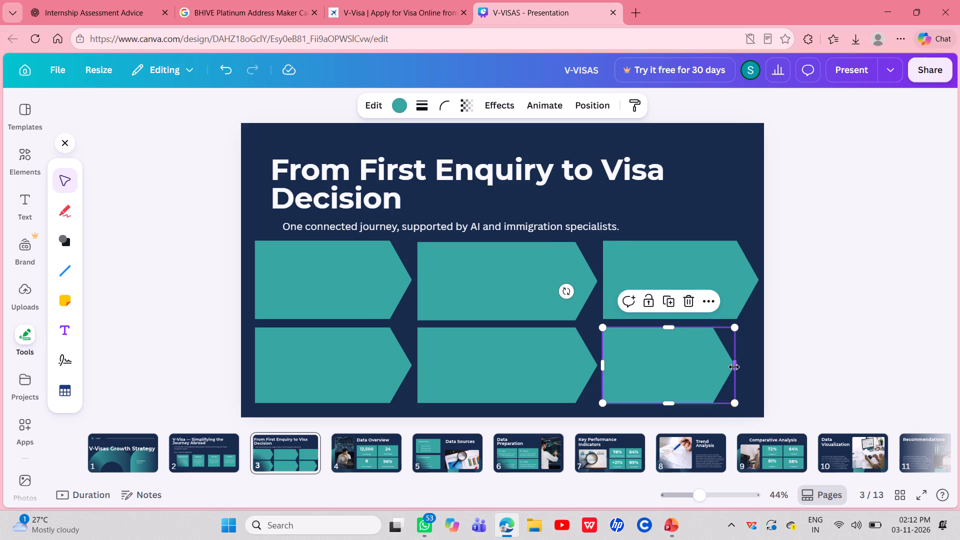
drag(733, 367, 753, 367)
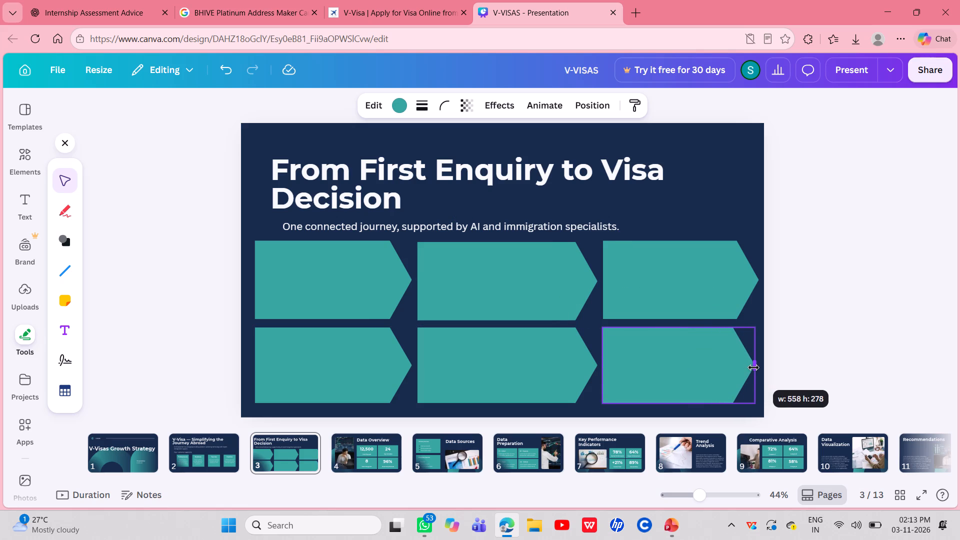
drag(753, 367, 757, 369)
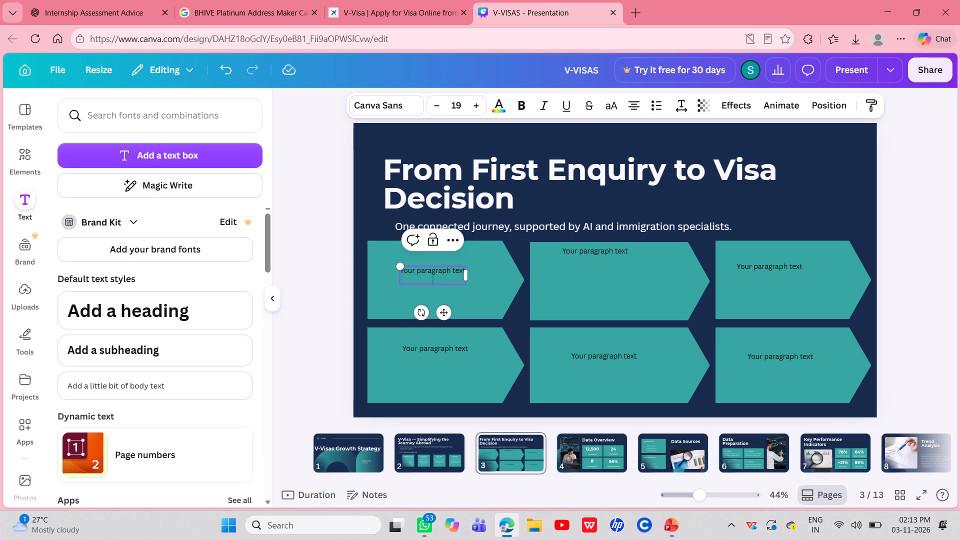
double_click(441, 273)
click(431, 279)
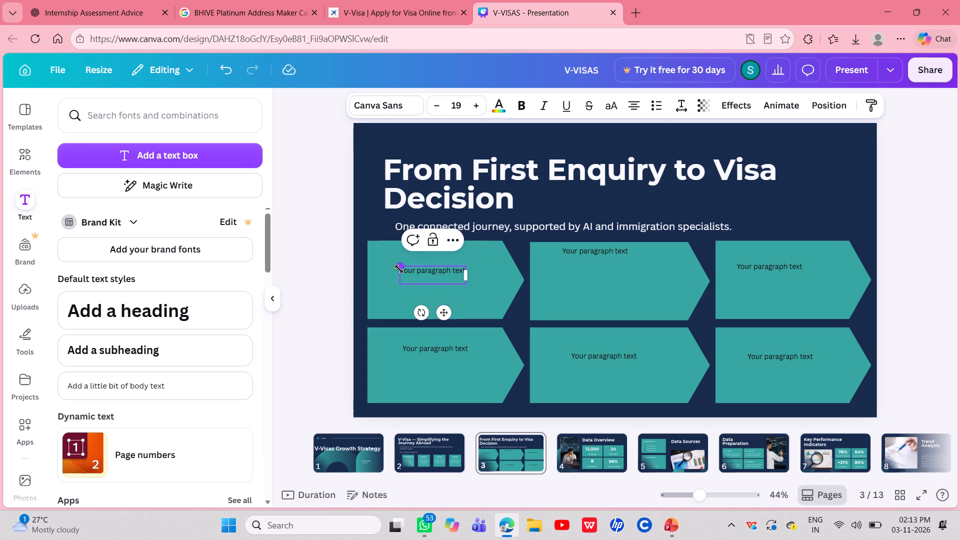
click(403, 272)
double_click(447, 277)
key(ctrl+a)
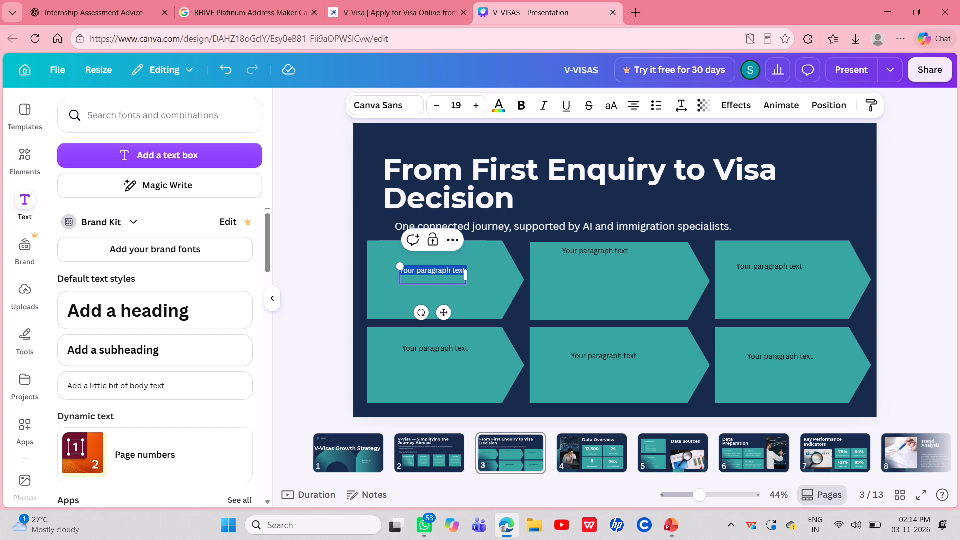
key(ctrl+v)
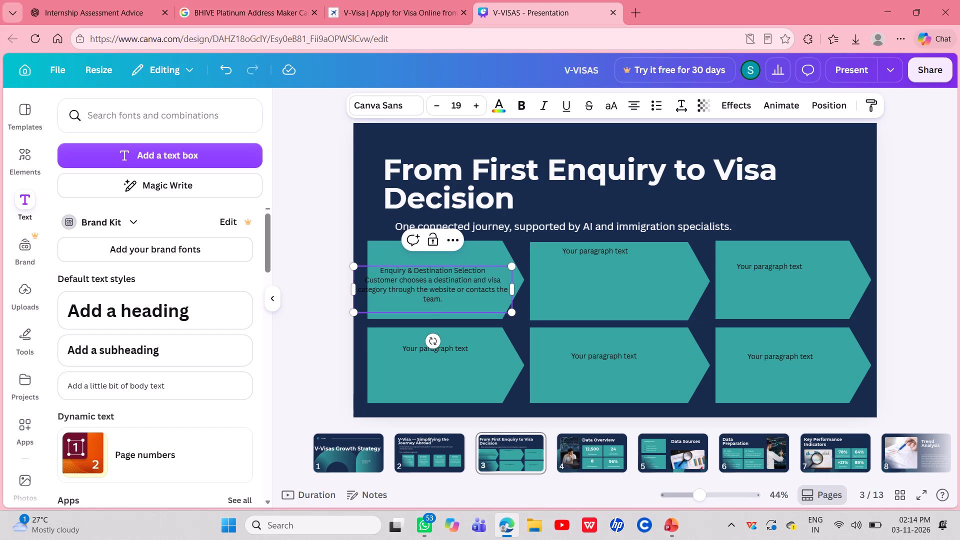
Narrow the first stage's text box to fit its arrow and move it slightly up, against the arrow's flat edge.
drag(352, 289, 373, 289)
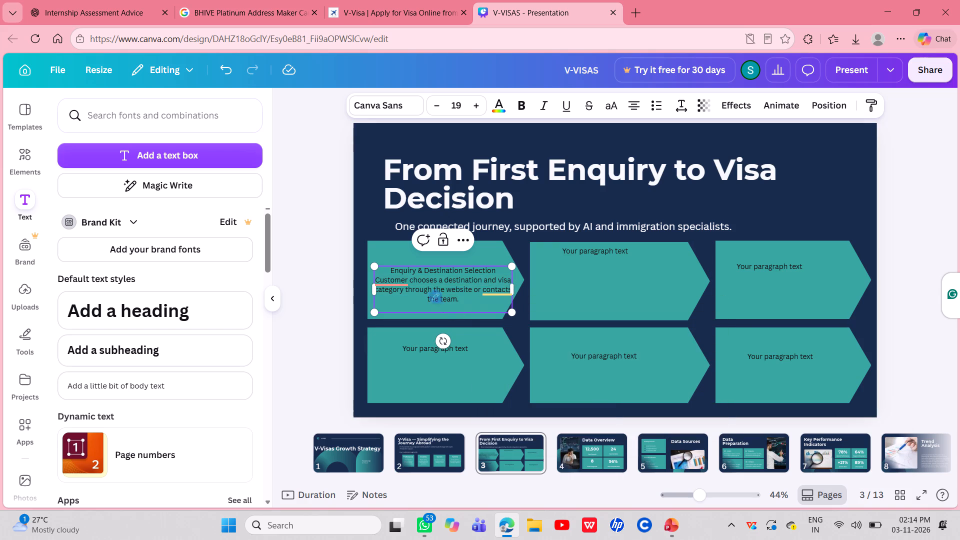
drag(398, 300, 396, 288)
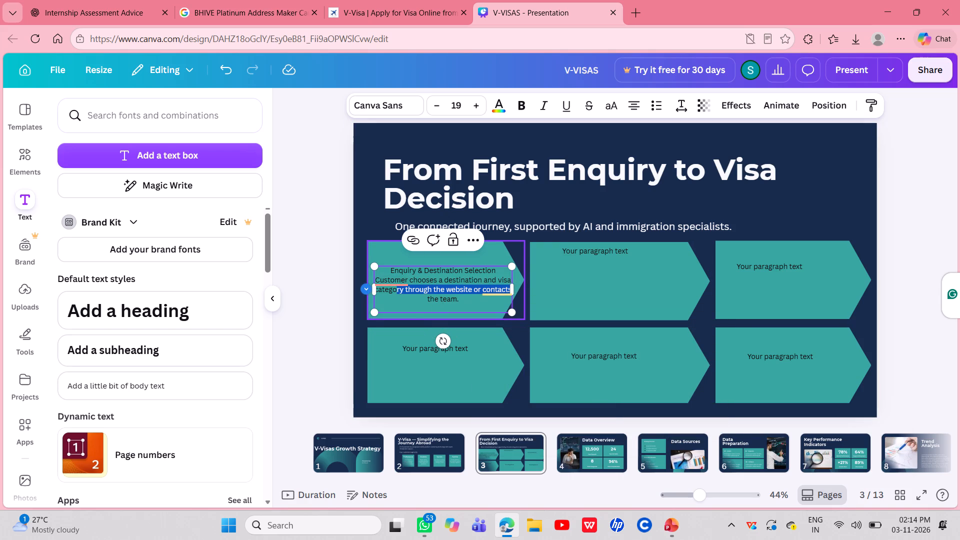
drag(415, 316, 413, 310)
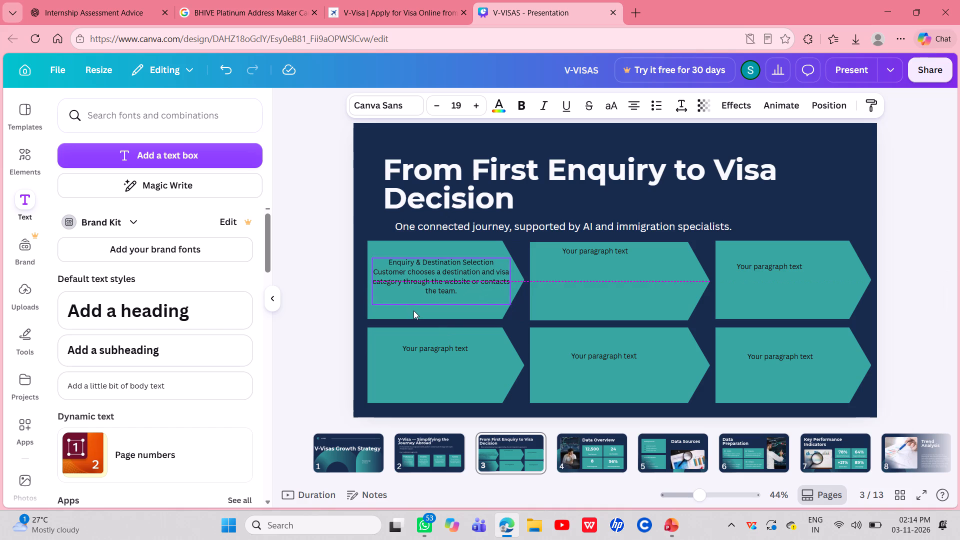
drag(413, 310, 413, 310)
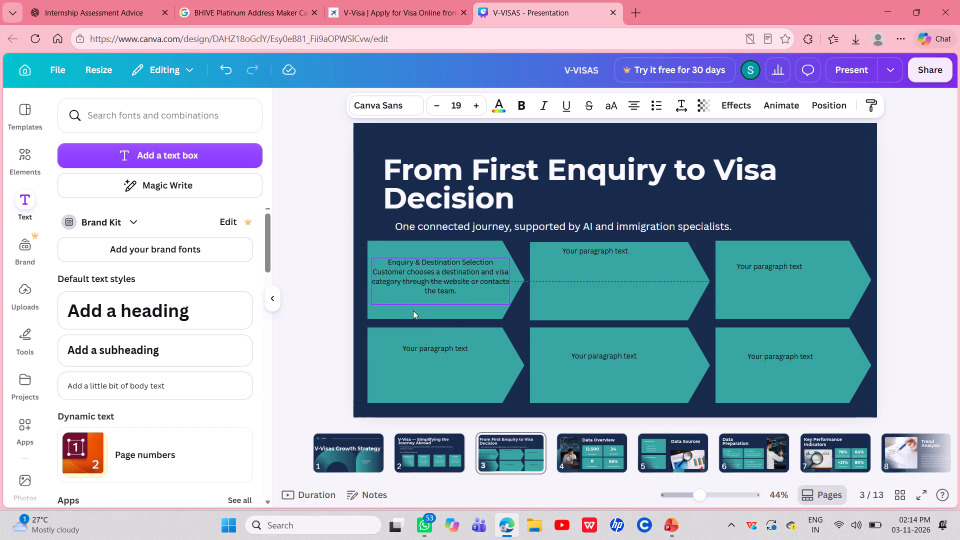
drag(413, 310, 411, 310)
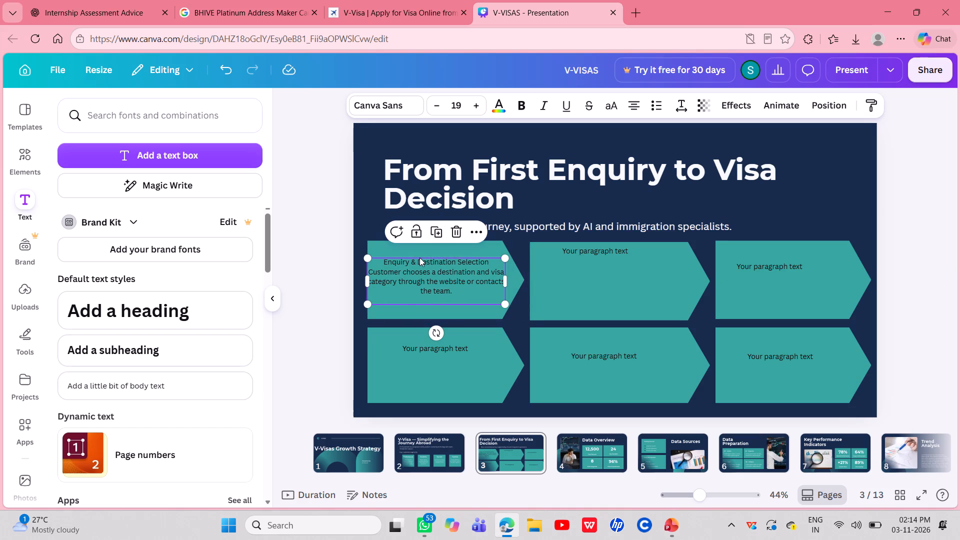
Set the "Enquiry & Destination Selection" heading to font size 20 and make it bold.
double_click(419, 257)
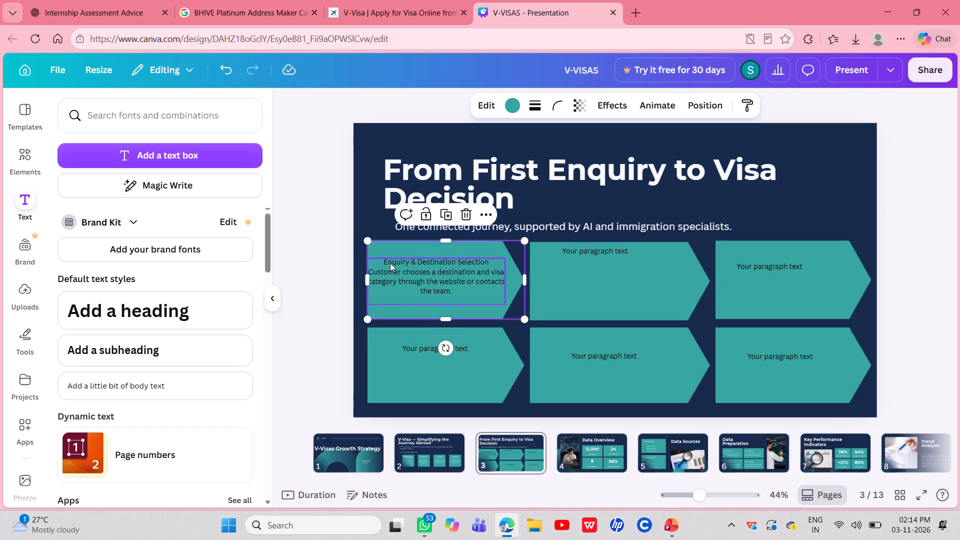
click(384, 260)
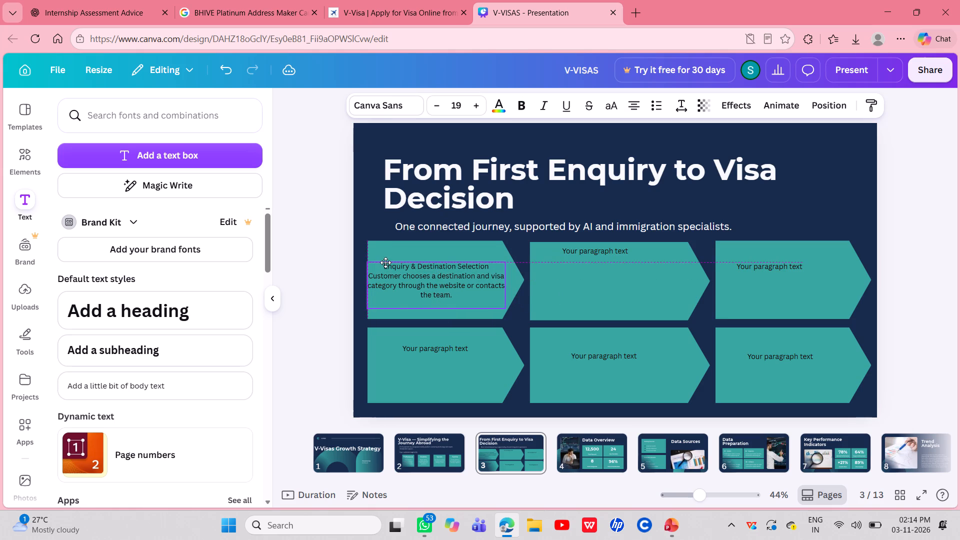
click(384, 262)
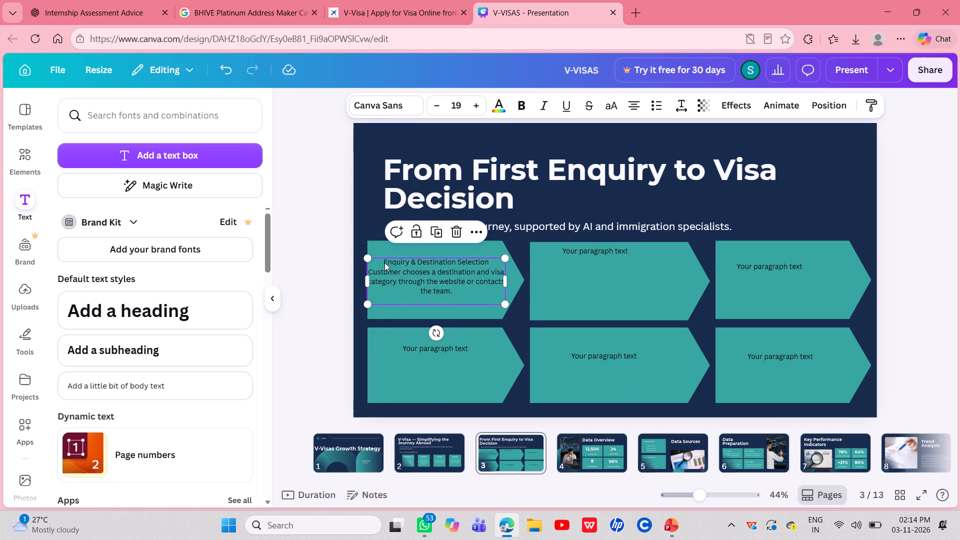
drag(384, 262, 493, 261)
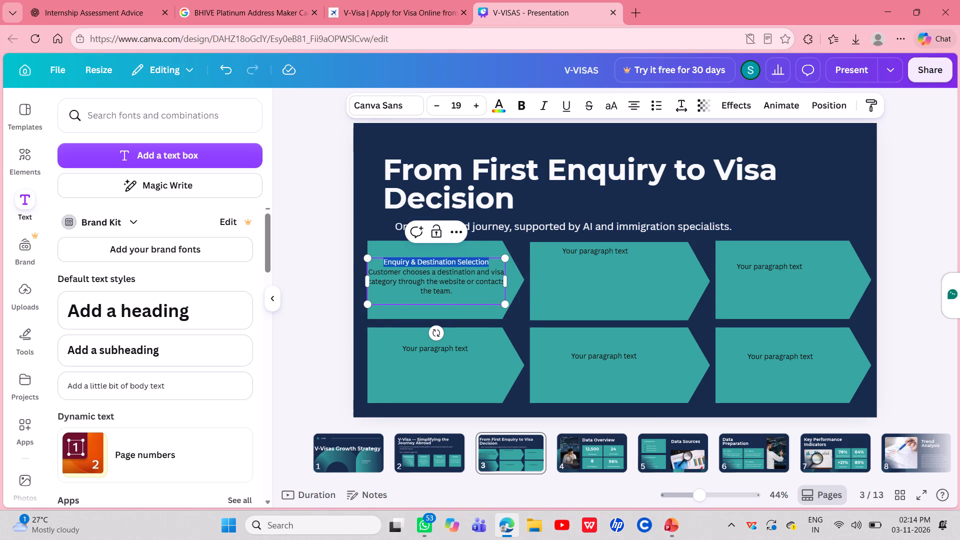
drag(493, 261, 493, 262)
click(472, 109)
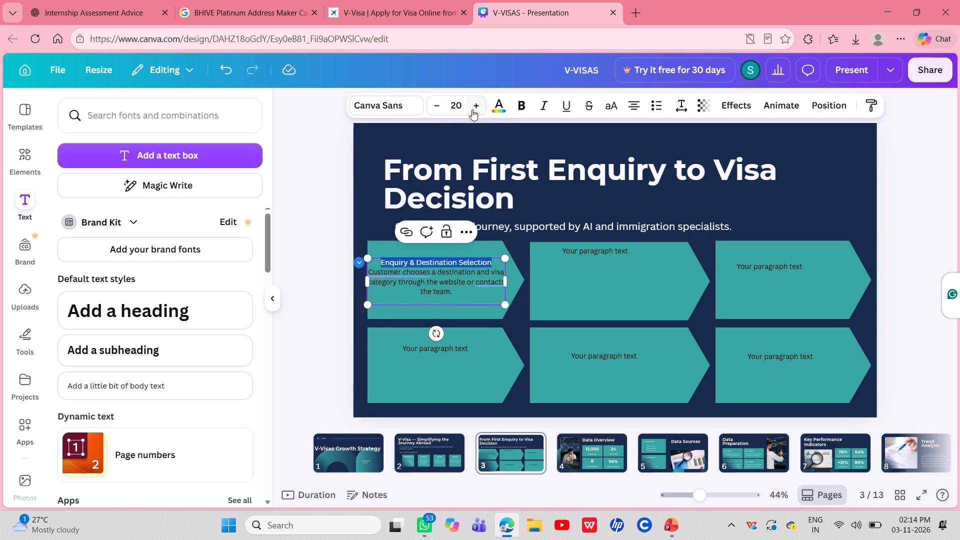
click(472, 109)
click(437, 107)
click(523, 103)
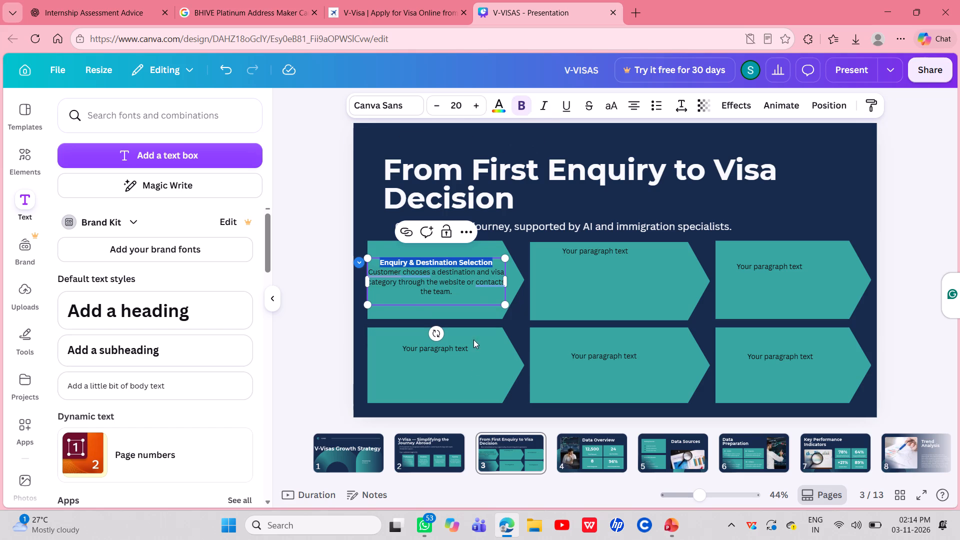
click(472, 378)
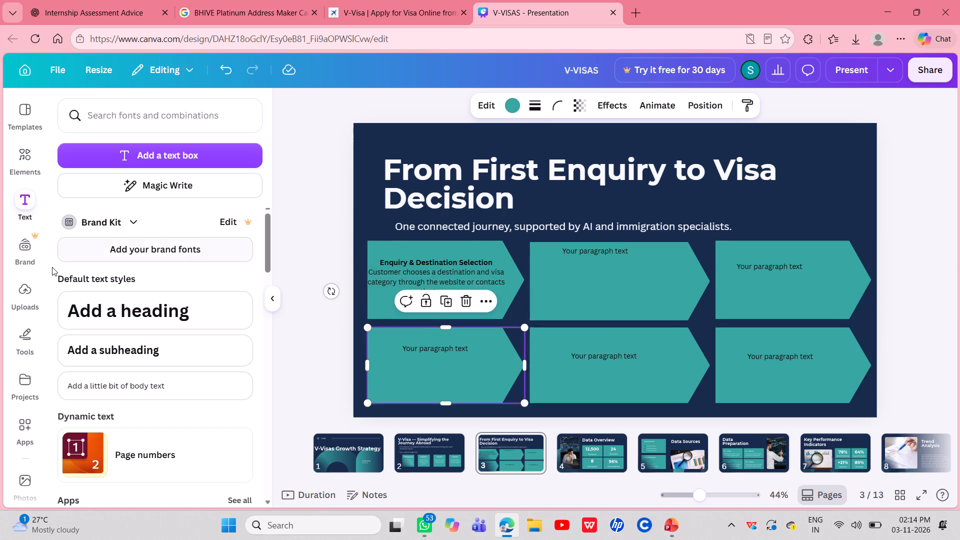
View slide 2 to check the text styling of its customer segment cards.
click(415, 463)
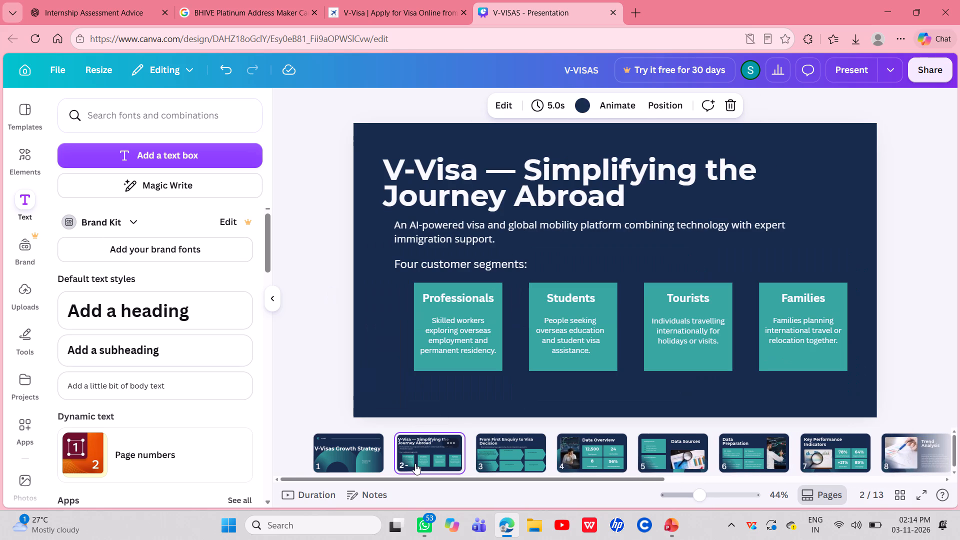
Change slide 3's black stage text to white, apply the change to all pages, and compare with slide 2.
click(510, 450)
double_click(409, 269)
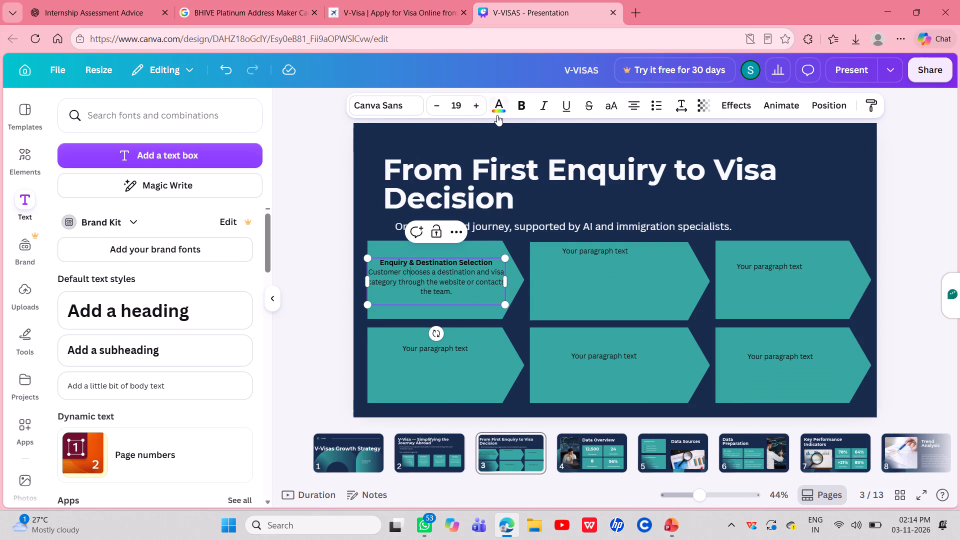
click(497, 115)
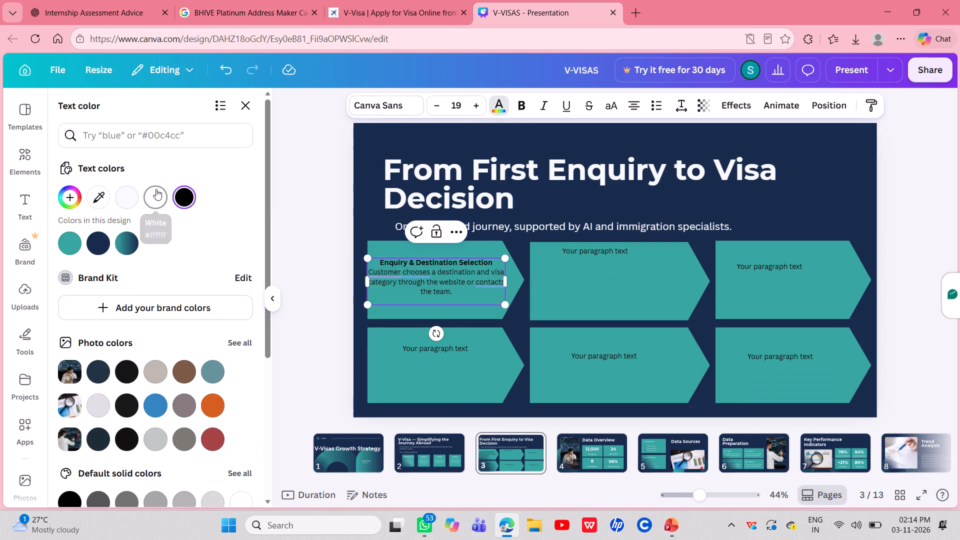
click(156, 189)
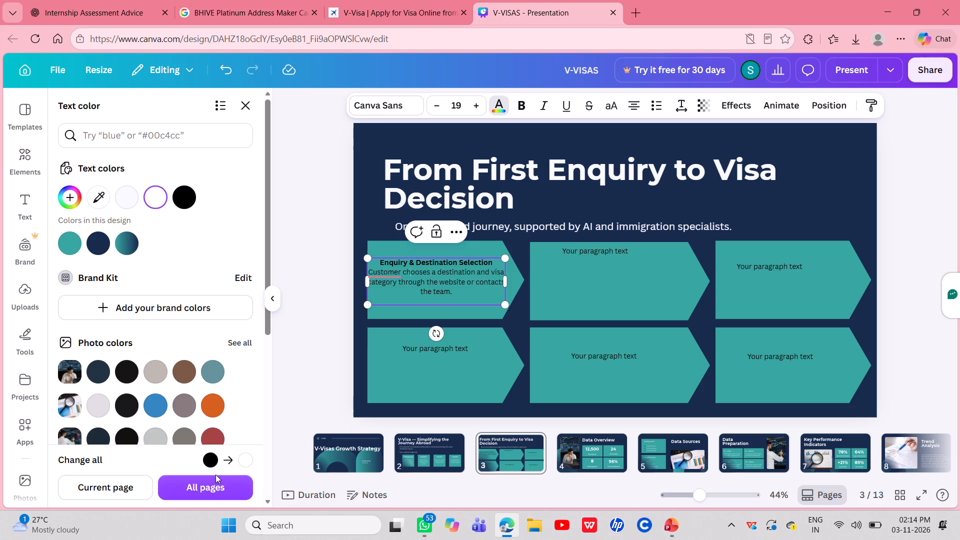
click(207, 484)
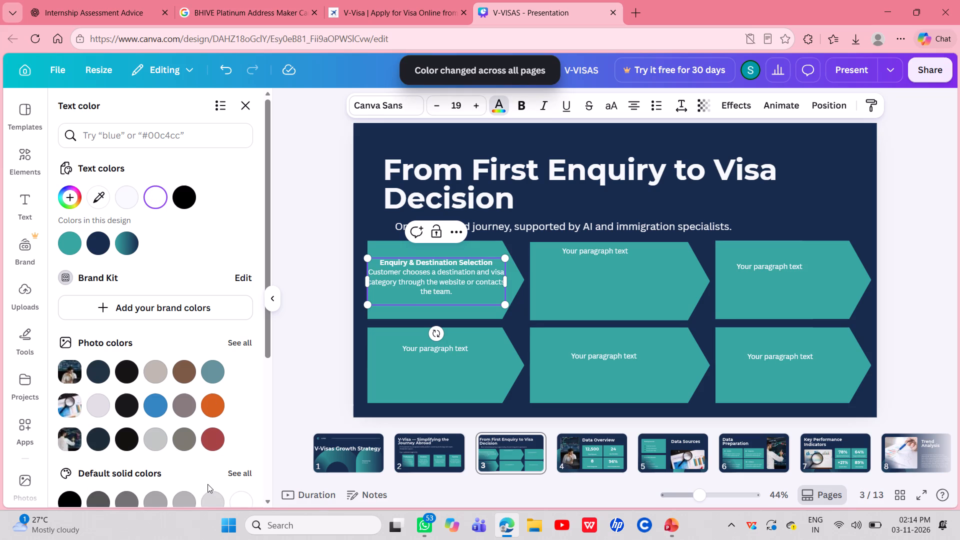
click(446, 438)
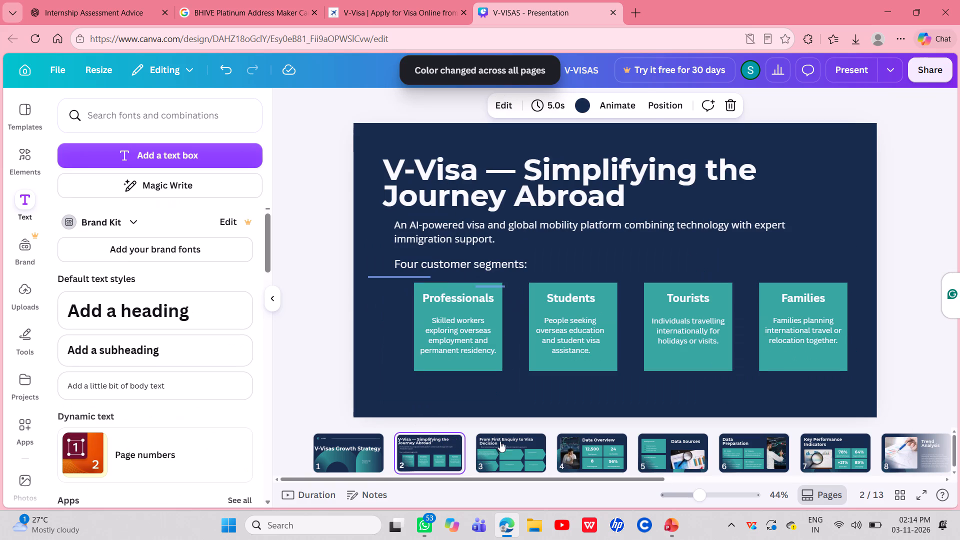
click(507, 444)
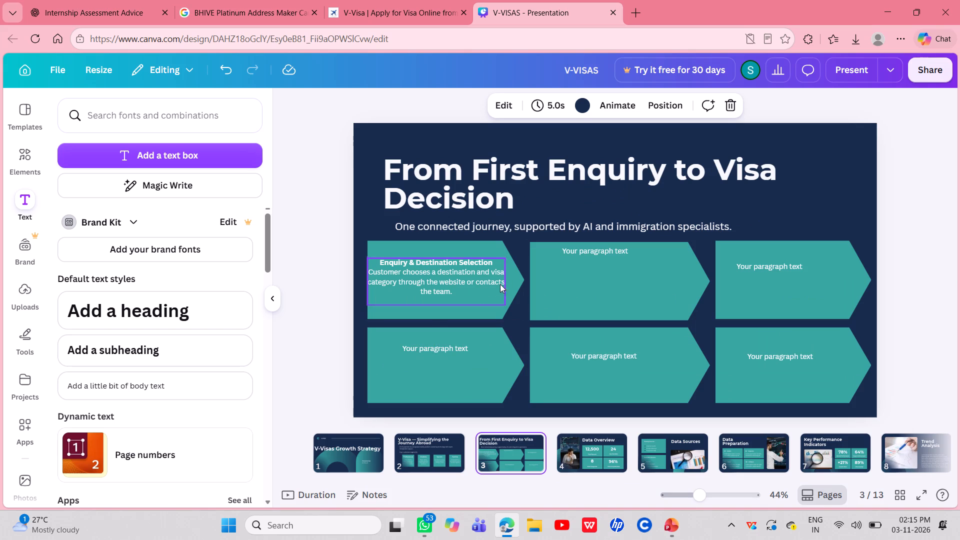
Shift the "Enquiry & Destination Selection" text box slightly towards its arrow's tip, off the flat edge.
click(485, 277)
click(474, 281)
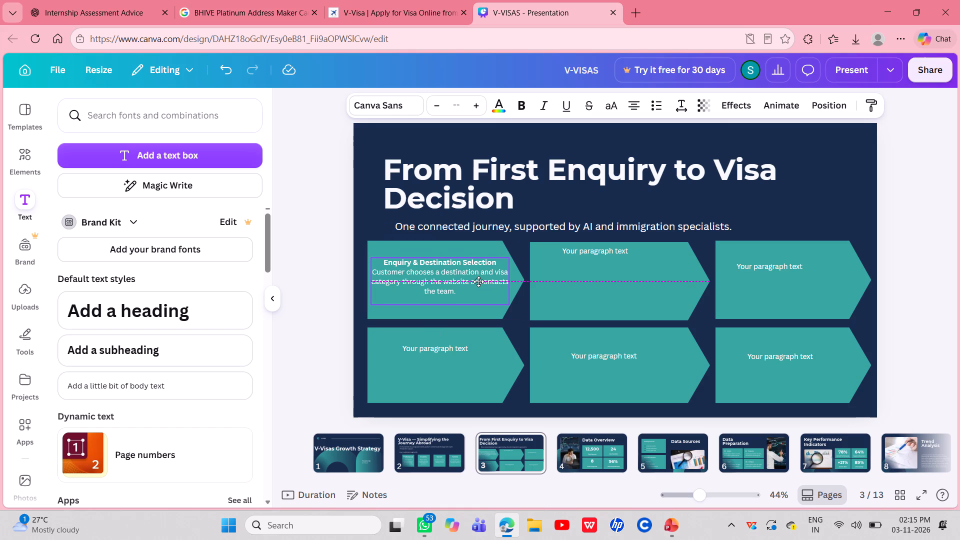
click(479, 334)
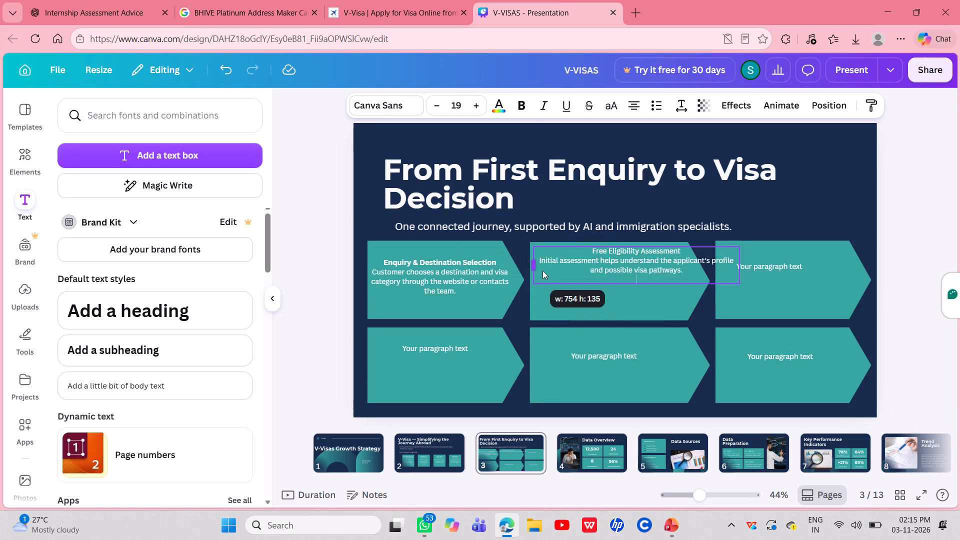
drag(542, 270, 539, 277)
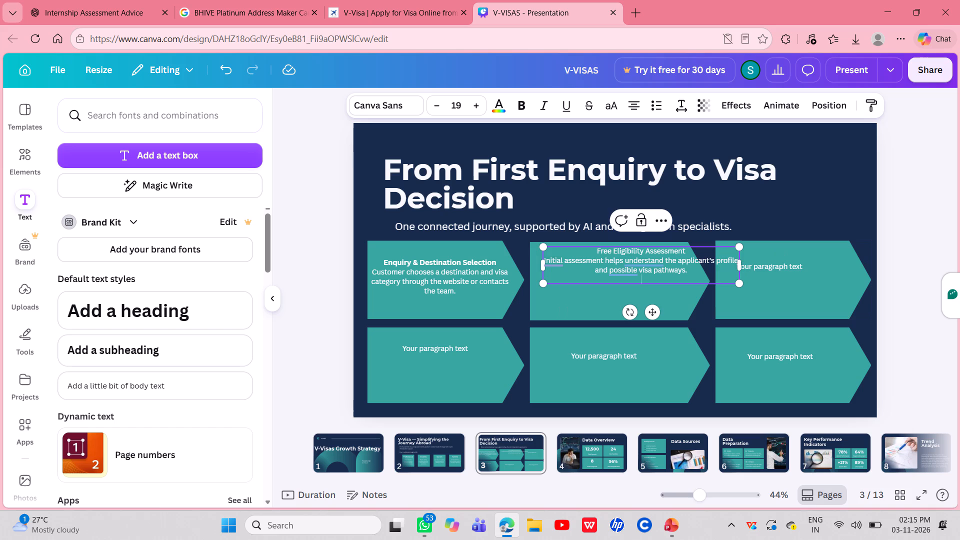
drag(741, 267, 690, 283)
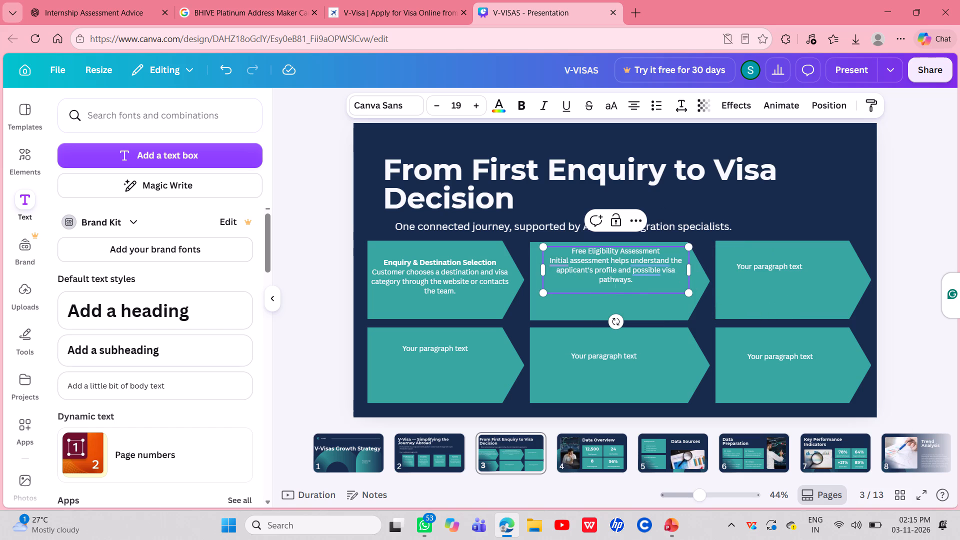
drag(638, 293, 638, 303)
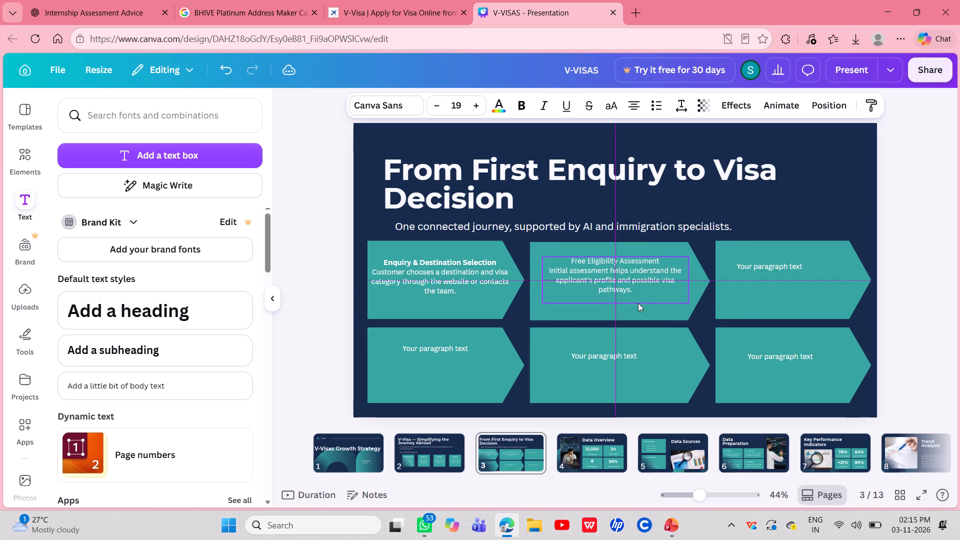
drag(638, 303, 638, 302)
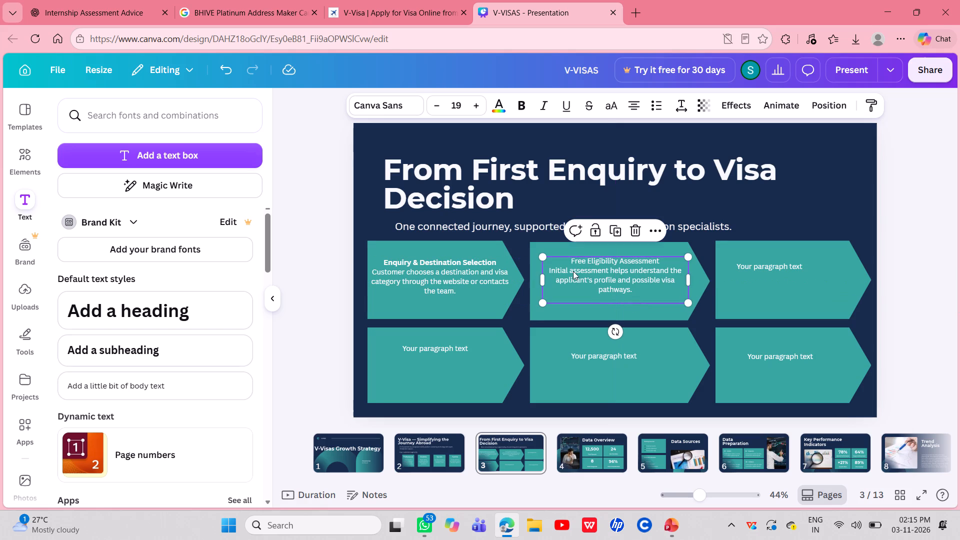
Set the "Free Eligibility Assessment" heading to font size 20 and make it bold, matching the first stage's heading.
double_click(569, 261)
click(569, 261)
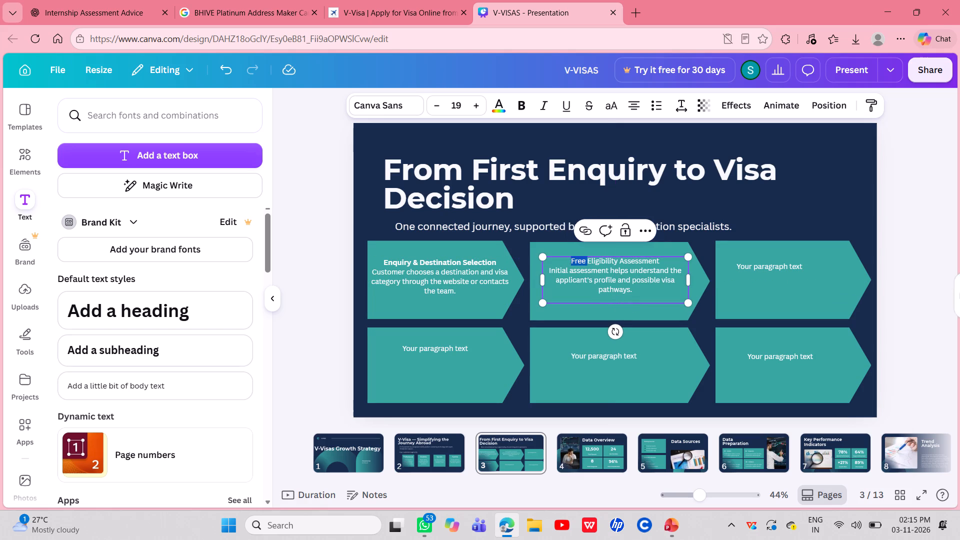
drag(569, 261, 670, 261)
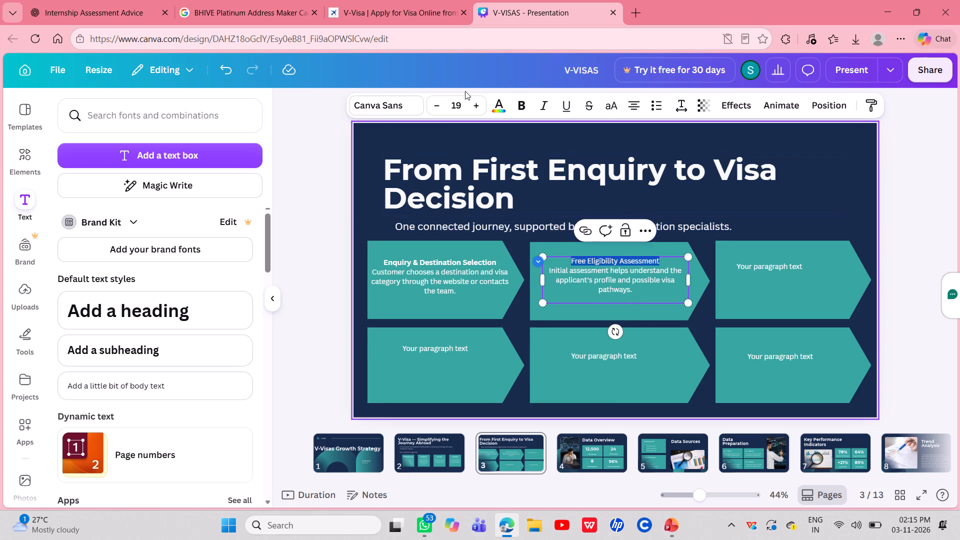
click(482, 105)
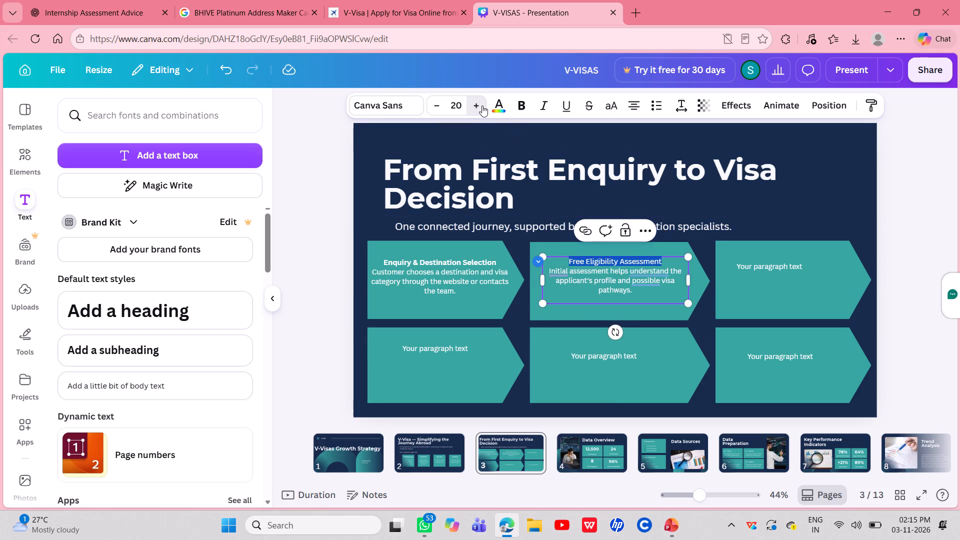
click(417, 257)
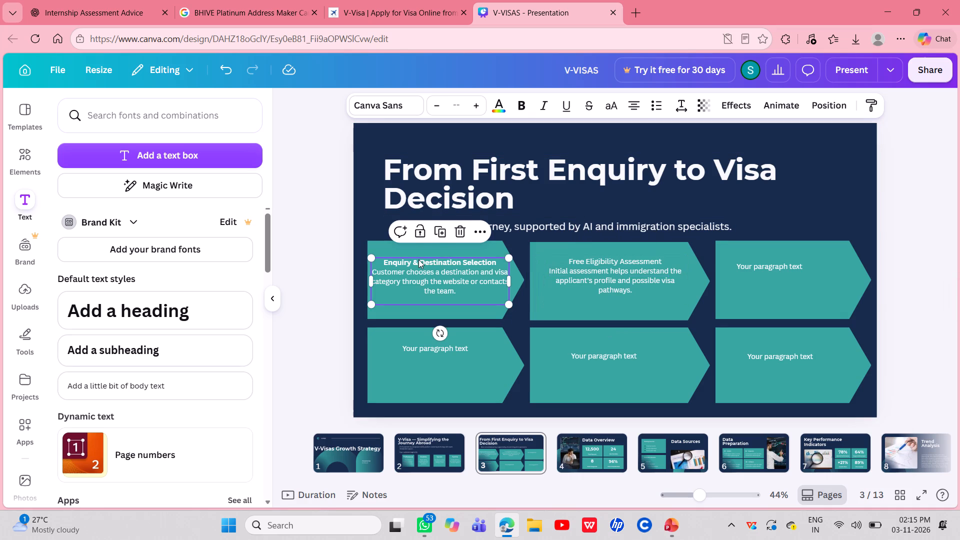
double_click(418, 259)
click(427, 276)
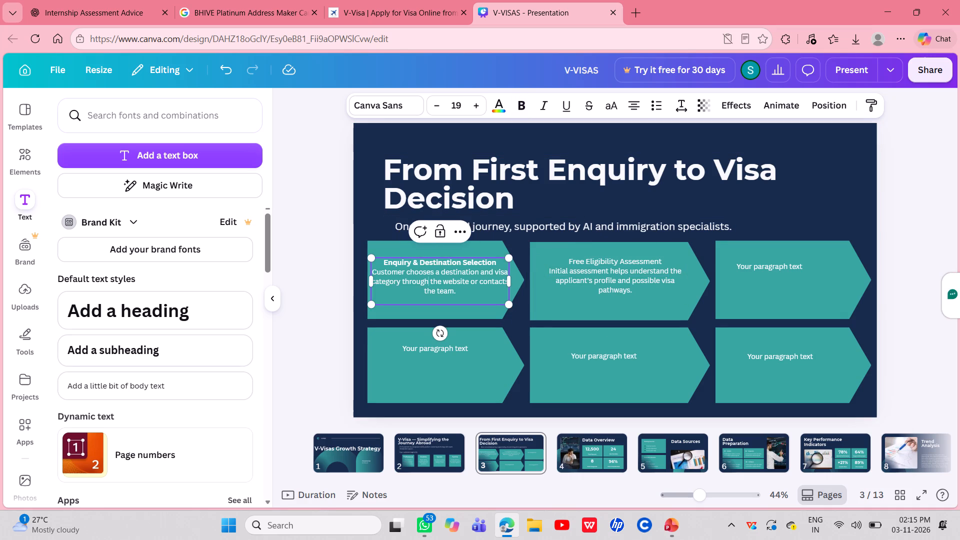
click(560, 260)
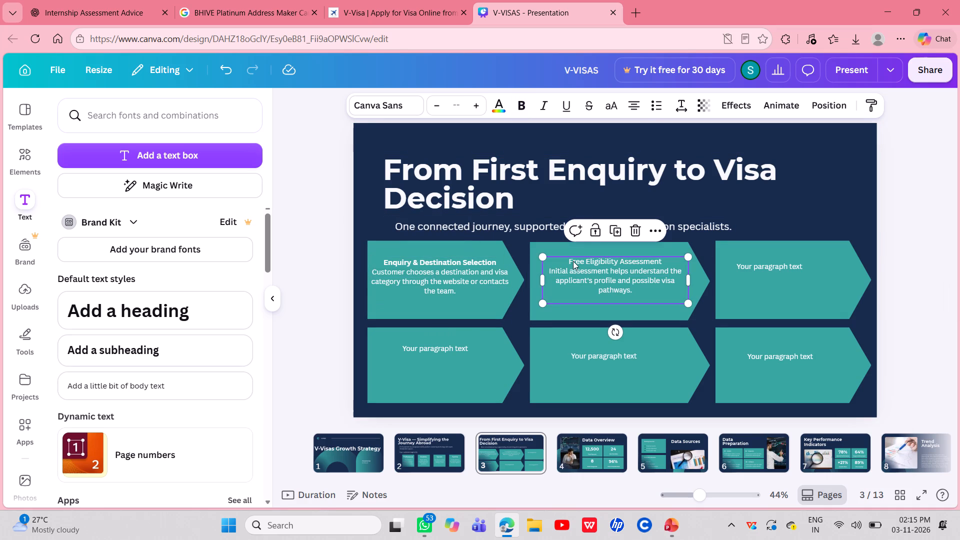
click(573, 261)
drag(566, 262, 668, 257)
click(525, 102)
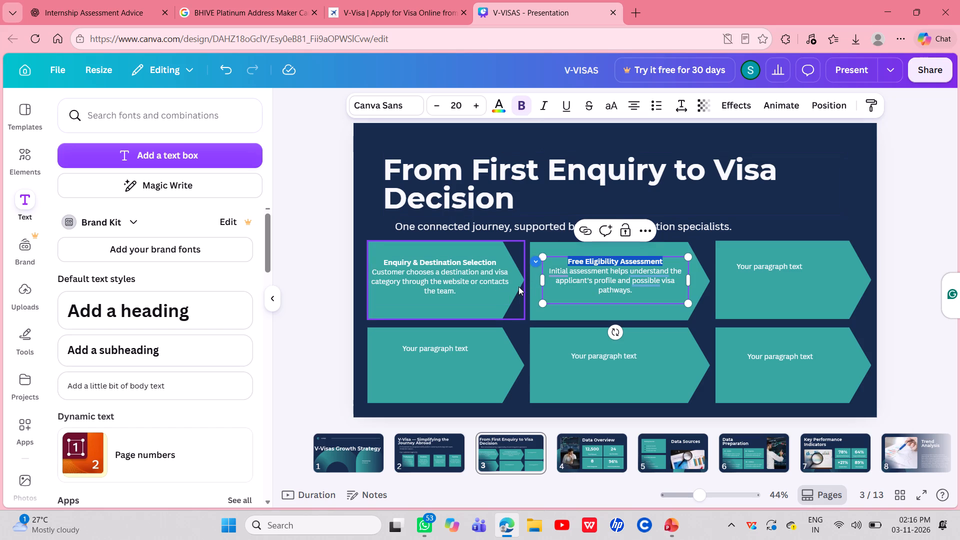
click(579, 292)
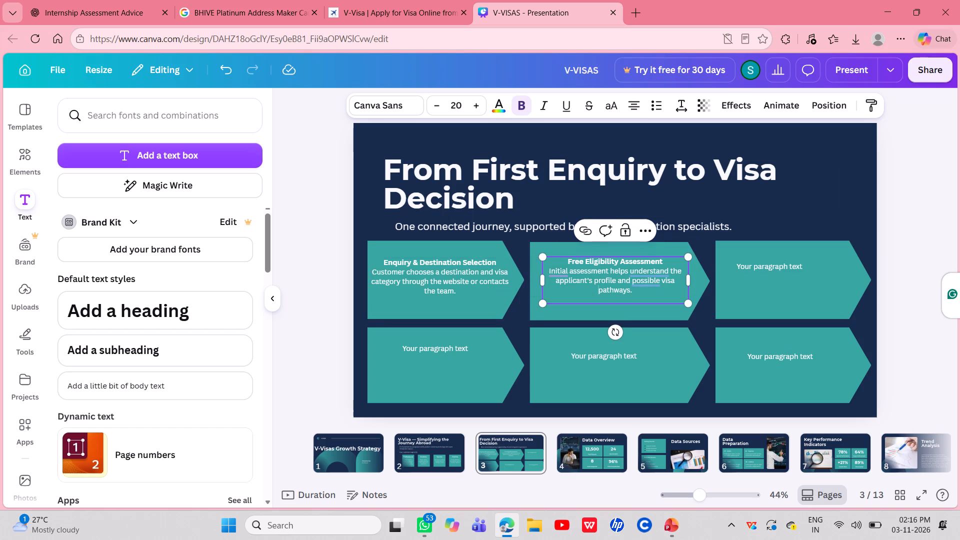
click(647, 333)
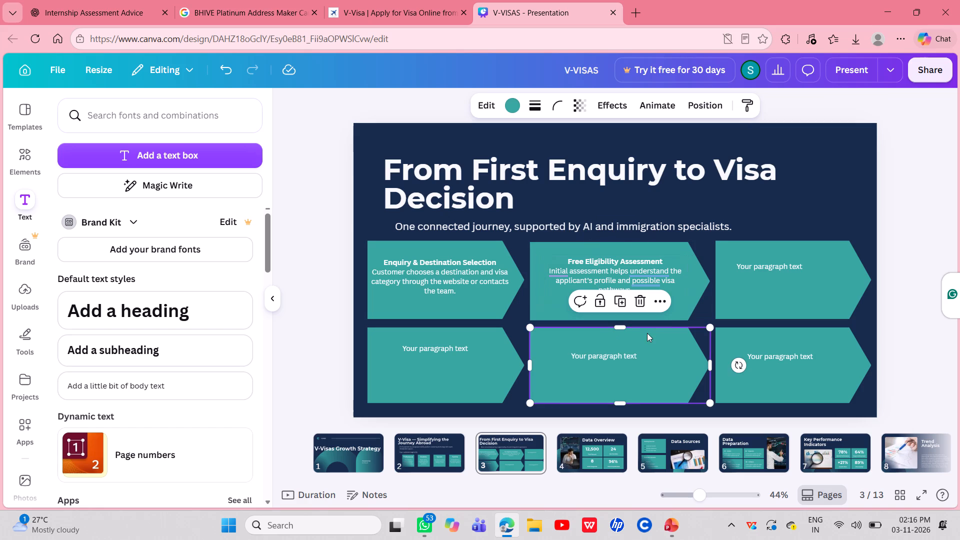
Nudge the "Free Eligibility Assessment" text box slightly down to line up with the first stage's text.
click(638, 258)
click(638, 258)
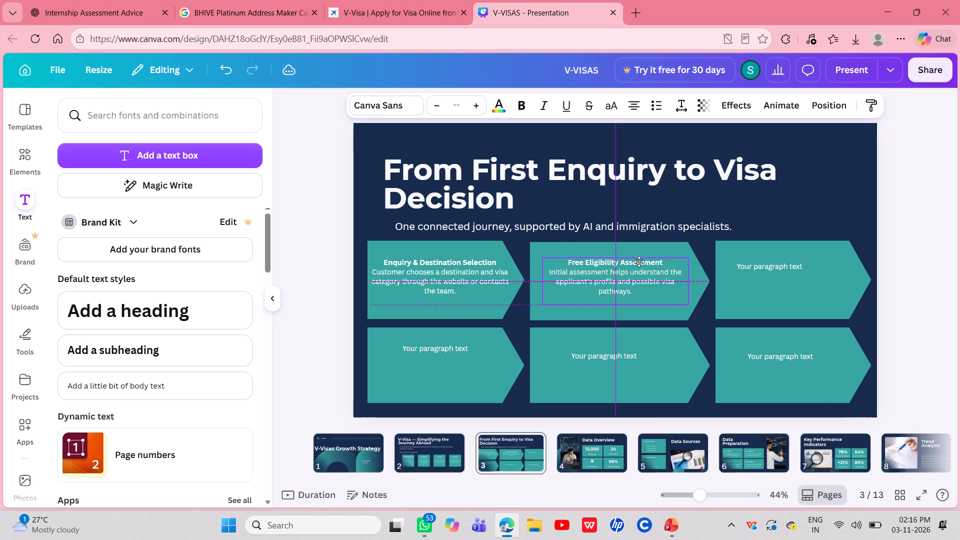
click(654, 340)
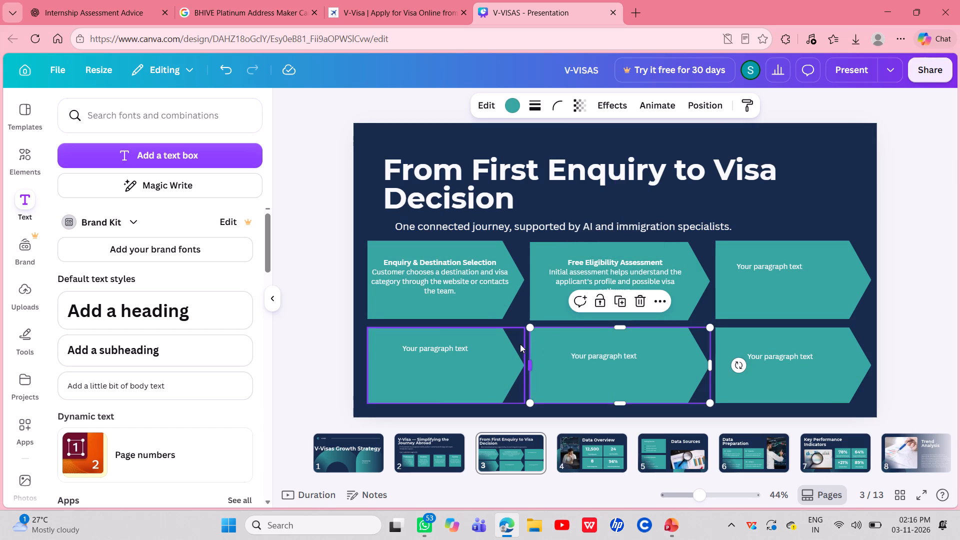
click(520, 344)
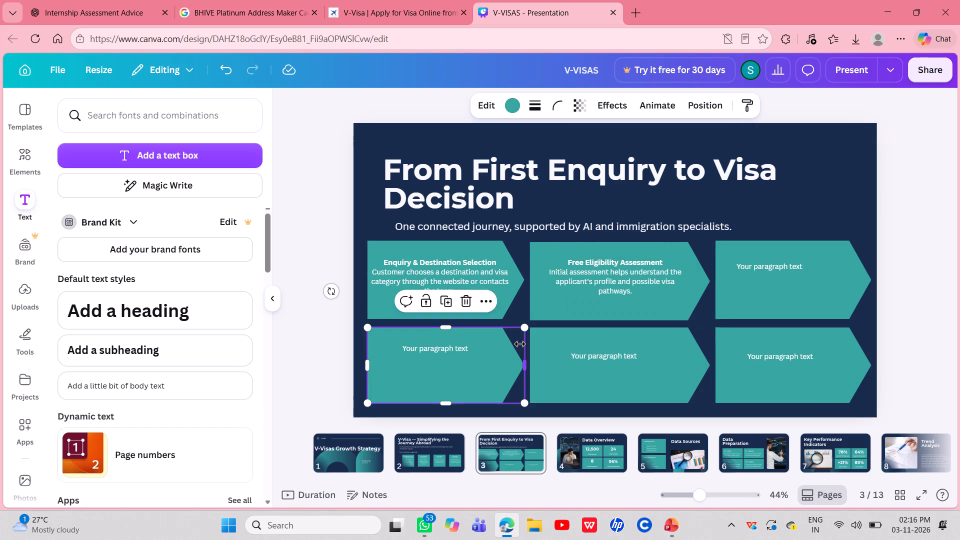
click(335, 241)
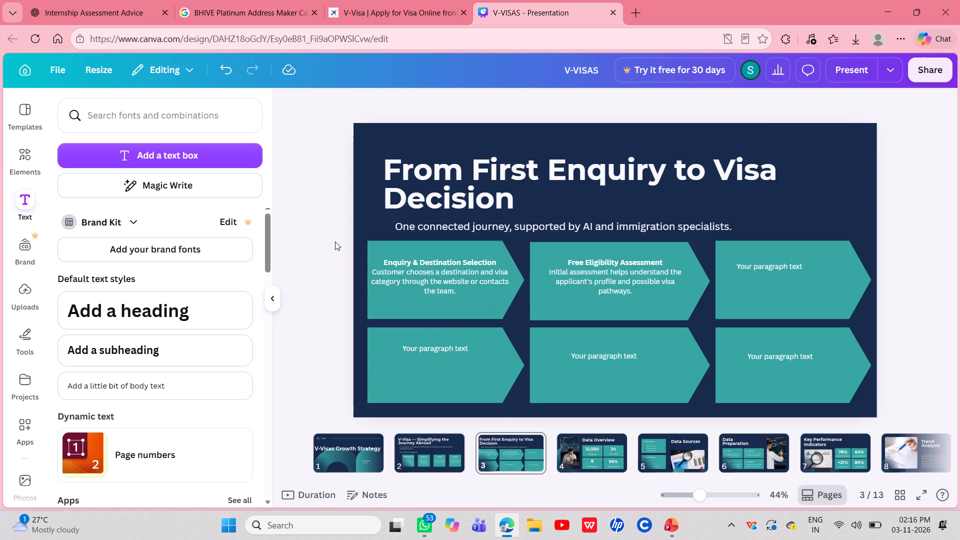
Insert a blank line between the "Enquiry & Destination Selection" heading and its description.
click(377, 269)
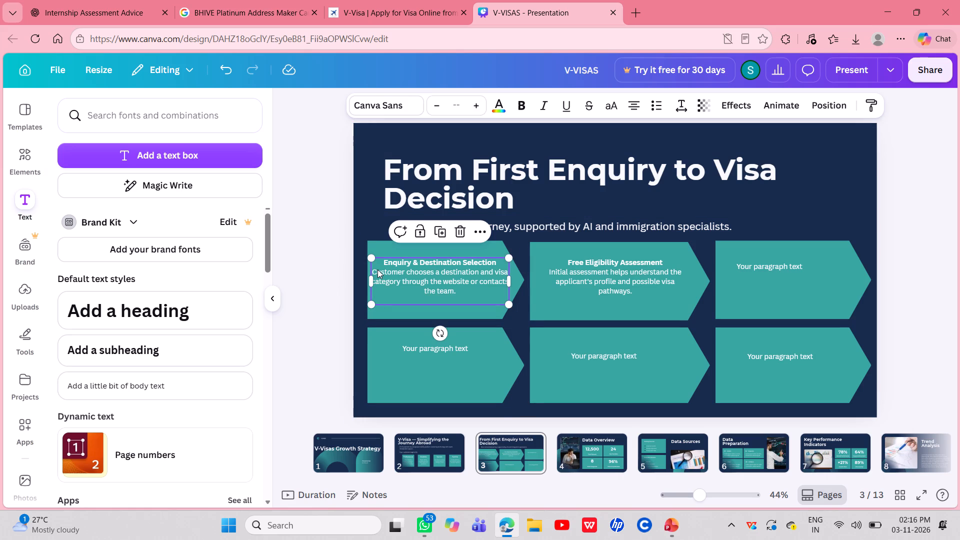
double_click(377, 269)
click(377, 269)
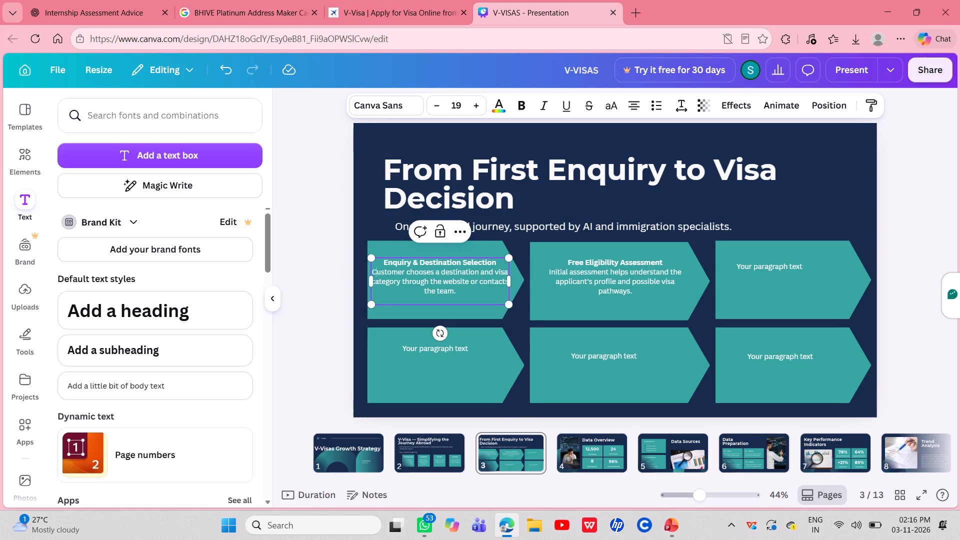
key(Left)
key(Return)
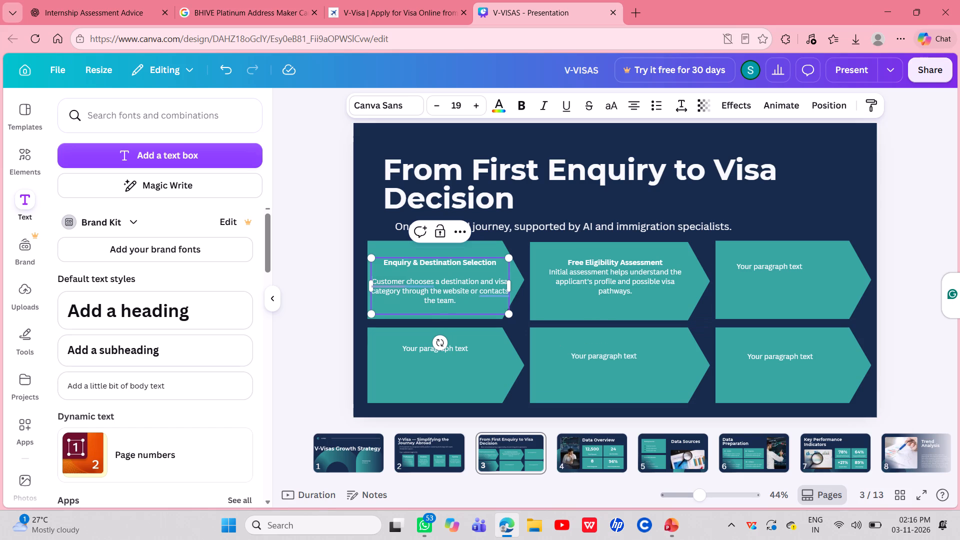
Move the "Enquiry & Destination Selection" text box slightly up to centre it vertically within the first arrow.
drag(411, 304, 411, 296)
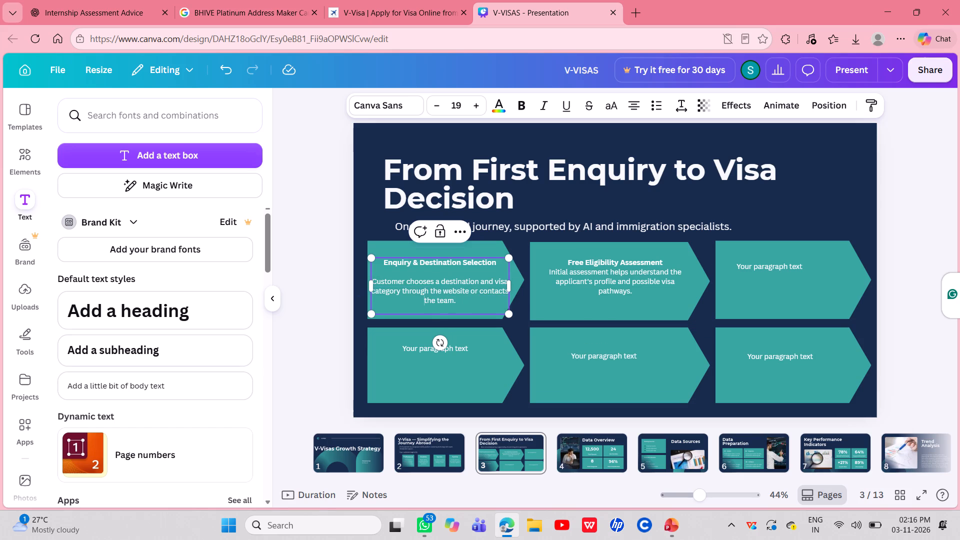
click(356, 318)
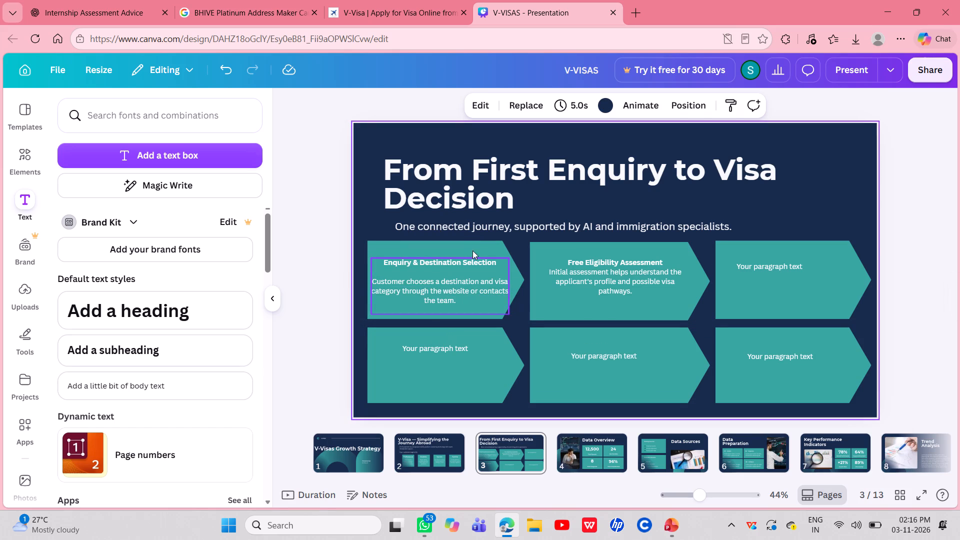
click(436, 272)
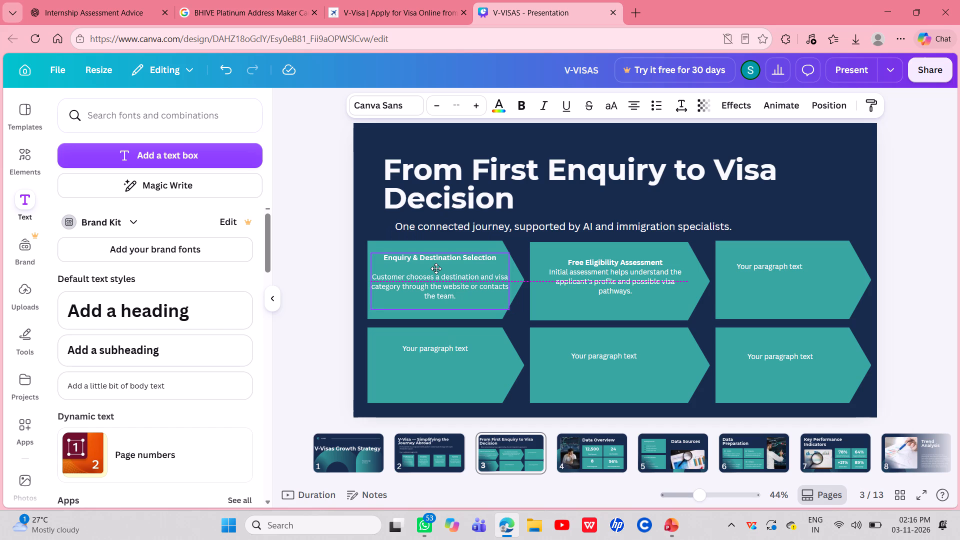
Insert a blank line between the "Free Eligibility Assessment" heading and its description in the second arrow.
click(550, 270)
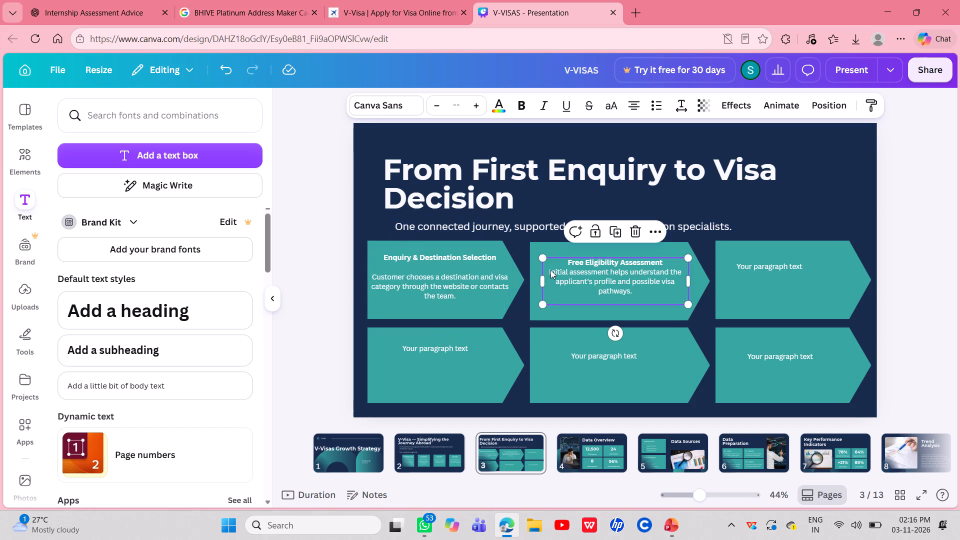
double_click(550, 270)
click(550, 270)
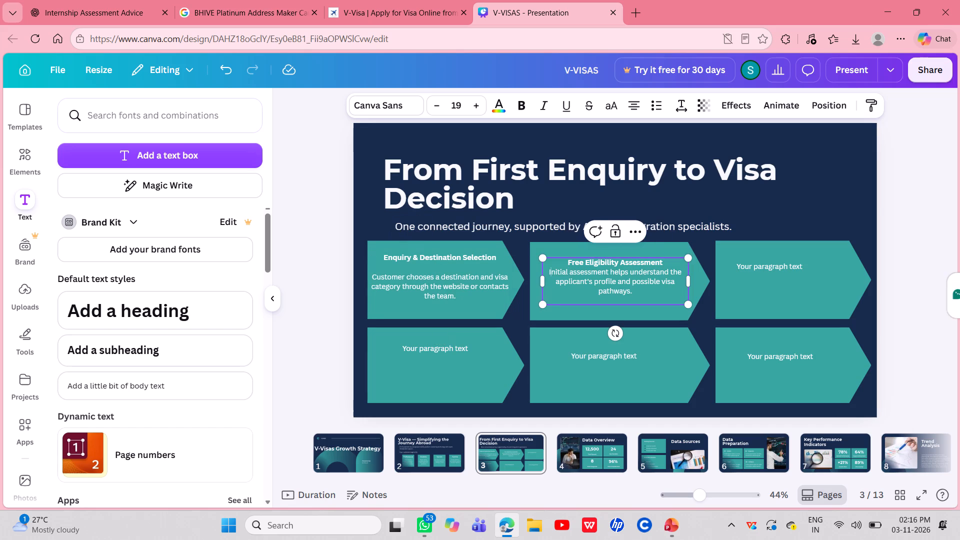
key(Left)
key(Return)
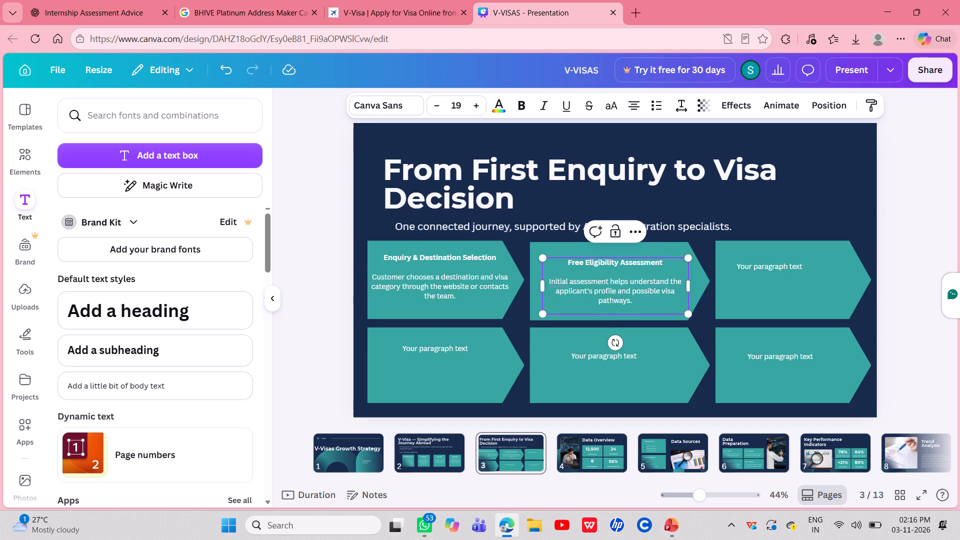
click(535, 322)
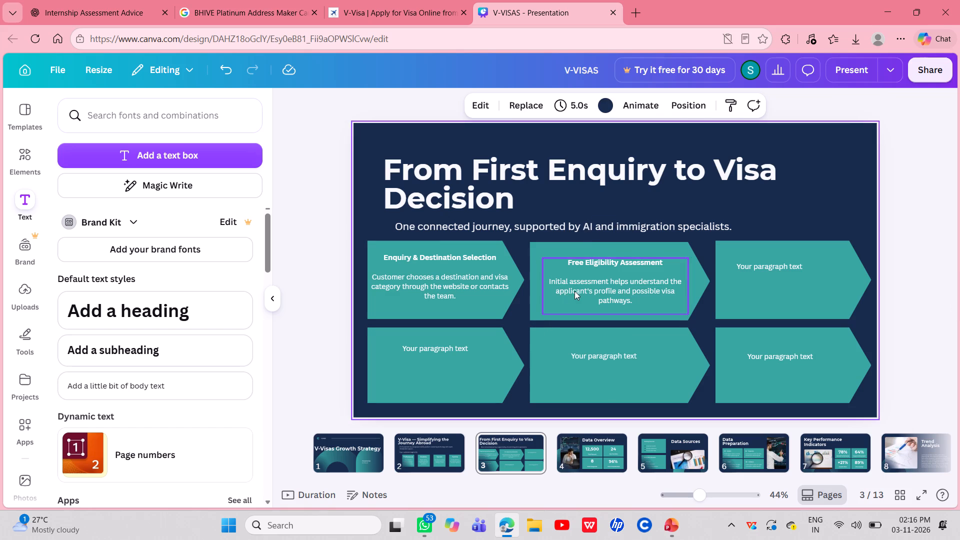
drag(577, 290, 577, 284)
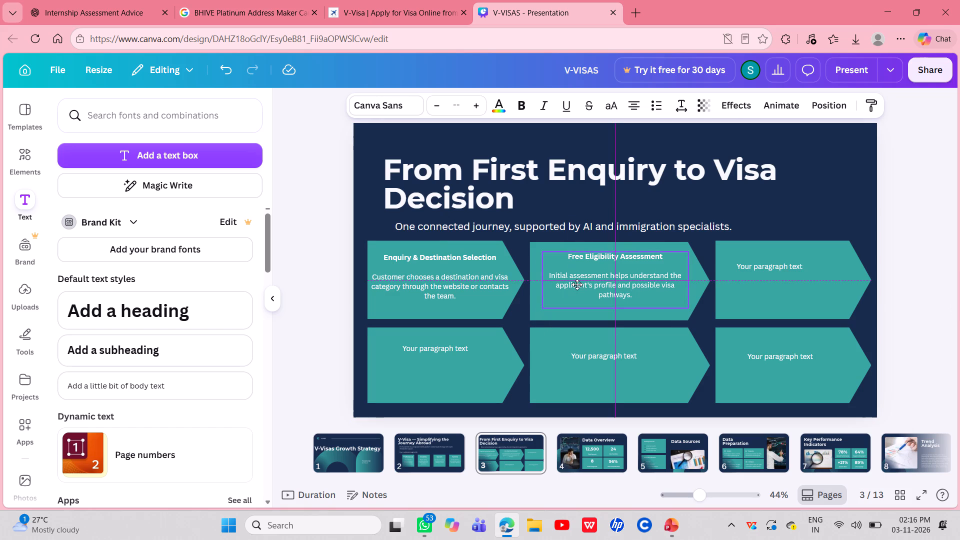
drag(577, 284, 577, 285)
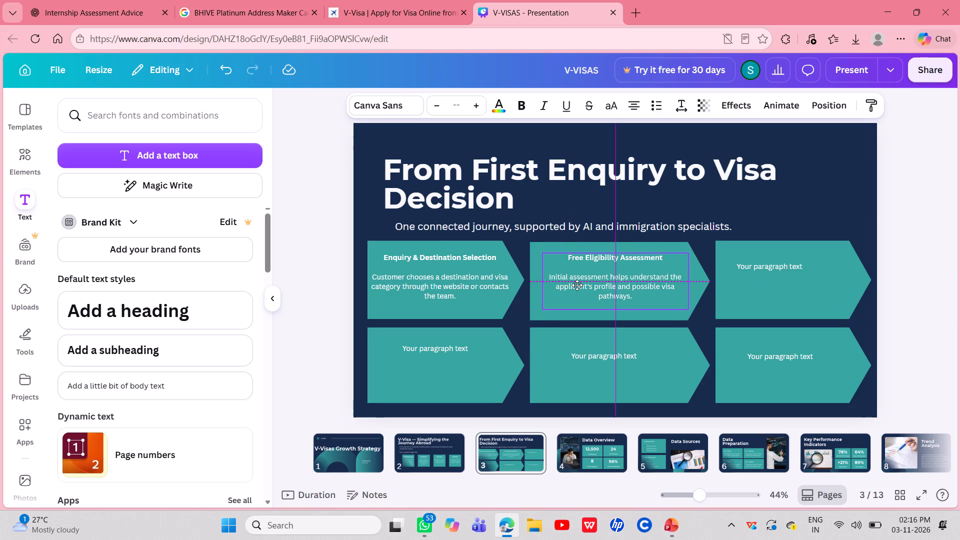
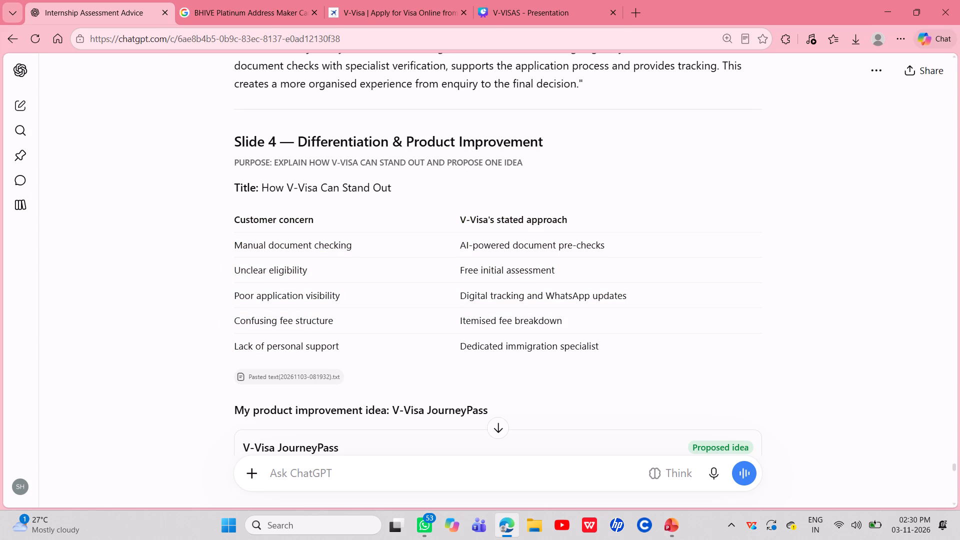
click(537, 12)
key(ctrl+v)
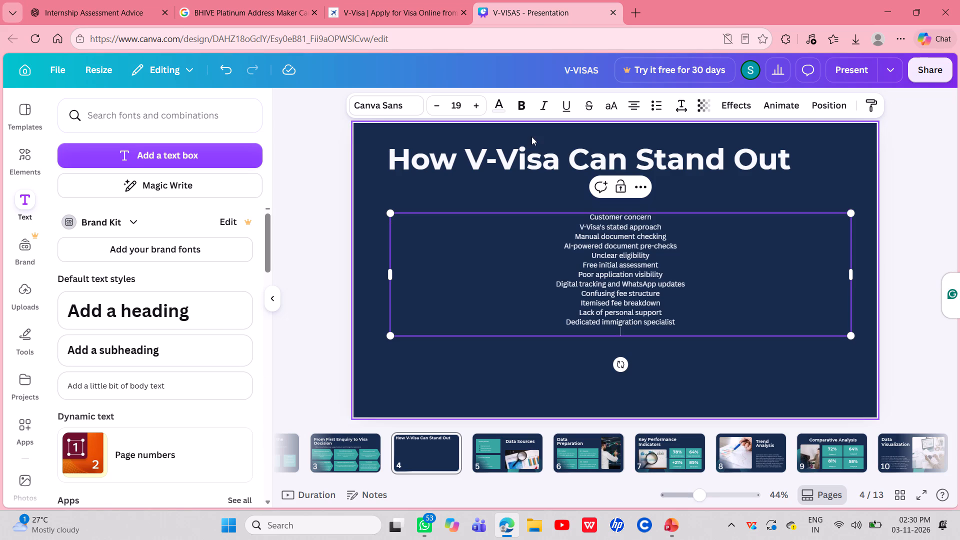
Narrow the pasted text box to just under half the slide's width and move it up closer beneath the title.
click(849, 274)
drag(852, 277, 609, 270)
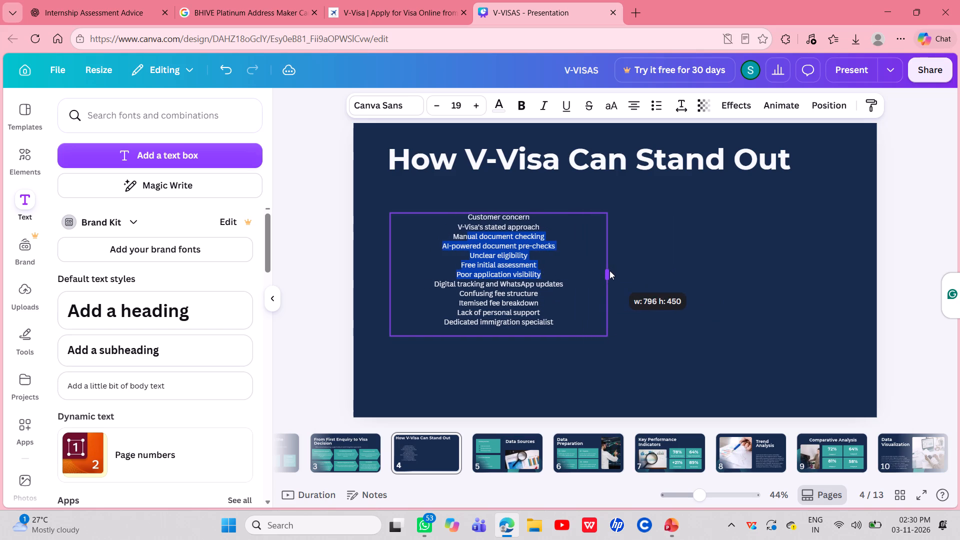
drag(609, 270, 613, 271)
click(437, 290)
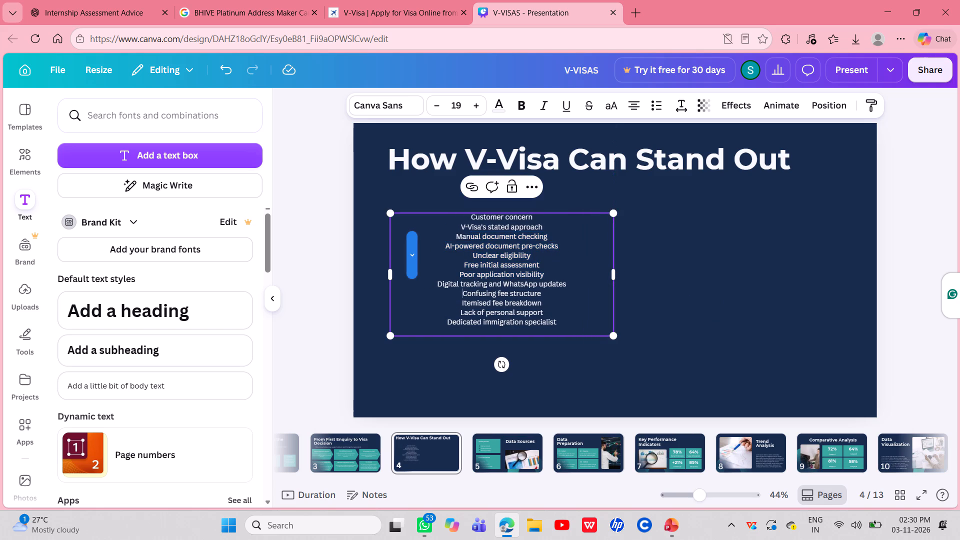
drag(506, 212, 506, 194)
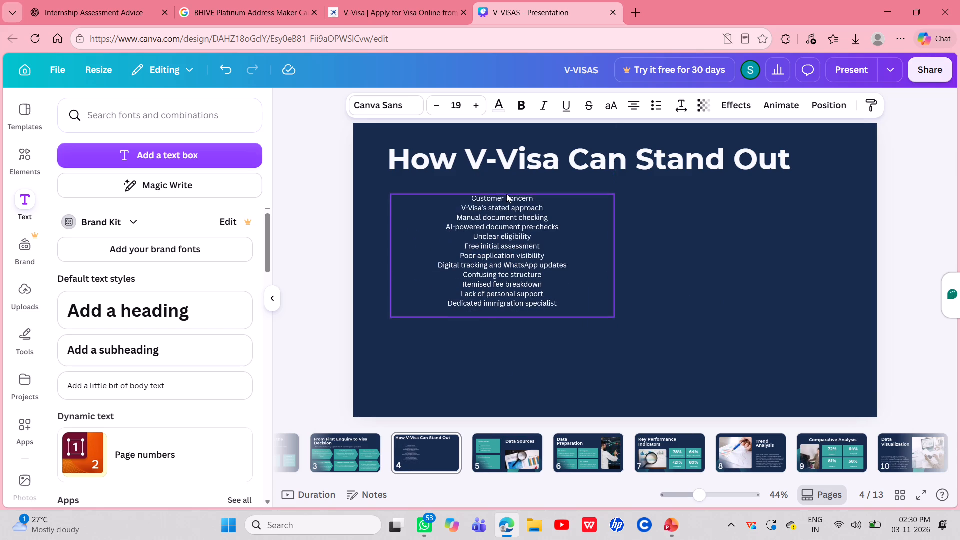
drag(506, 194, 501, 195)
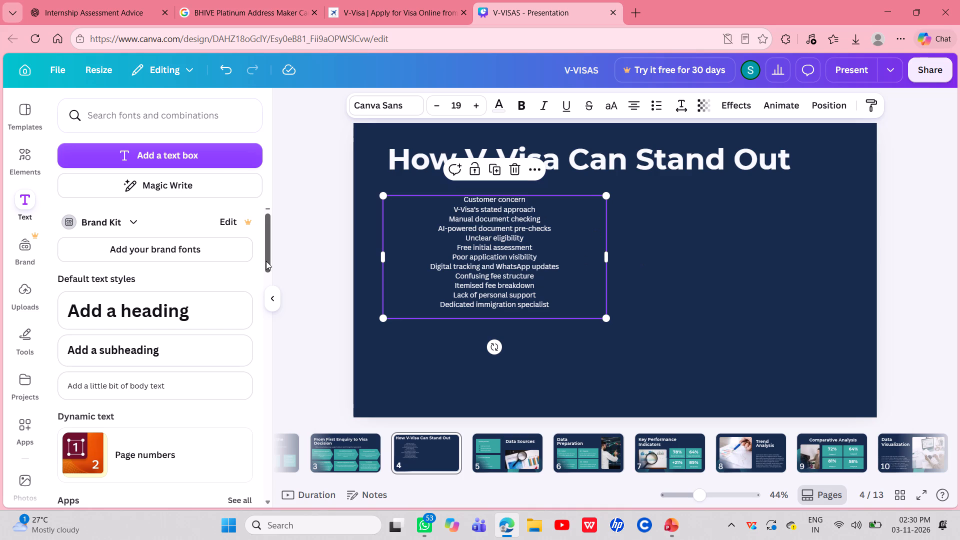
Add a second text box beside the first, level with its top edge, and paste the copied customer-concern text into it.
click(217, 149)
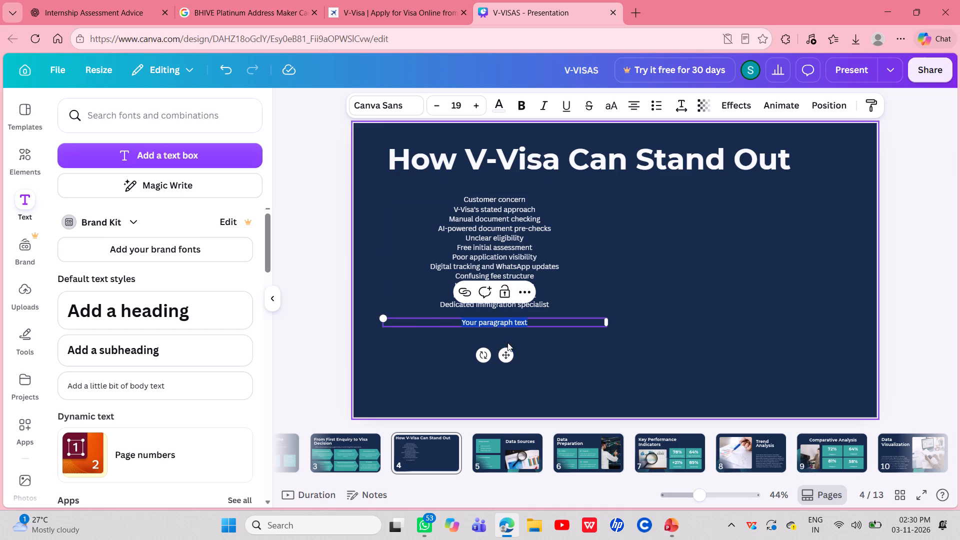
drag(503, 356, 735, 239)
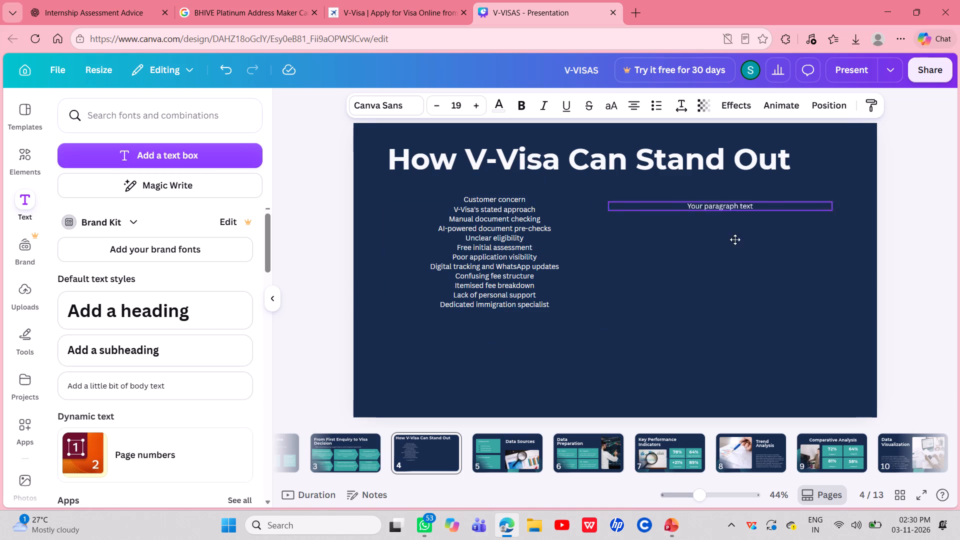
drag(735, 239, 780, 236)
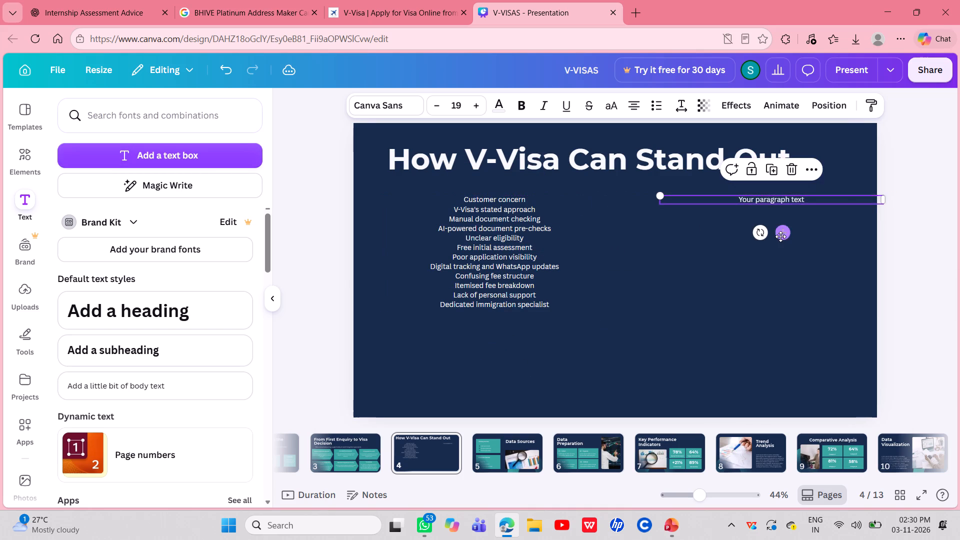
double_click(727, 198)
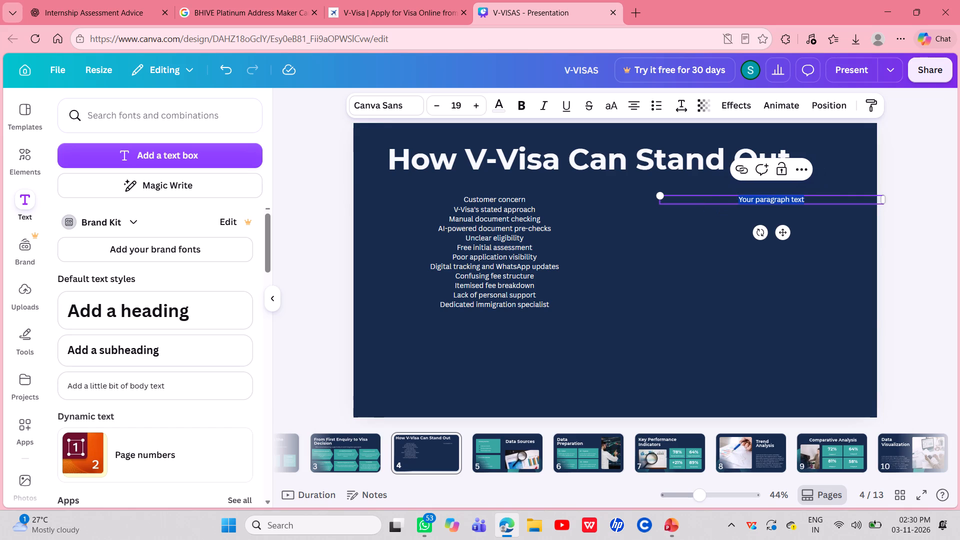
key(ctrl+v)
drag(688, 259, 676, 256)
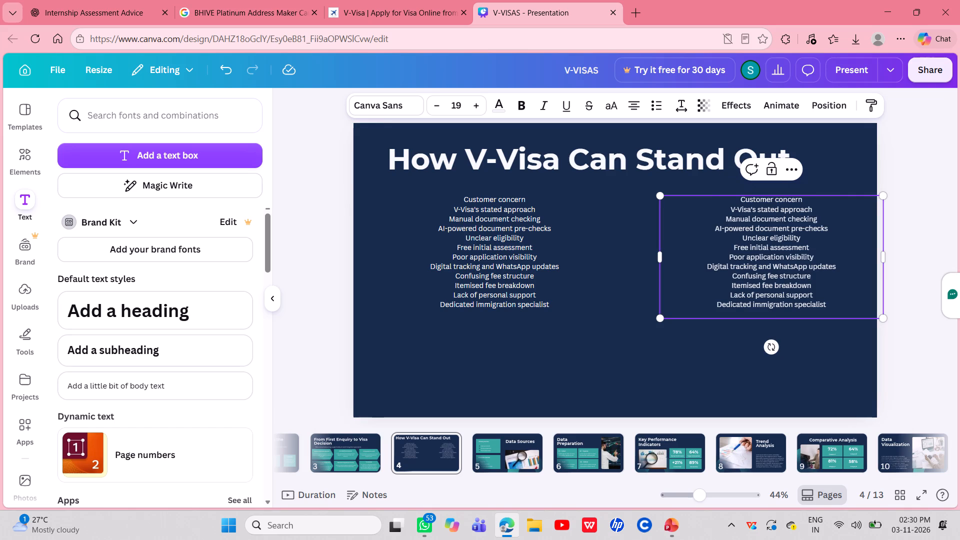
Reposition the two text boxes side by side beneath the title, level with each other and with a small gap between them.
click(740, 335)
drag(711, 265, 692, 257)
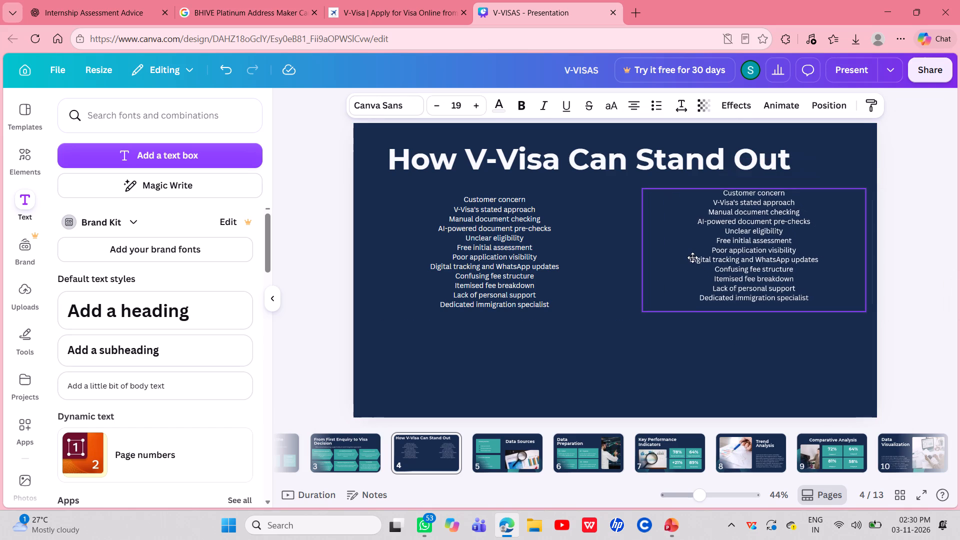
drag(692, 257, 672, 262)
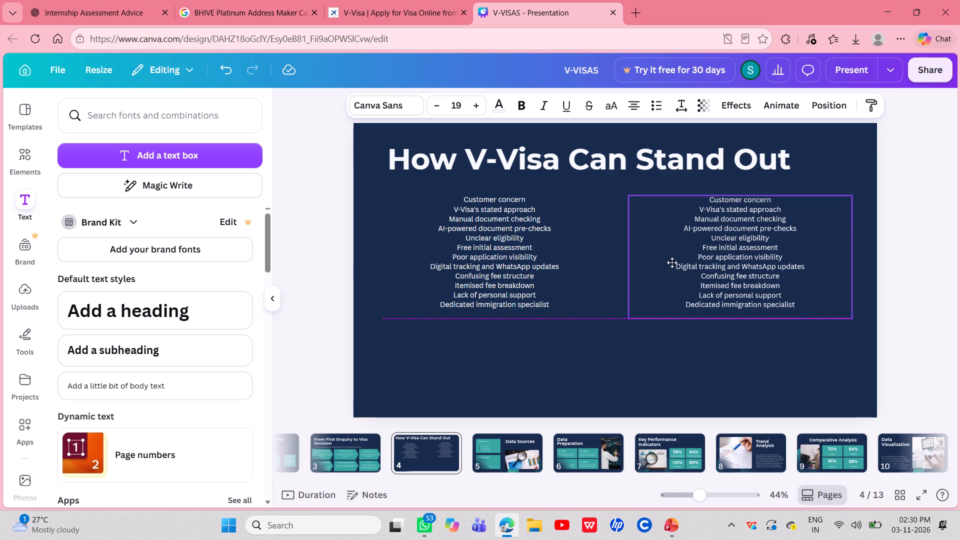
drag(672, 262, 635, 262)
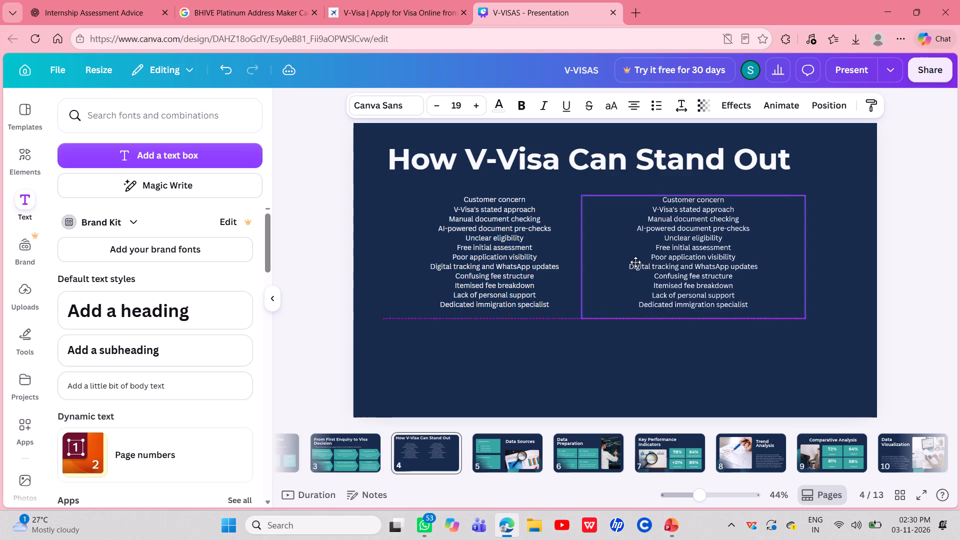
drag(635, 262, 689, 257)
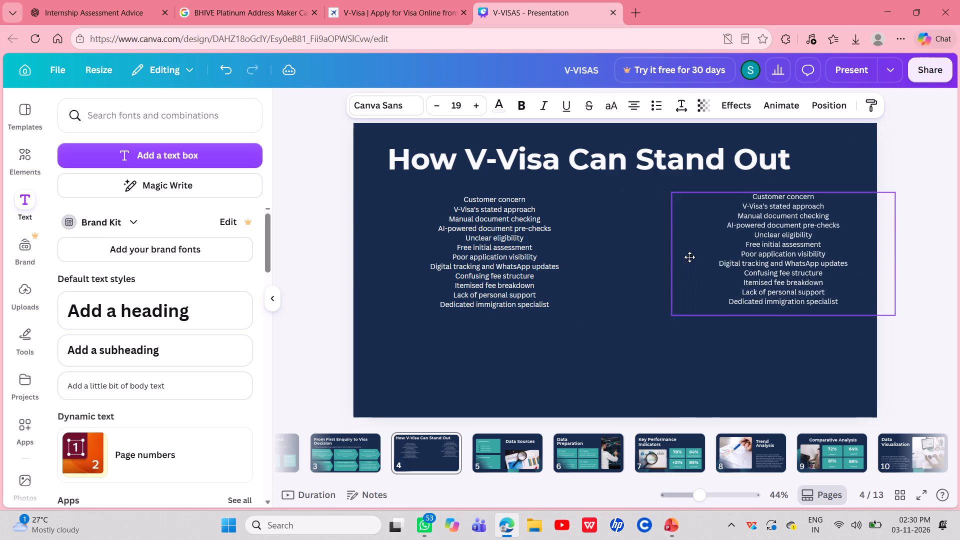
drag(689, 257, 653, 261)
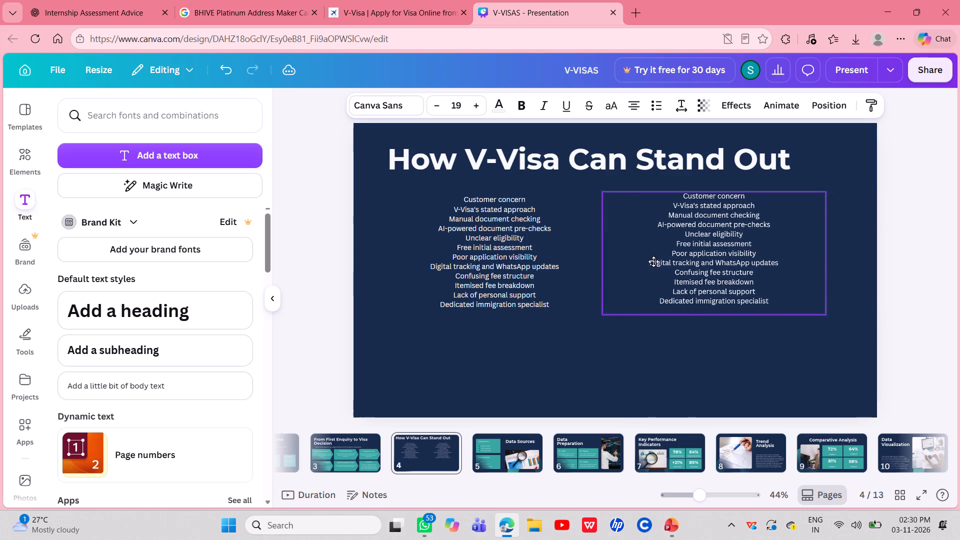
drag(653, 261, 685, 260)
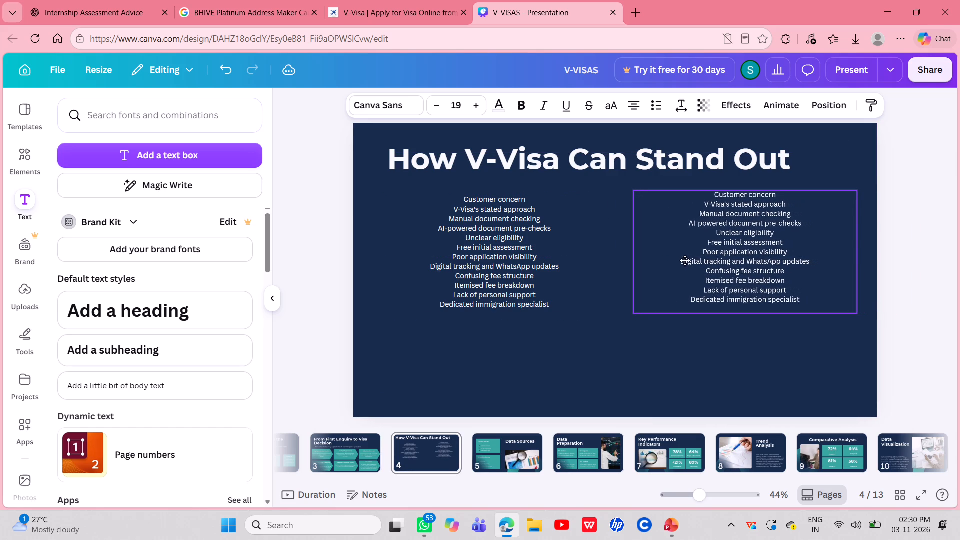
drag(685, 260, 686, 263)
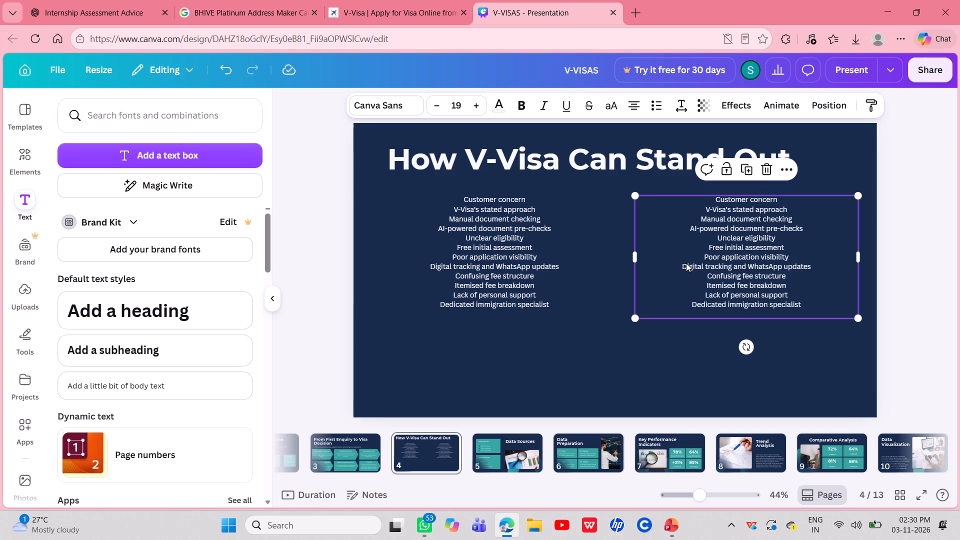
click(611, 322)
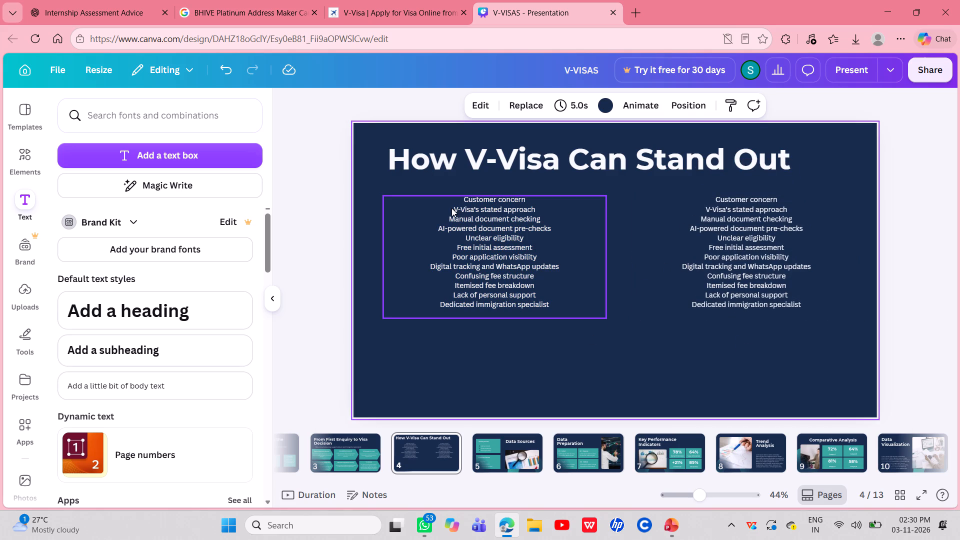
drag(451, 208, 457, 208)
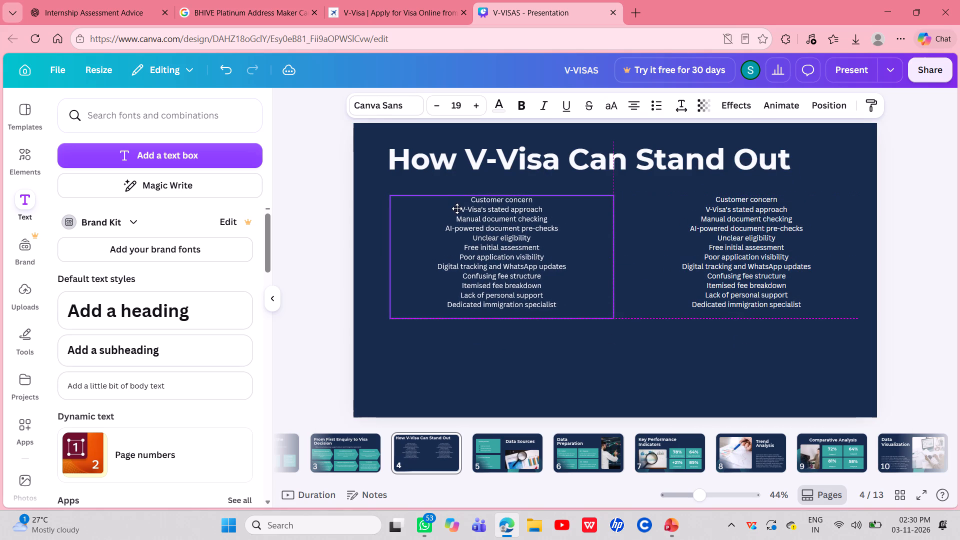
drag(457, 208, 457, 208)
drag(715, 213, 700, 214)
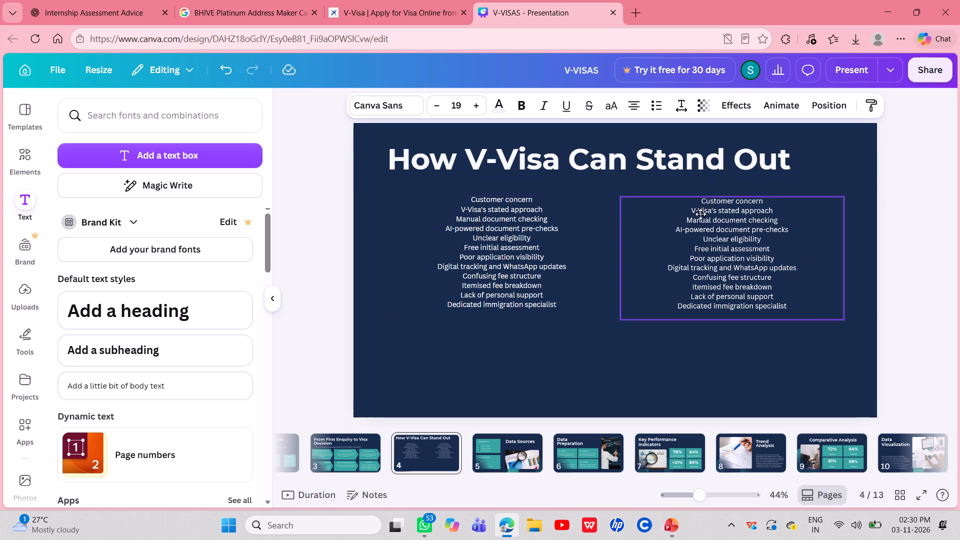
drag(700, 214, 705, 212)
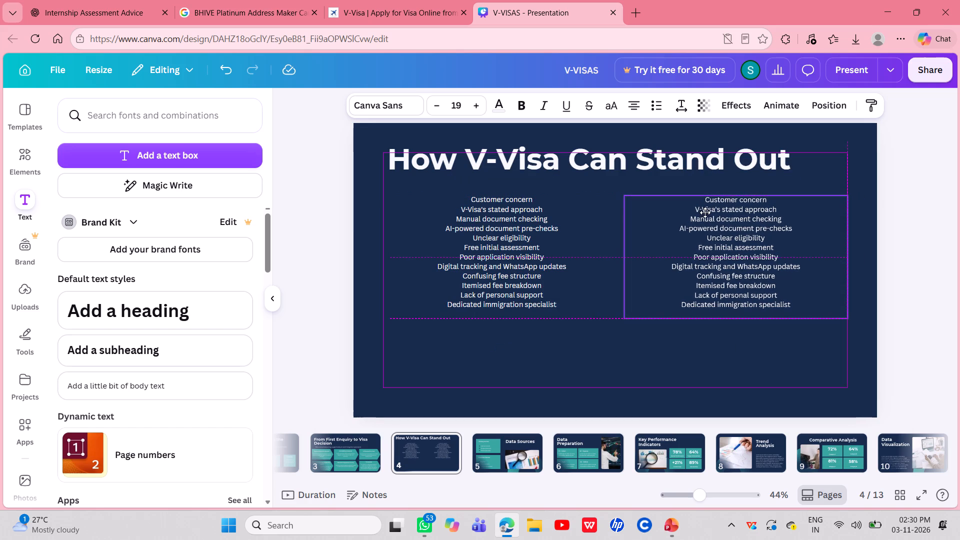
drag(705, 212, 705, 212)
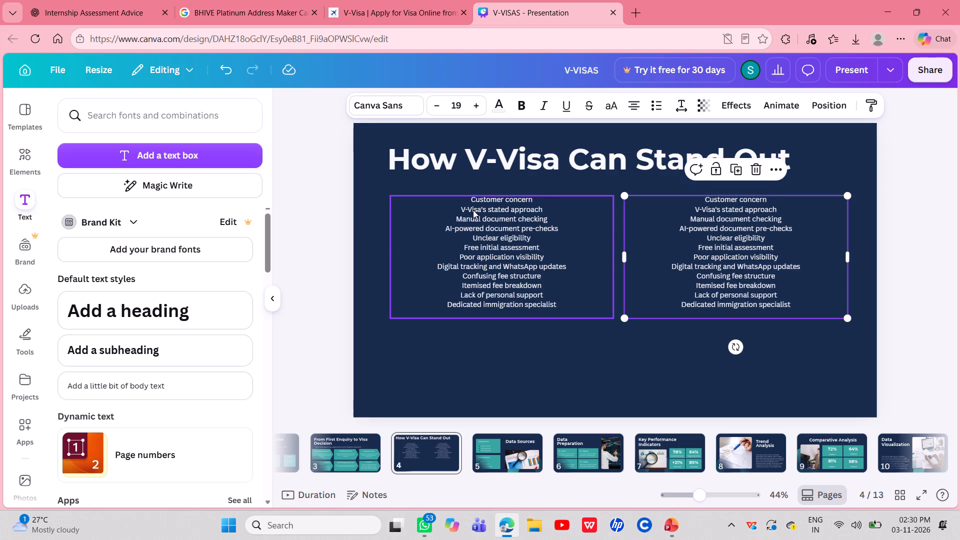
Blank out the lines "V-Visa's stated approach", "AI-powered document pre-checks" and "Free initial assessment" in the first text box.
click(473, 210)
double_click(466, 209)
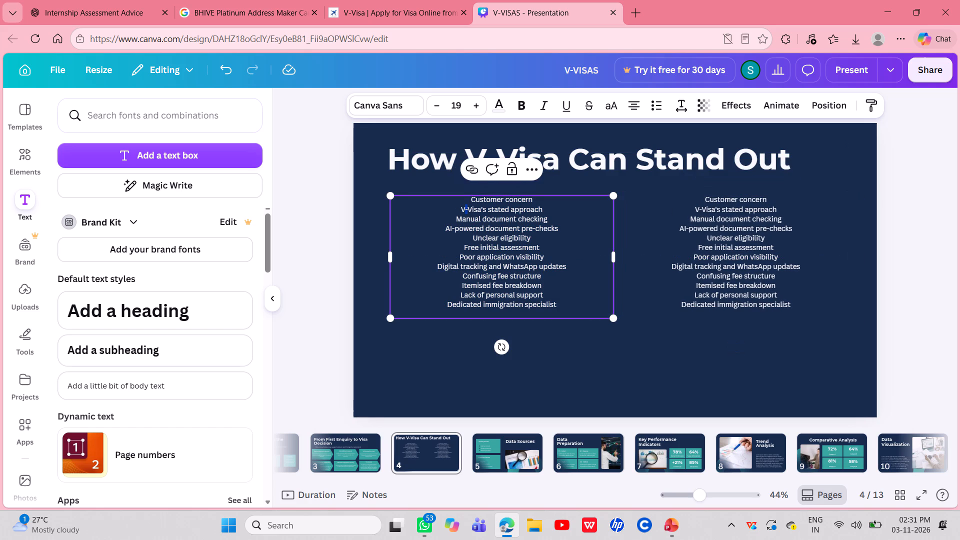
drag(457, 209, 559, 207)
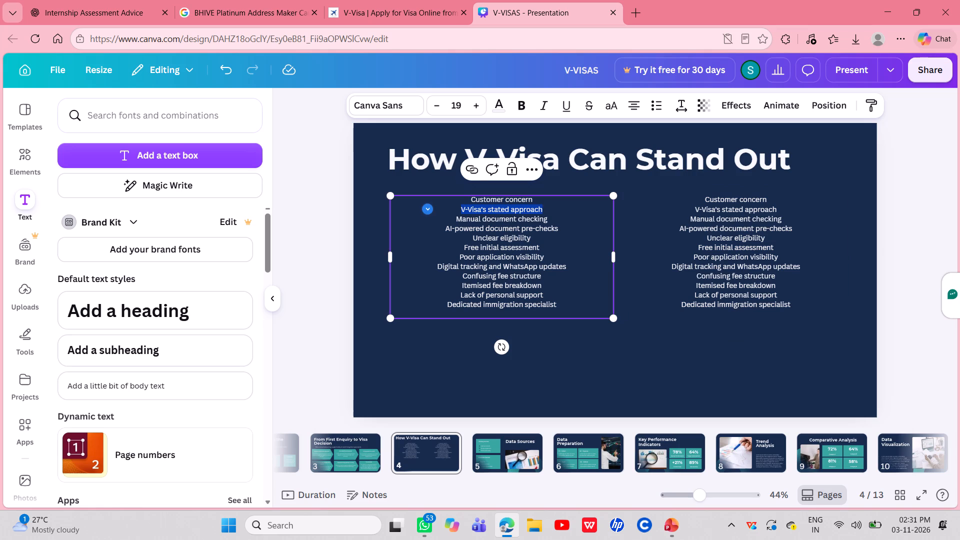
key(BackSpace)
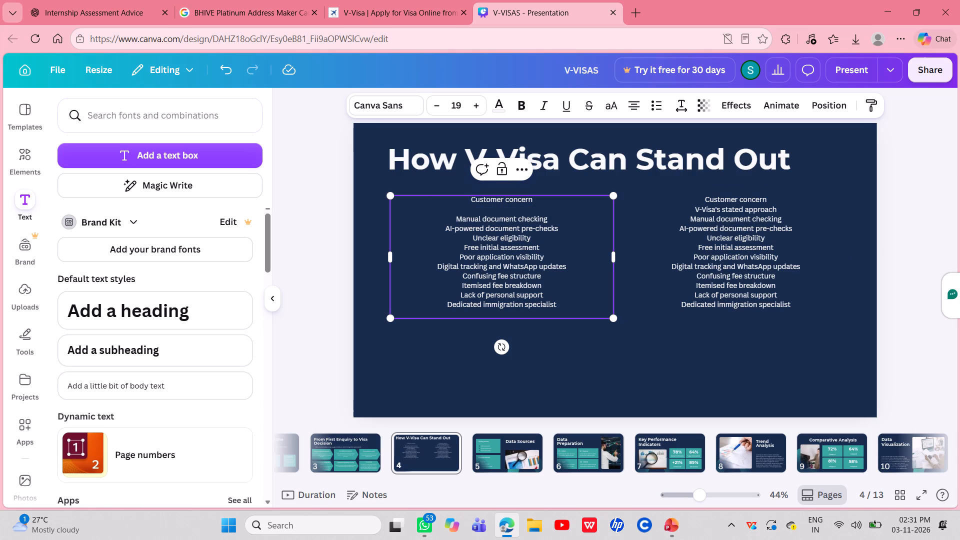
drag(443, 228, 574, 226)
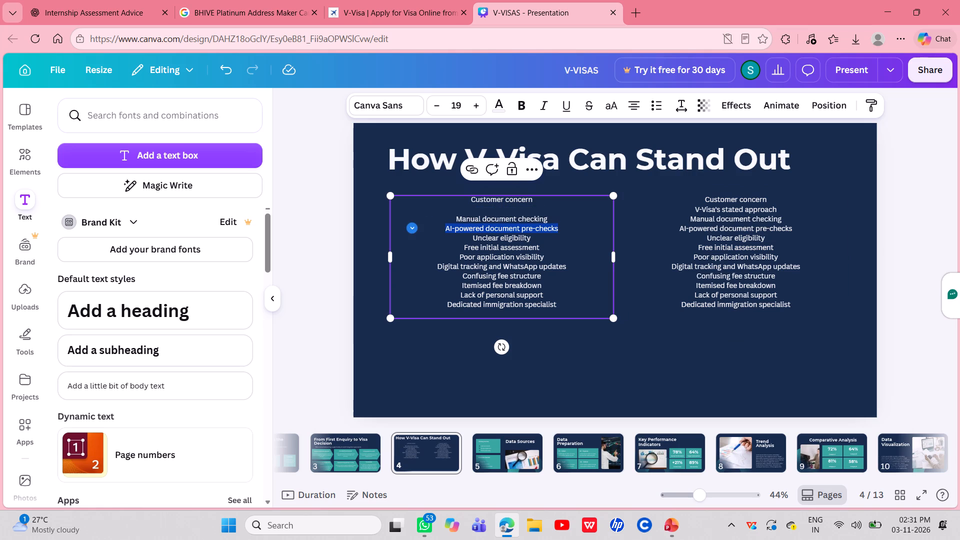
key(BackSpace)
drag(465, 247, 484, 247)
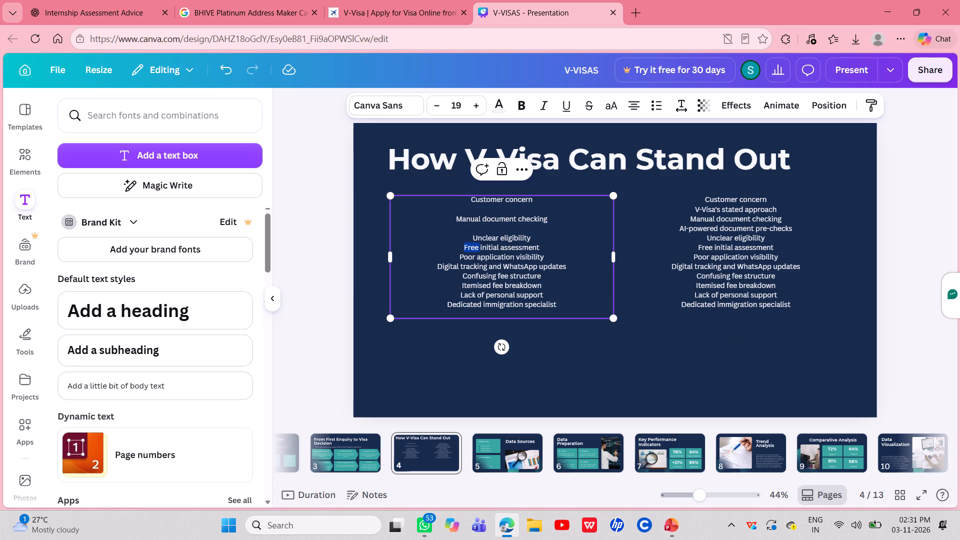
drag(484, 247, 541, 245)
key(BackSpace)
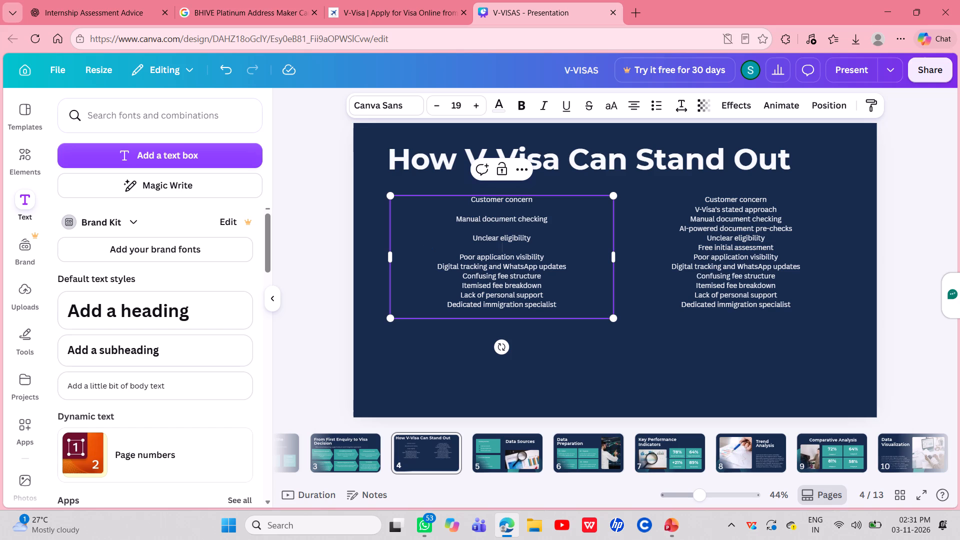
Blank out "Digital tracking and WhatsApp updates", "Itemised fee breakdown" and "Dedicated immigration specialist" in the first text box.
drag(436, 267, 573, 262)
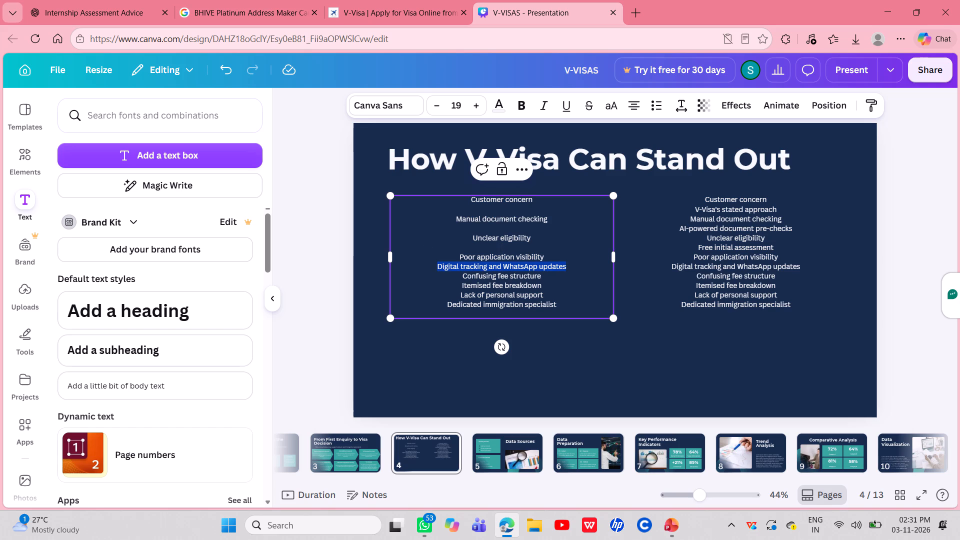
drag(573, 262, 573, 263)
key(BackSpace)
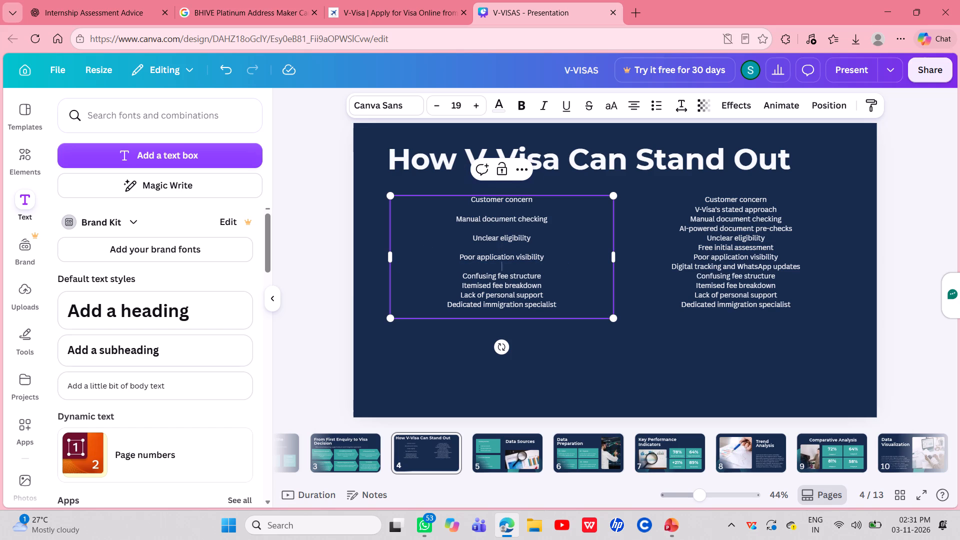
drag(459, 285, 557, 283)
key(BackSpace)
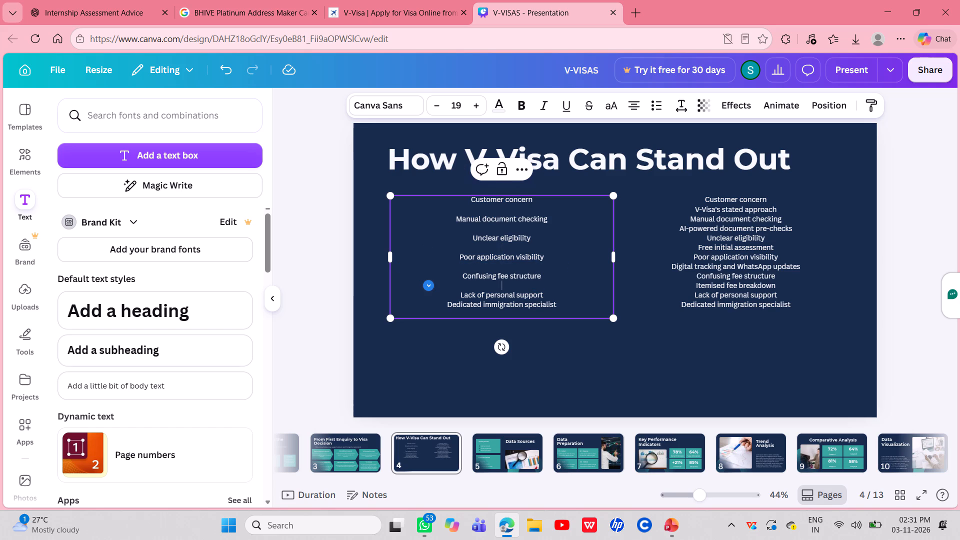
drag(445, 305, 578, 308)
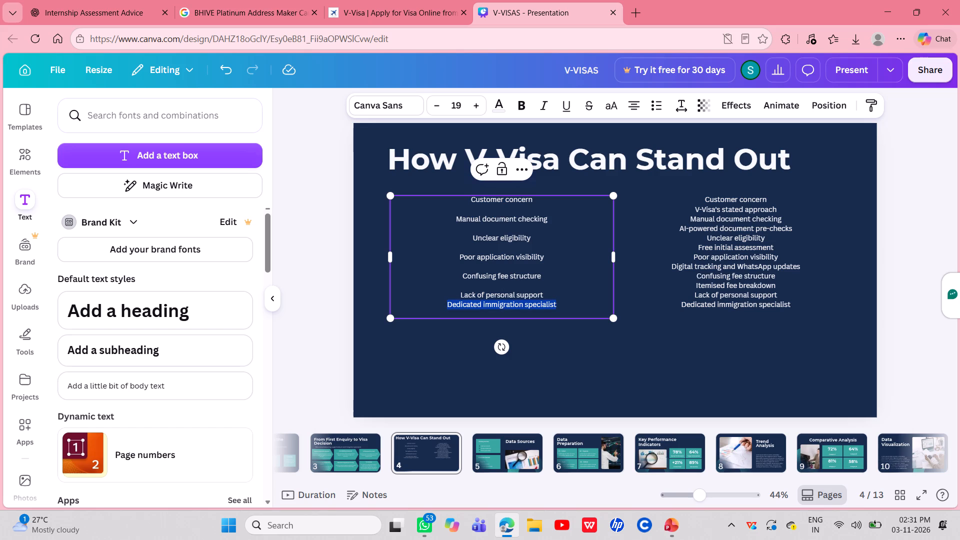
drag(578, 308, 578, 308)
key(BackSpace)
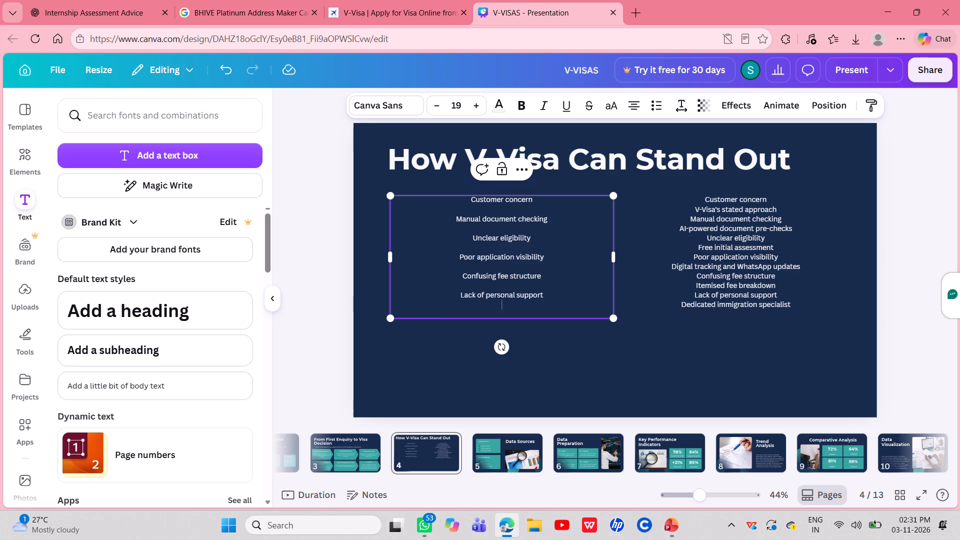
Format the "Customer concern" heading in the first text box as bold at font size 30.
drag(470, 201, 535, 203)
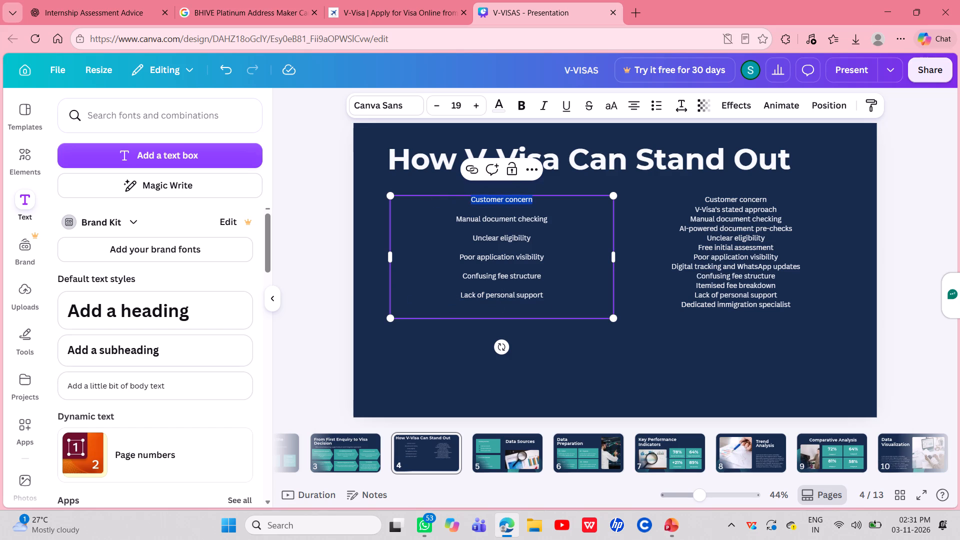
triple_click(475, 105)
double_click(475, 105)
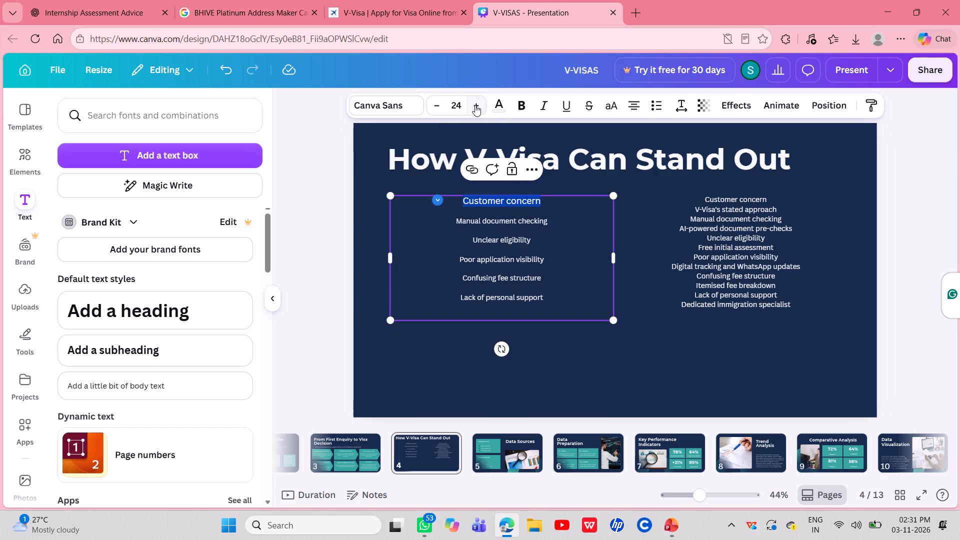
triple_click(475, 105)
triple_click(475, 105)
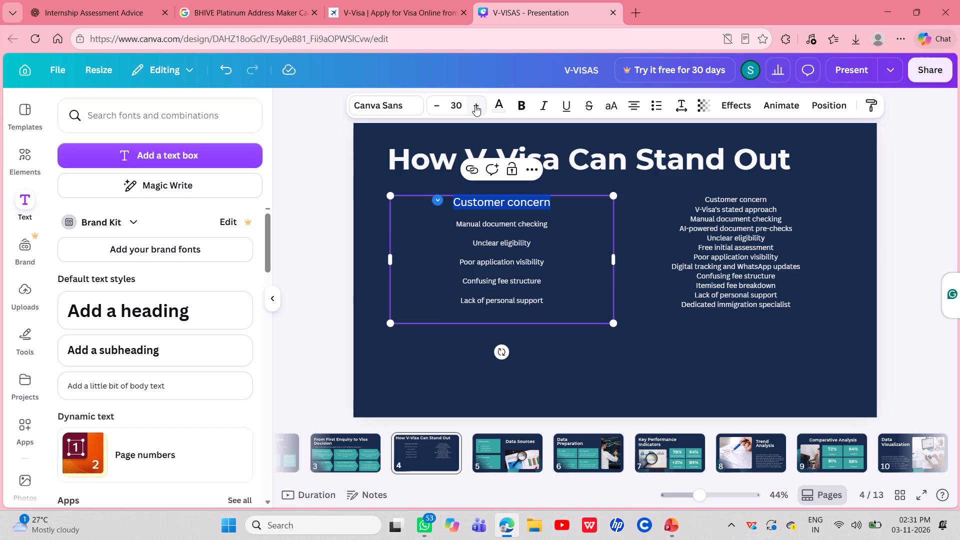
click(517, 106)
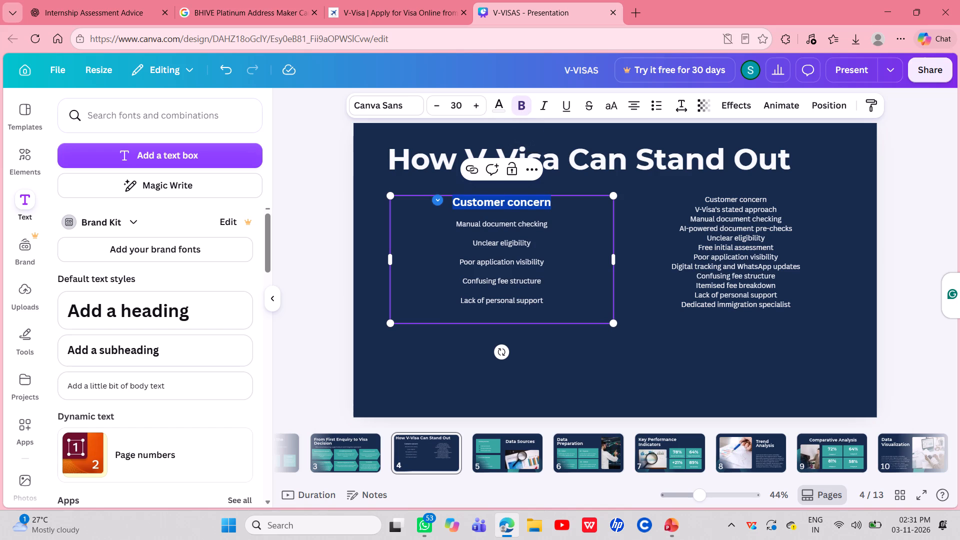
click(453, 223)
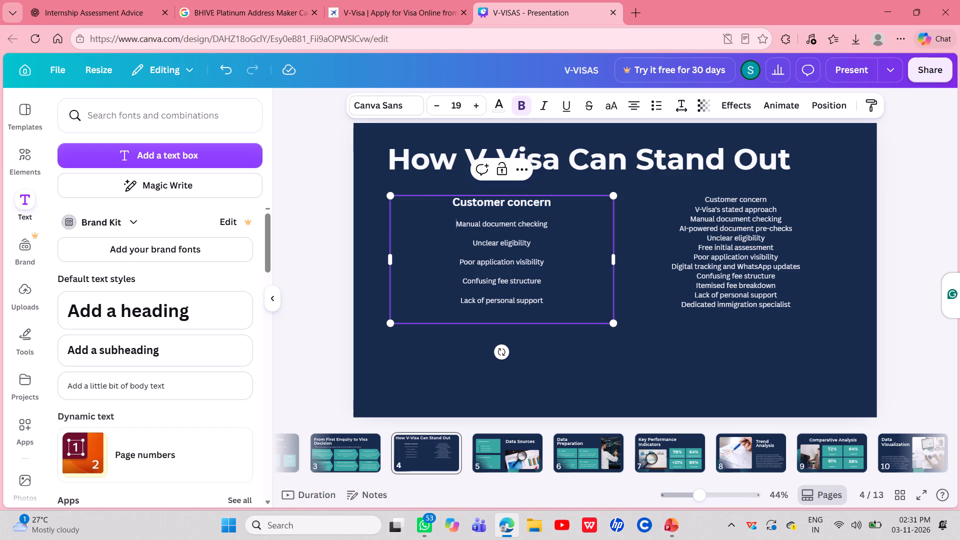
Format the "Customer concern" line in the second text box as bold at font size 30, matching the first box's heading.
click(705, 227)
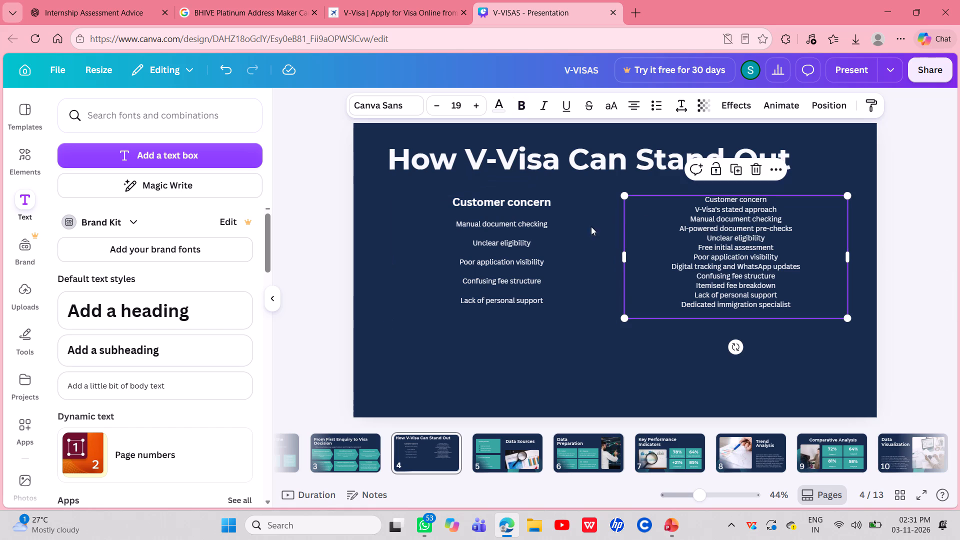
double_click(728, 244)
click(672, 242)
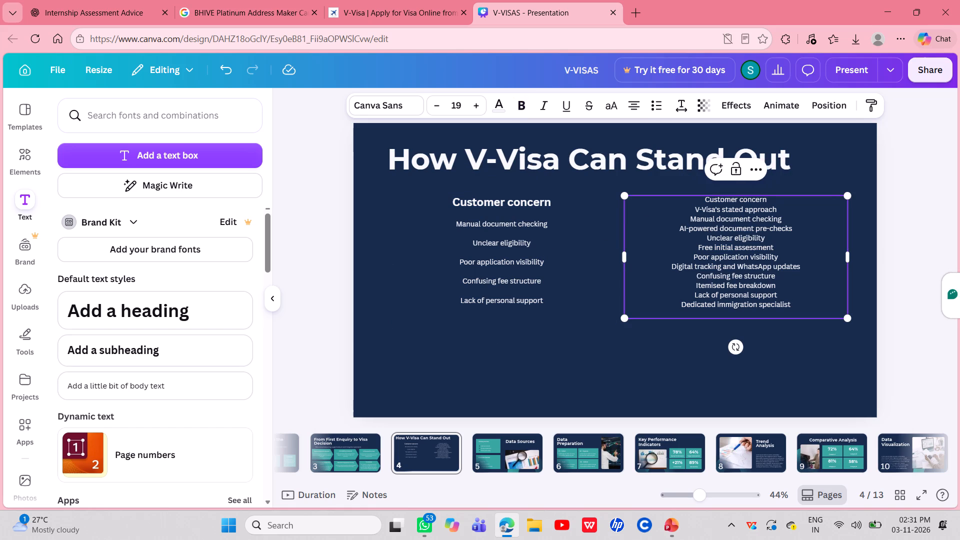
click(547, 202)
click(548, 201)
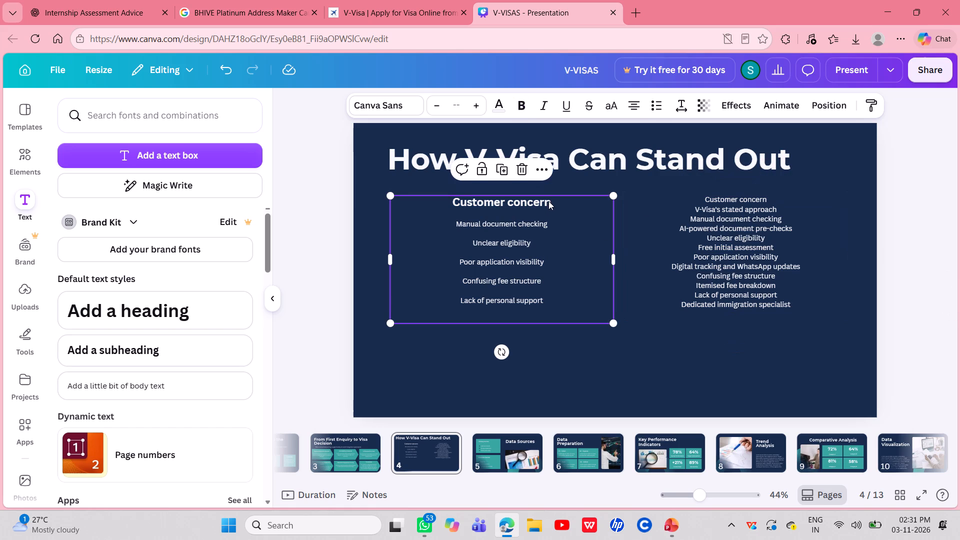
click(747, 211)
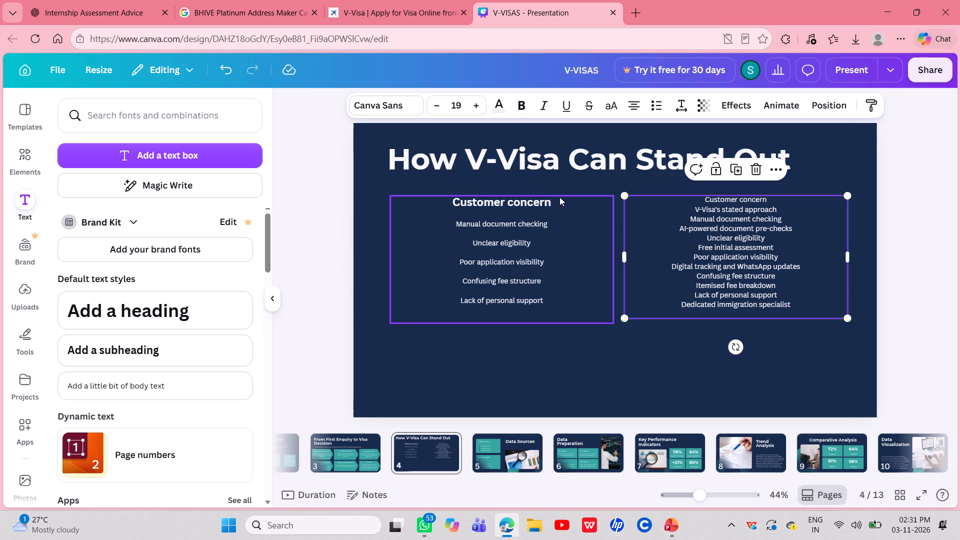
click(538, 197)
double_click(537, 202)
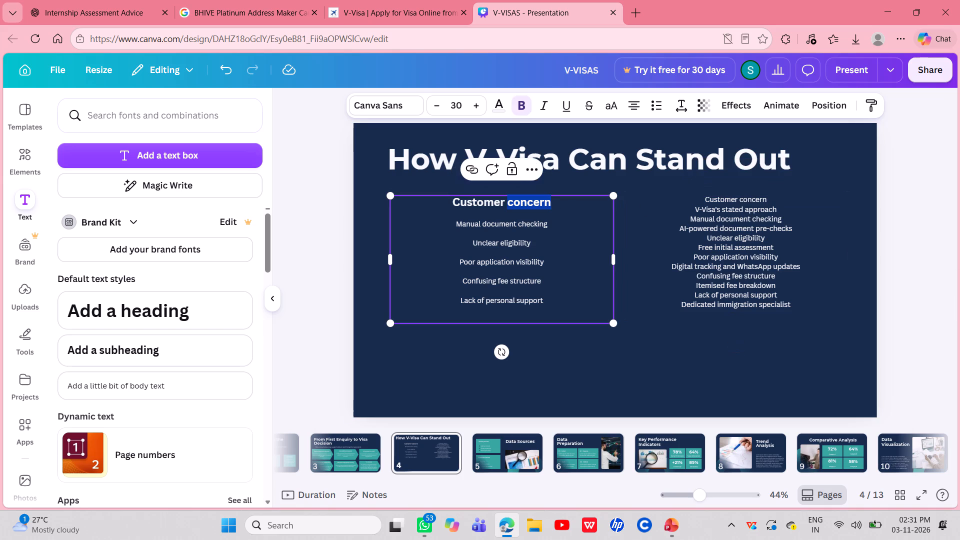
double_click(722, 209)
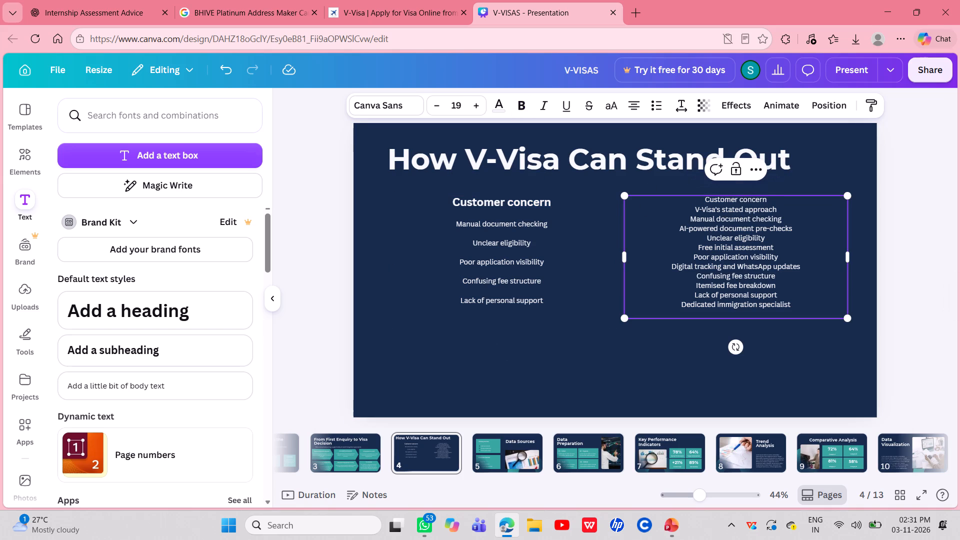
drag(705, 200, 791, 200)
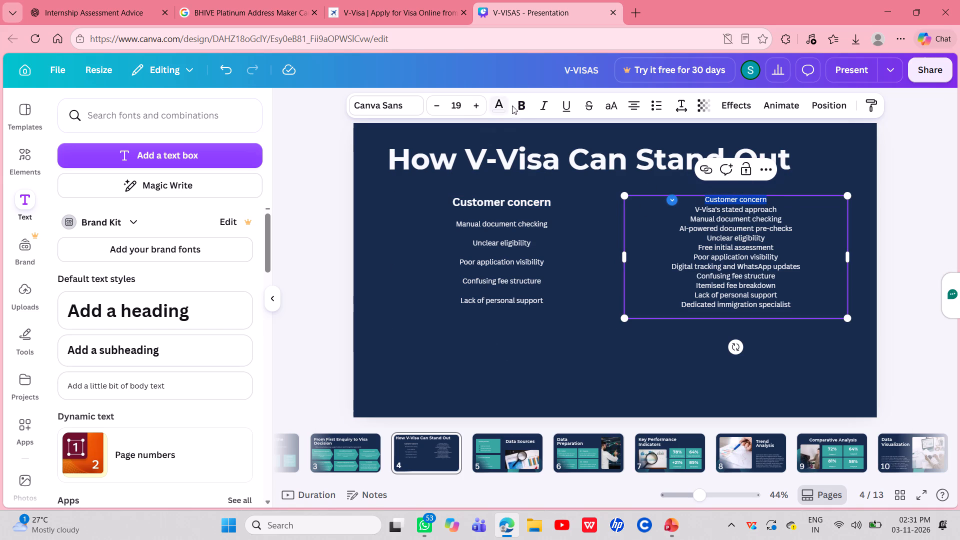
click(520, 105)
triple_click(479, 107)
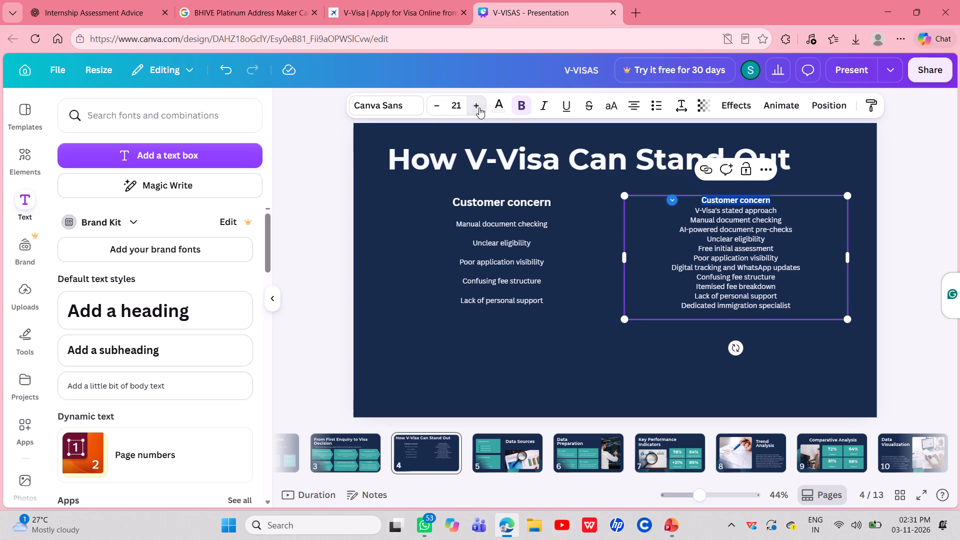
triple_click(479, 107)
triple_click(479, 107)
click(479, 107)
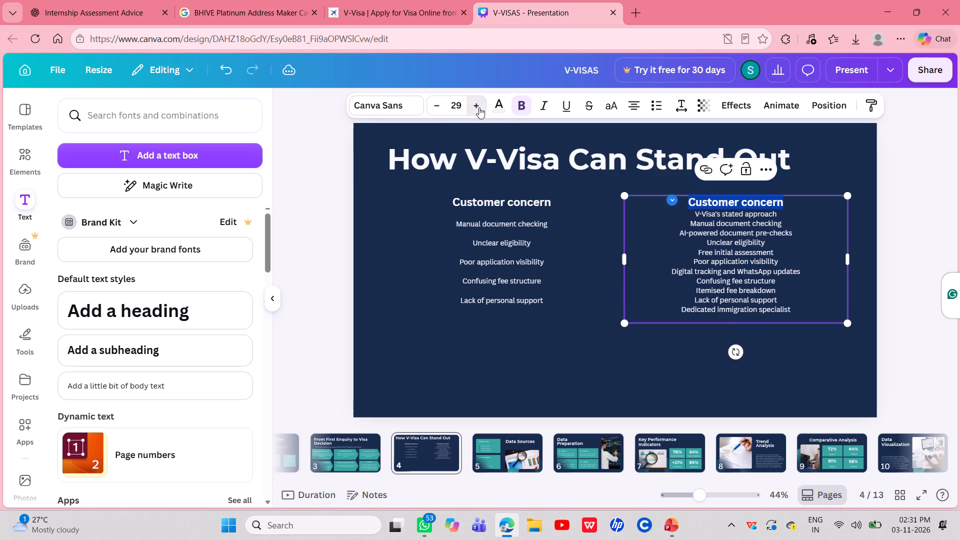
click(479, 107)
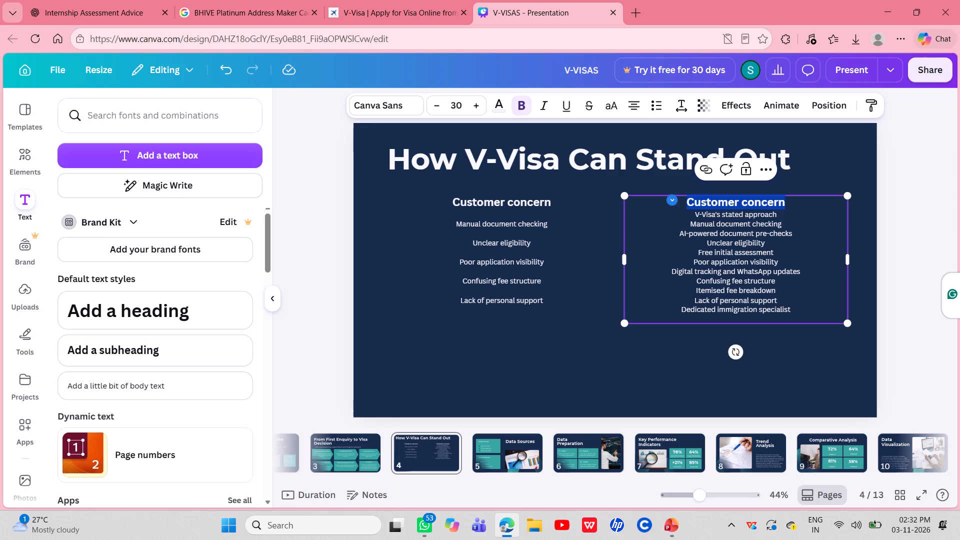
Format the "V-Visa's stated approach" line in the second text box as bold at font size 30.
drag(692, 214, 836, 217)
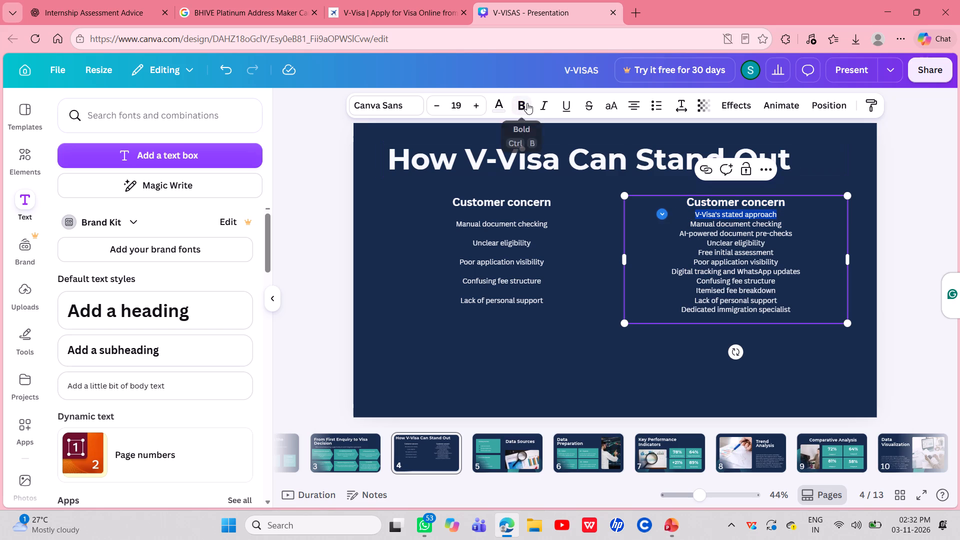
click(527, 103)
triple_click(478, 111)
triple_click(478, 111)
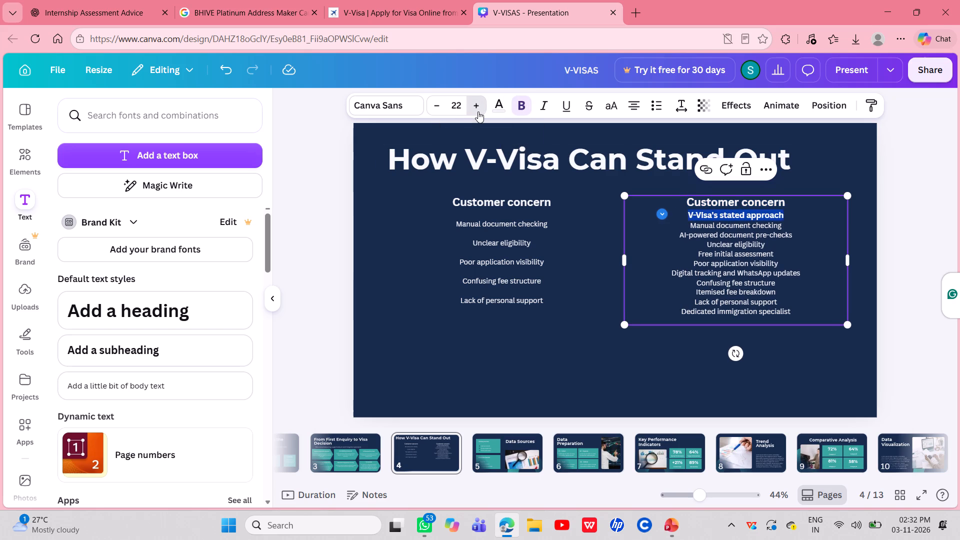
double_click(478, 111)
click(478, 111)
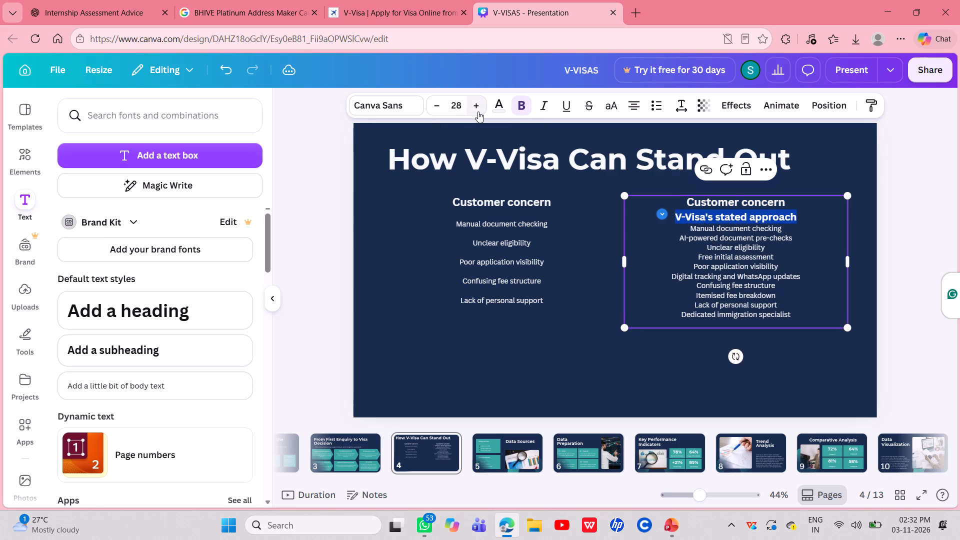
click(478, 111)
click(478, 111)
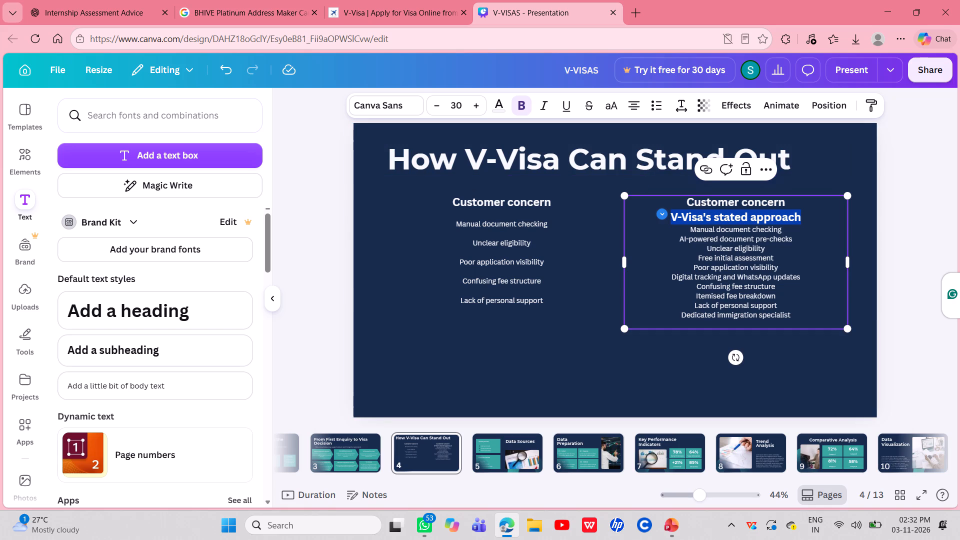
Remove the "Customer concern" line from the second text box so that "V-Visa's stated approach" is its first line.
click(639, 230)
drag(688, 205, 785, 207)
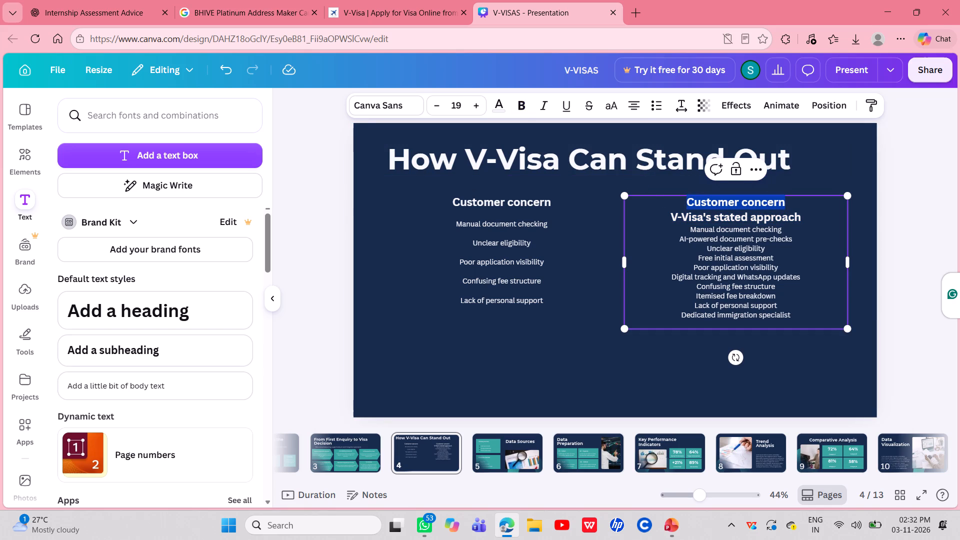
drag(785, 207, 785, 207)
key(BackSpace)
key(Down)
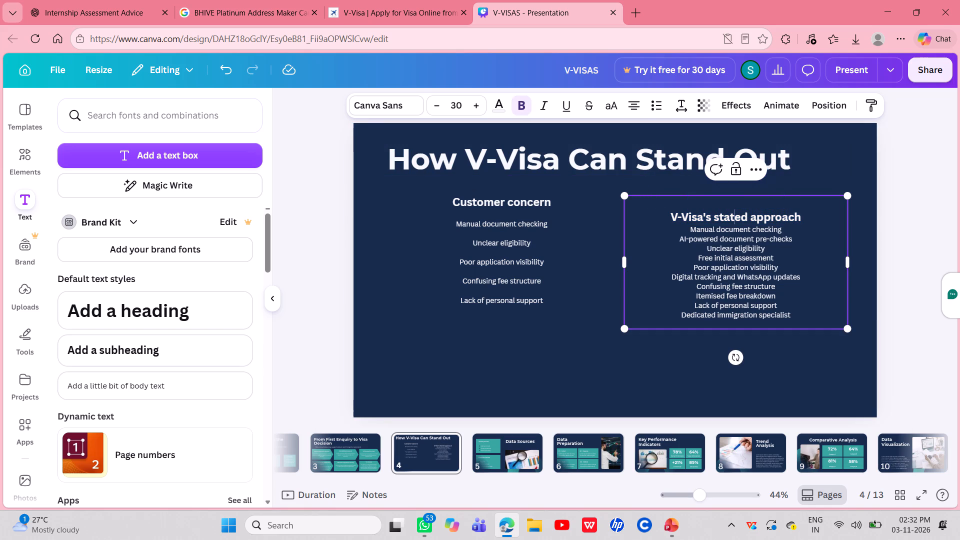
key(Home)
key(BackSpace)
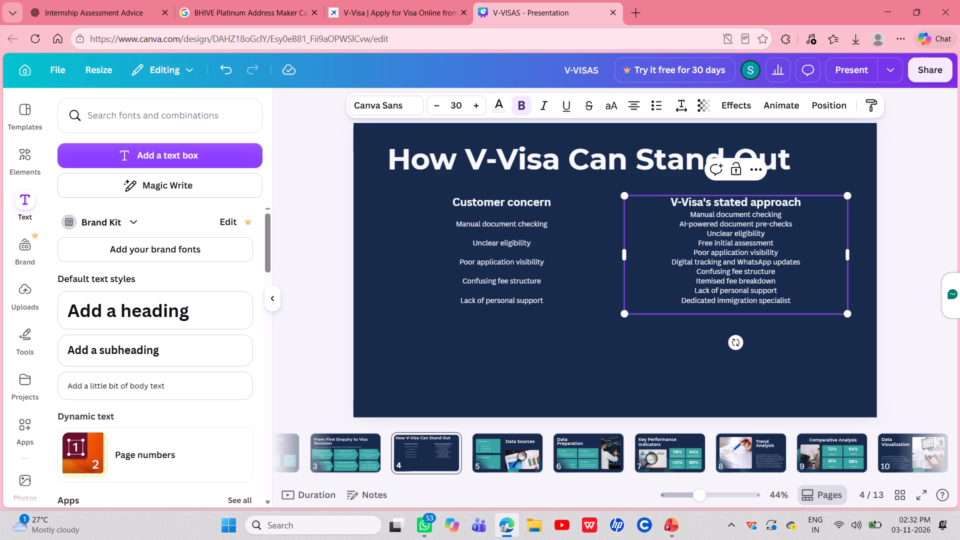
Blank out the lines "Manual document checking", "Unclear eligibility", "Poor application visibility", "Confusing fee structure" and "Lack of personal support" in the second text box.
drag(689, 213, 802, 213)
key(BackSpace)
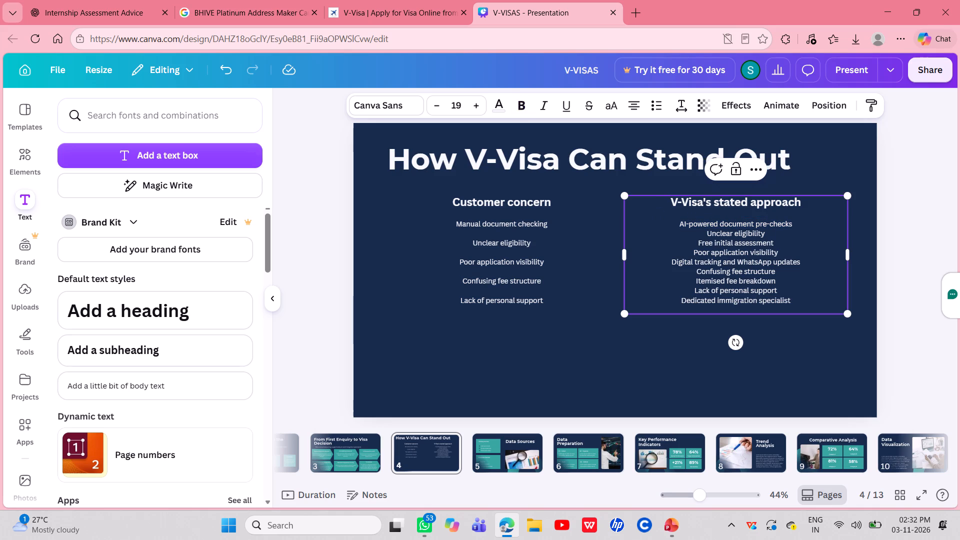
drag(708, 233, 771, 230)
key(BackSpace)
drag(692, 254, 781, 254)
key(BackSpace)
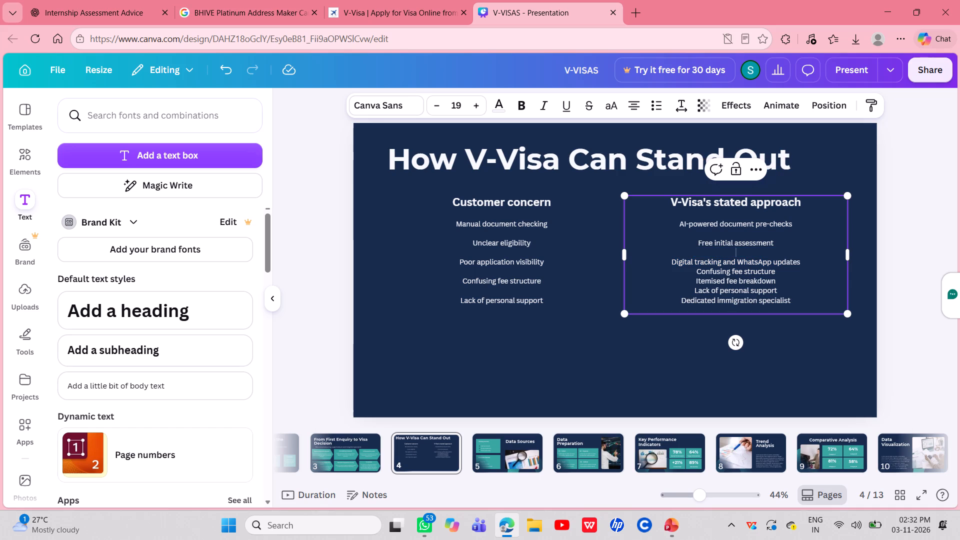
drag(696, 272, 786, 269)
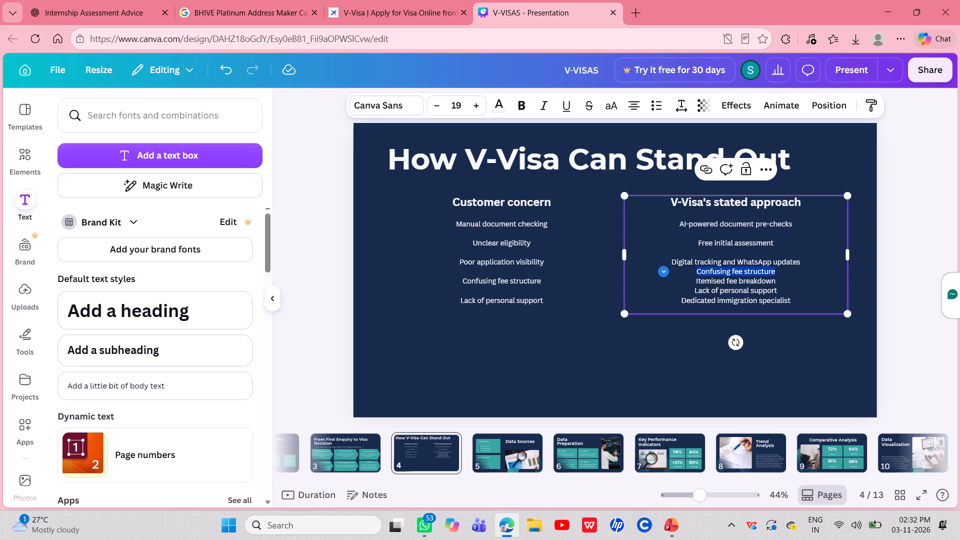
key(BackSpace)
drag(694, 289, 700, 289)
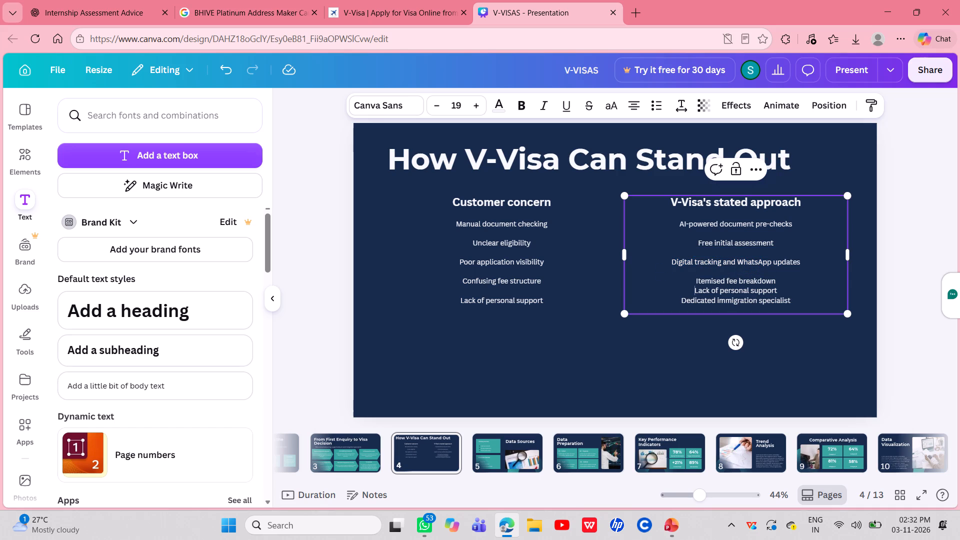
drag(700, 289, 795, 292)
key(BackSpace)
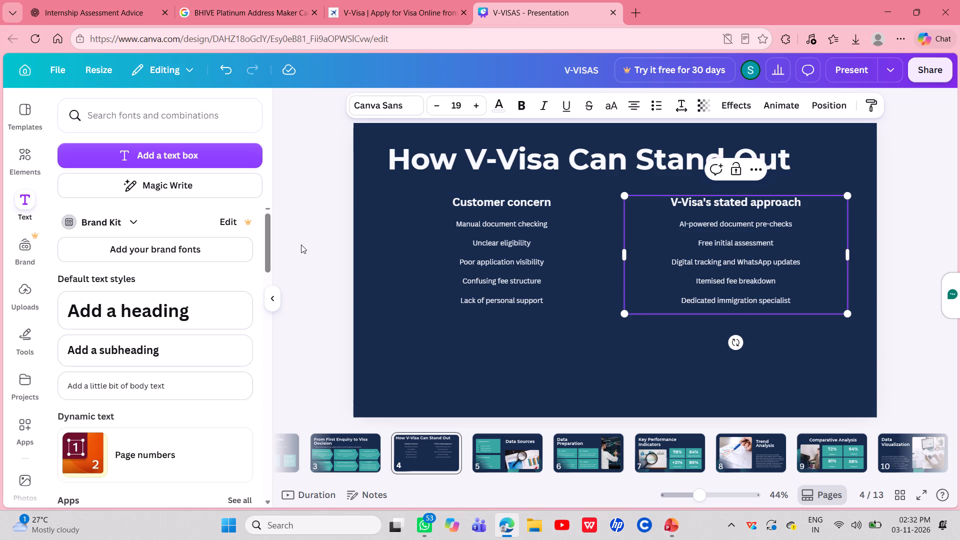
click(460, 364)
Shift the "Customer concern" text box slightly up and left, and the "V-Visa's stated approach" text box slightly left.
drag(510, 268, 501, 265)
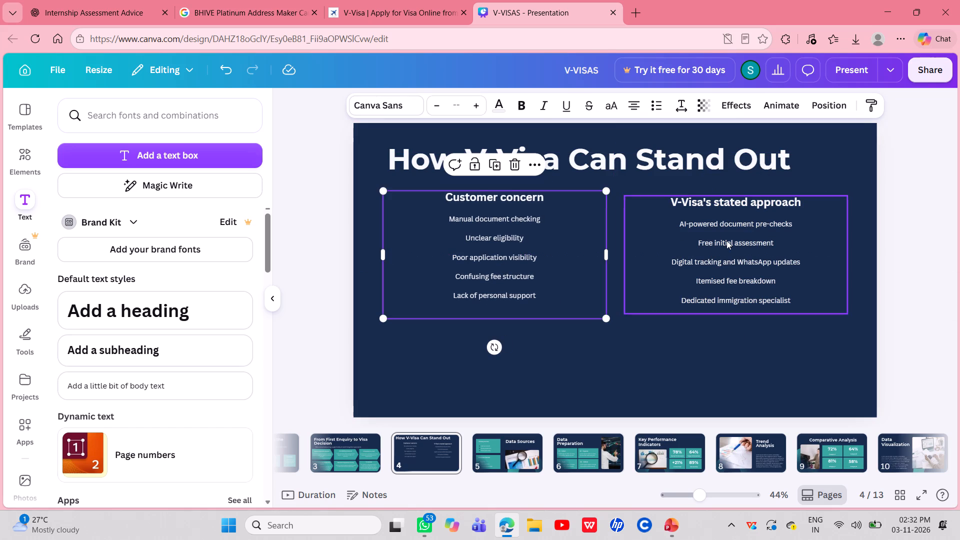
drag(726, 240, 720, 242)
click(501, 275)
click(637, 273)
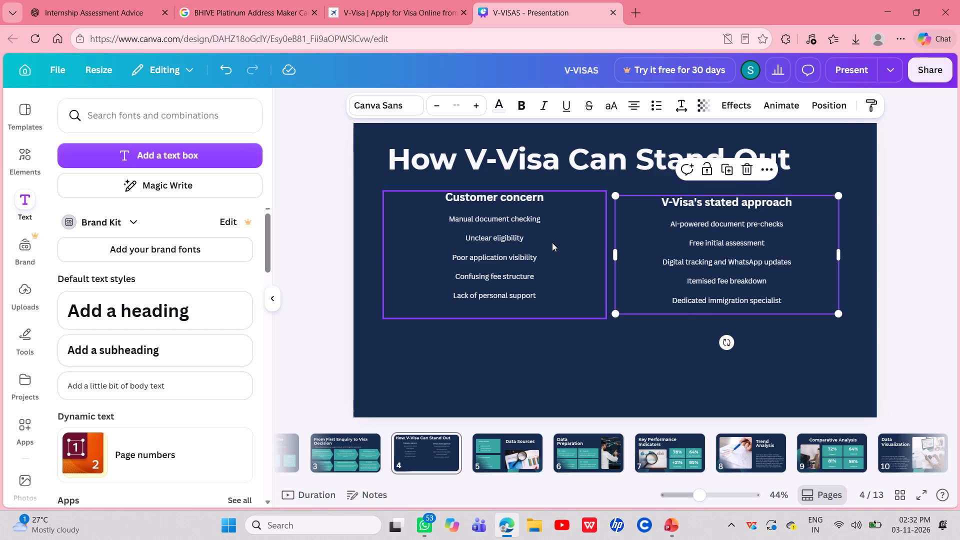
click(587, 340)
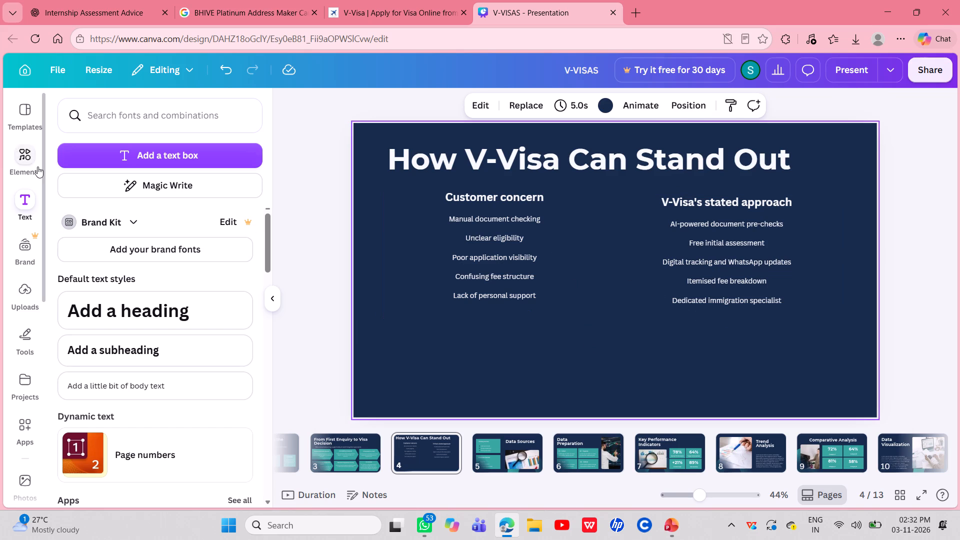
Draw a straight horizontal line just beneath the two column headings, running across both text columns.
click(9, 343)
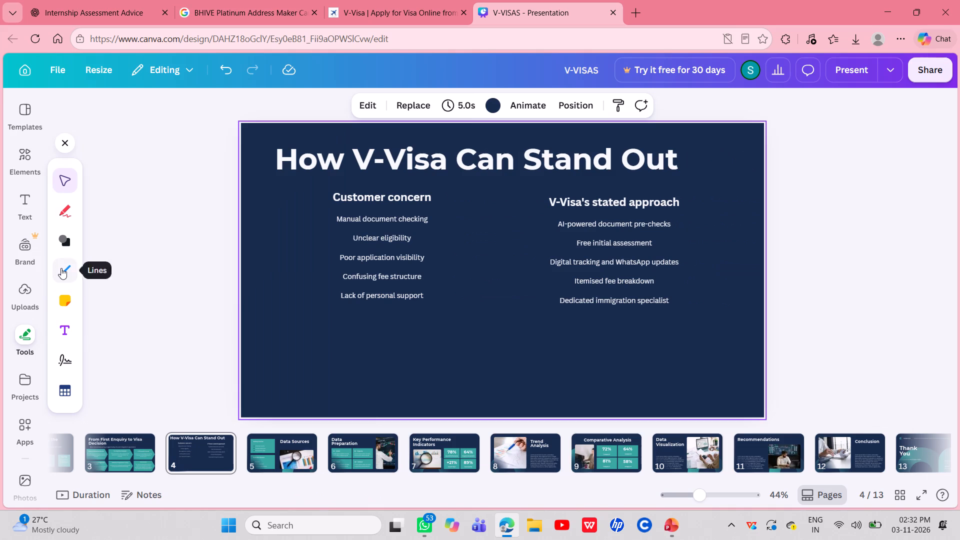
click(61, 268)
click(98, 255)
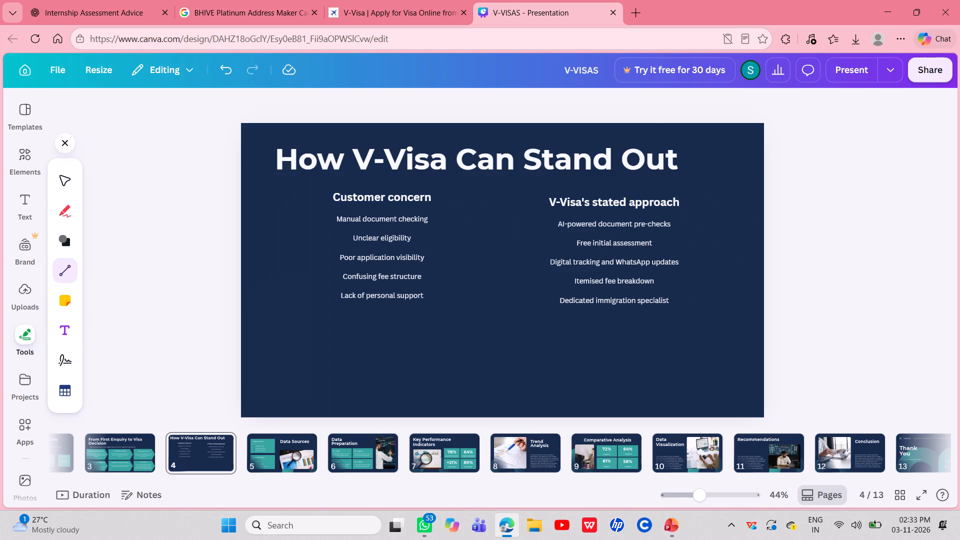
drag(327, 210, 411, 210)
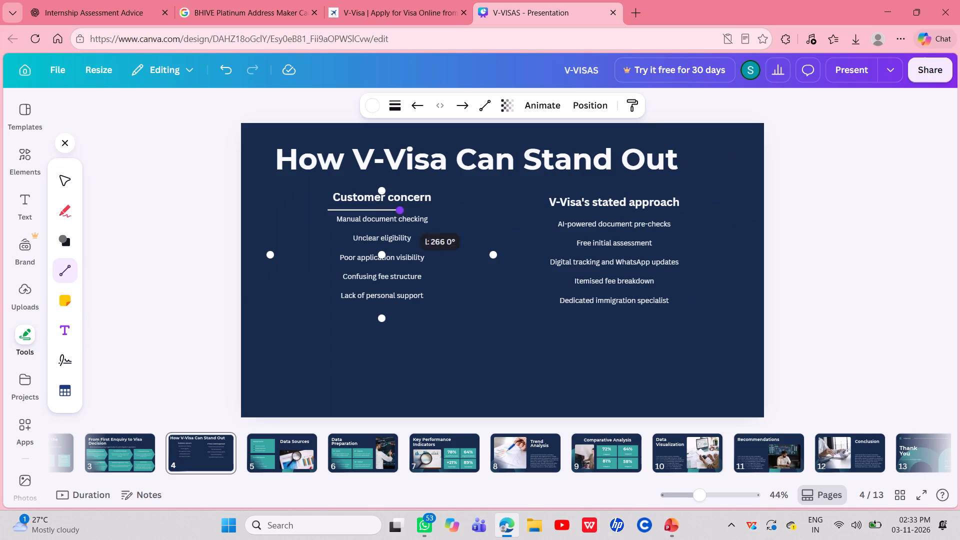
drag(411, 210, 659, 208)
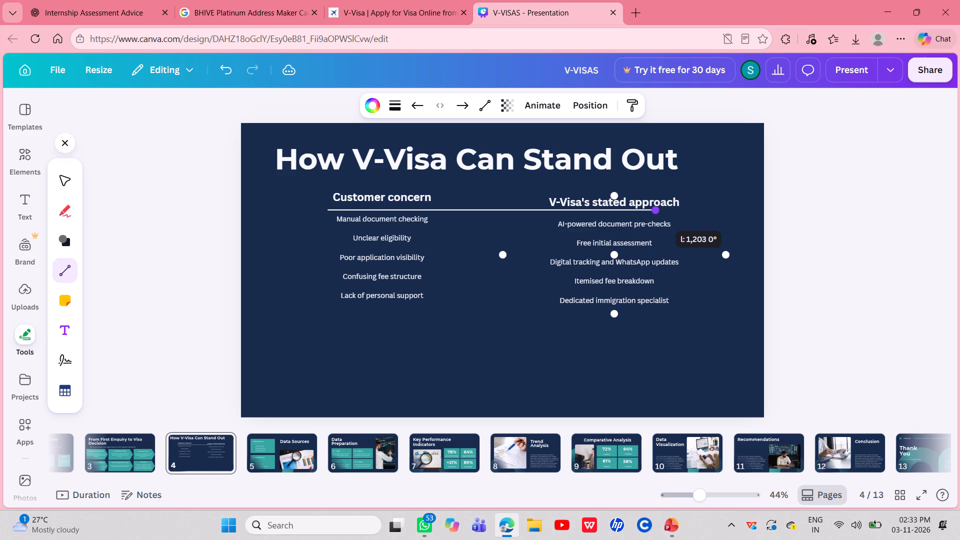
drag(659, 208, 714, 205)
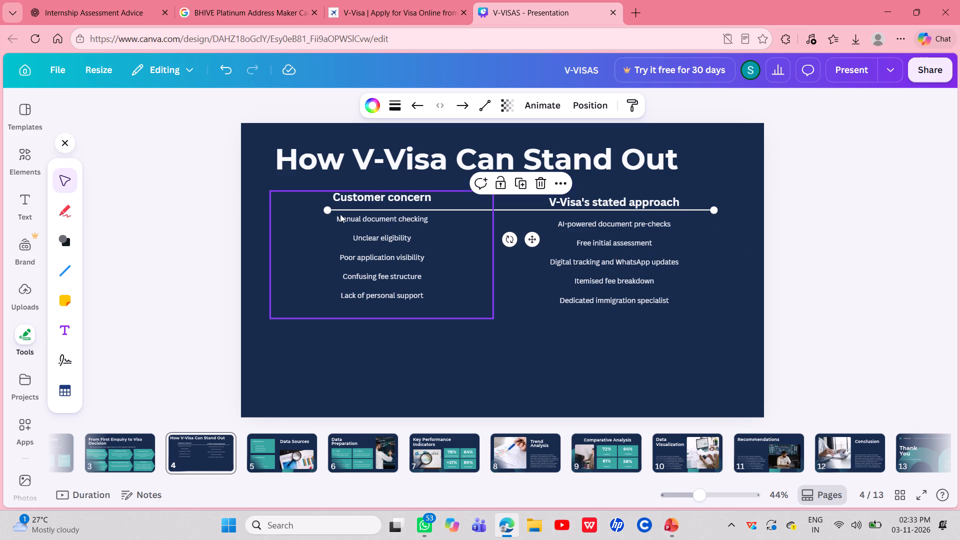
Raise the "V-Visa's stated approach" text box so its top is level with the "Customer concern" text box.
click(565, 200)
drag(543, 253, 543, 248)
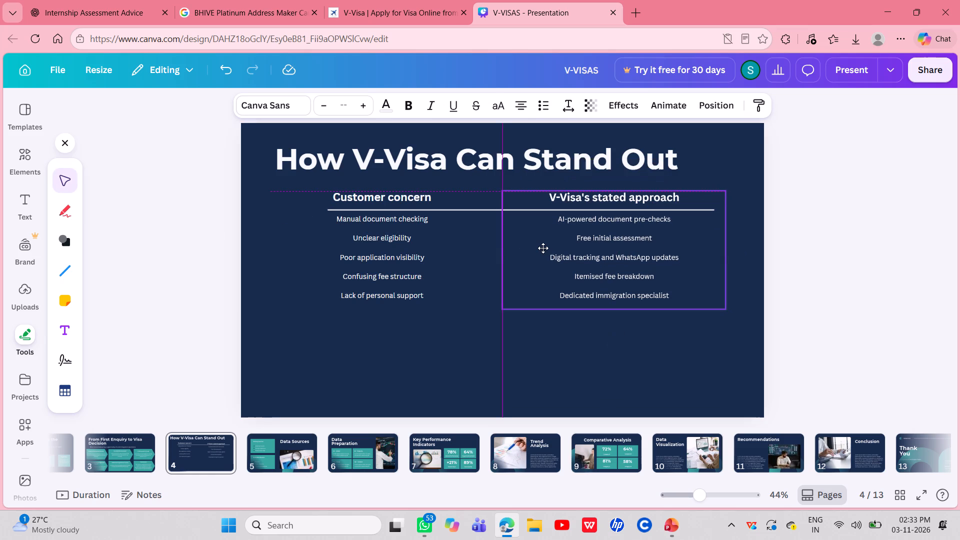
drag(543, 248, 543, 248)
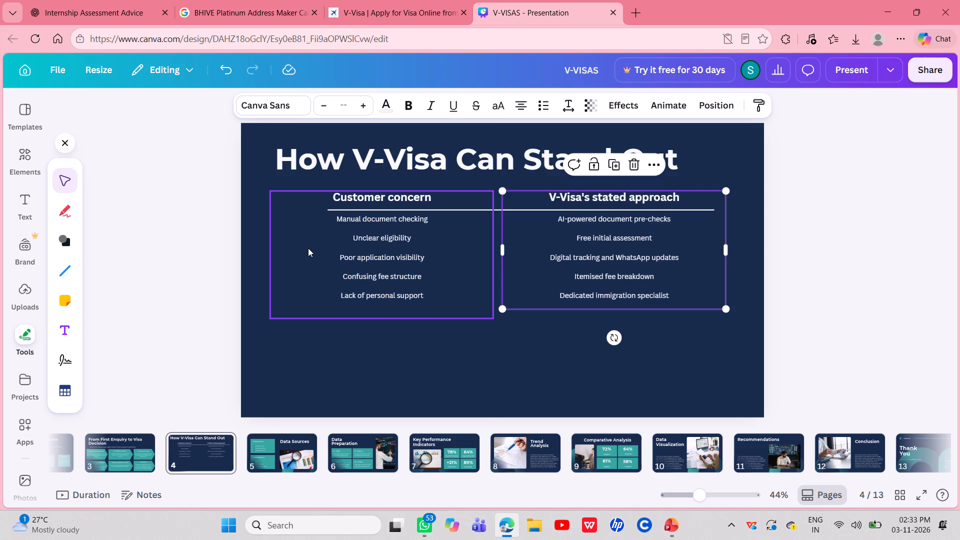
Lengthen the horizontal rule beneath the column headings by extending its left end a little further outward beyond the "Customer concern" heading, keeping it level.
click(329, 208)
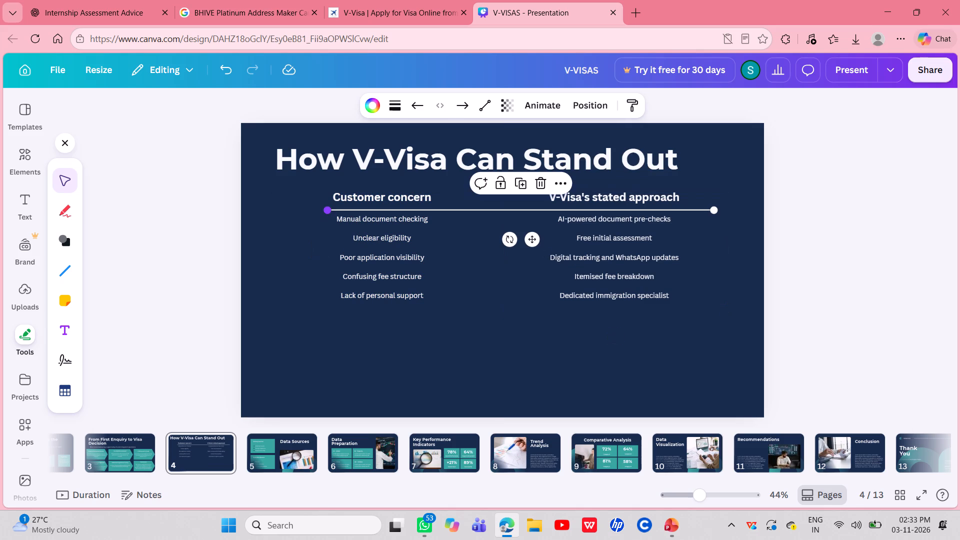
drag(327, 210, 318, 210)
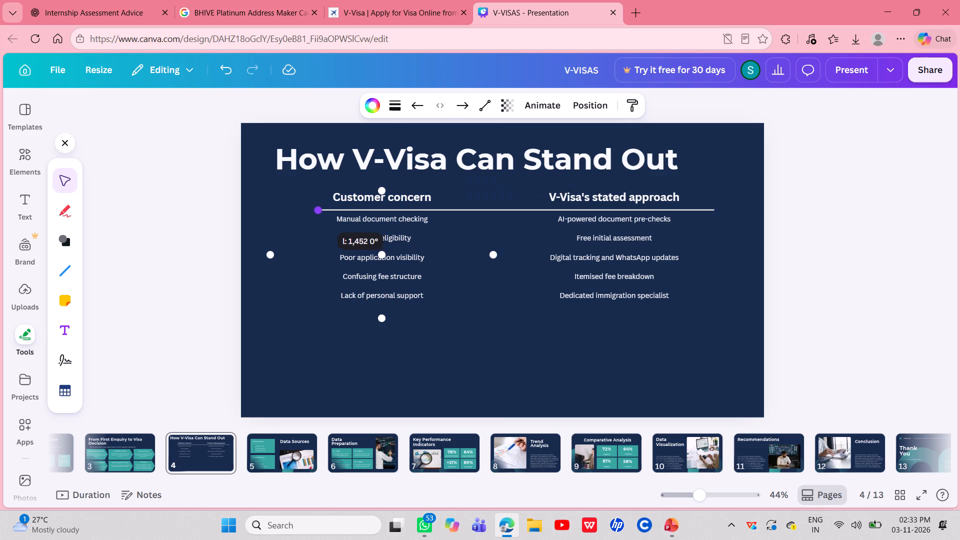
drag(318, 210, 311, 210)
click(296, 223)
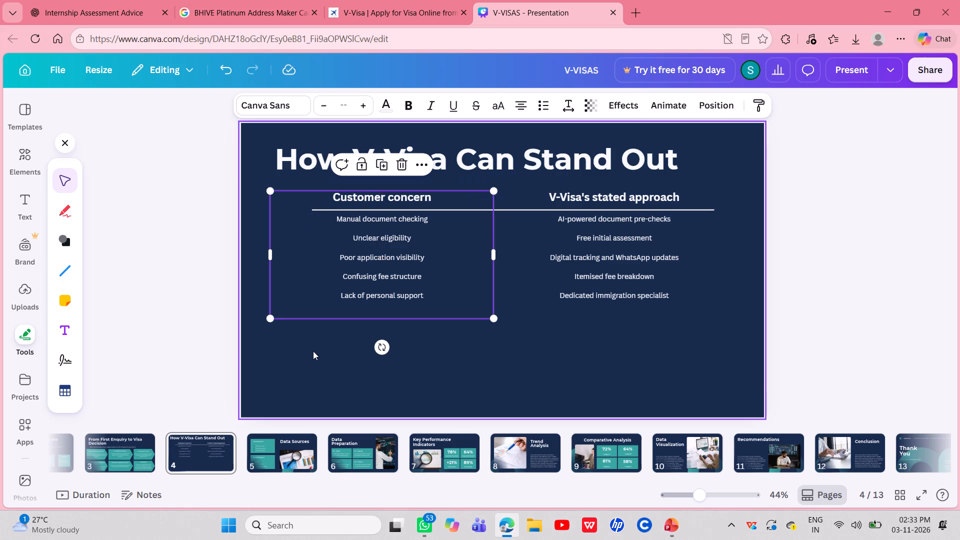
click(313, 351)
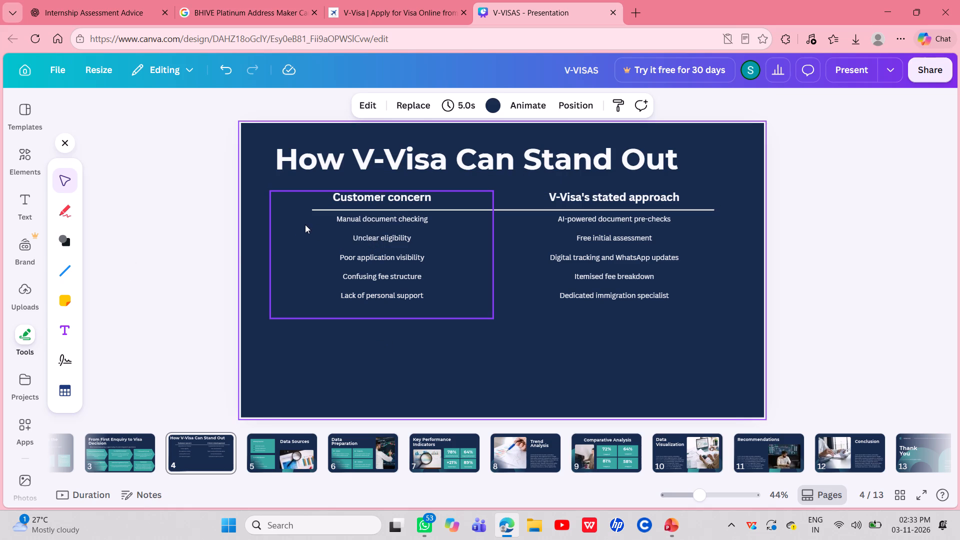
Draw a straight vertical line along the left side of the "Customer concern" column, from above the heading to below "Lack of personal support".
click(331, 230)
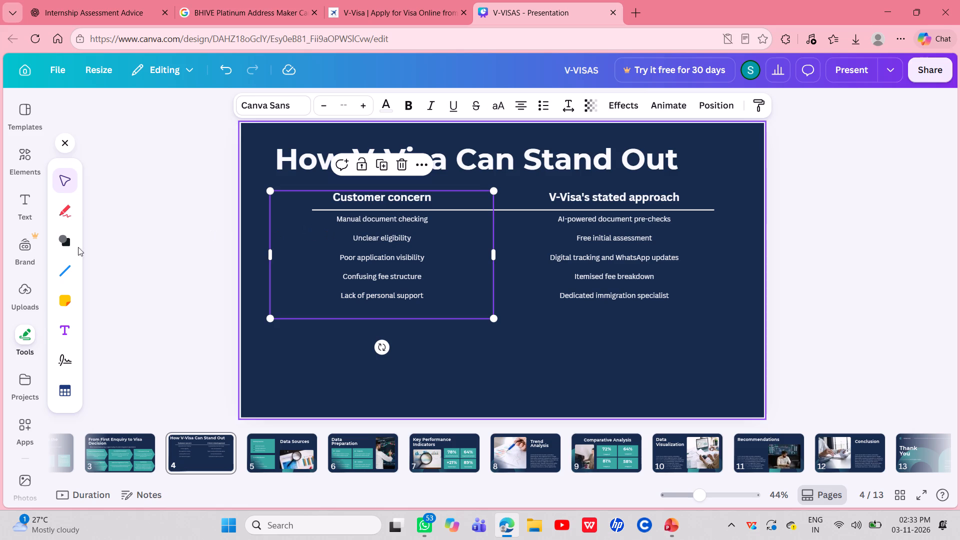
click(68, 269)
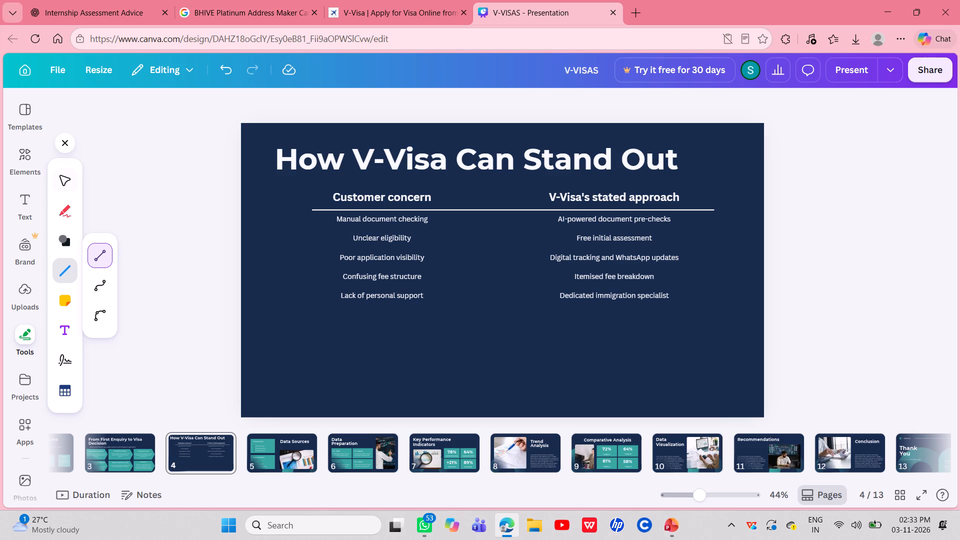
drag(312, 184, 313, 217)
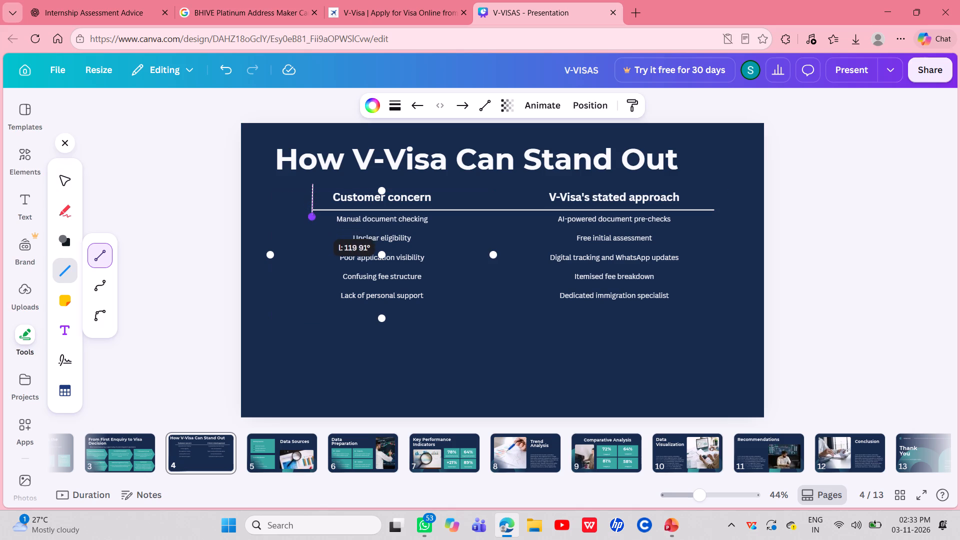
drag(313, 217, 311, 309)
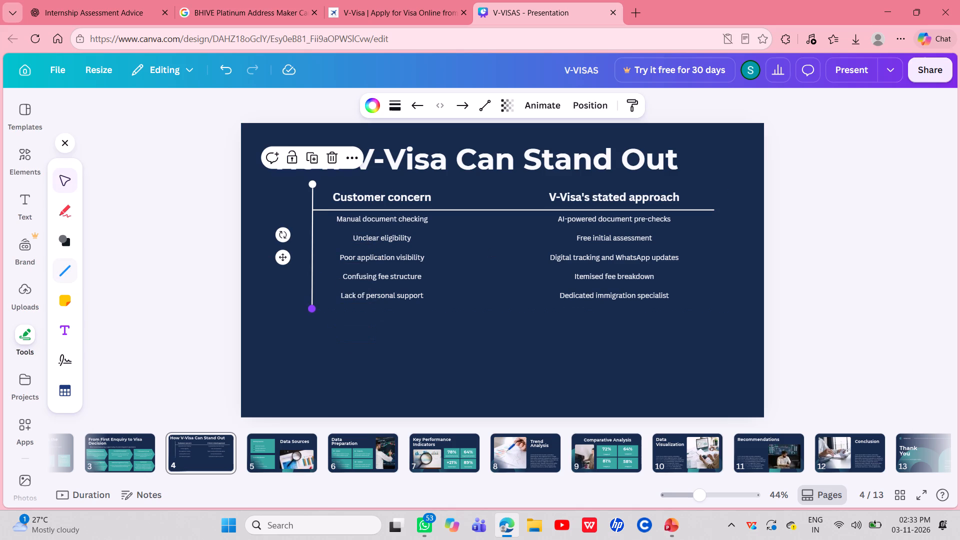
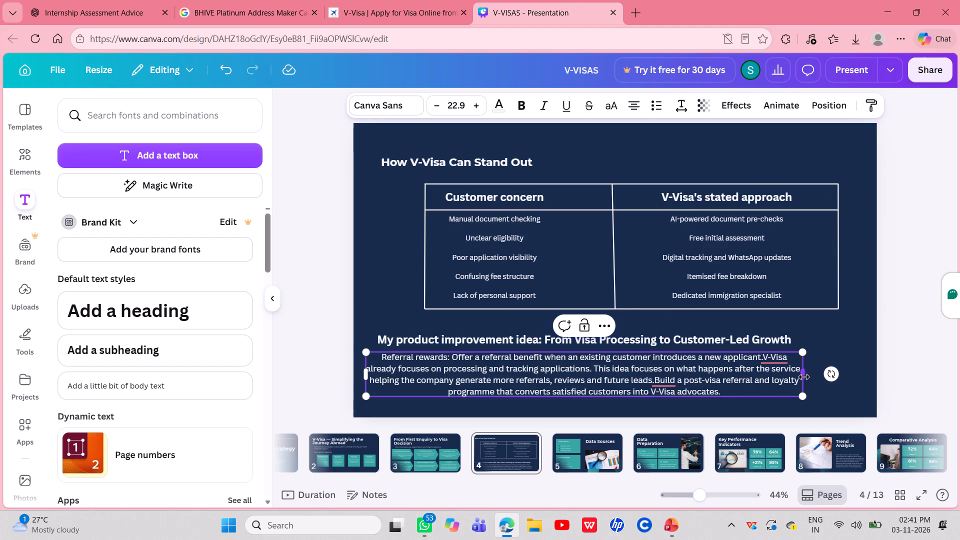
Widen the text box toward the slide's right edge and start the "V-Visa already focuses" and "Build a post-visa" sentences on new lines.
drag(804, 377, 860, 380)
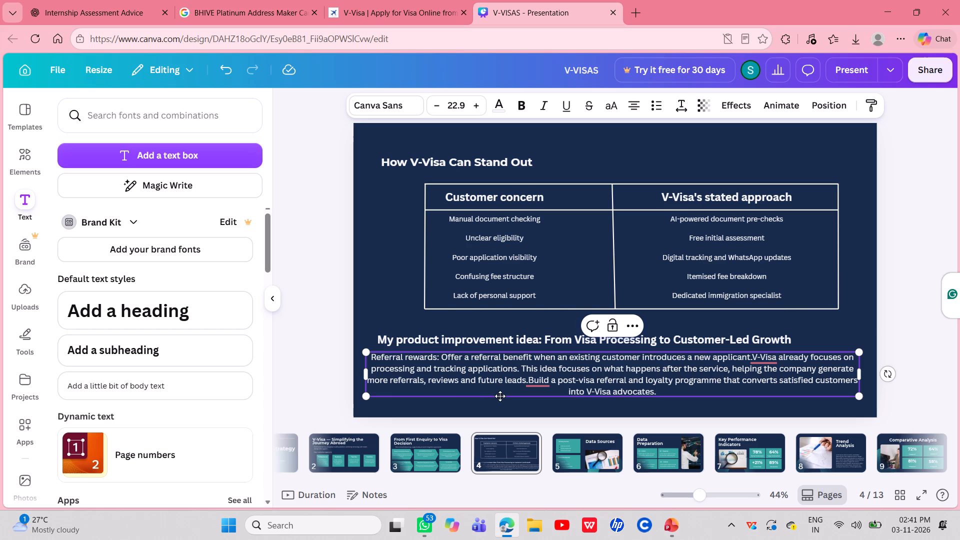
click(752, 355)
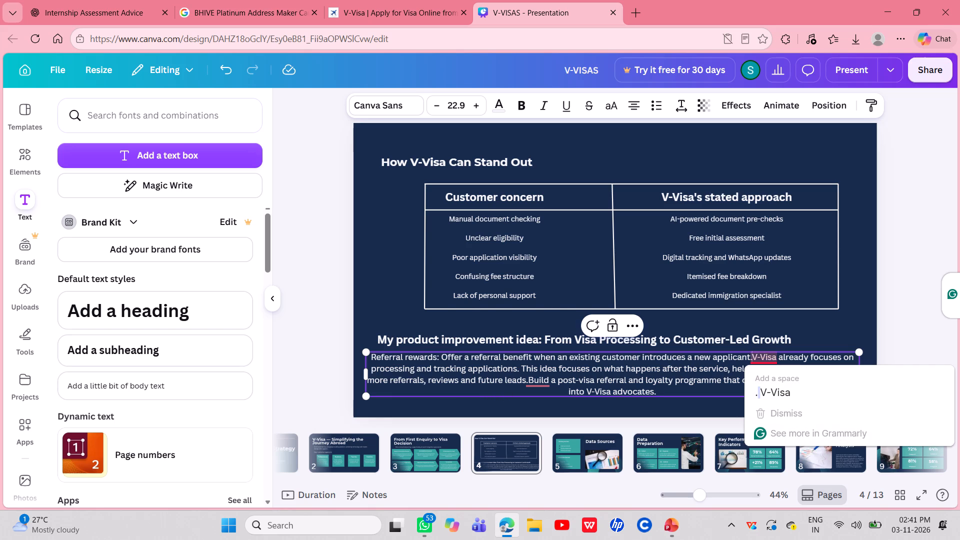
key(Return)
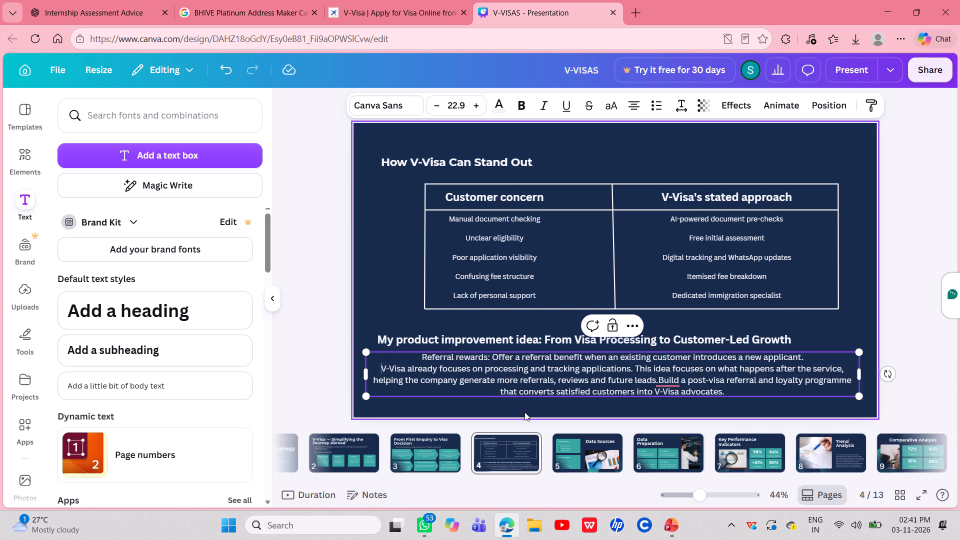
click(658, 380)
key(Return)
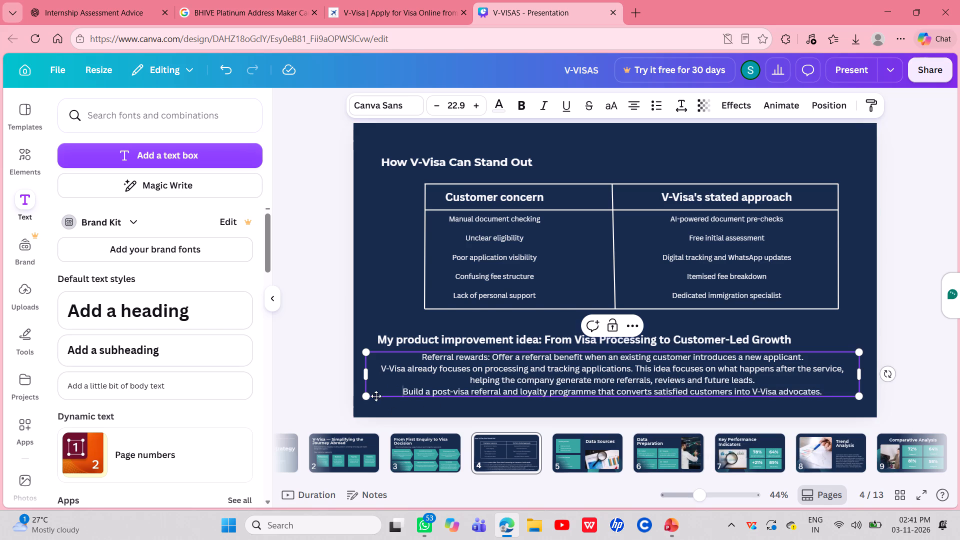
click(320, 318)
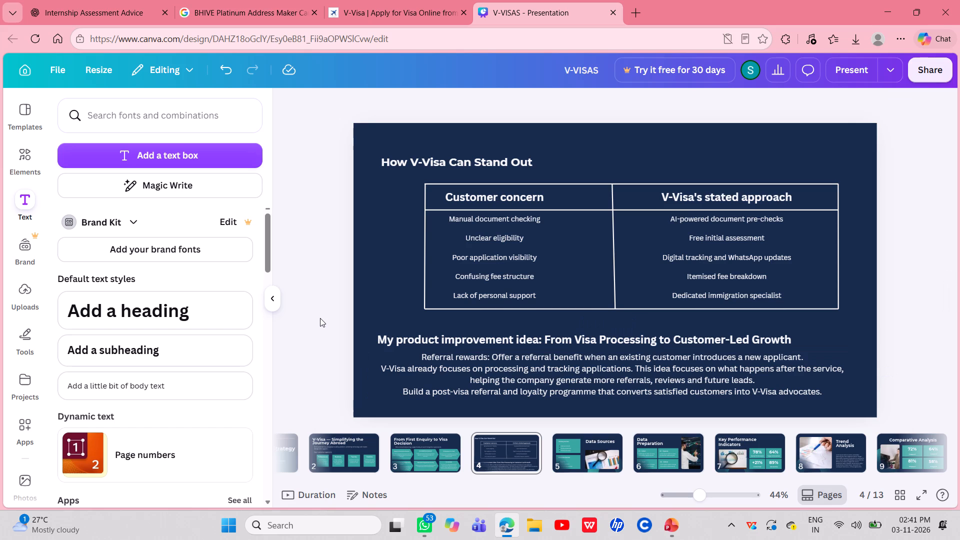
Delete "From Visa Processing to Customer-Led Growth" from the heading, leaving only "My product improvement idea:".
click(651, 344)
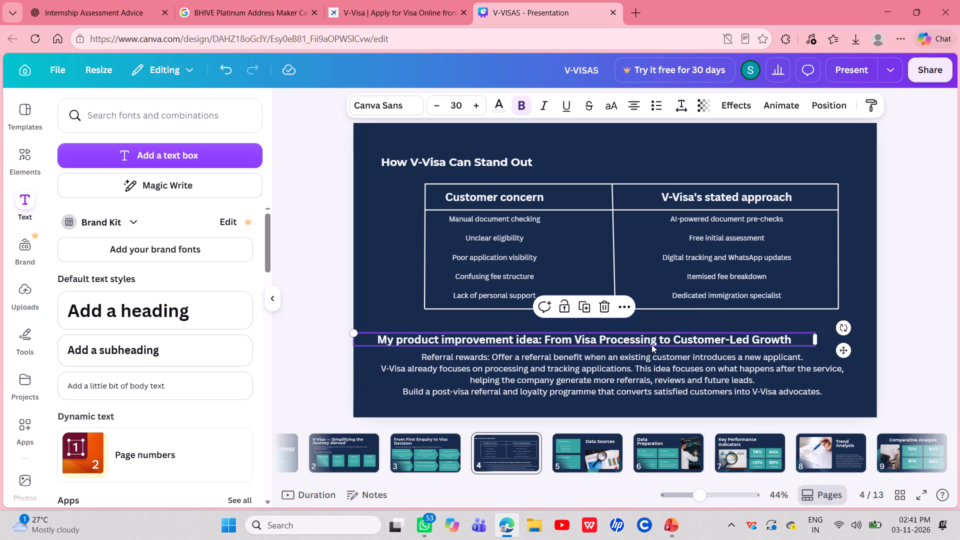
click(546, 337)
drag(546, 337, 795, 338)
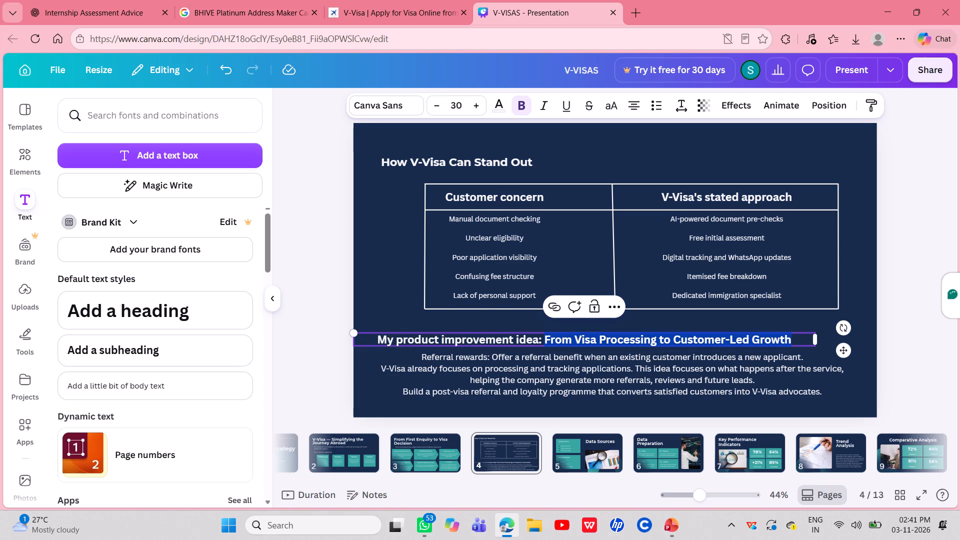
key(BackSpace)
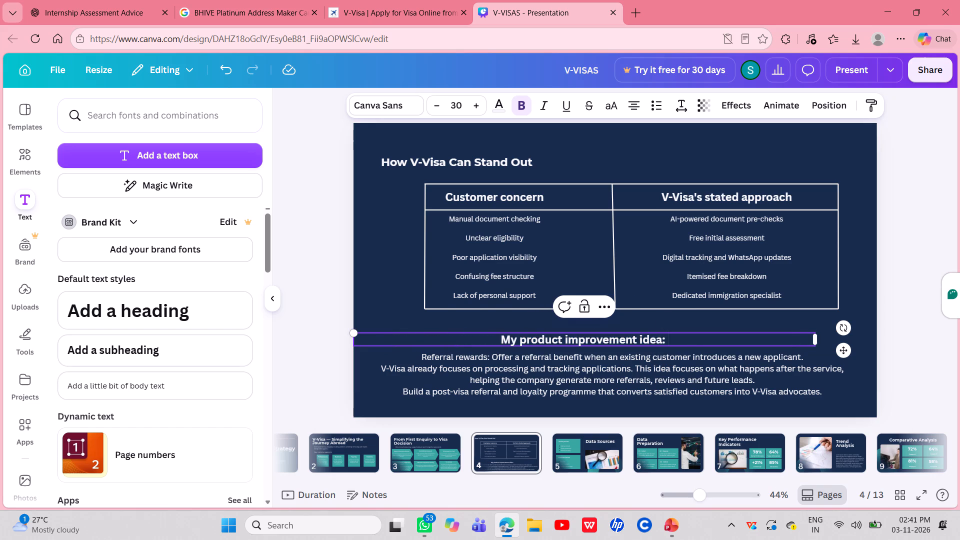
click(499, 335)
key(BackSpace)
Move the "My product improvement idea:" heading left and slightly up, lining its text up roughly with the slide title's left edge.
drag(843, 351, 727, 351)
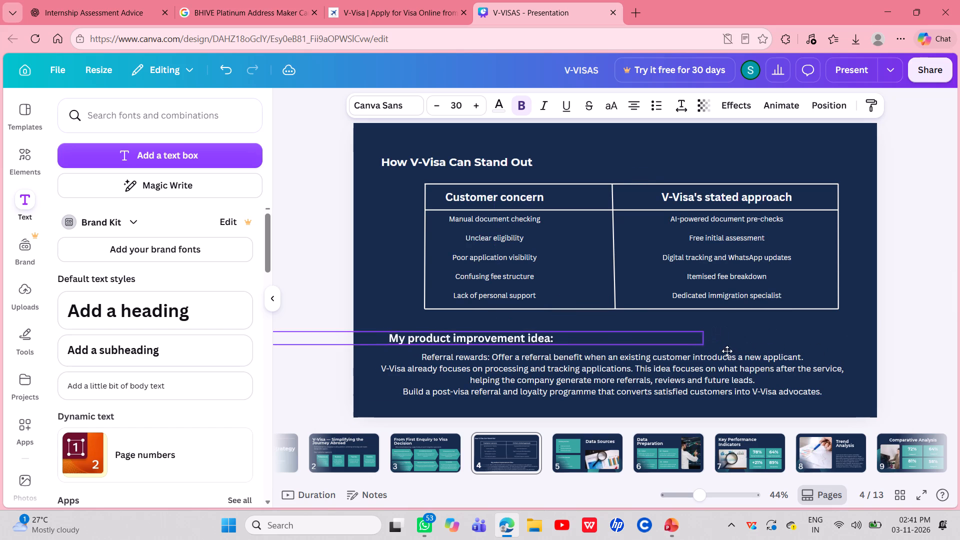
drag(727, 351, 713, 349)
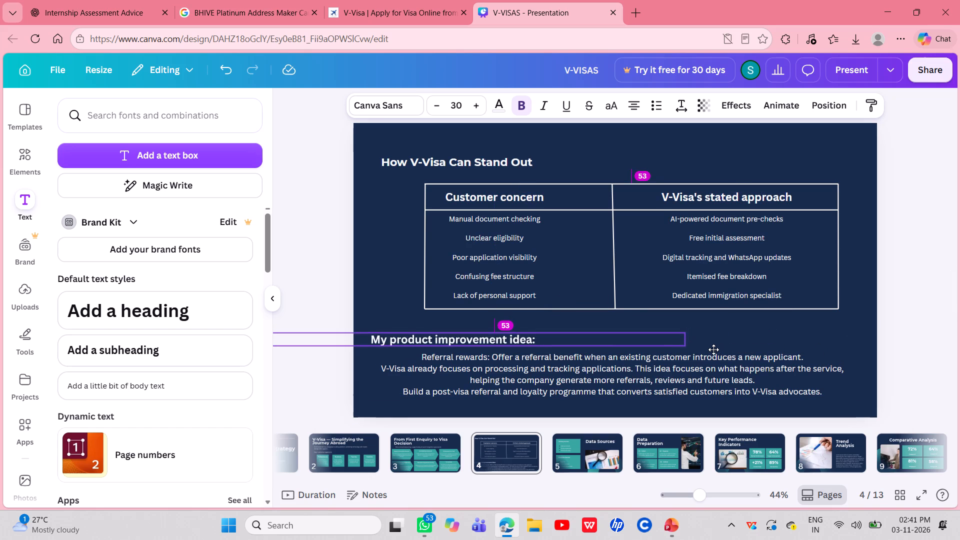
drag(713, 349, 715, 347)
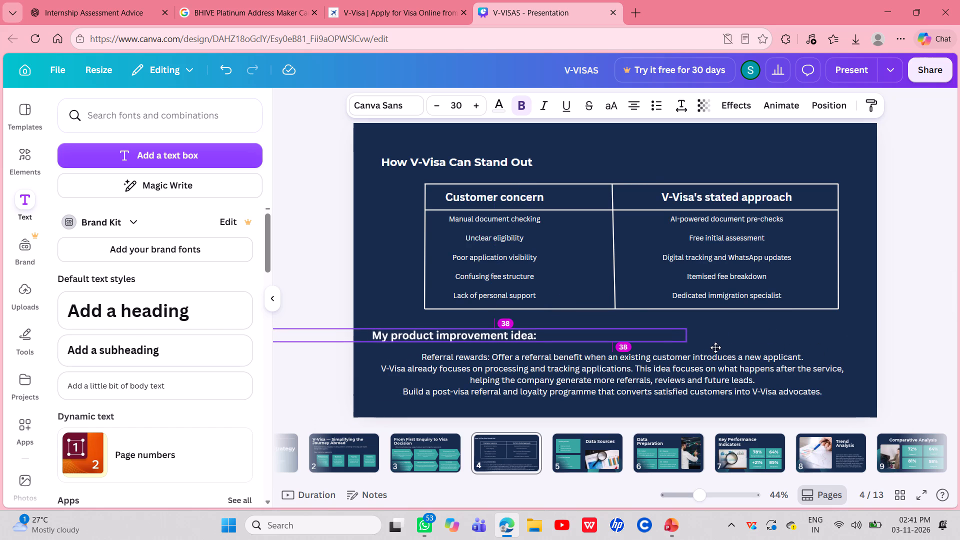
drag(715, 347, 721, 347)
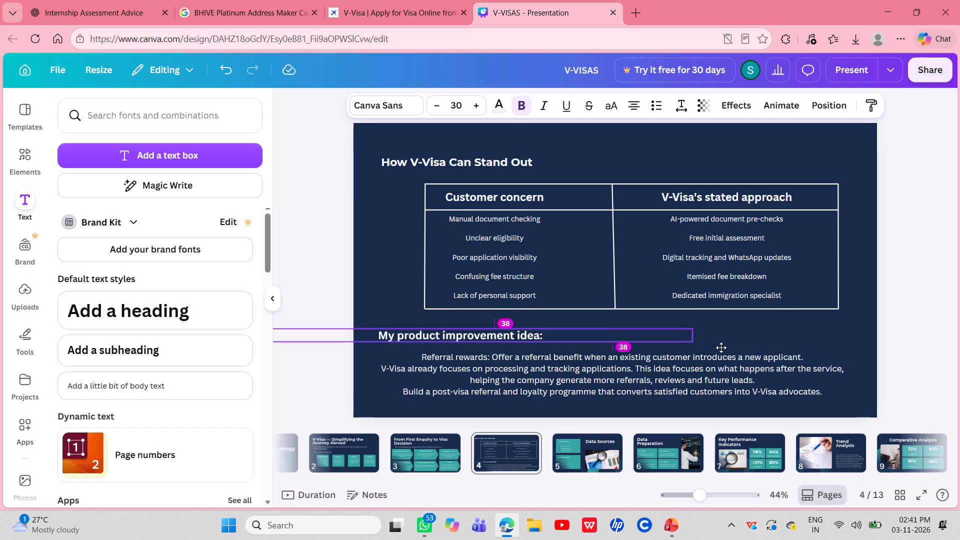
drag(721, 347, 721, 347)
click(290, 392)
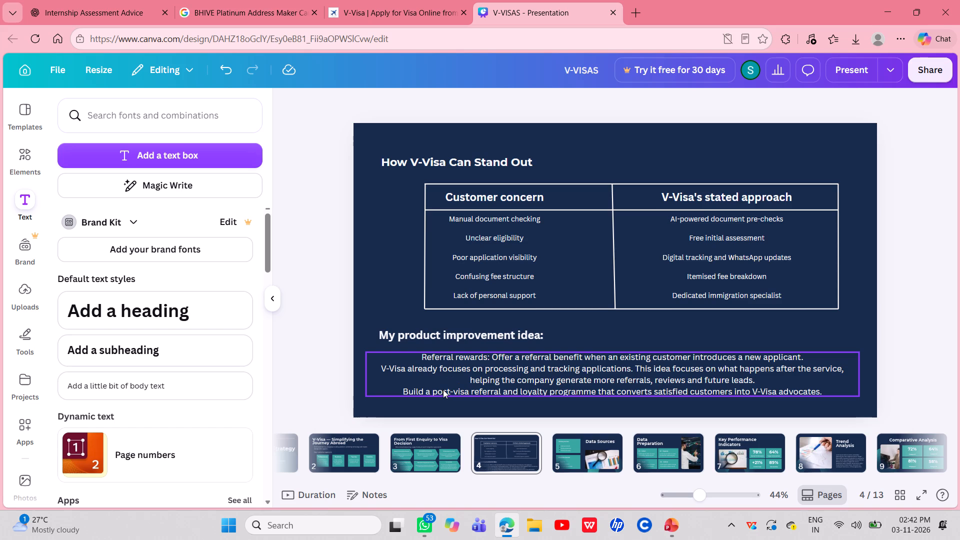
Nudge the body text box beneath the heading slightly to the right.
click(421, 358)
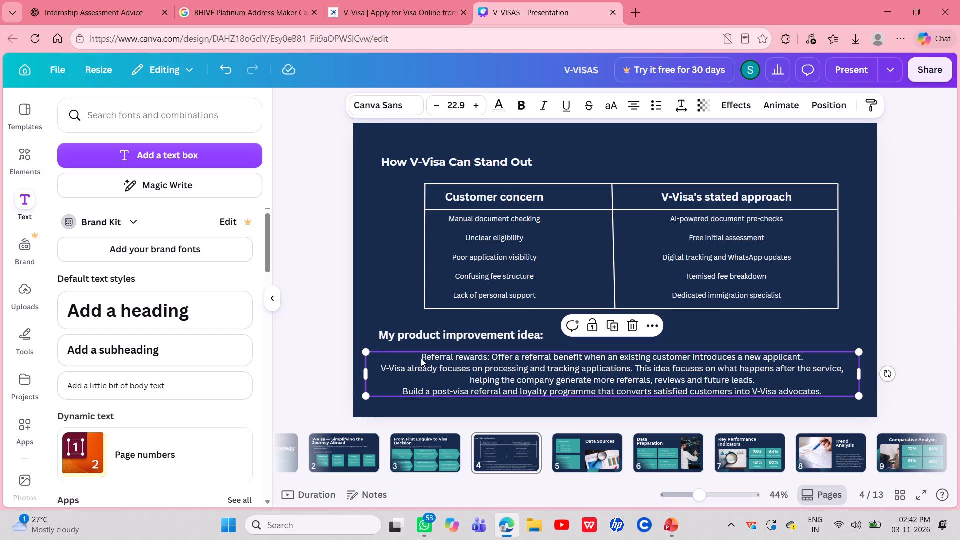
drag(421, 358, 427, 360)
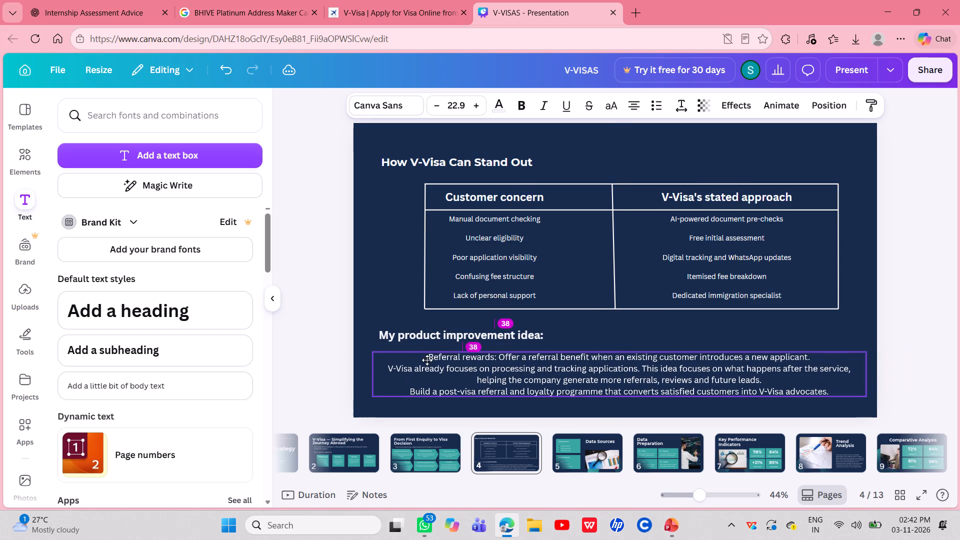
drag(427, 360, 426, 360)
Select the "Referral rewards:" label and increase the font size of its line to 28.9.
click(425, 355)
drag(425, 355, 490, 358)
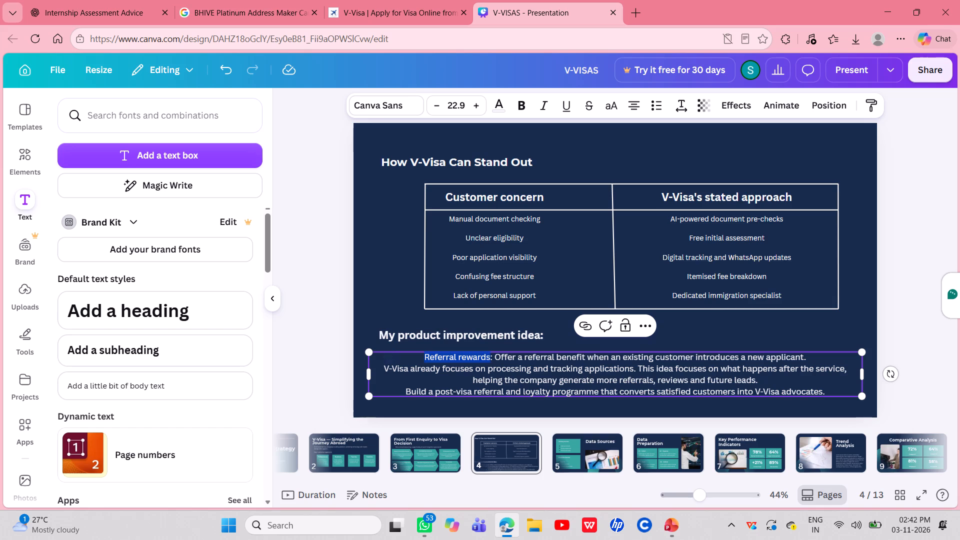
drag(490, 358, 495, 358)
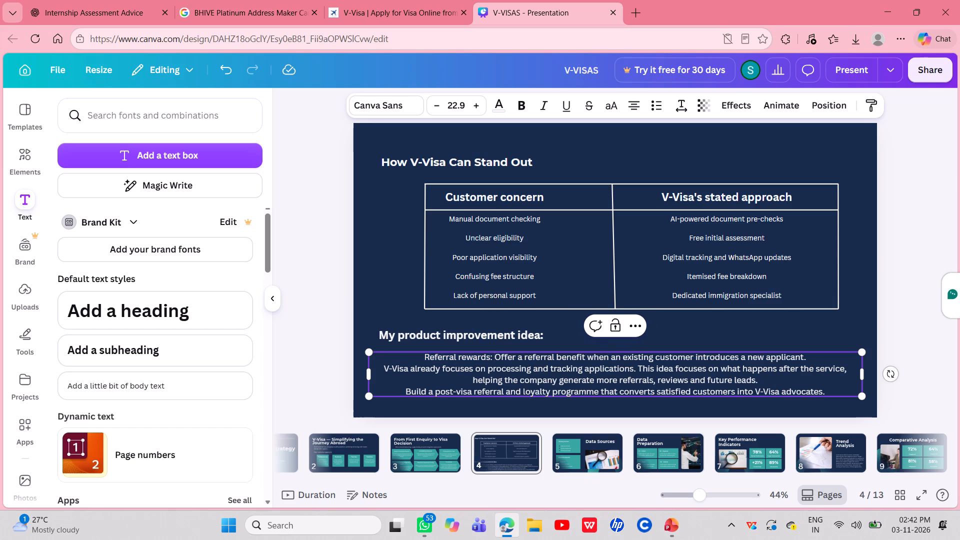
drag(493, 358, 416, 360)
triple_click(476, 103)
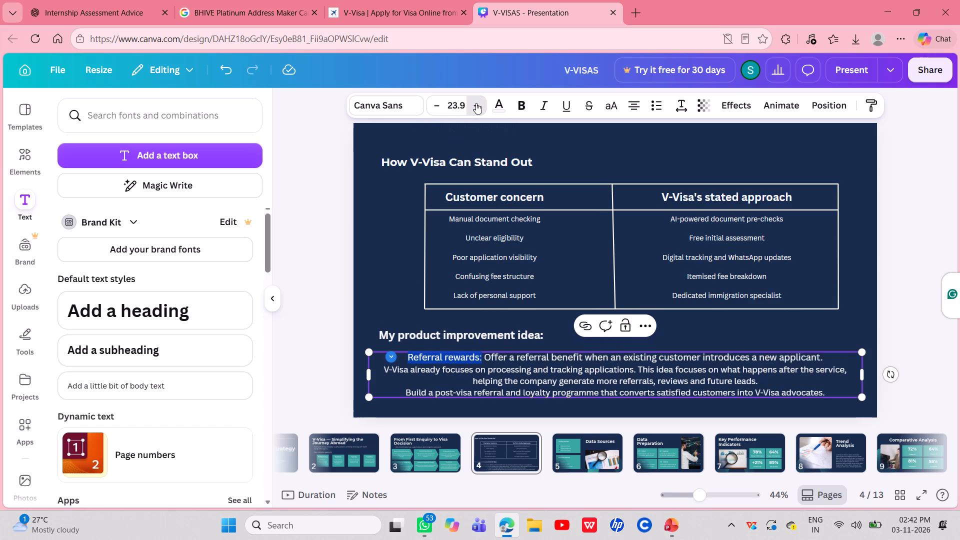
click(476, 103)
click(476, 103)
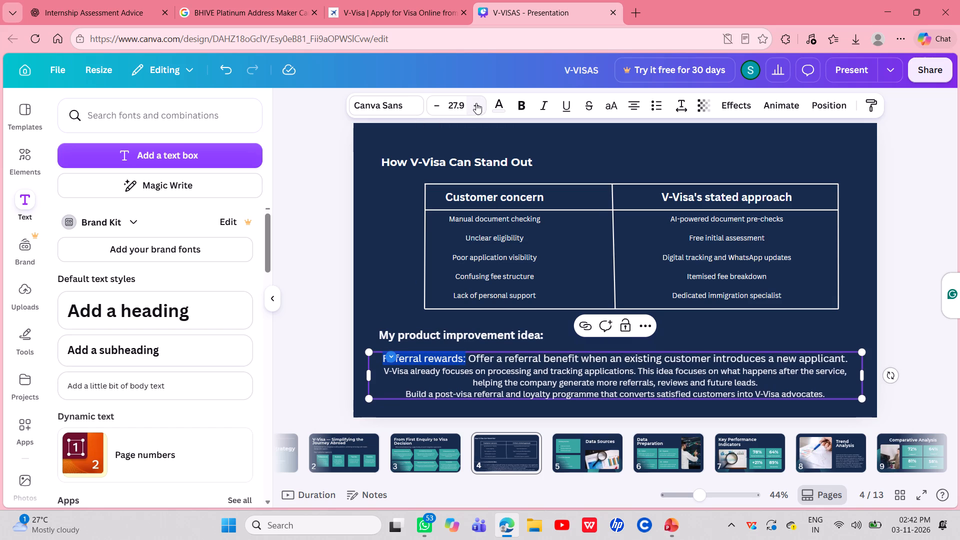
click(476, 103)
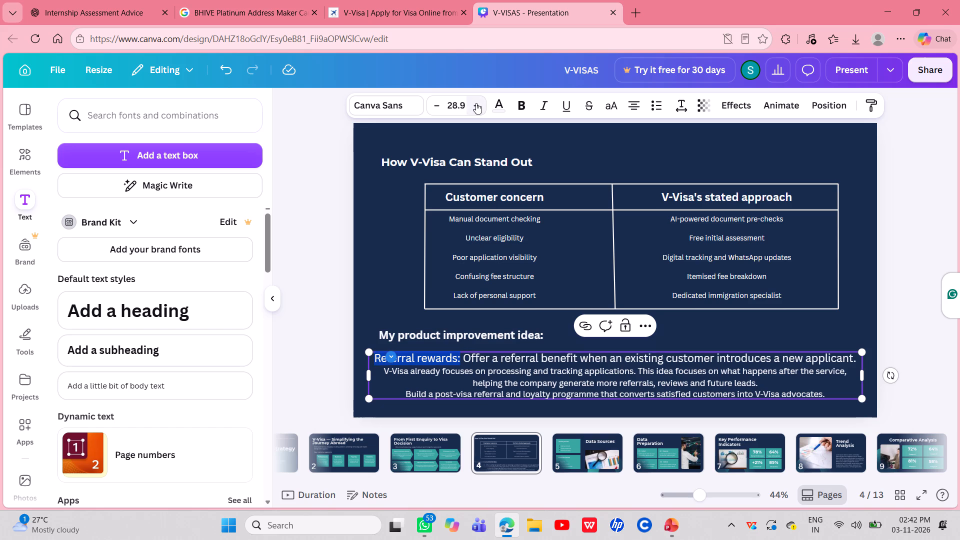
click(332, 400)
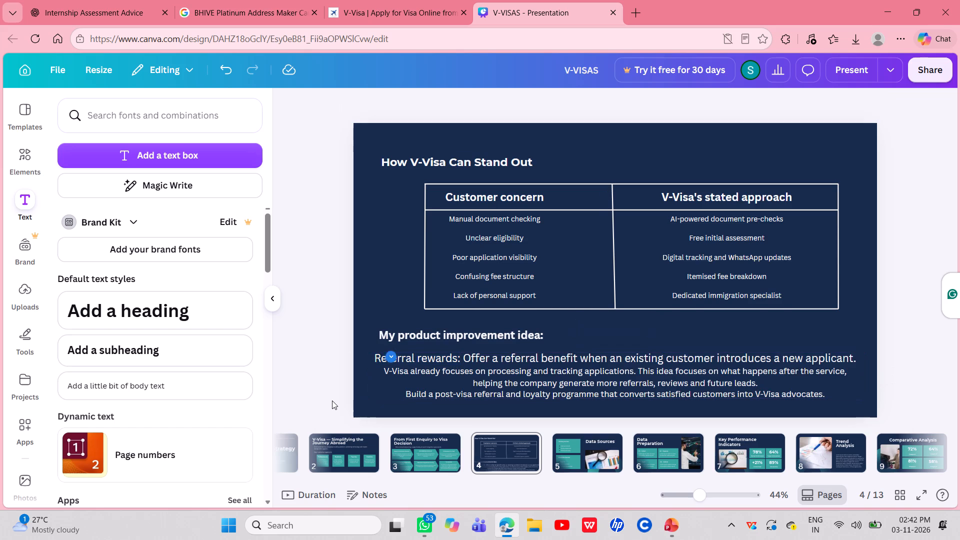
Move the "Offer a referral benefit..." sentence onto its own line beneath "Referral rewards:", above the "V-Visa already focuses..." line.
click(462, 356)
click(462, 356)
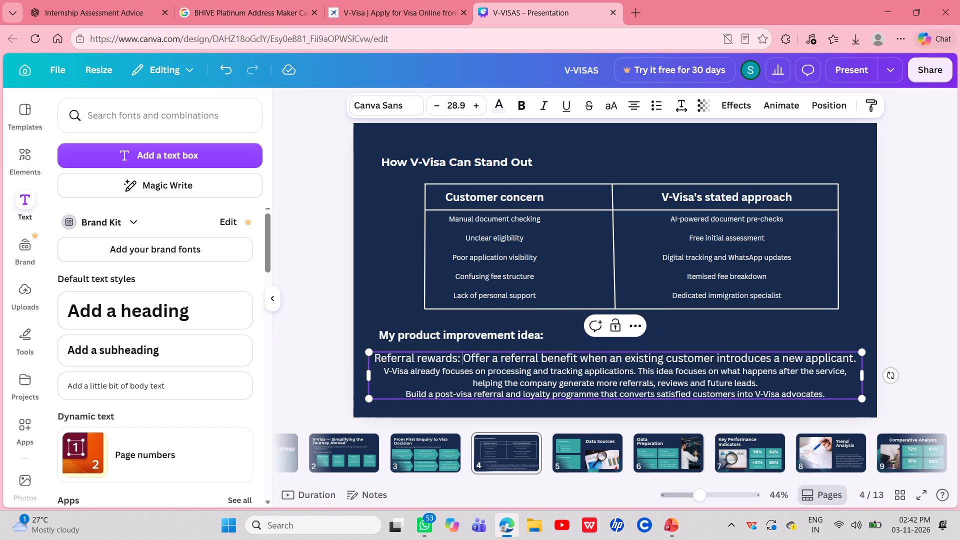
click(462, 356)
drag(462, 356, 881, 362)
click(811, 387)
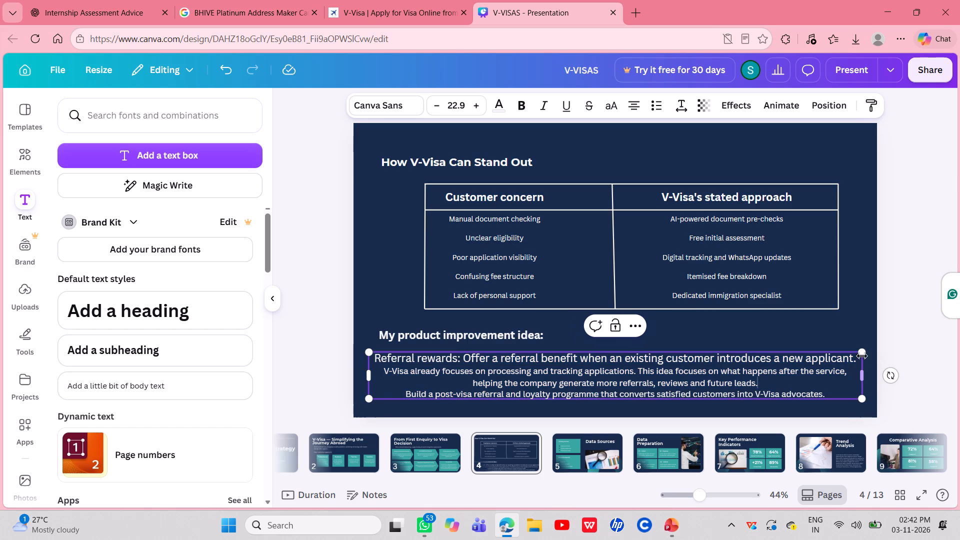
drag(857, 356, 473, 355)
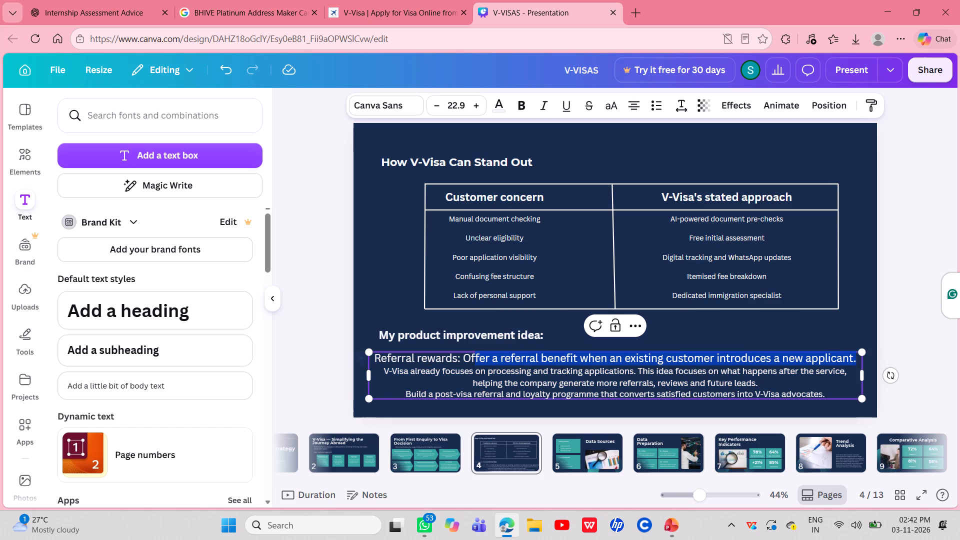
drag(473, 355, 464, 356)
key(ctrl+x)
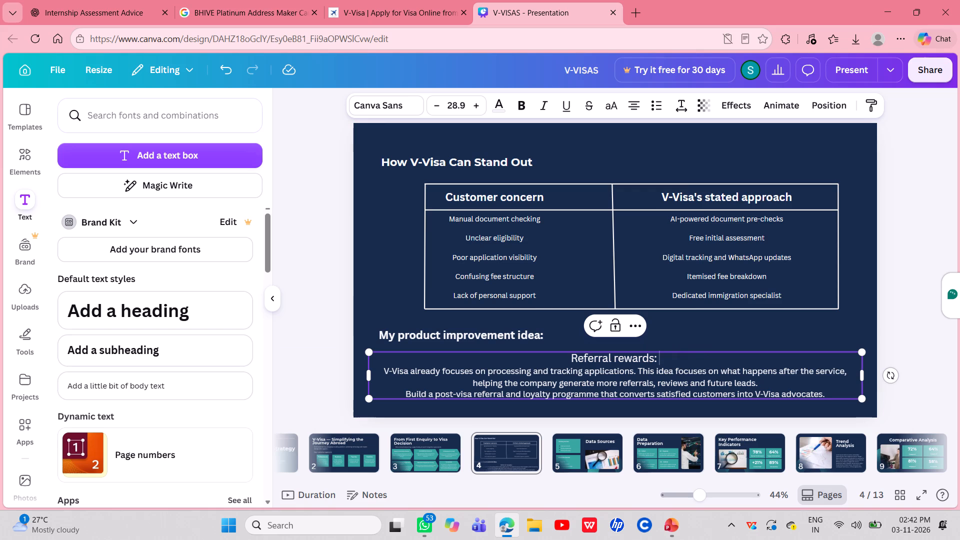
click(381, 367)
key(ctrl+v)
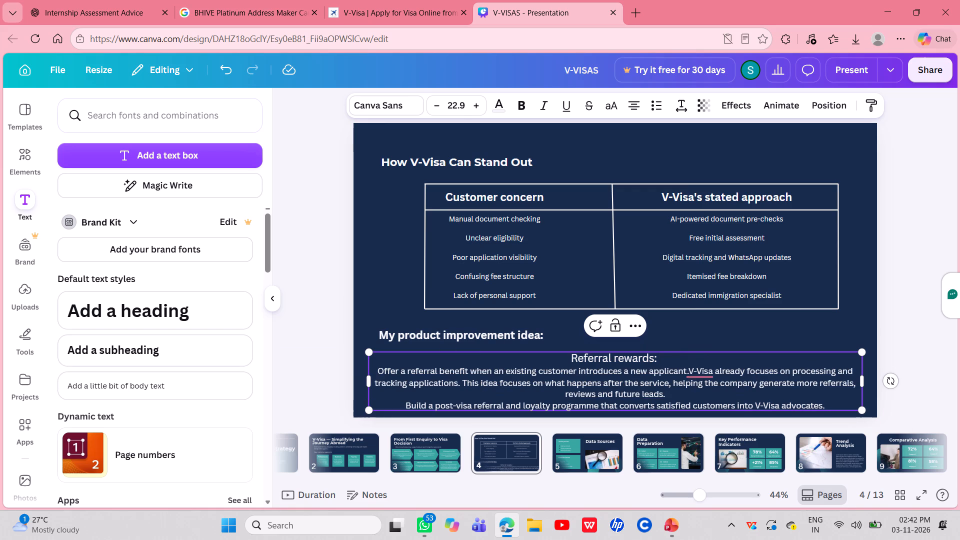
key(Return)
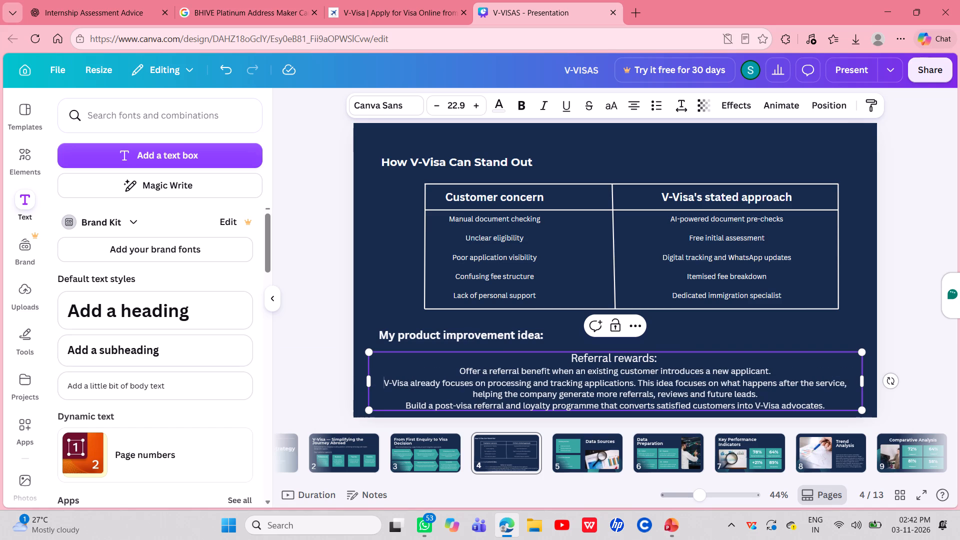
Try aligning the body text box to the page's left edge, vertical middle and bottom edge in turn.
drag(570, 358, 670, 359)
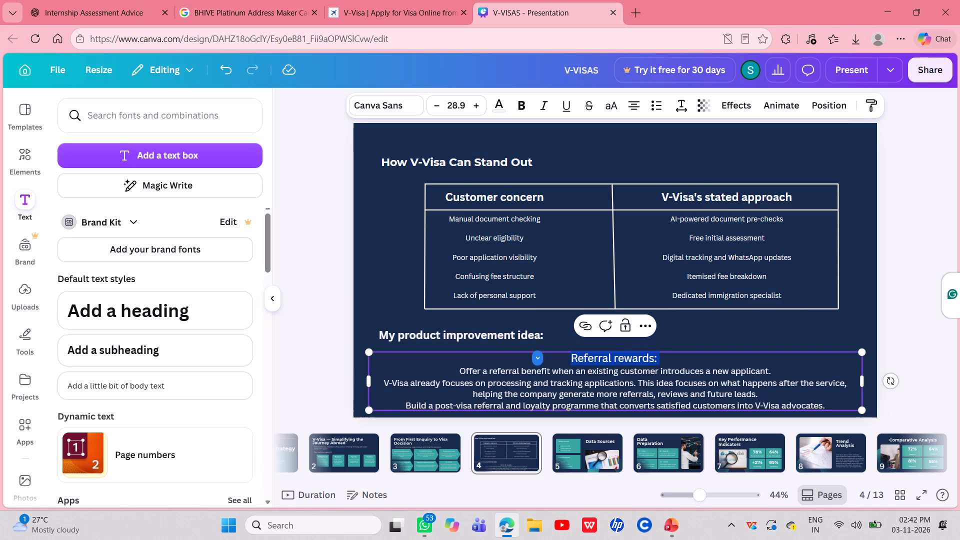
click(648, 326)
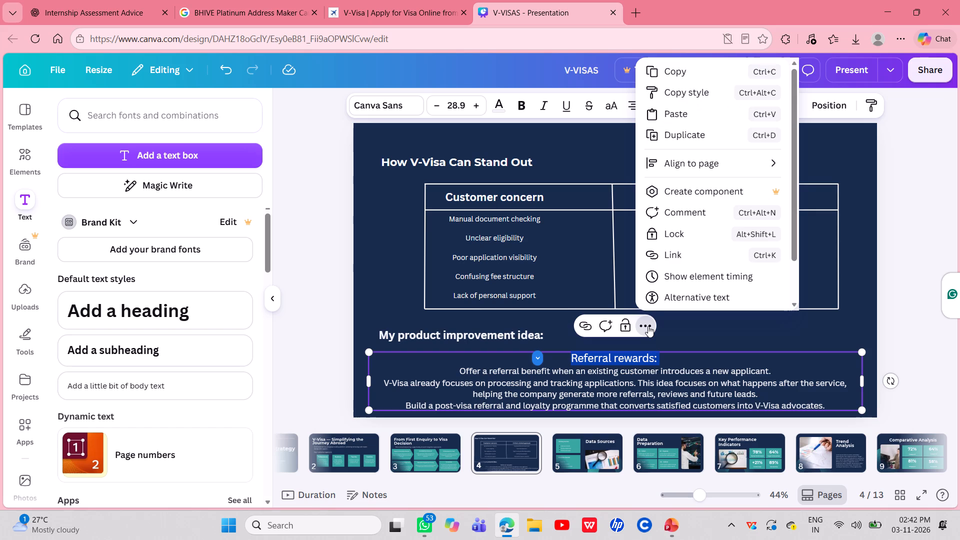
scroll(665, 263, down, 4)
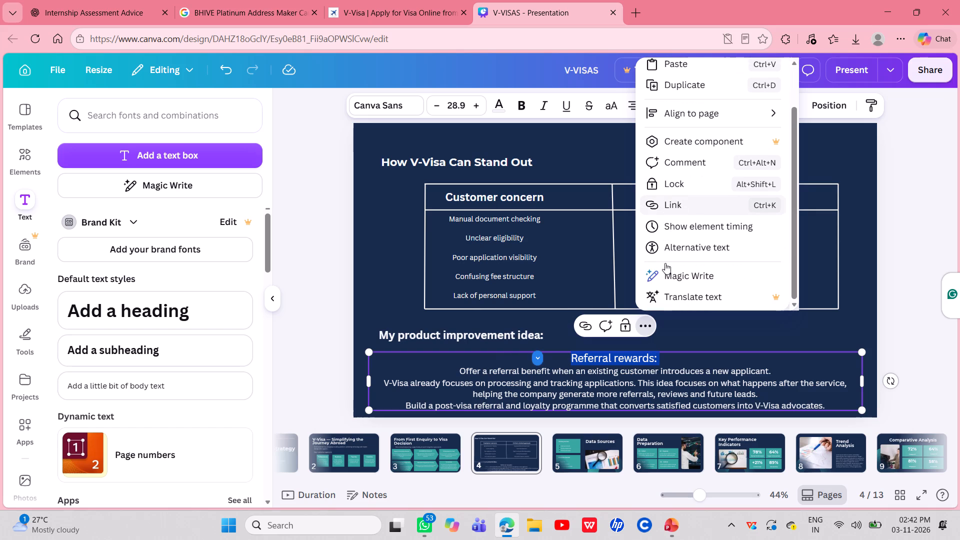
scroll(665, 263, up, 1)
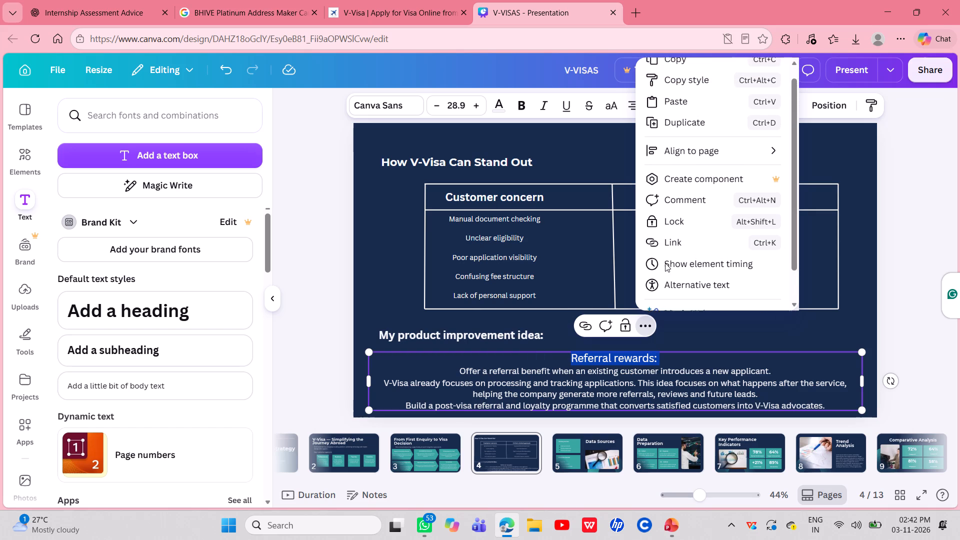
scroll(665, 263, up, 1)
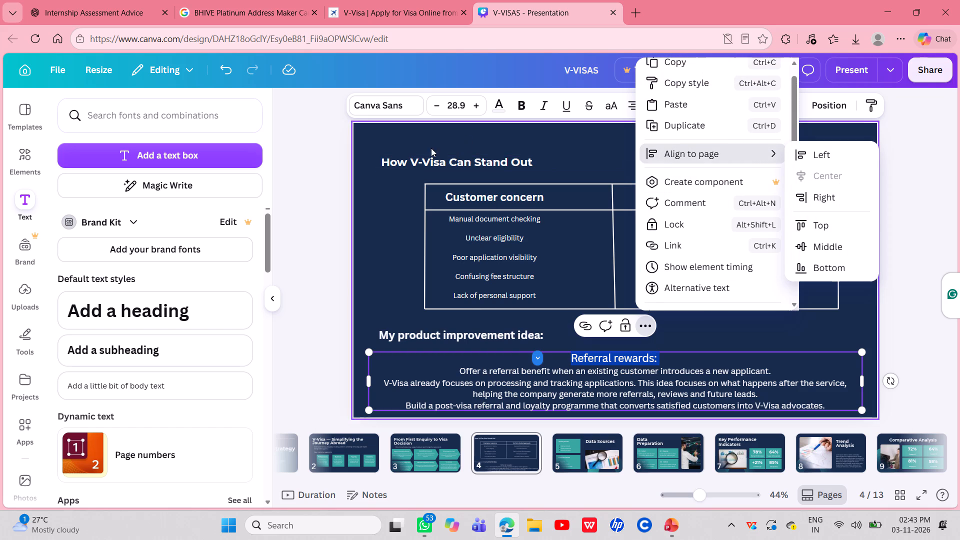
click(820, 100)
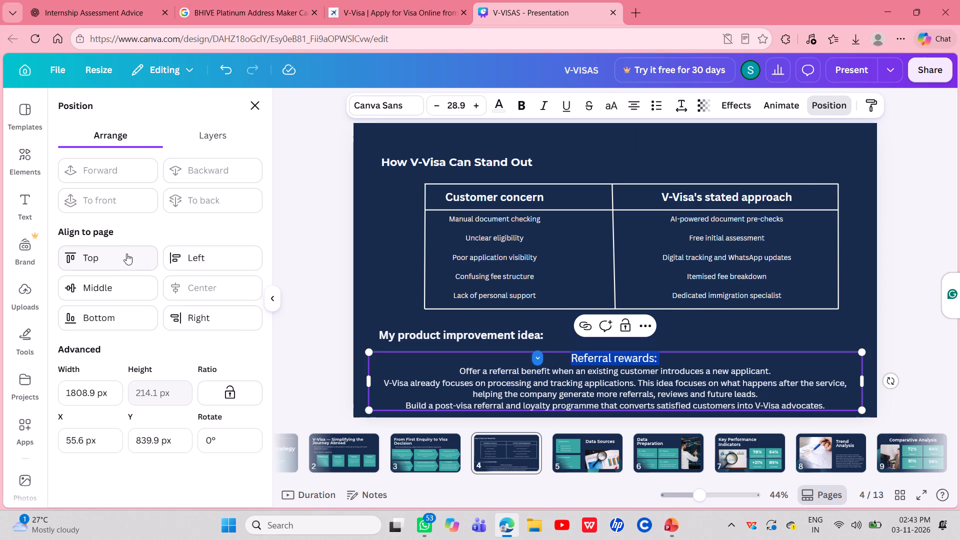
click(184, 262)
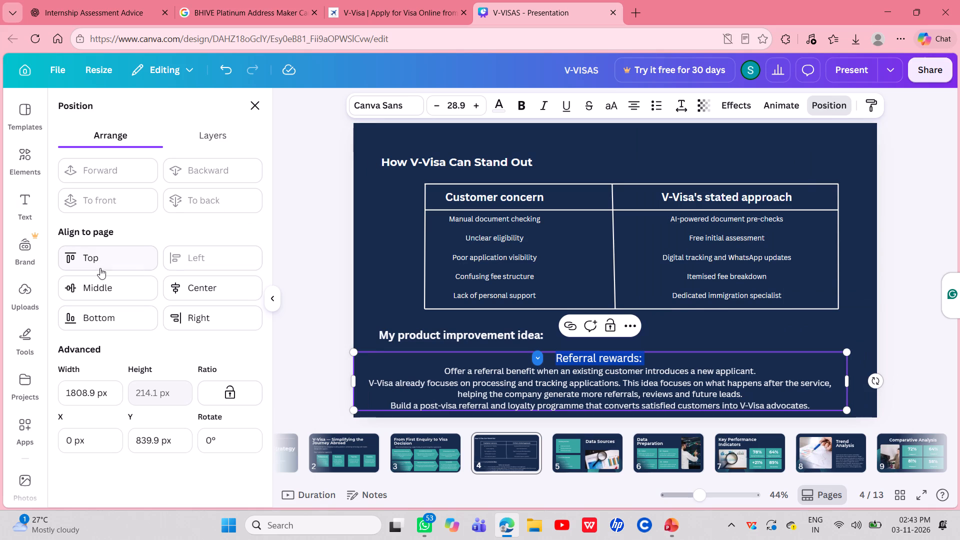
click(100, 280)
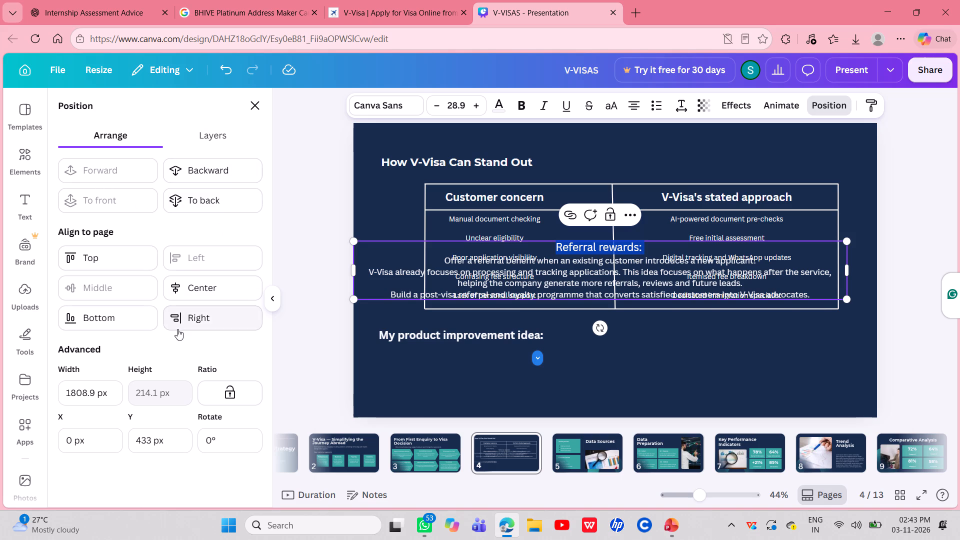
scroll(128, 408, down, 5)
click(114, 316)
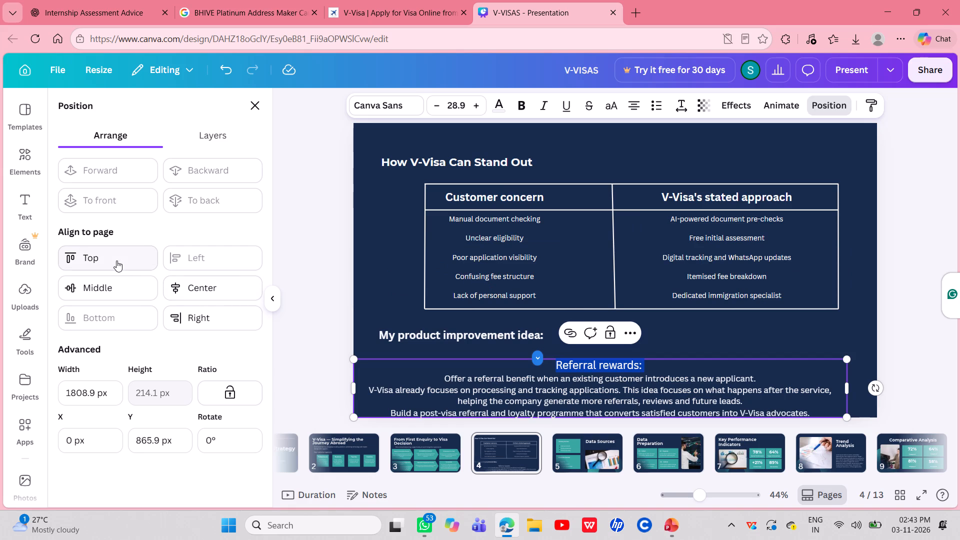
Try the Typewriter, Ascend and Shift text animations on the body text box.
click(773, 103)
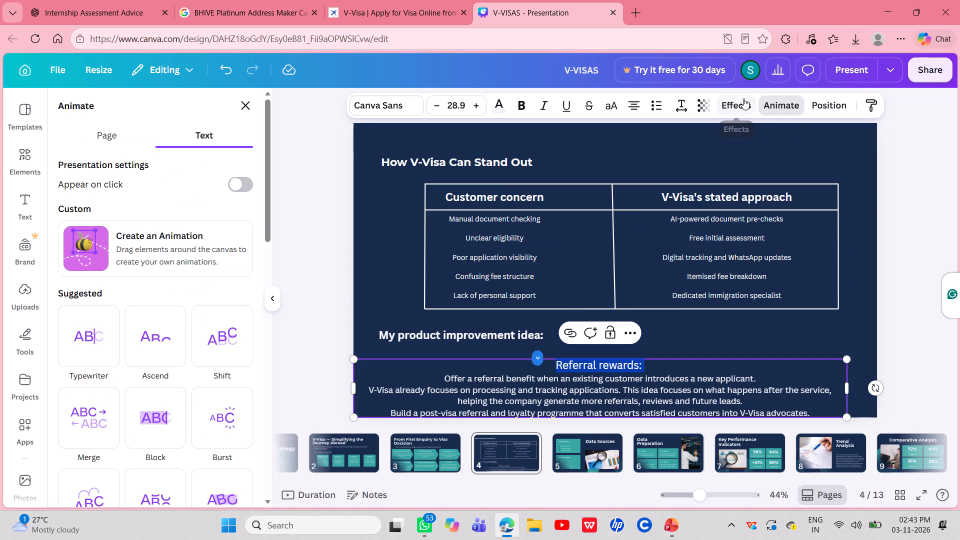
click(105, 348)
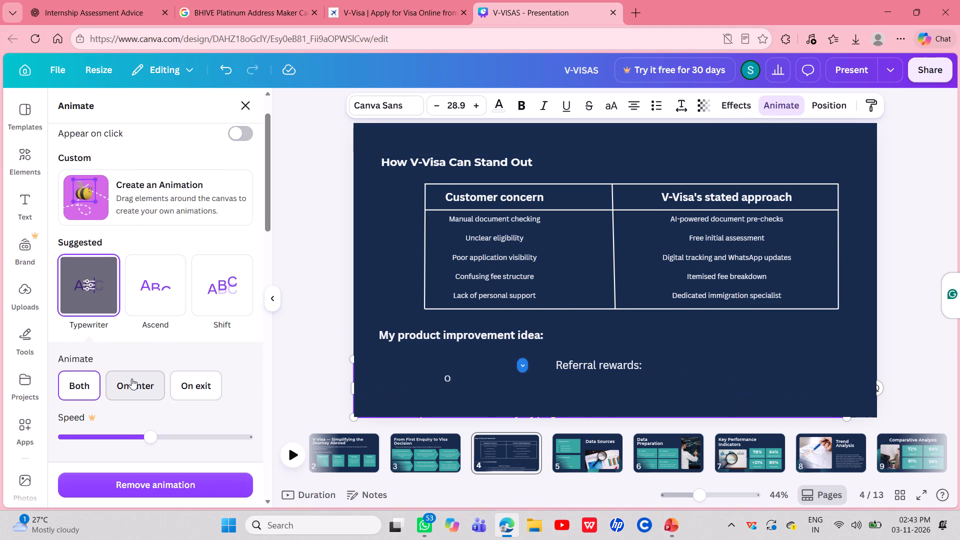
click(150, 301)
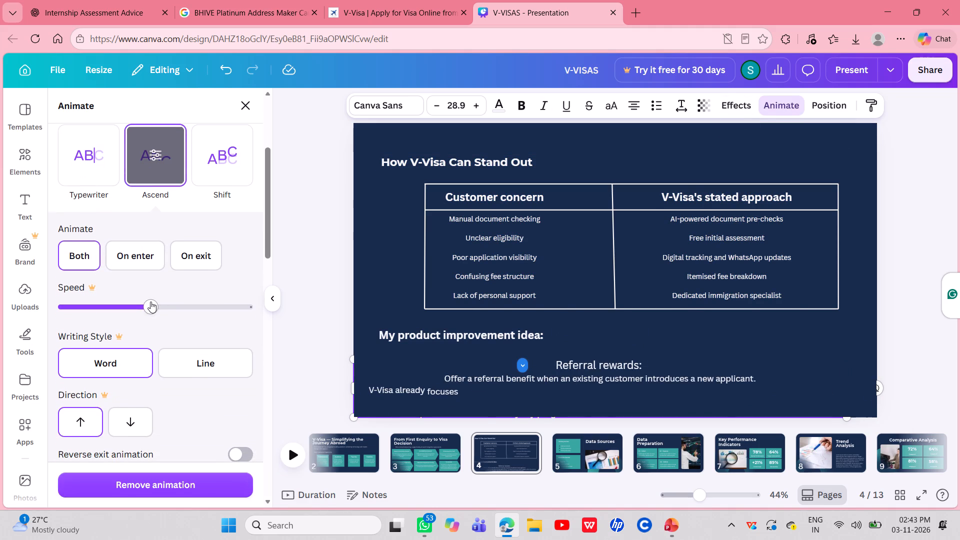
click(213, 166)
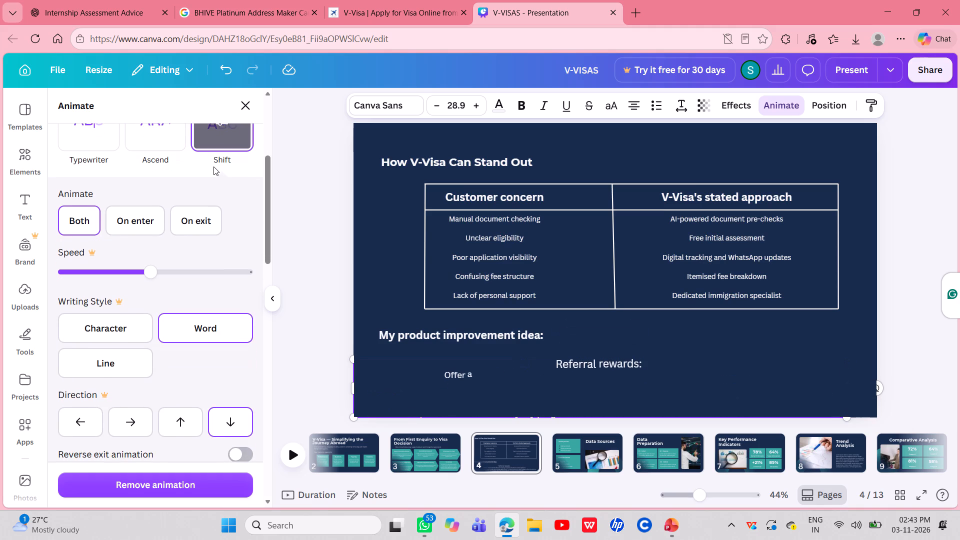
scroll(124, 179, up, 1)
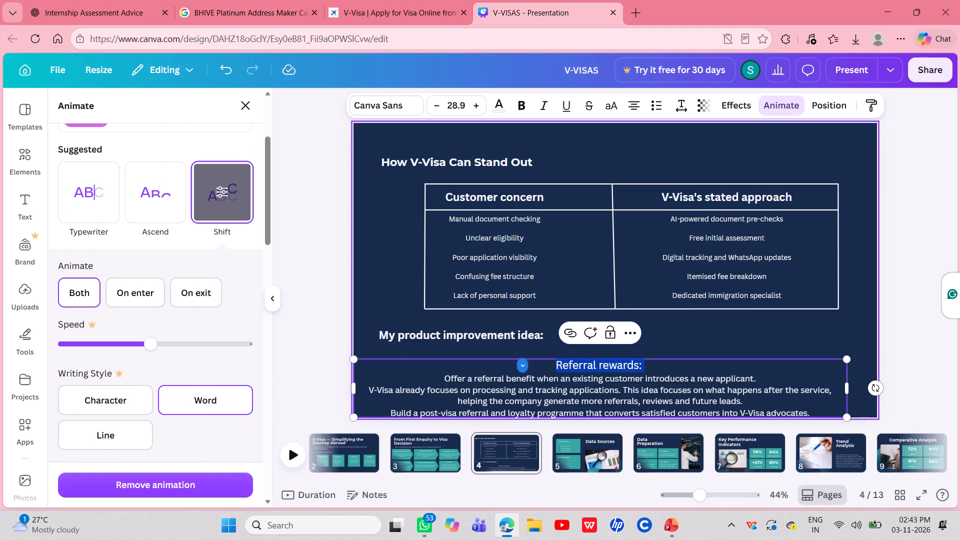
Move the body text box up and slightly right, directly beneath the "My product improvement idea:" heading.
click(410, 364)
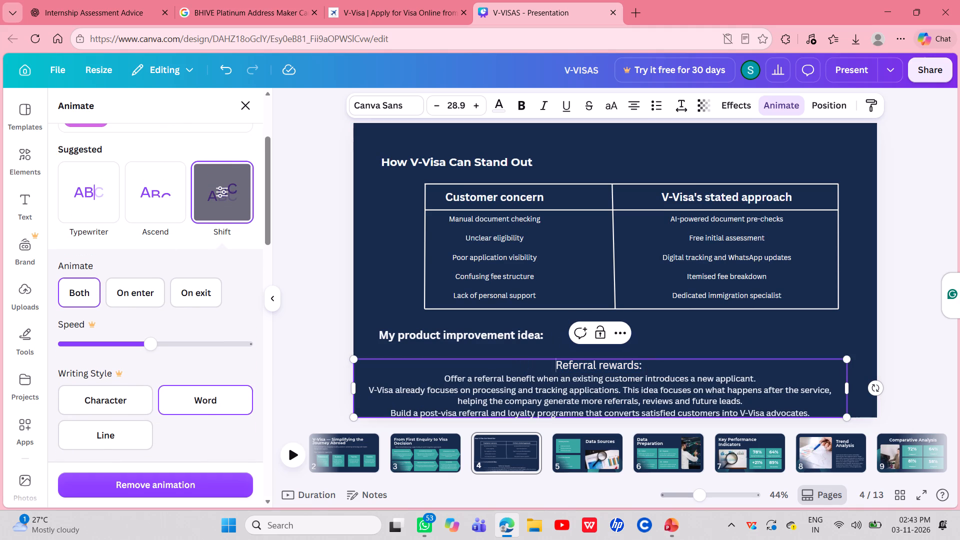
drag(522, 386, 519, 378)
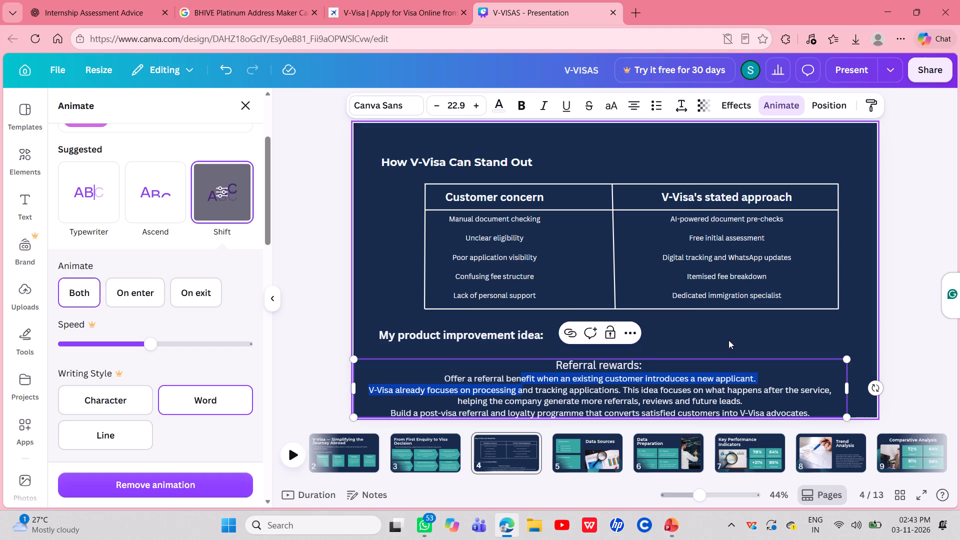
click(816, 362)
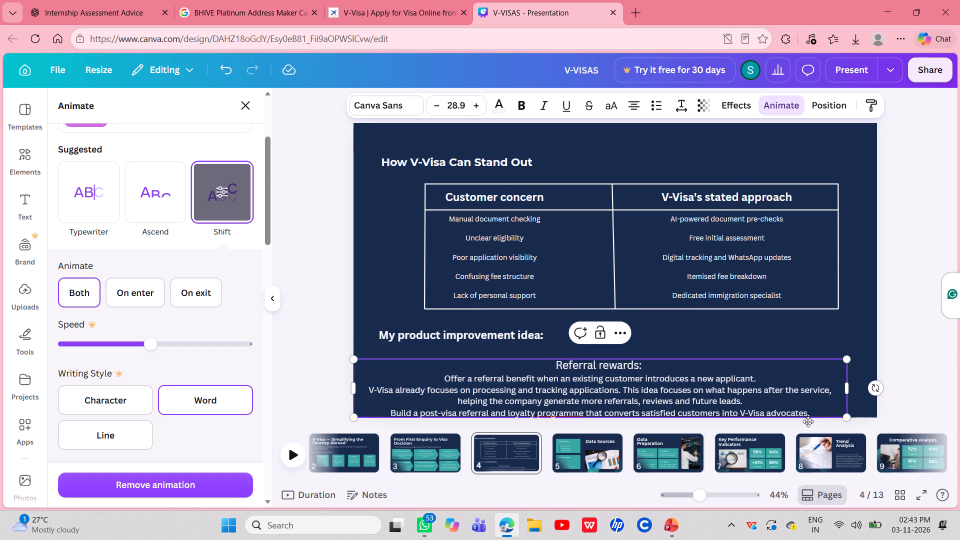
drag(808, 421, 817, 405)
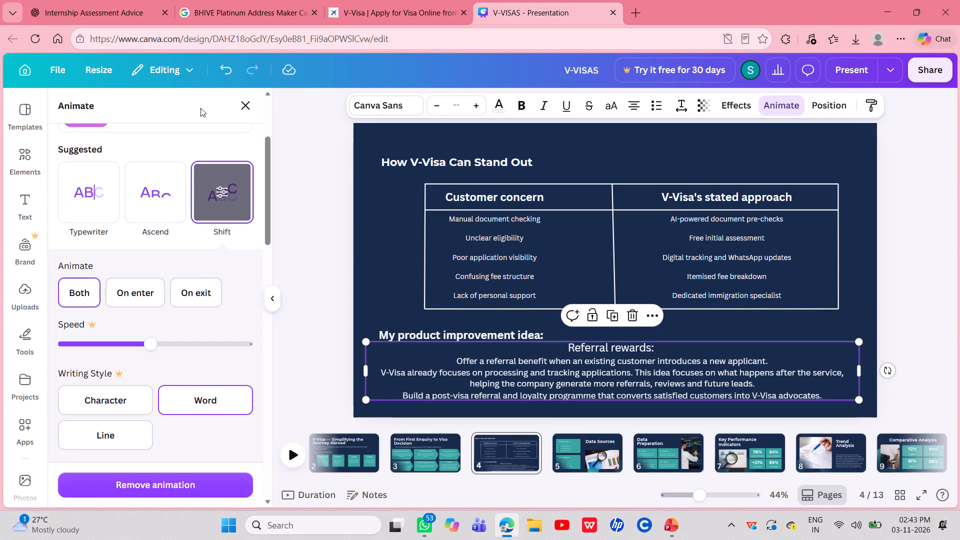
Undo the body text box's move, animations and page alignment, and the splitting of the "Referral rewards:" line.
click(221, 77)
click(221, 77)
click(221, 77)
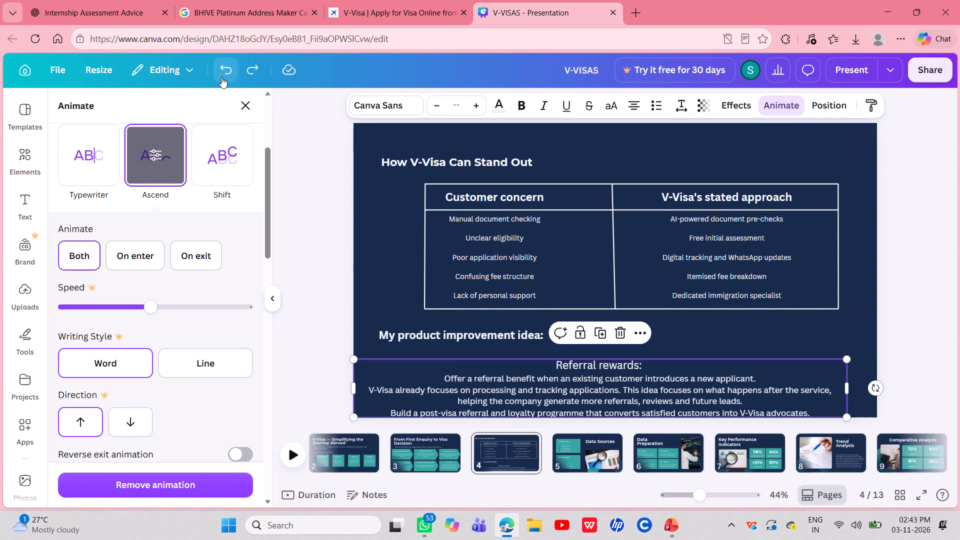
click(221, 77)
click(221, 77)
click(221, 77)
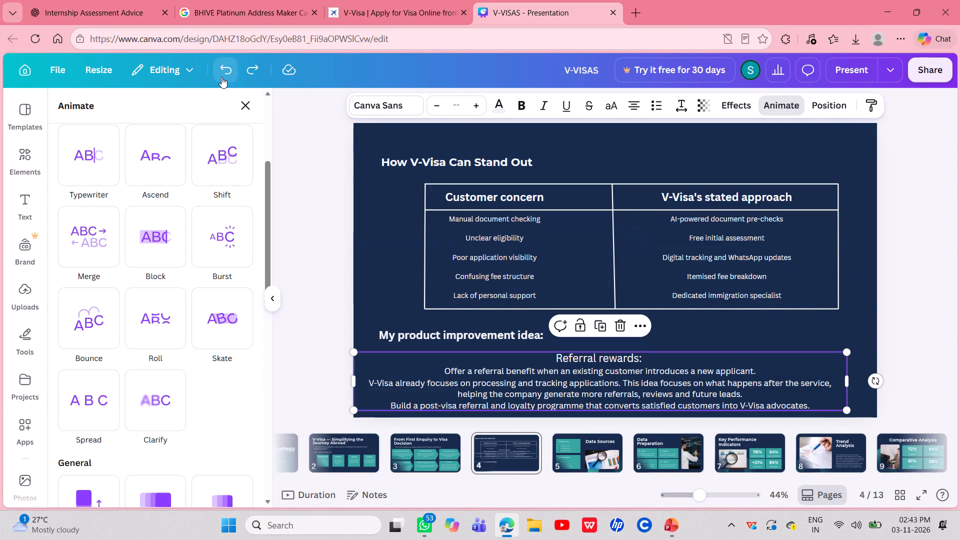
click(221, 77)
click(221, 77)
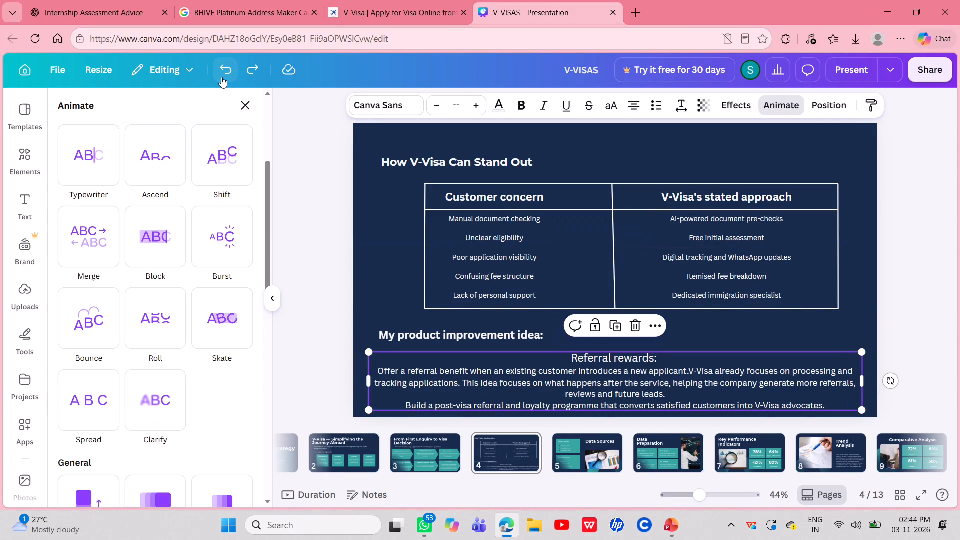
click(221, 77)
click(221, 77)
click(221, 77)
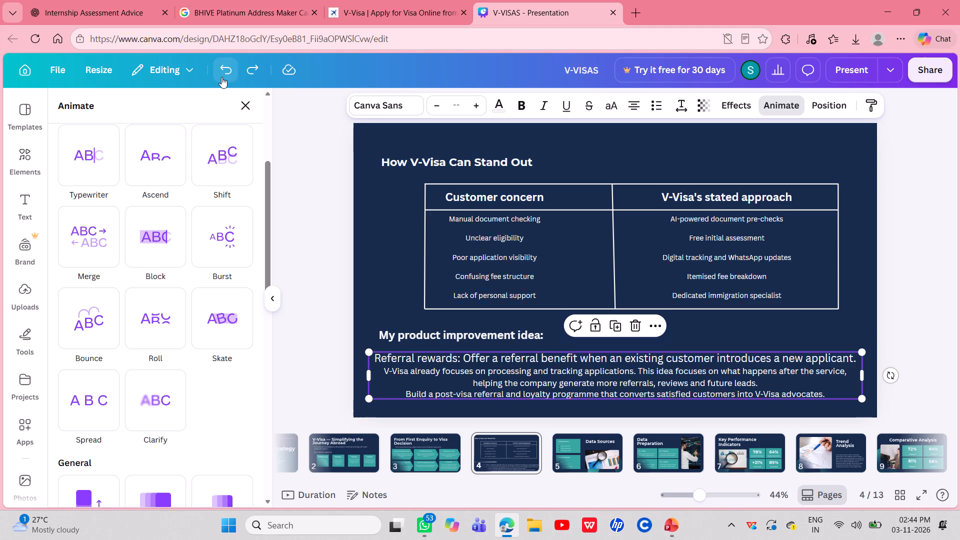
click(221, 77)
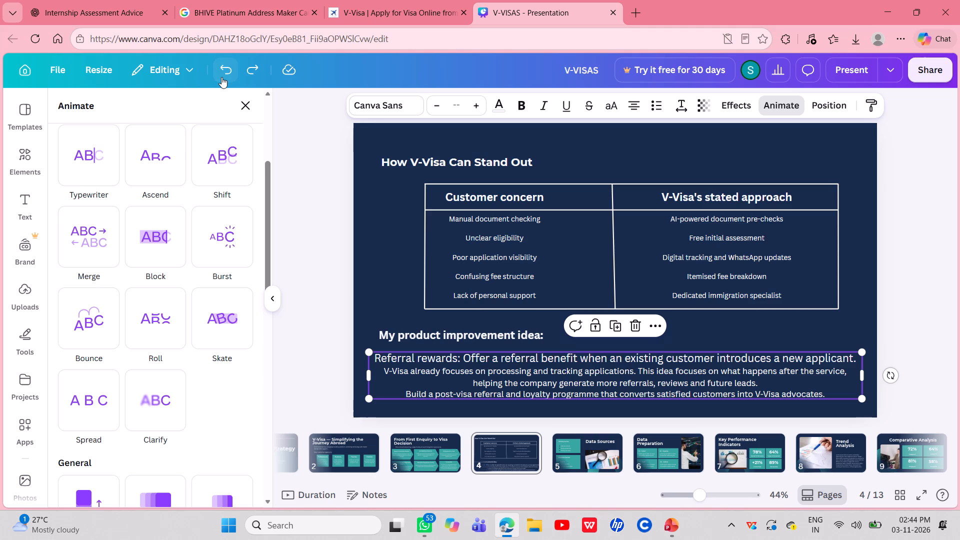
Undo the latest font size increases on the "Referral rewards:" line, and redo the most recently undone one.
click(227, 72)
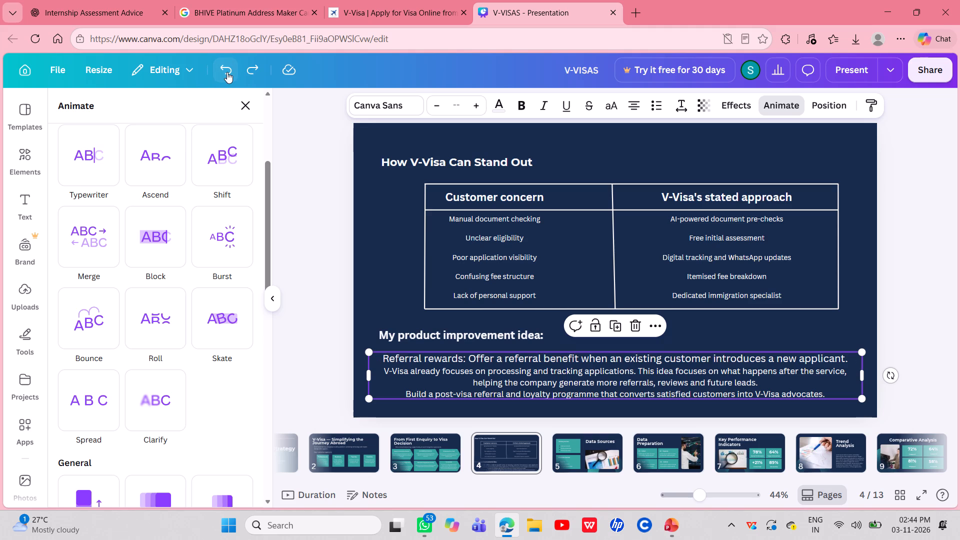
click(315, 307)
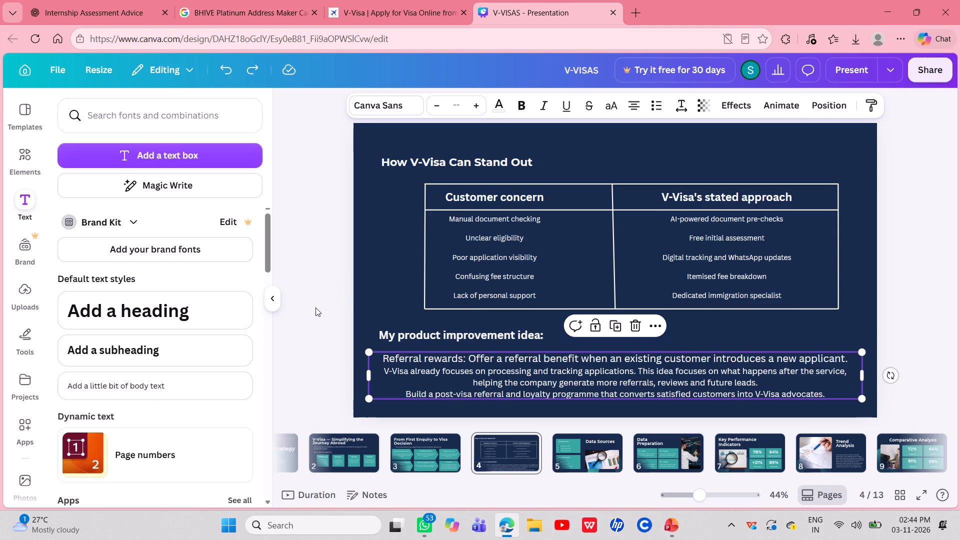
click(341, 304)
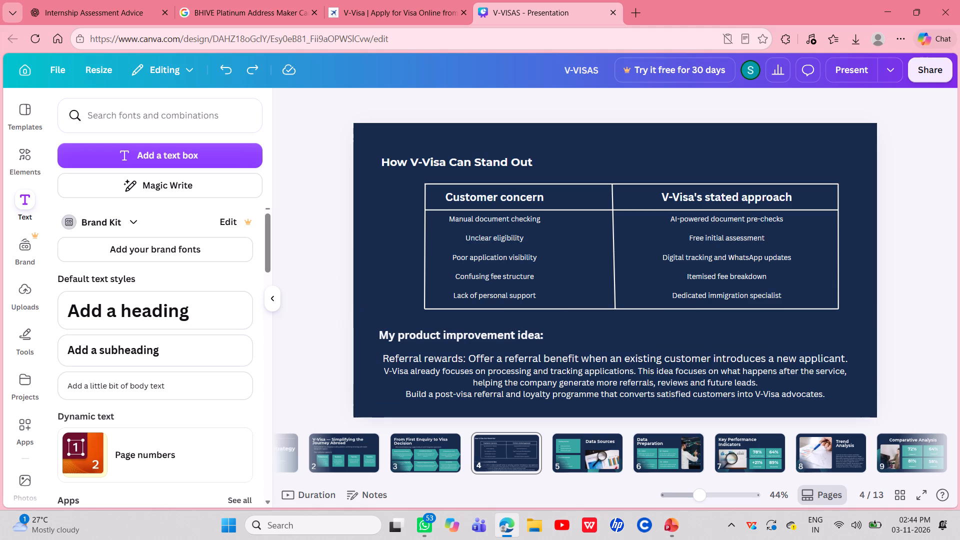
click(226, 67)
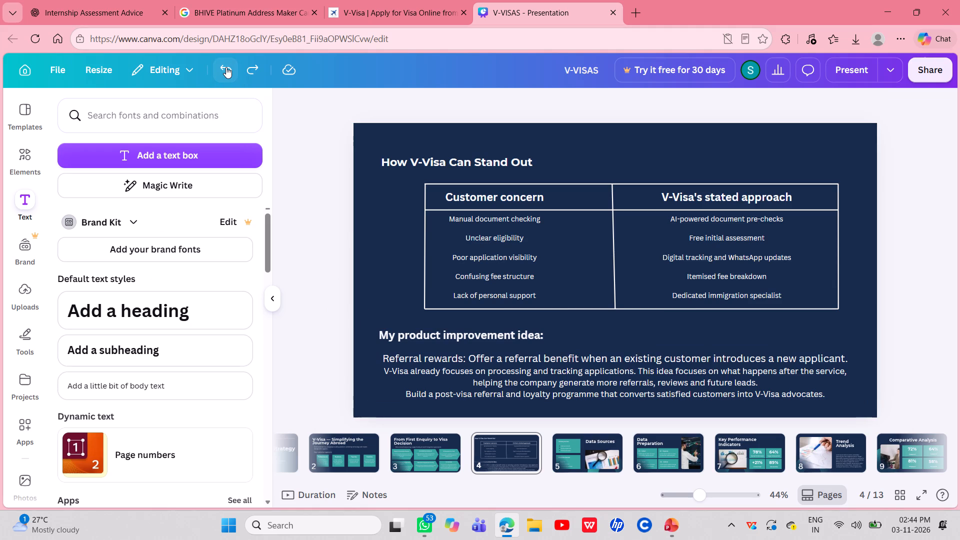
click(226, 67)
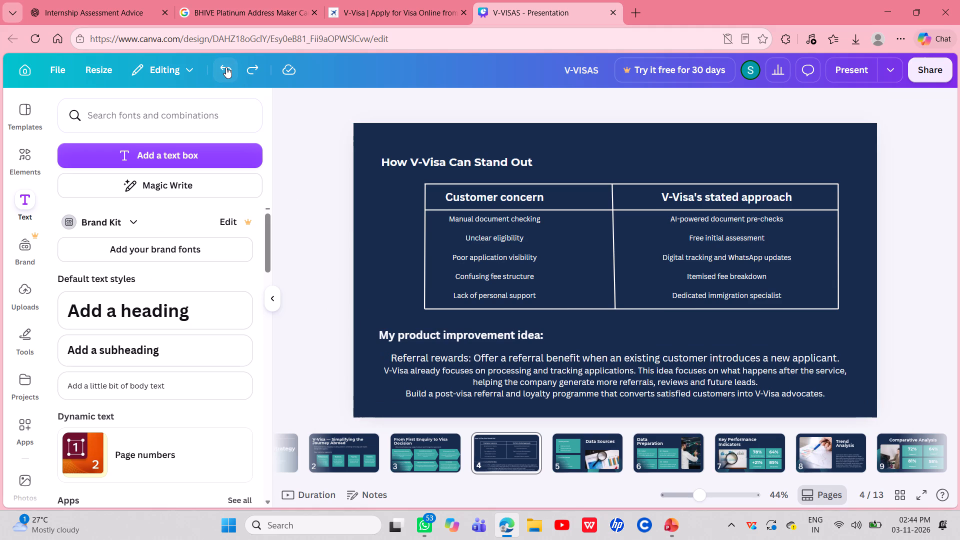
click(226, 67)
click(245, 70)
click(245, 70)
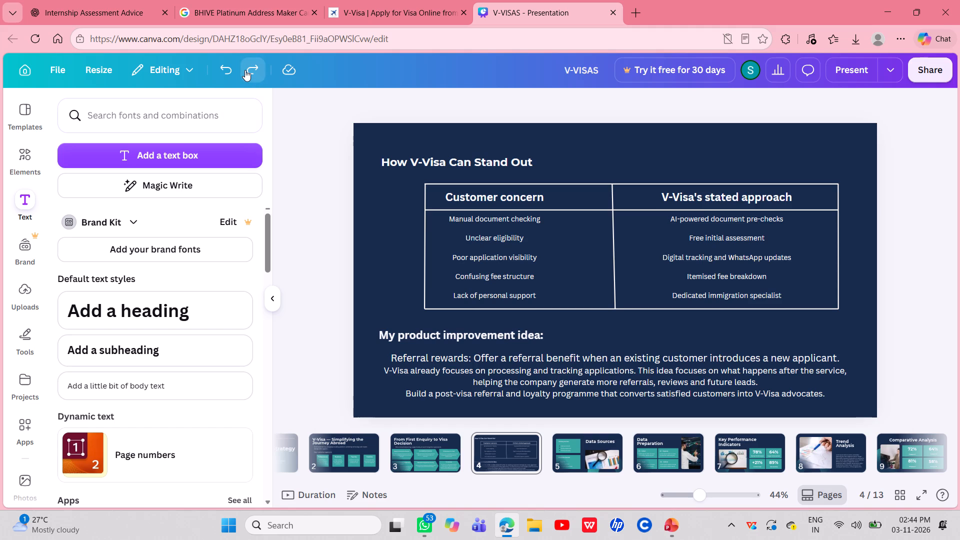
Reduce the "Referral rewards:" line in the body text box to font size 22.9, matching the lines below it.
click(403, 355)
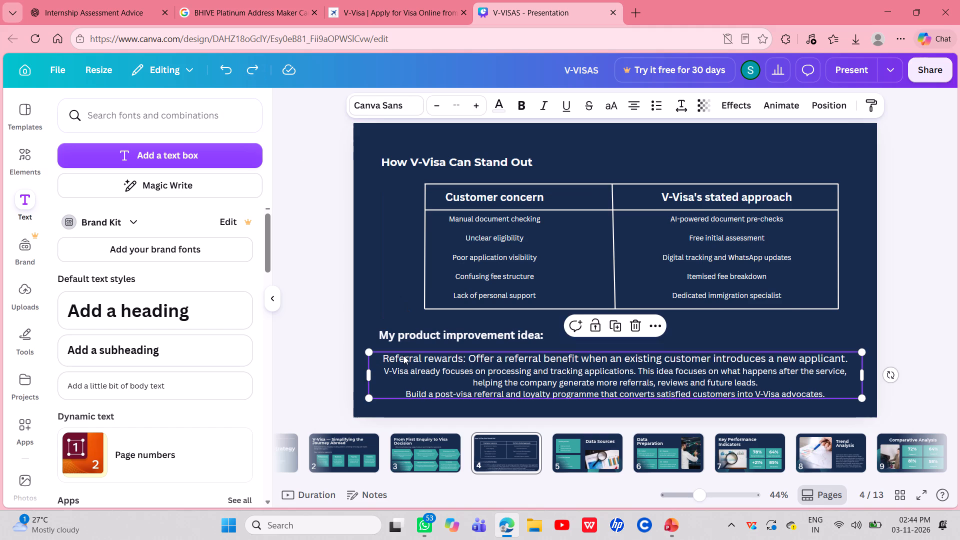
double_click(403, 355)
click(416, 374)
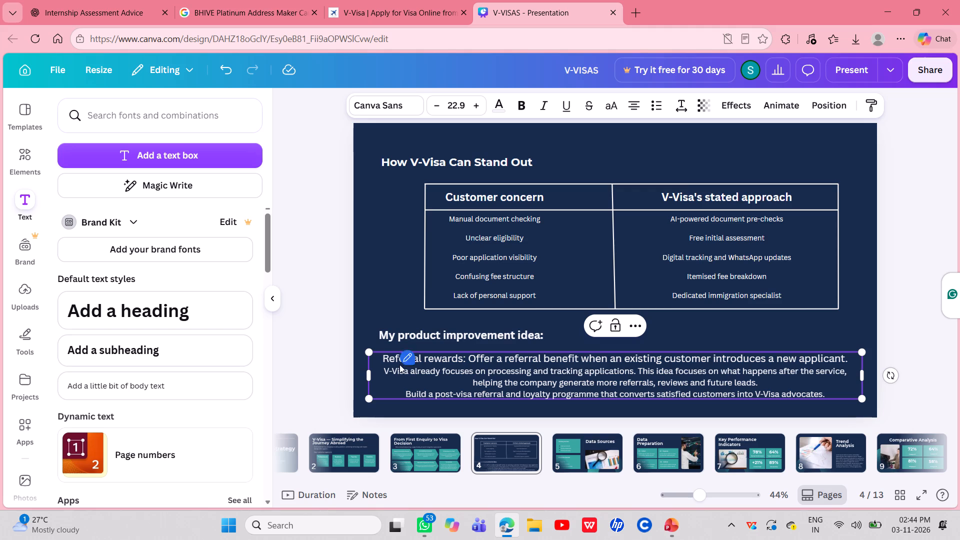
click(382, 359)
double_click(382, 359)
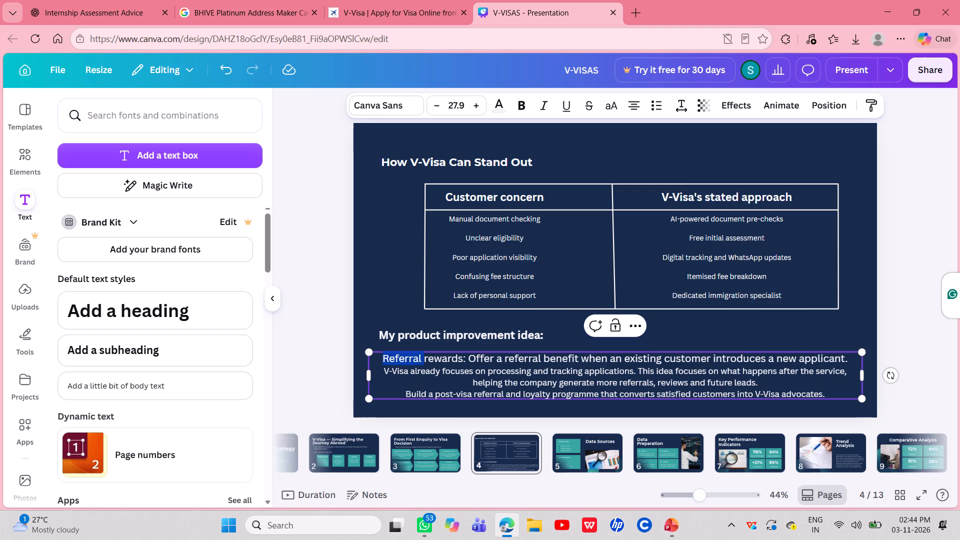
click(382, 359)
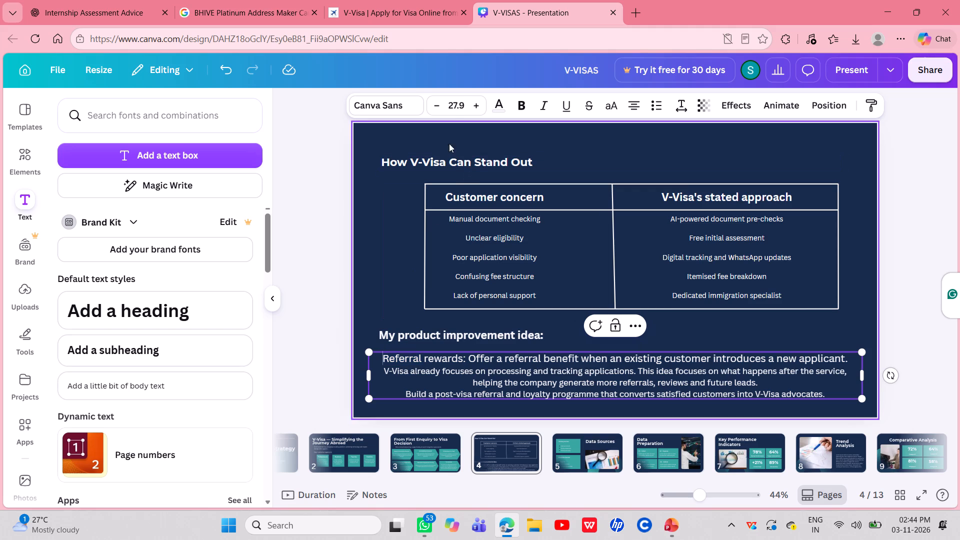
click(436, 110)
double_click(436, 110)
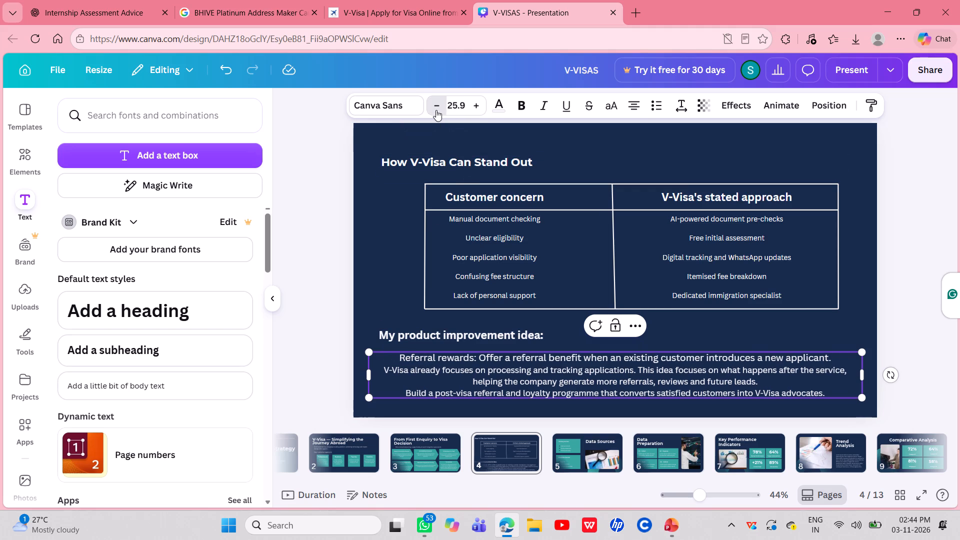
click(436, 110)
click(436, 110)
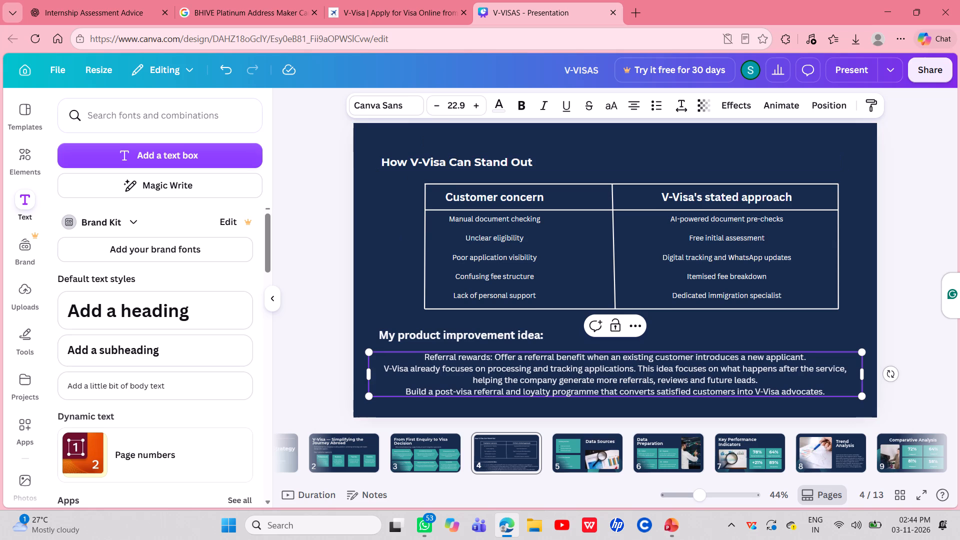
click(334, 384)
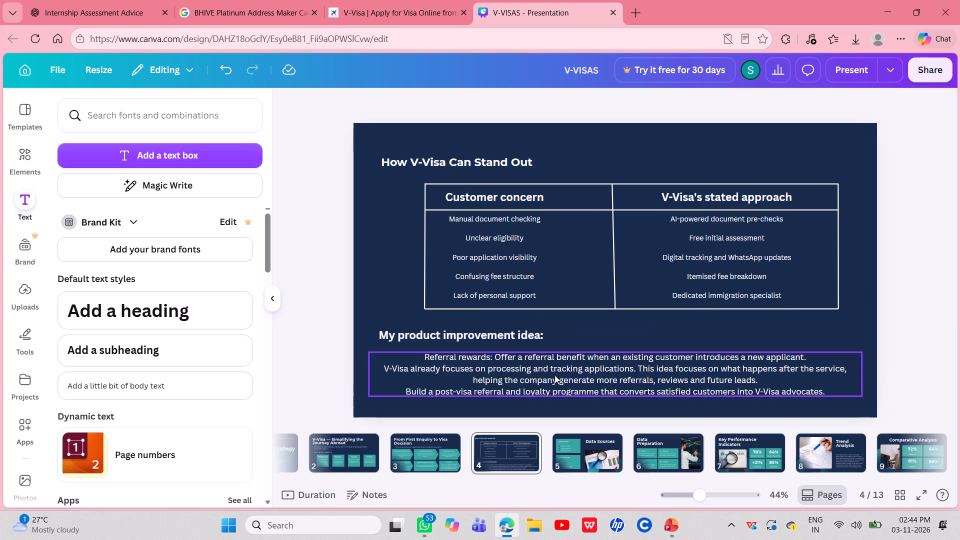
click(520, 367)
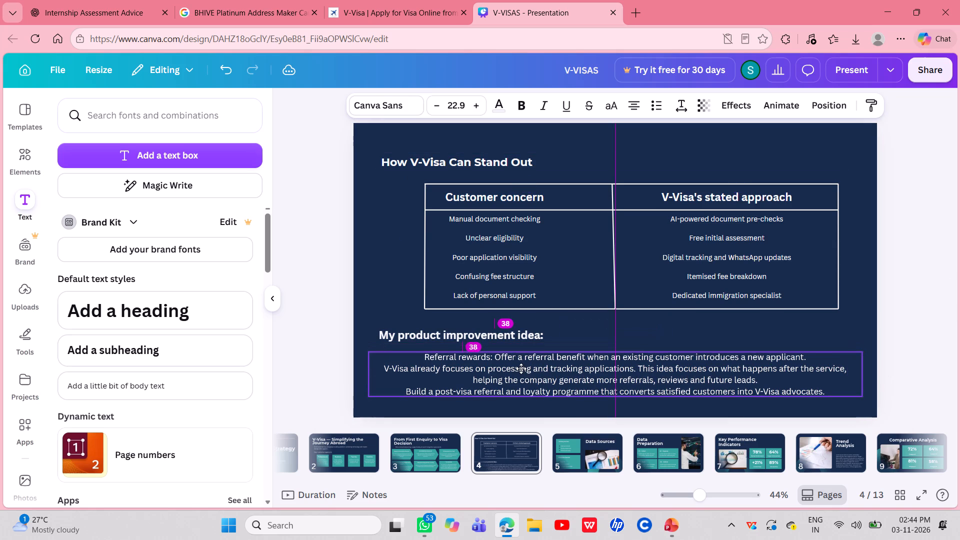
click(315, 415)
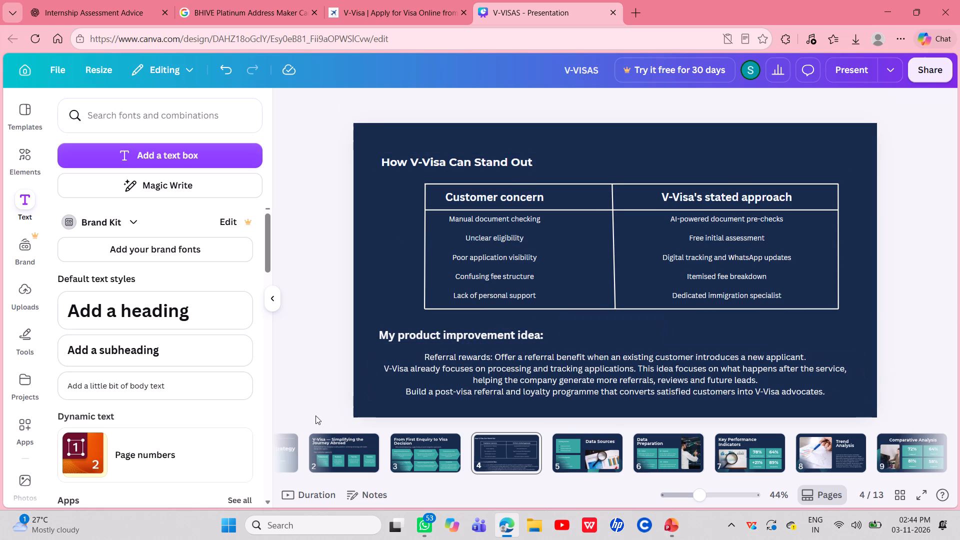
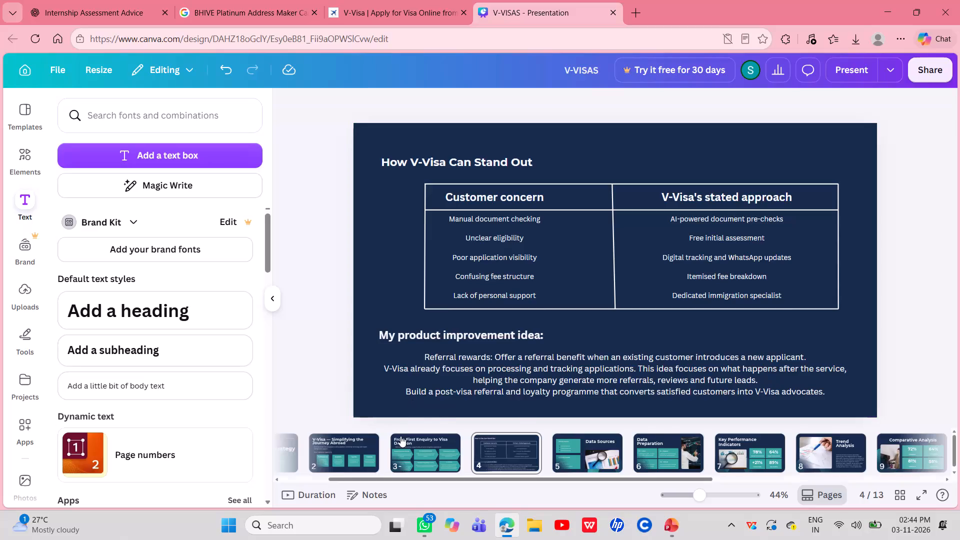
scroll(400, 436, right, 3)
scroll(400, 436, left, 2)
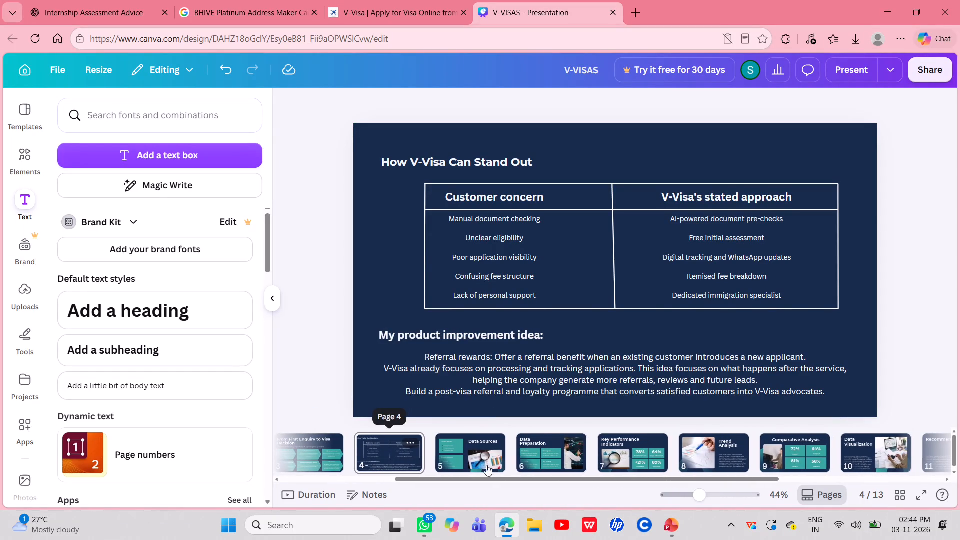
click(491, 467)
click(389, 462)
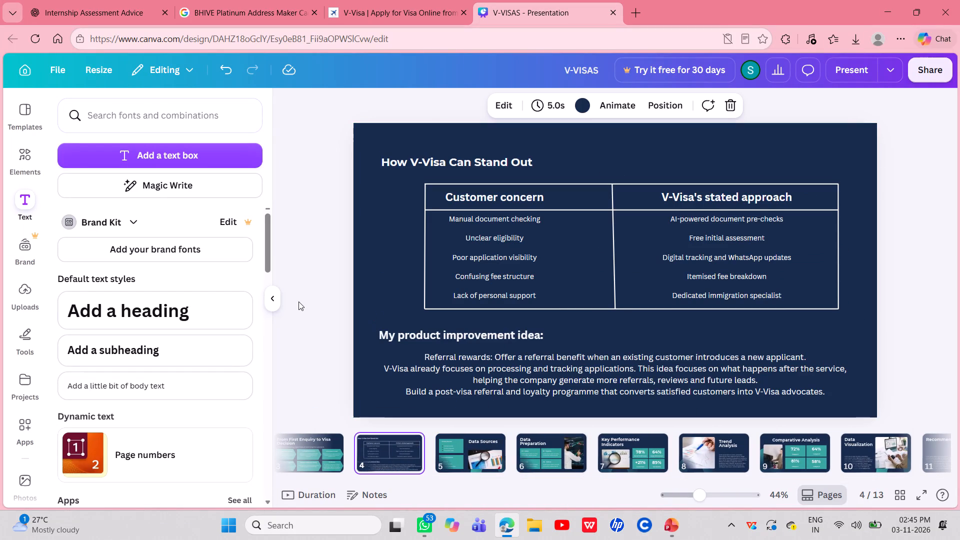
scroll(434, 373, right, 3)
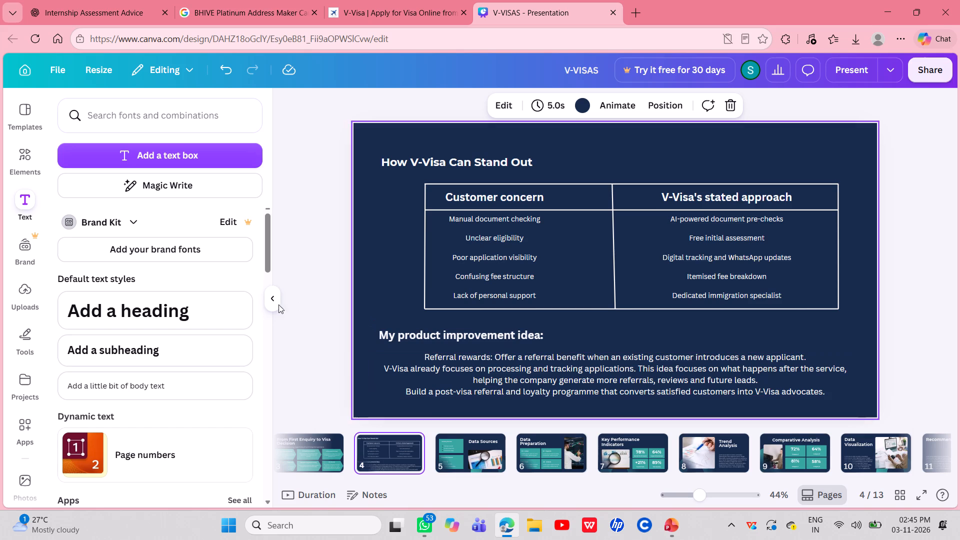
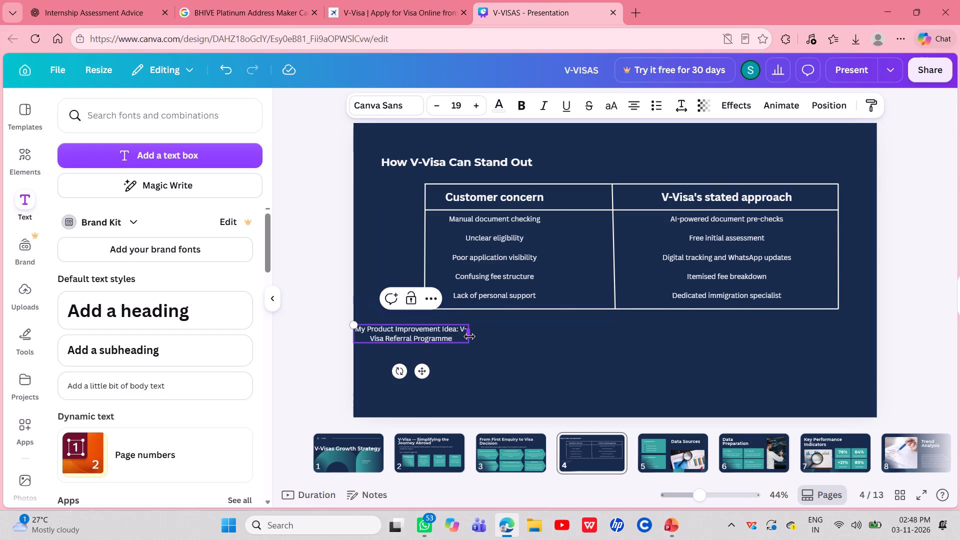
Widen the improvement idea heading's text box to about 845 so it fits one line, and position it just below the table.
drag(469, 336, 585, 325)
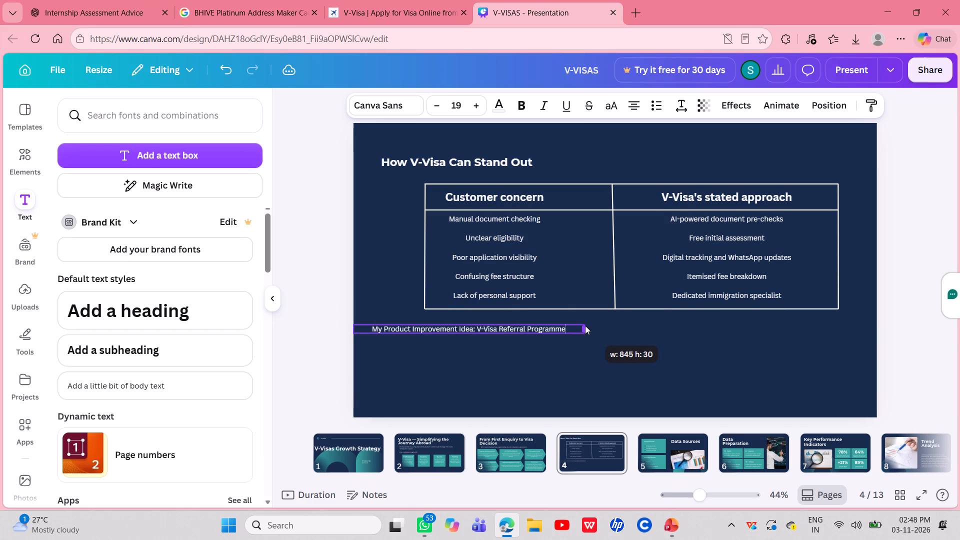
drag(585, 325, 585, 329)
drag(478, 365, 492, 363)
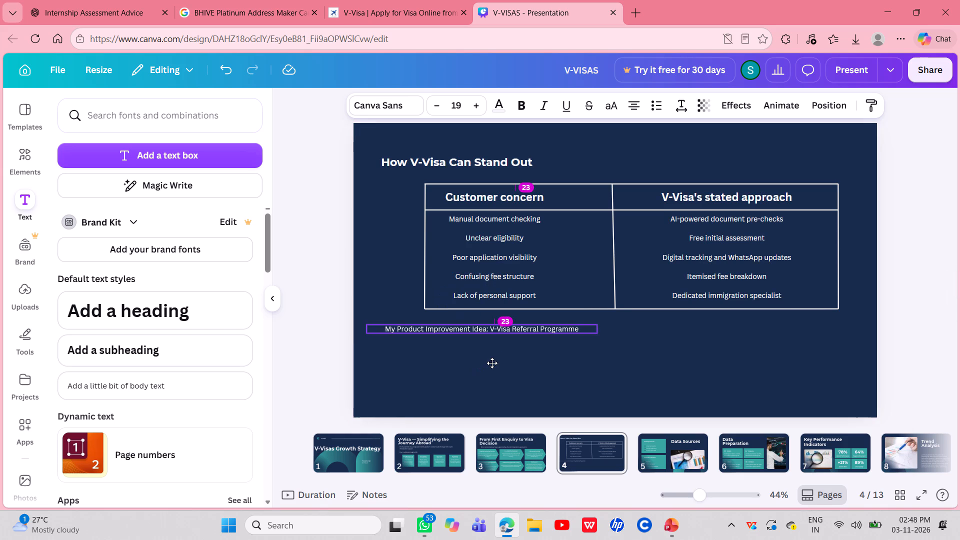
drag(492, 363, 506, 359)
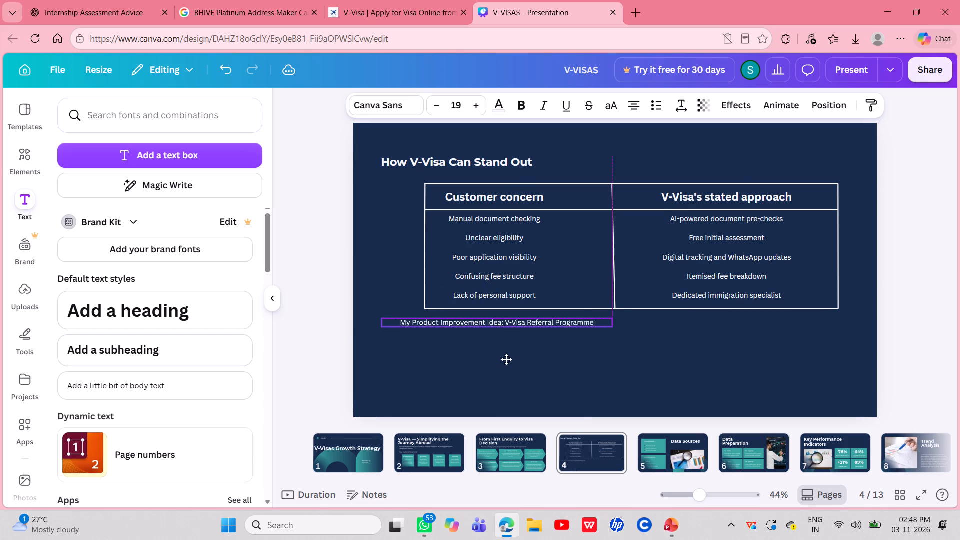
drag(506, 359, 510, 360)
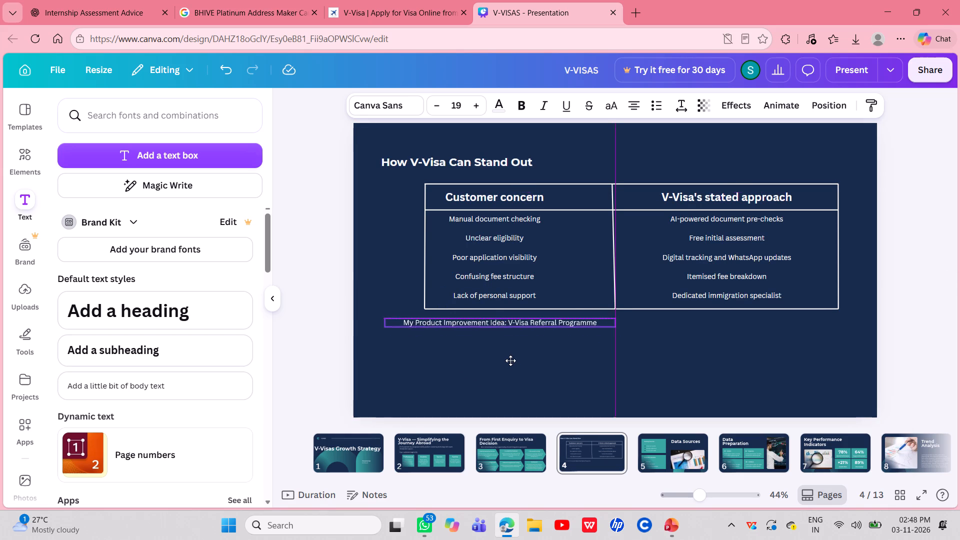
drag(510, 360, 505, 360)
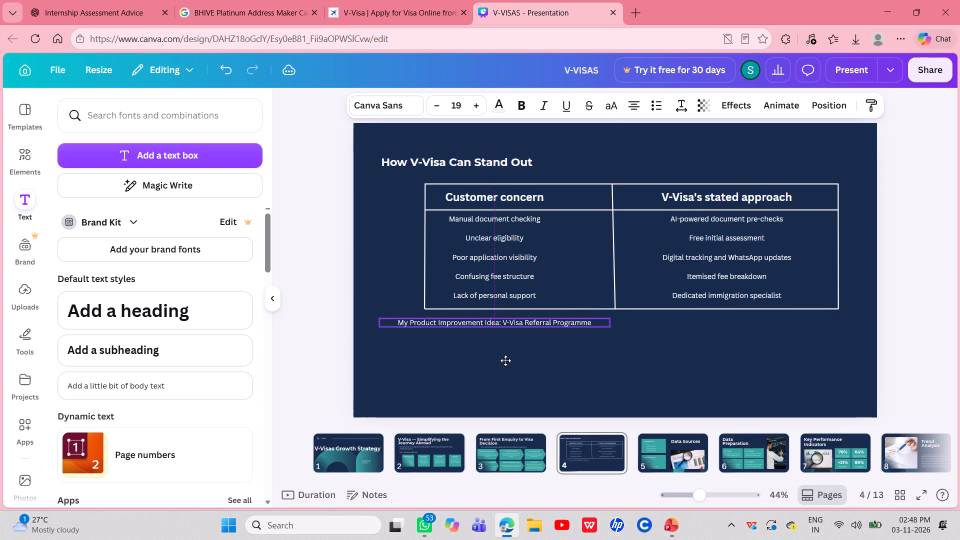
drag(505, 360, 491, 359)
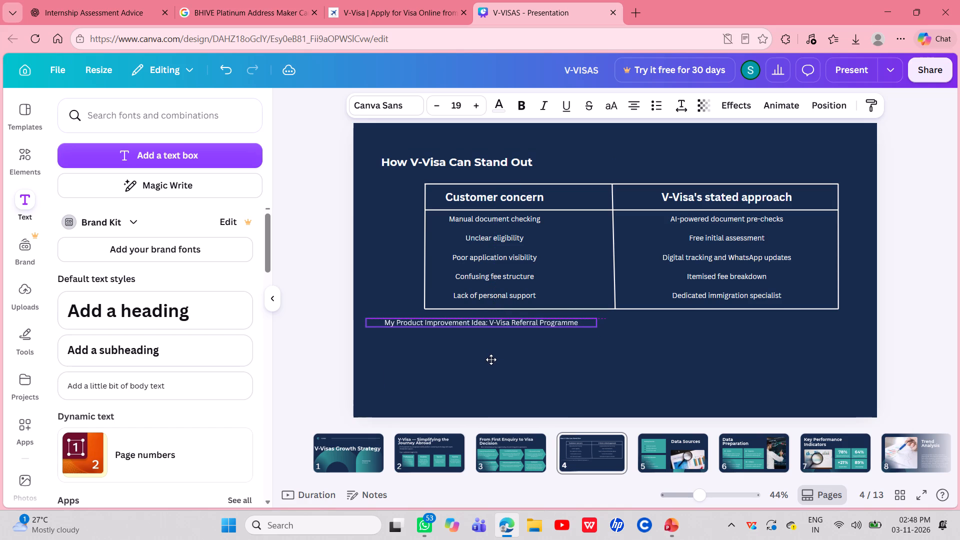
drag(491, 359, 491, 363)
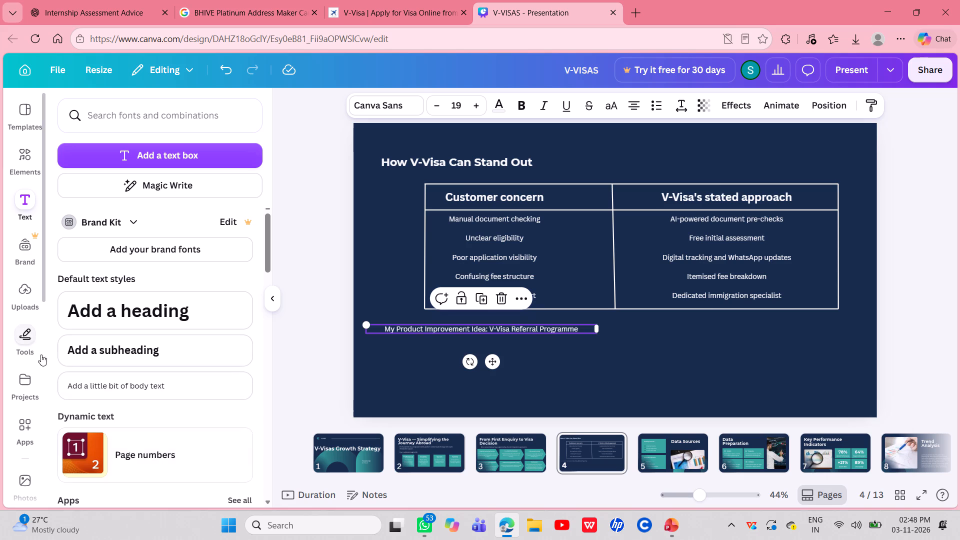
Set the font size of the "My Product Improvement Idea: V-Visa Referral Programme" heading to 30.
click(27, 336)
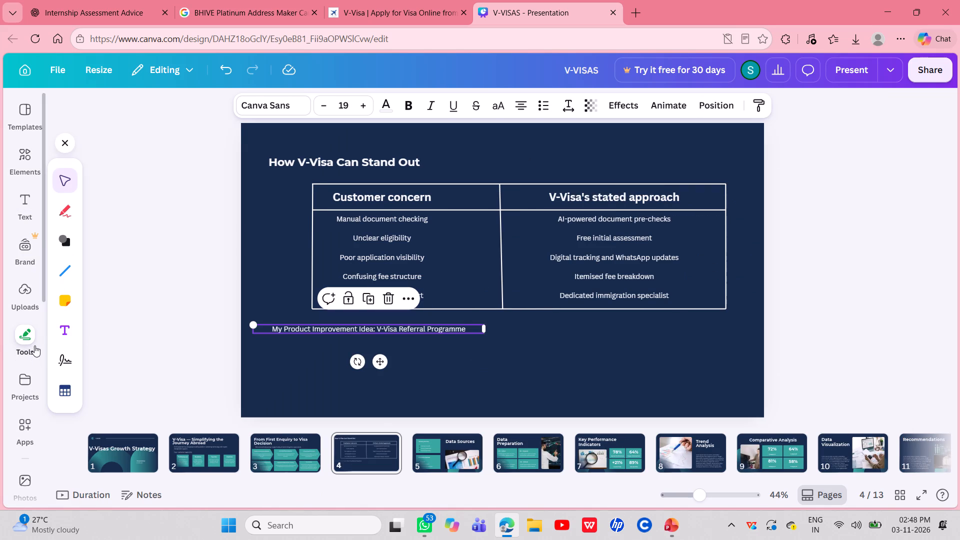
click(306, 324)
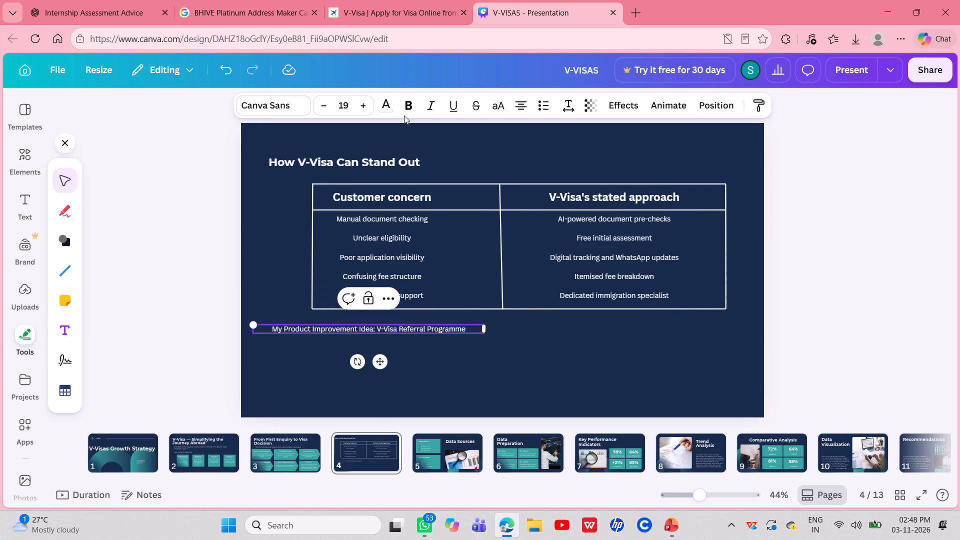
click(360, 101)
click(360, 101)
triple_click(360, 101)
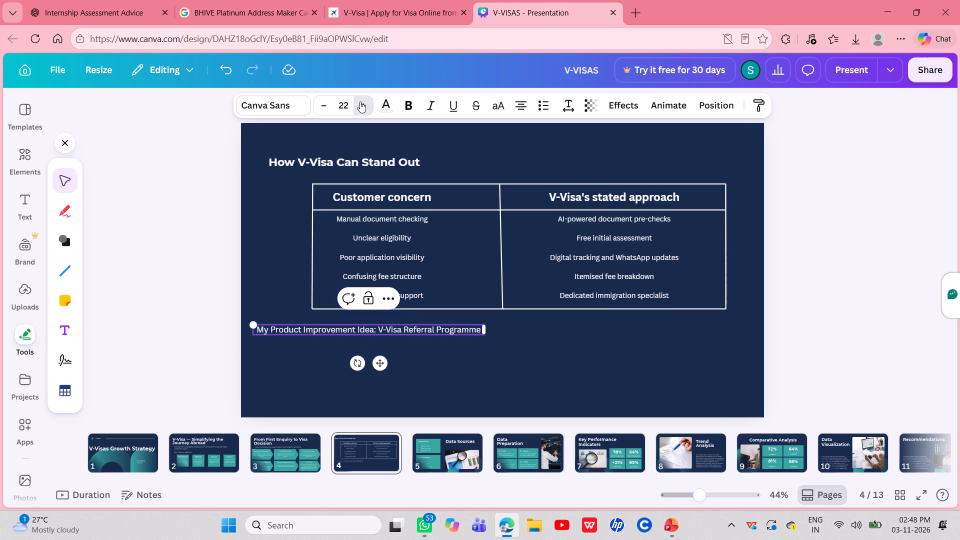
double_click(360, 101)
click(360, 101)
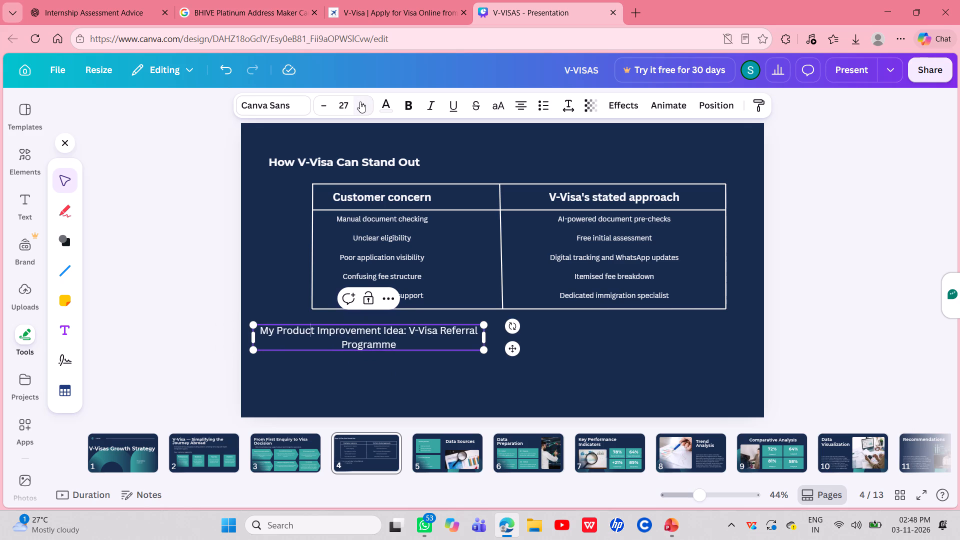
click(360, 101)
click(360, 101)
click(360, 101)
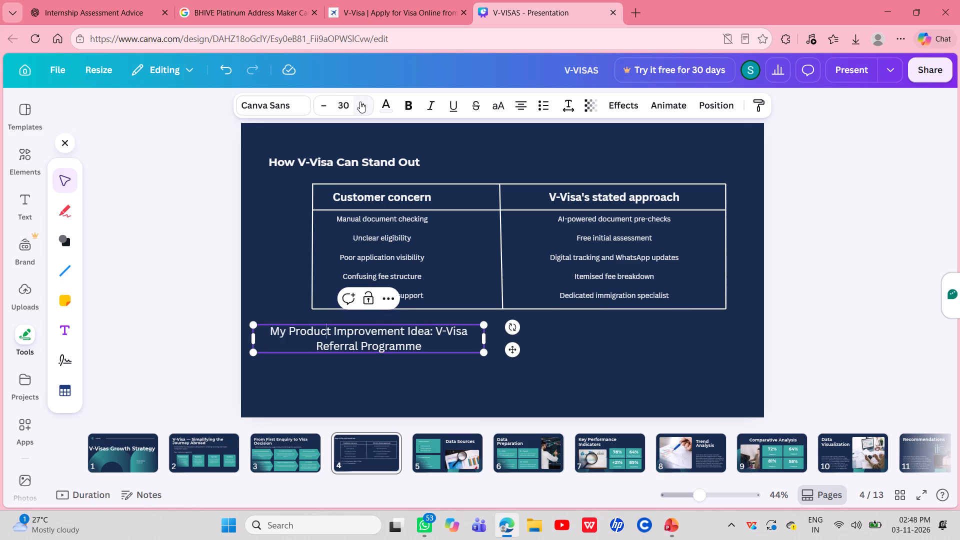
Widen the enlarged heading's text box until it fits on one line, and shift it to start near the slide title's left edge.
drag(485, 340, 526, 334)
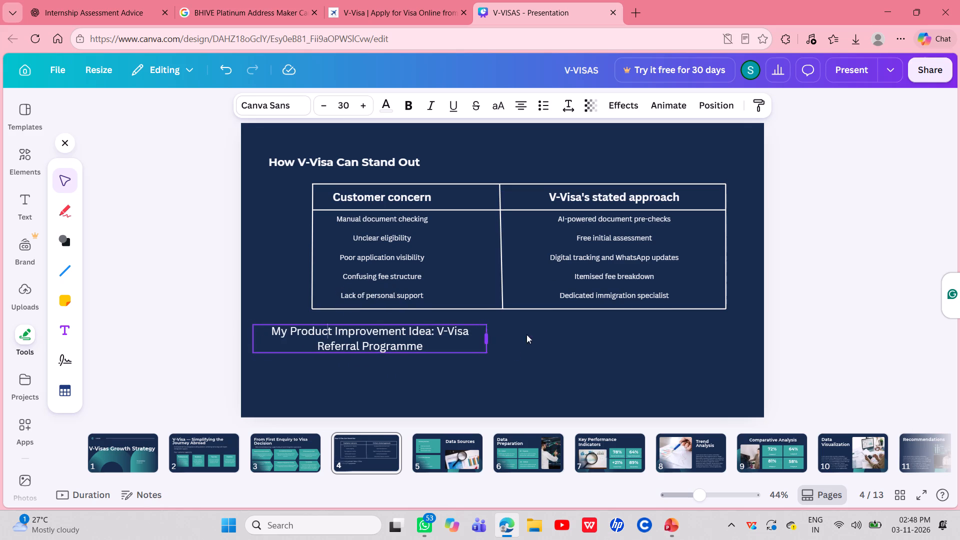
drag(526, 334, 606, 334)
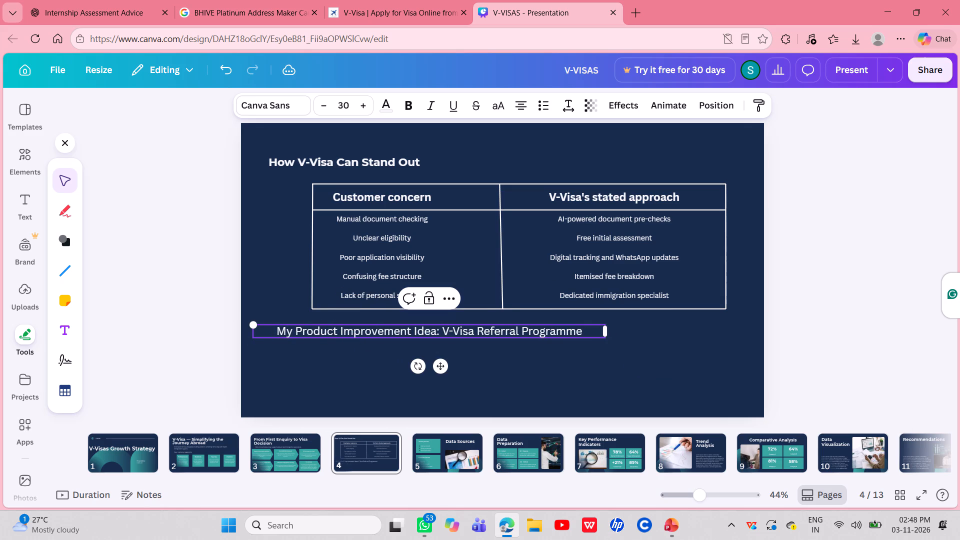
drag(439, 367, 427, 368)
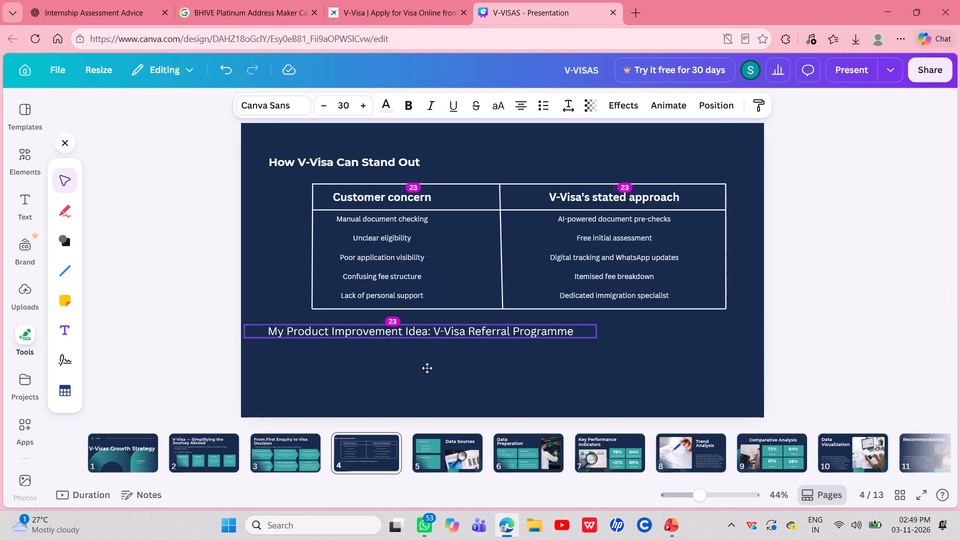
drag(427, 368, 428, 368)
click(550, 365)
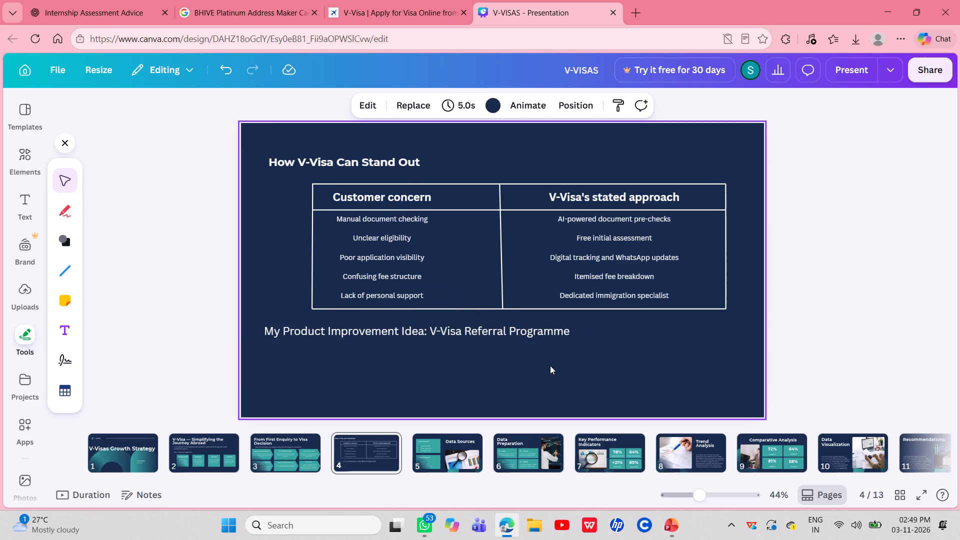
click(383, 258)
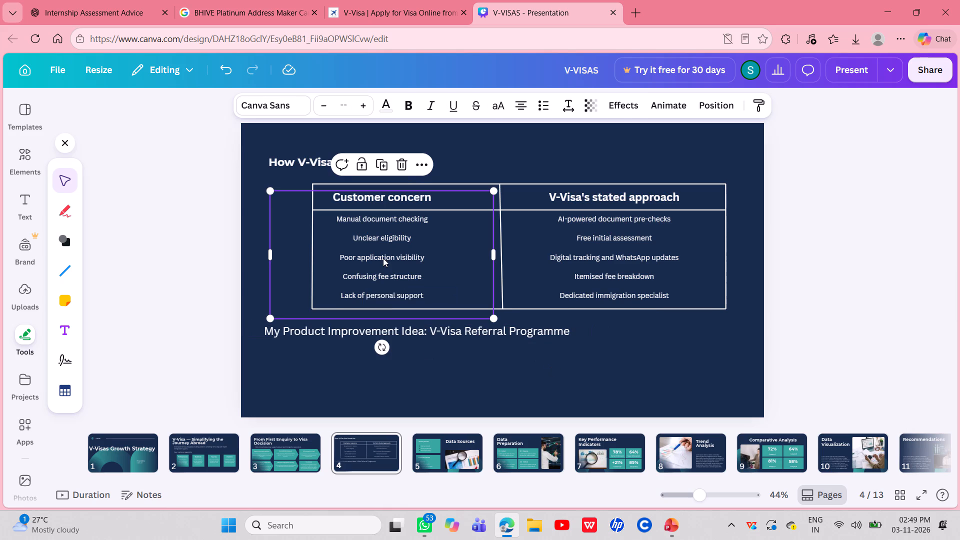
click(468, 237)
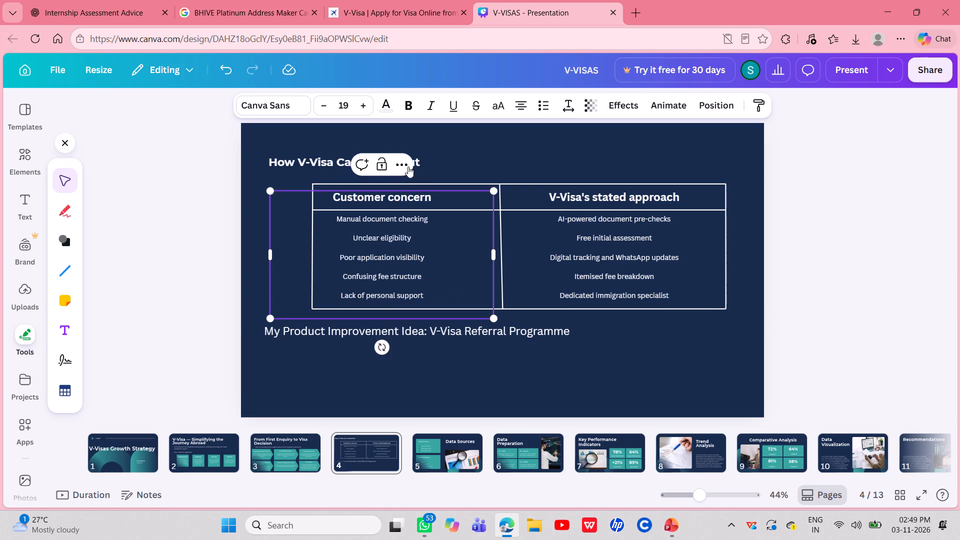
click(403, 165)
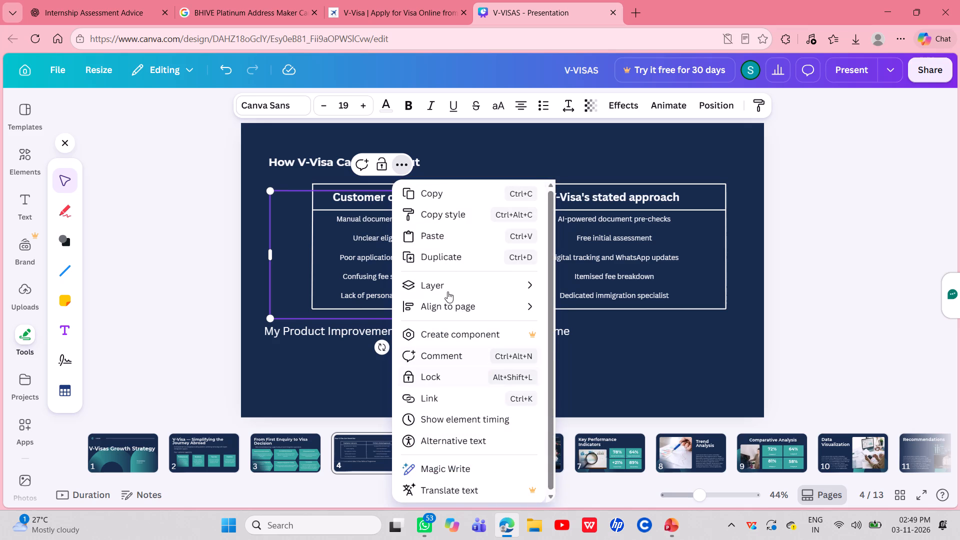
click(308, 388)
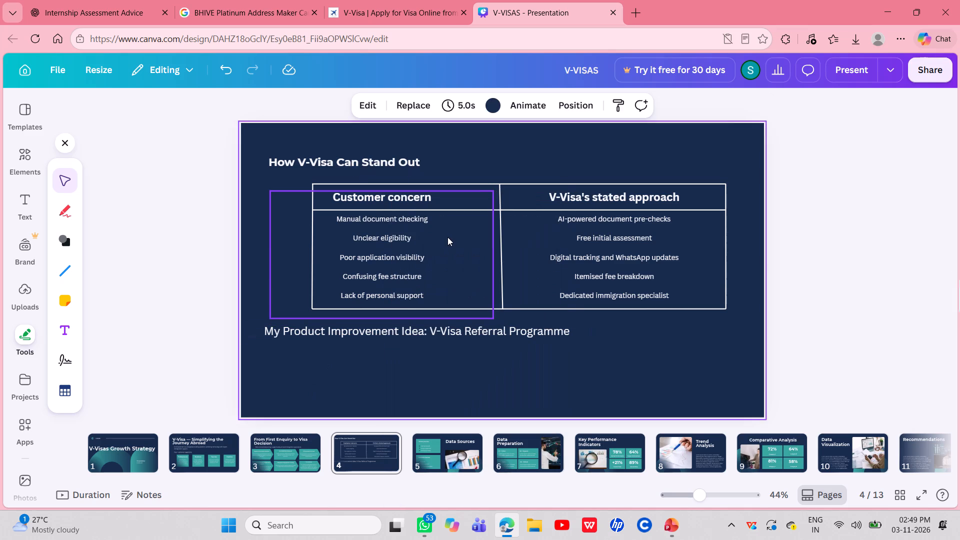
Delete the "V-Visa's stated approach" column text from slide 4's comparison table.
click(447, 237)
click(540, 220)
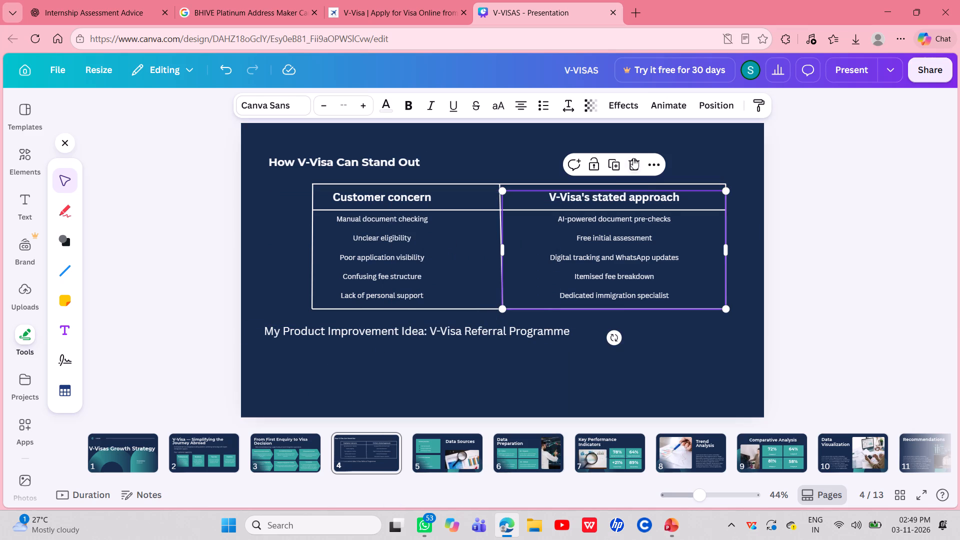
click(633, 156)
Delete the comparison table's header divider, top border and central column divider lines on slide 4.
click(444, 216)
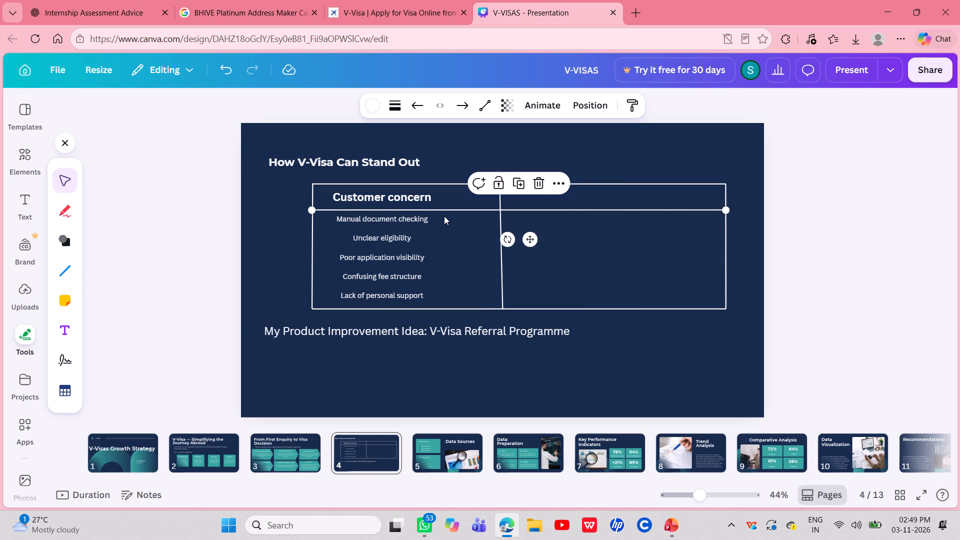
click(541, 184)
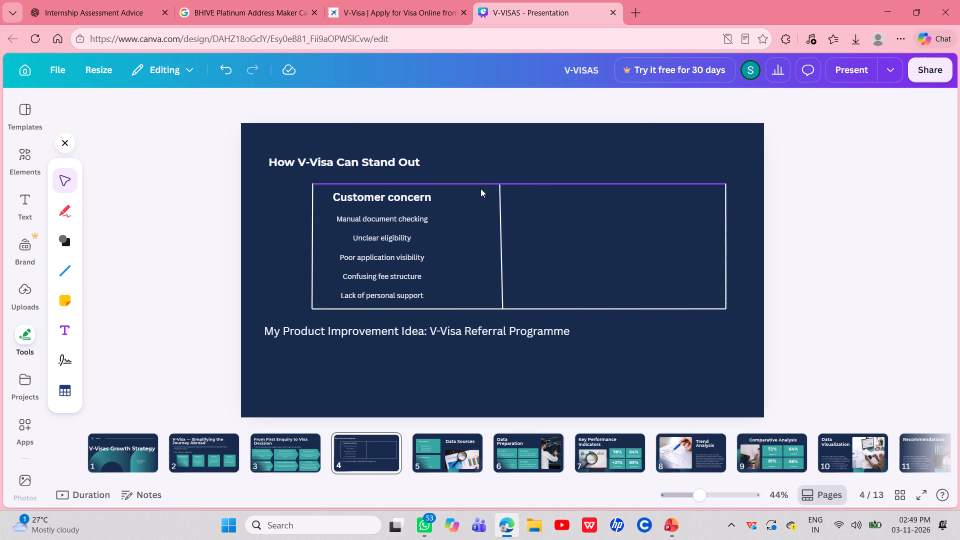
click(480, 188)
click(539, 161)
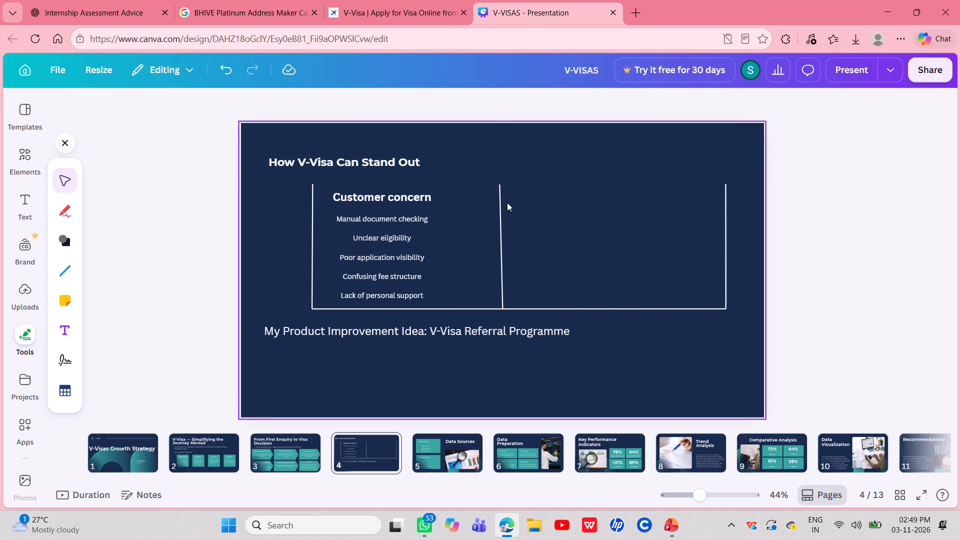
click(499, 216)
click(524, 148)
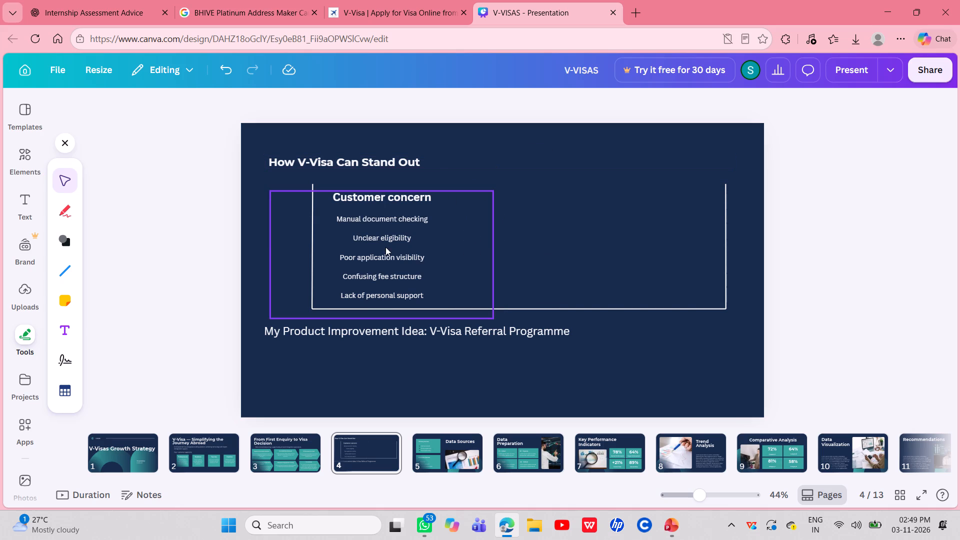
Delete the "Customer concern" column text from slide 4's comparison table.
click(385, 247)
click(404, 169)
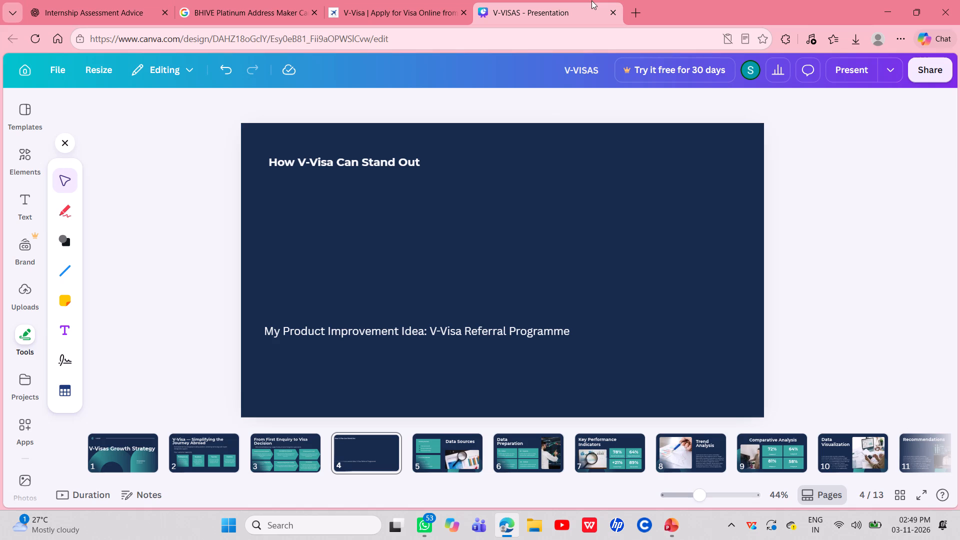
click(12, 200)
click(185, 157)
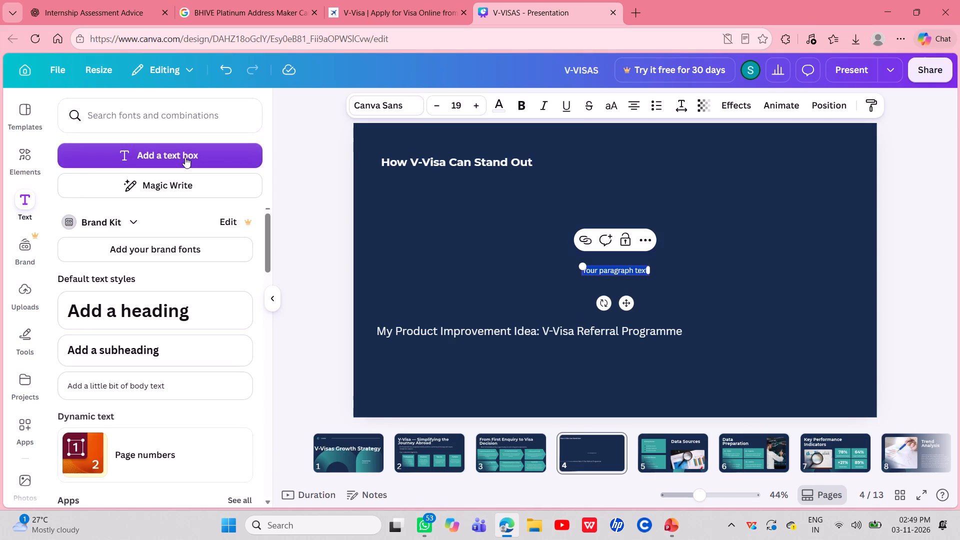
key(ctrl+v)
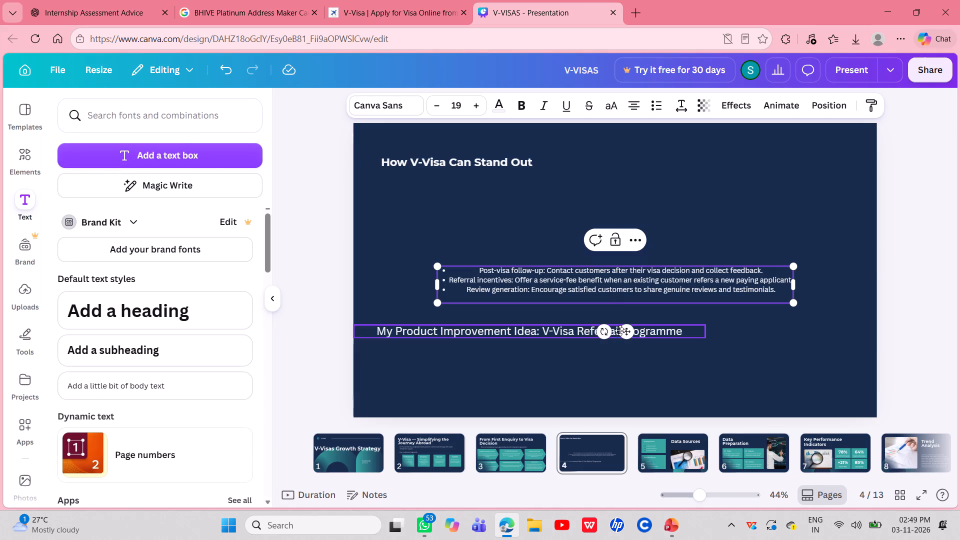
Move the pasted three-point text box below the "My Product Improvement Idea" heading, near the bottom of the slide.
drag(626, 328, 584, 405)
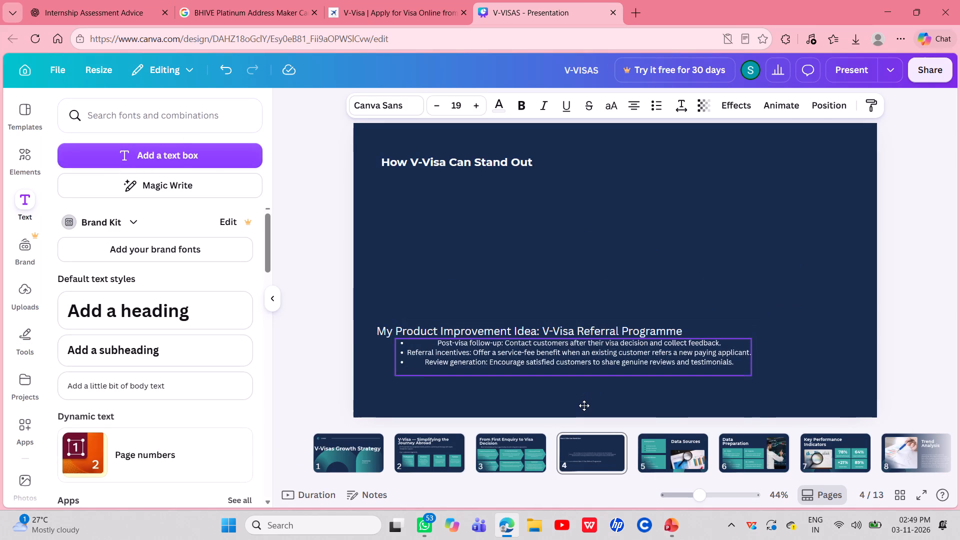
drag(584, 405, 579, 411)
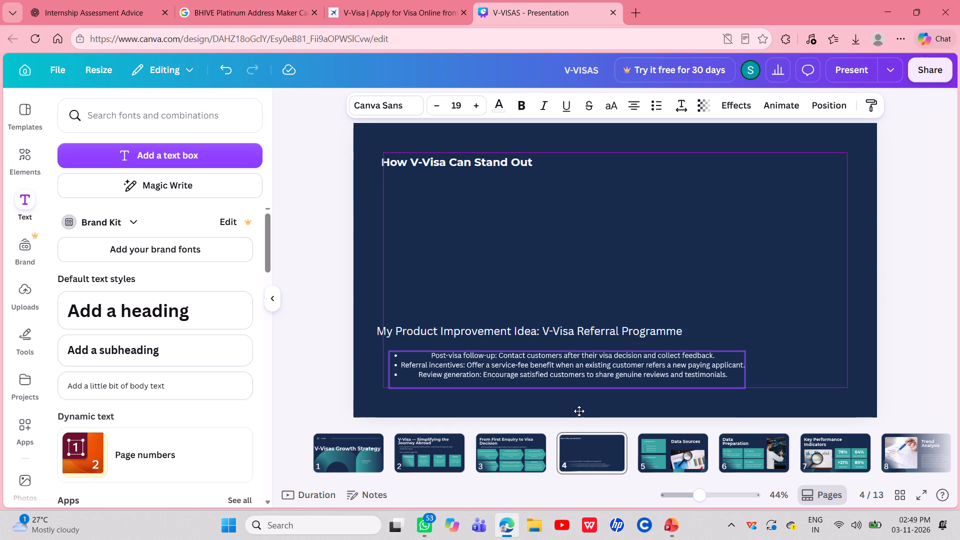
drag(579, 411, 580, 411)
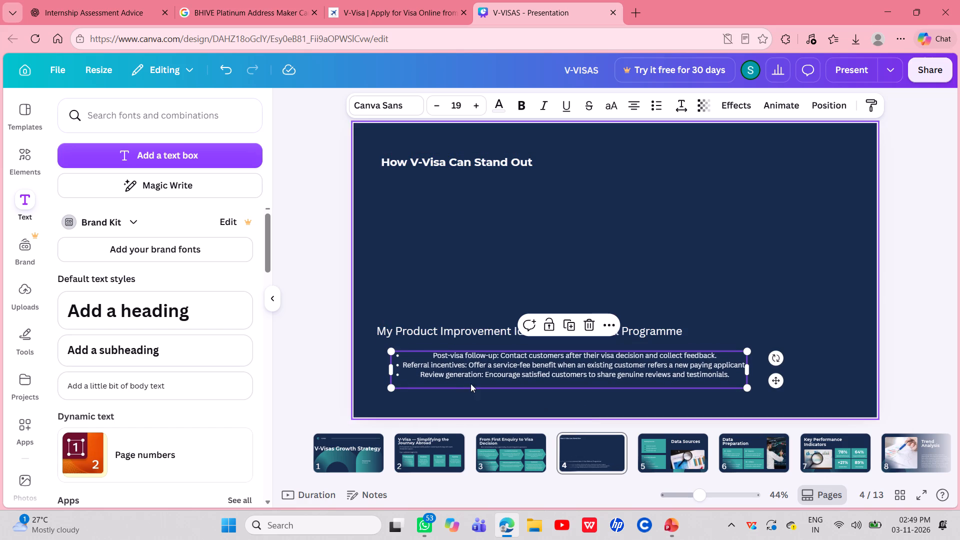
Remove the bullet markers from the Post-visa follow-up, Referral incentives and Review generation lines.
click(432, 355)
click(432, 355)
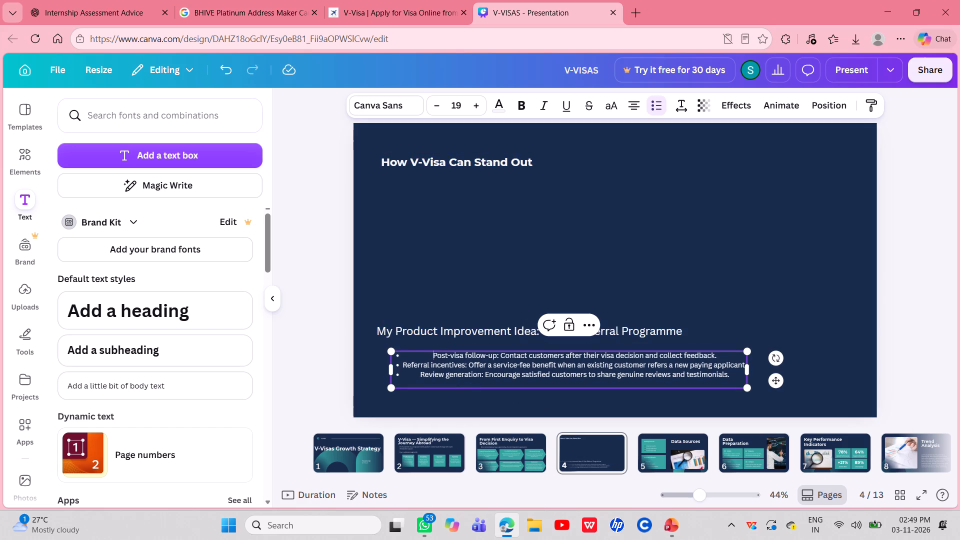
key(BackSpace)
key(BackSpace)
key(BackSpace)
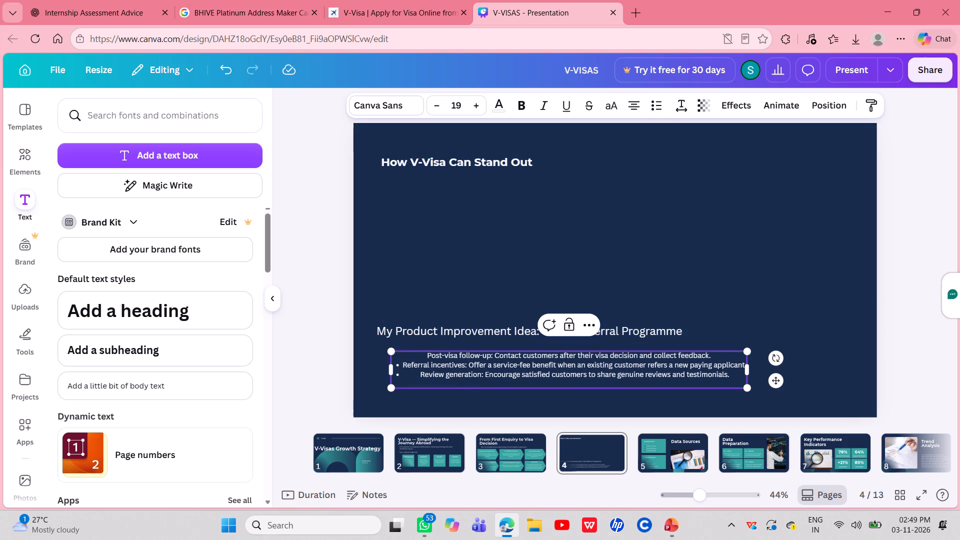
key(BackSpace)
key(BackSpace)
click(400, 365)
key(BackSpace)
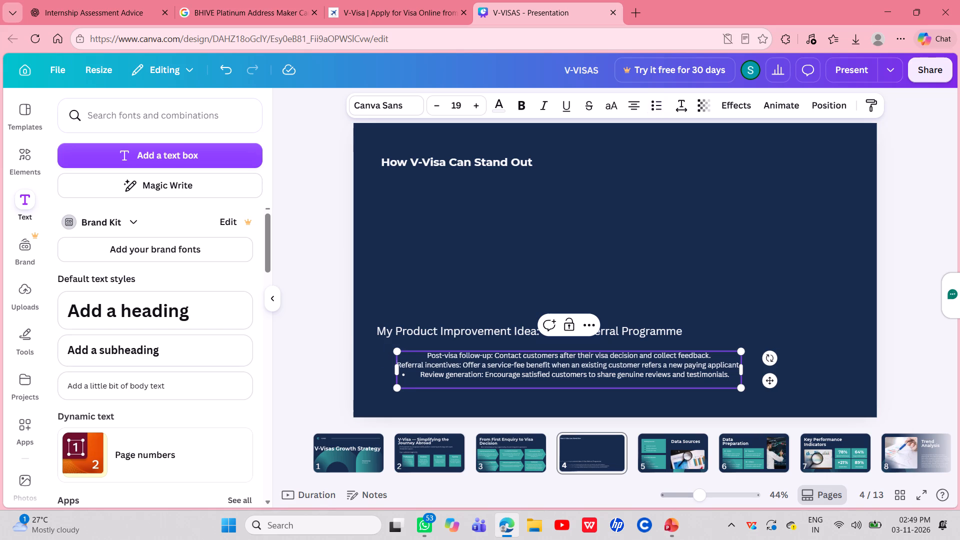
click(421, 374)
key(BackSpace)
key(BackSpace)
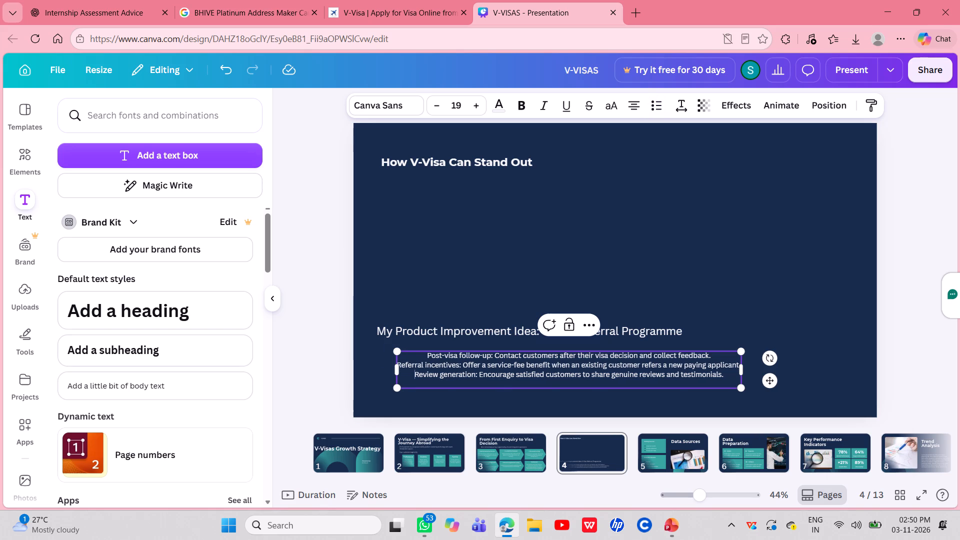
key(Return)
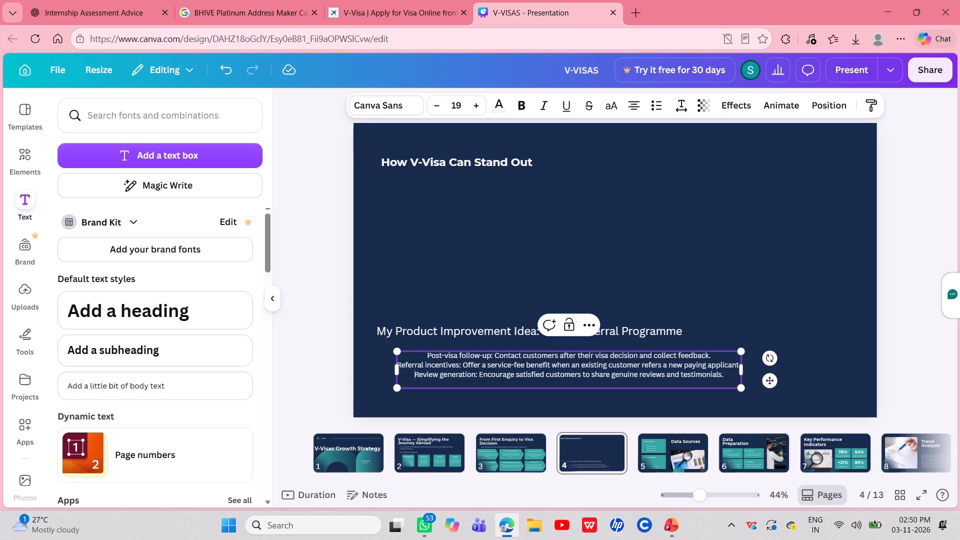
Indent the "Referral incentives" line by inserting a run of leading spaces.
click(400, 364)
key(Left)
key(space)
key(space)
key(space)
key(space)
key(space)
key(space)
key(space)
key(space)
key(space)
key(space)
key(space)
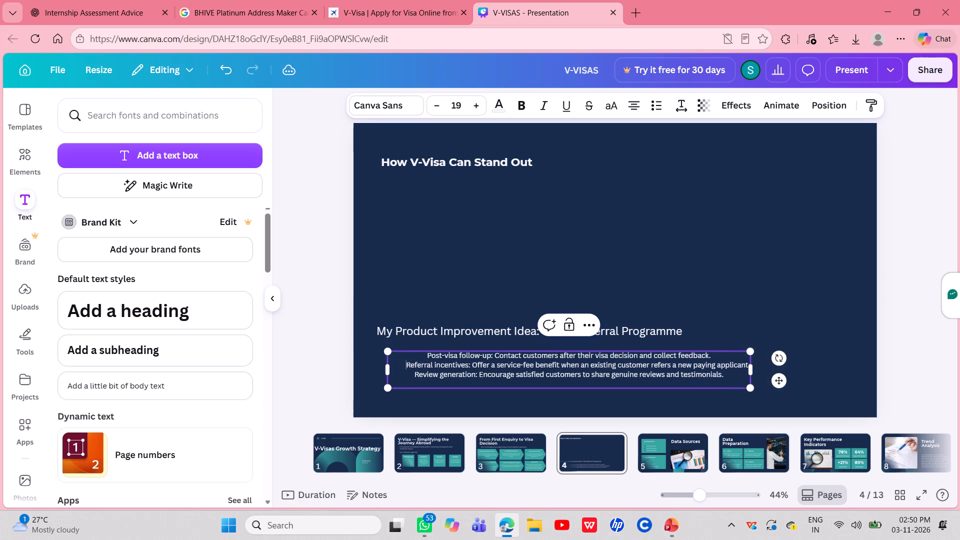
key(space)
key(space)
key(space)
key(space)
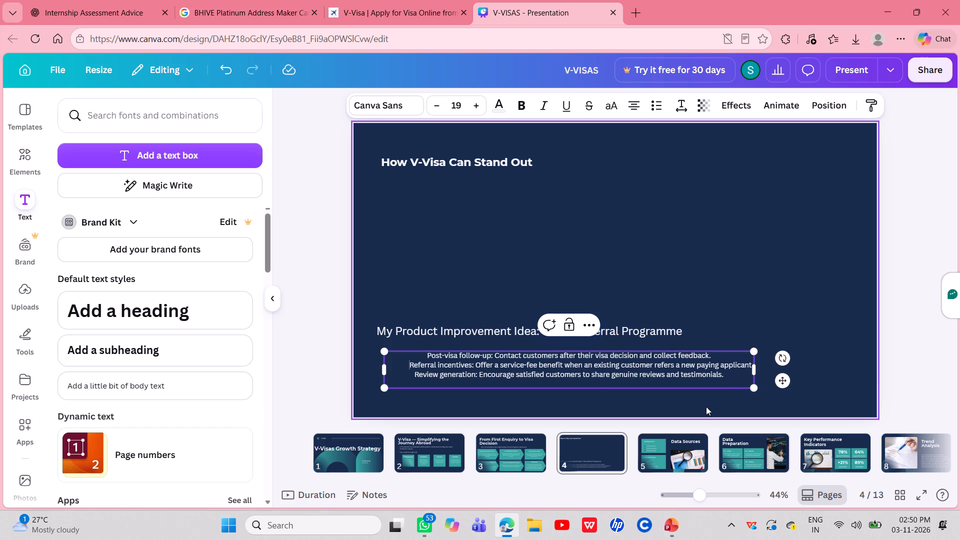
Widen the three-line text box by extending its right edge close to the slide's right margin.
drag(754, 369, 825, 366)
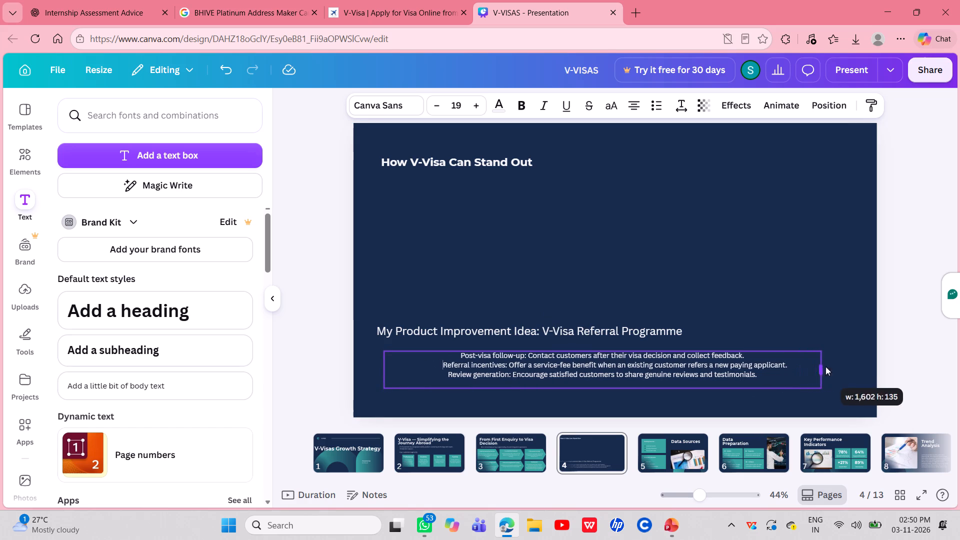
drag(825, 366, 850, 369)
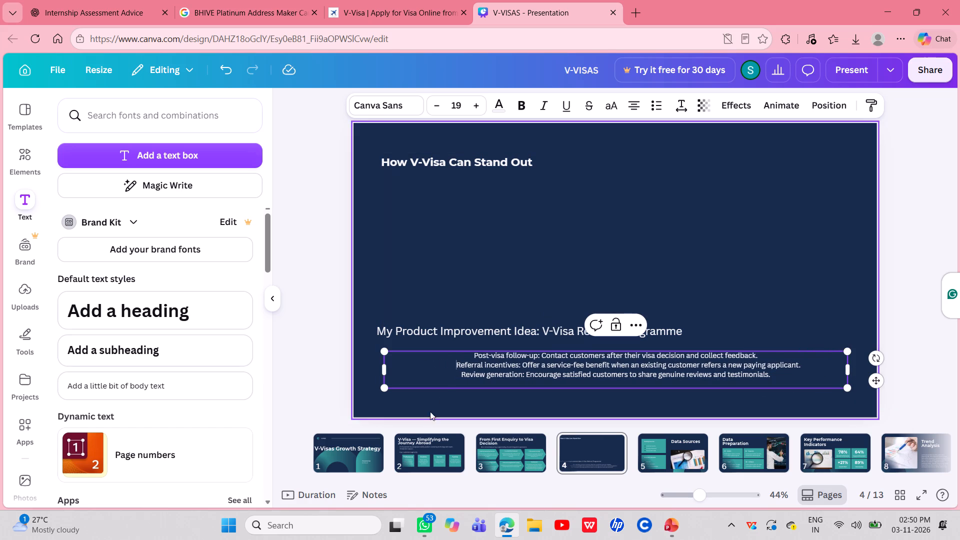
Insert a few more leading spaces before the "Referral incentives" line.
key(space)
key(space)
key(space)
key(space)
key(space)
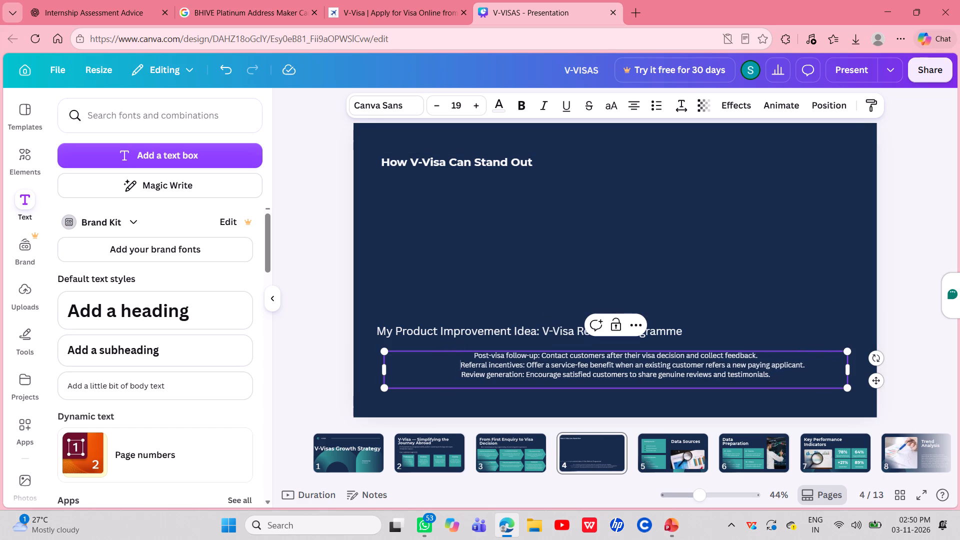
click(475, 354)
key(BackSpace)
key(BackSpace)
Extend the text box's left edge to line up with the start of the "My Product Improvement Idea" heading.
drag(383, 368, 490, 369)
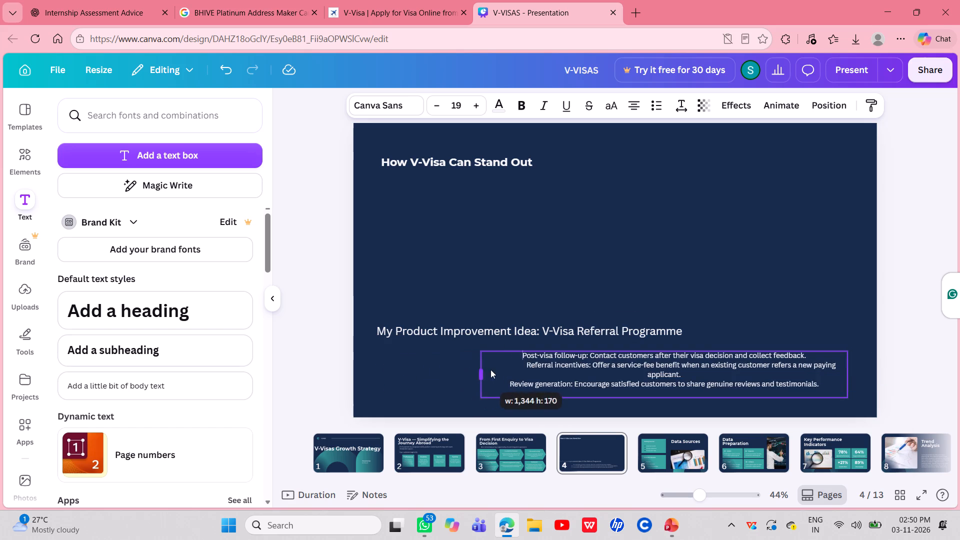
drag(490, 369, 375, 370)
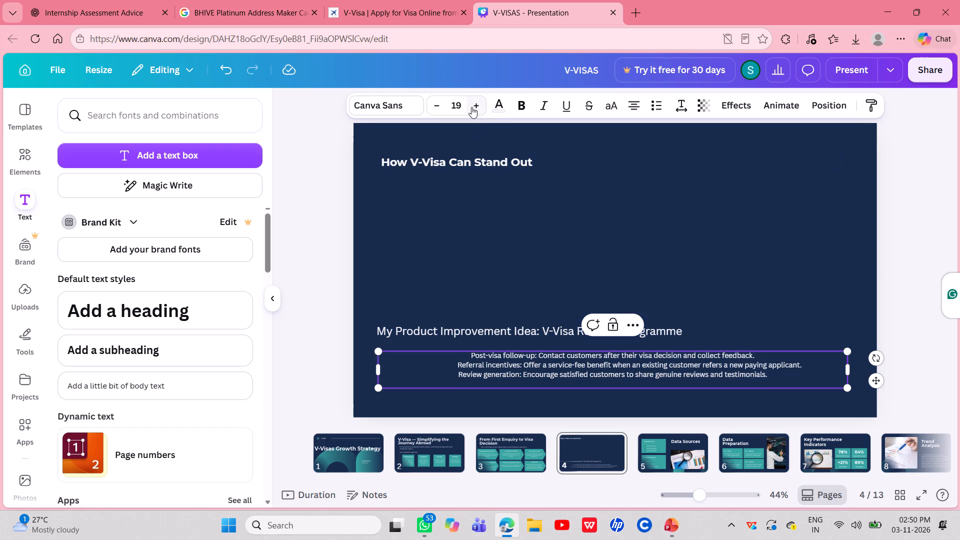
Increase the font size of the Post-visa follow-up, Referral incentives and Review generation lines to 23.
triple_click(471, 107)
click(471, 107)
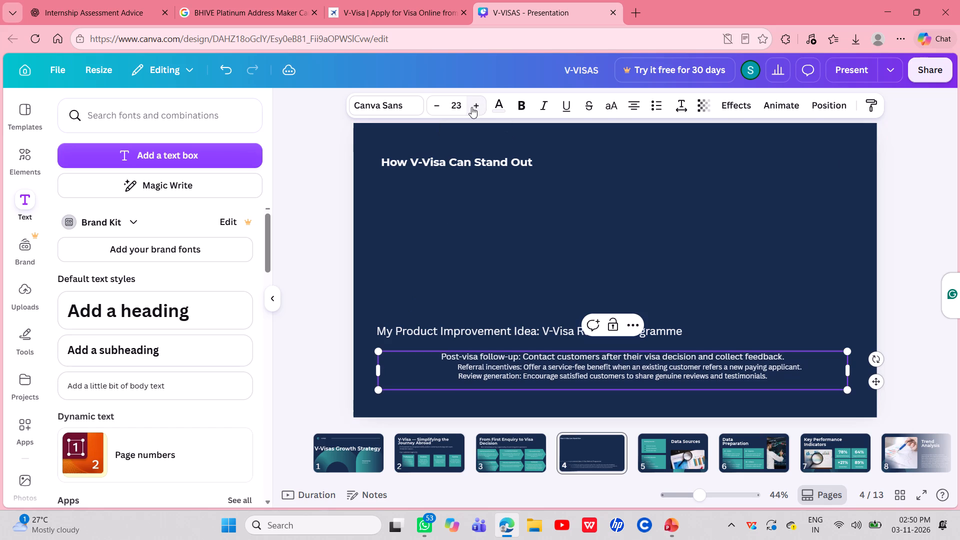
click(459, 366)
click(478, 352)
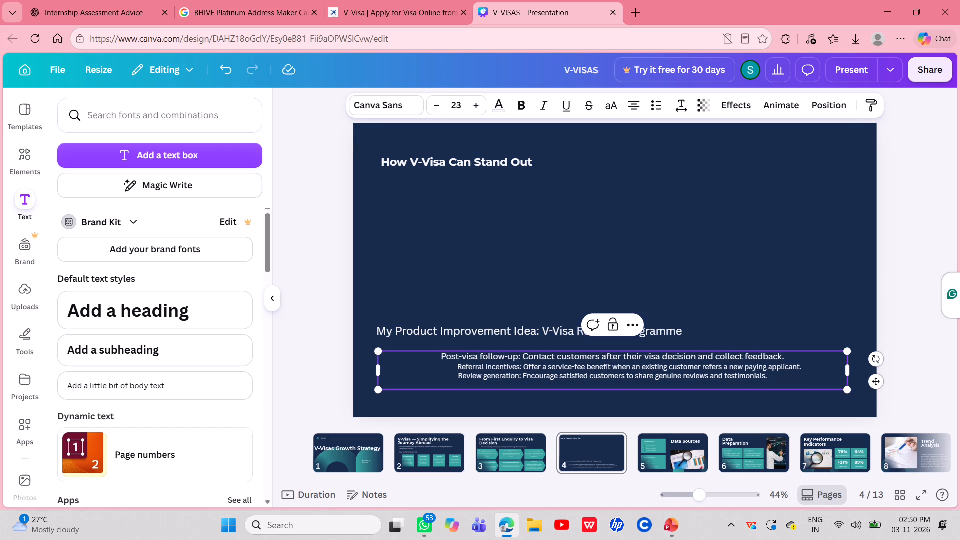
click(460, 366)
key(Left)
triple_click(478, 98)
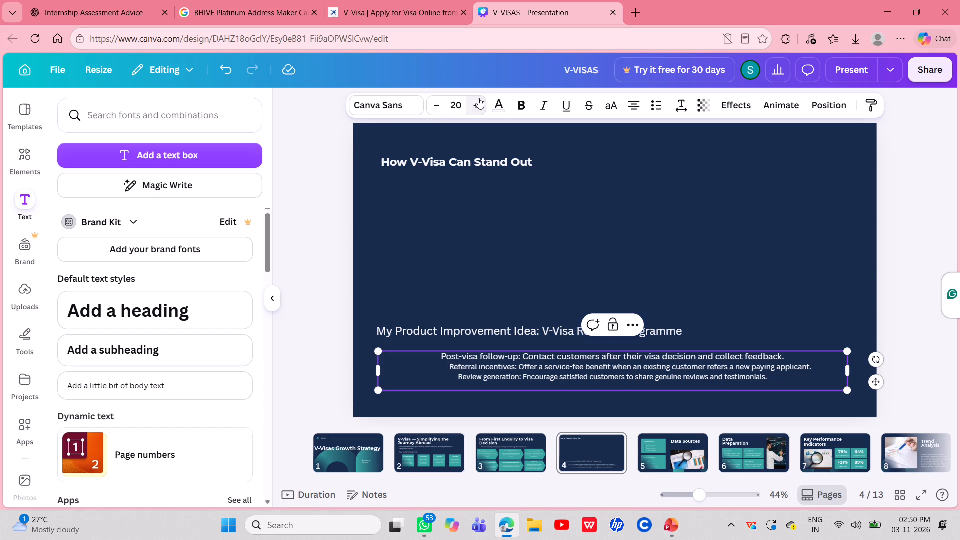
click(478, 98)
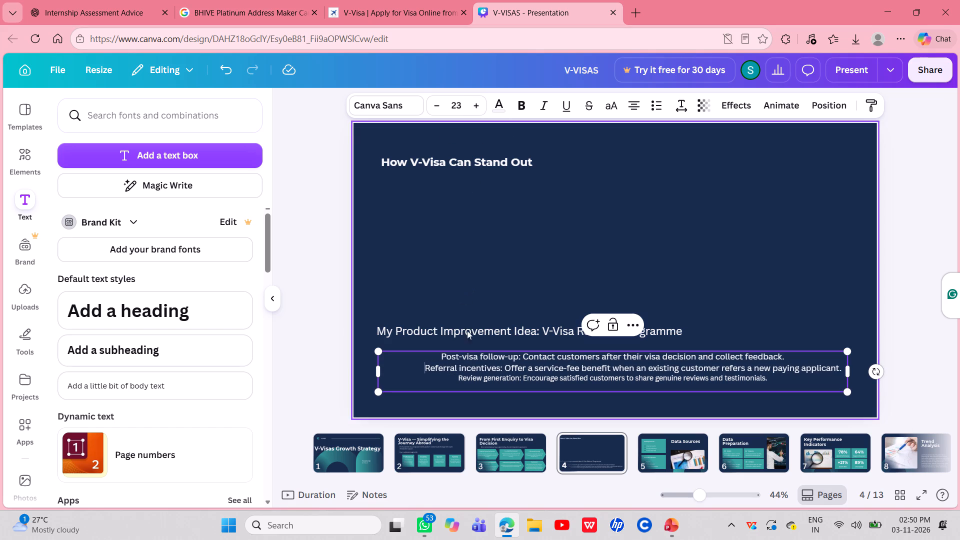
click(459, 377)
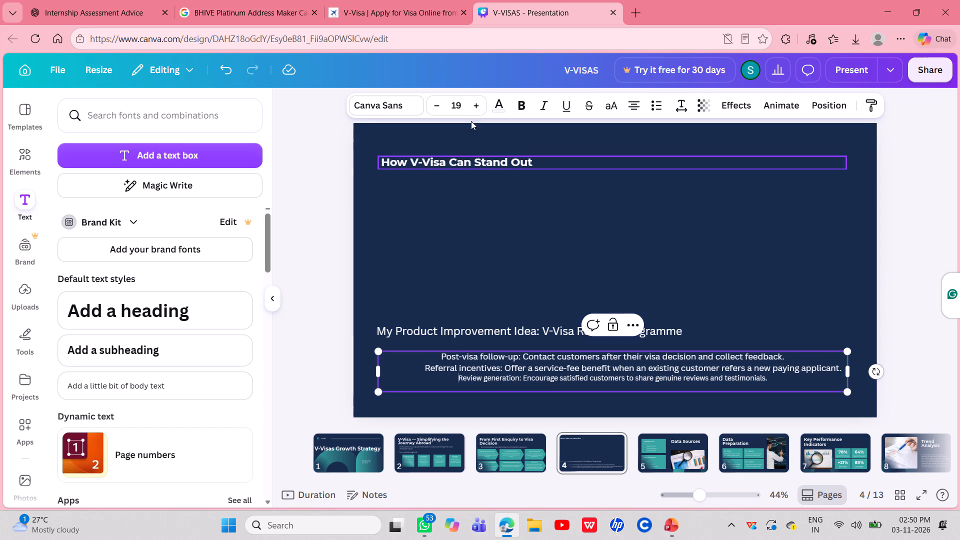
triple_click(472, 110)
click(472, 110)
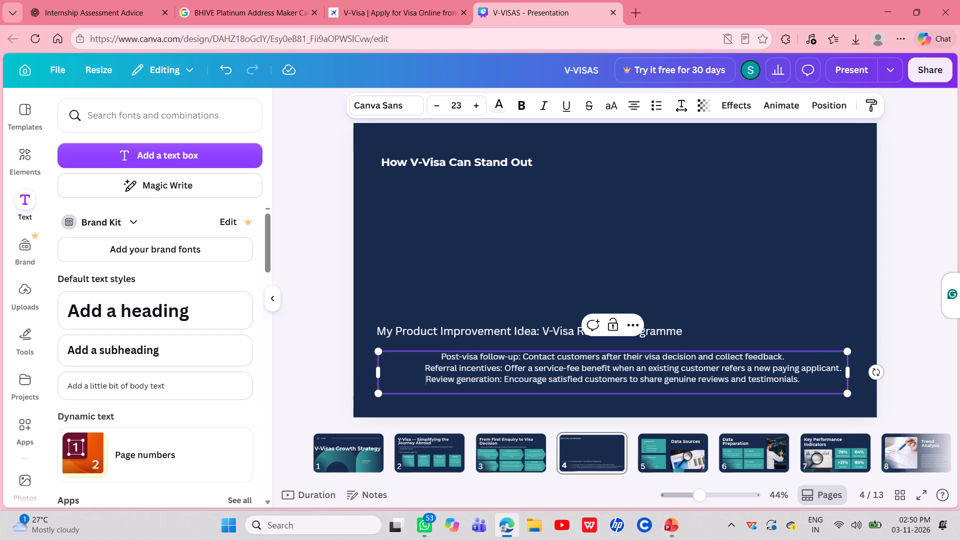
Extend the three-line text box's right edge so the box is about 1772 px wide.
drag(851, 374, 864, 374)
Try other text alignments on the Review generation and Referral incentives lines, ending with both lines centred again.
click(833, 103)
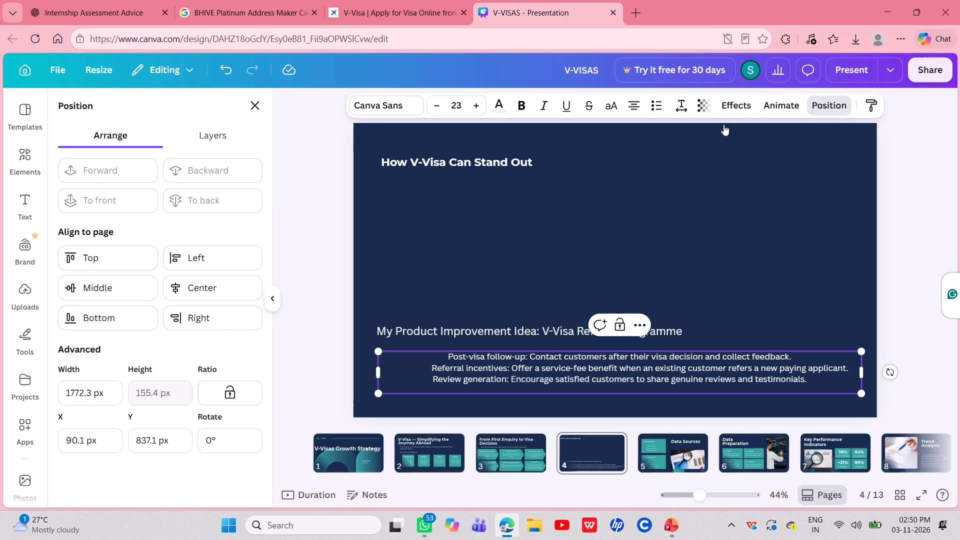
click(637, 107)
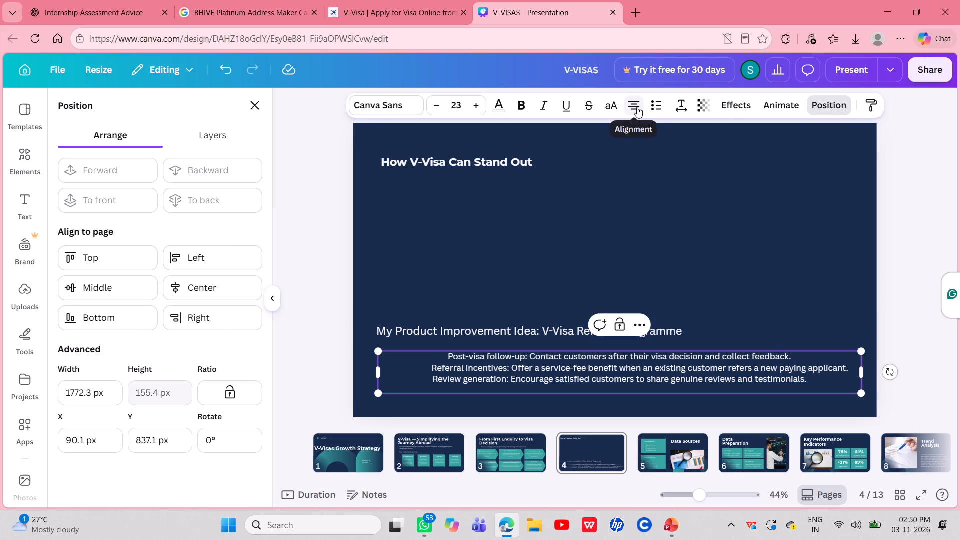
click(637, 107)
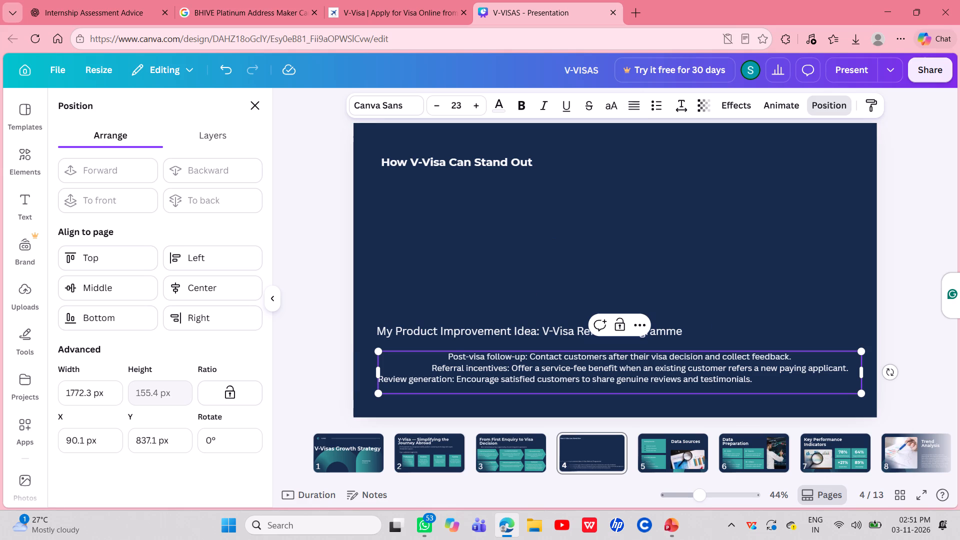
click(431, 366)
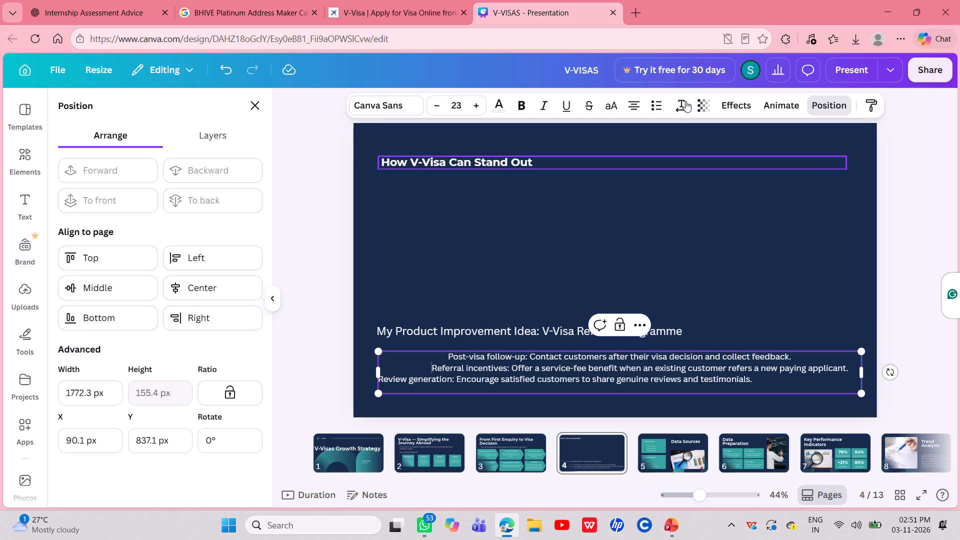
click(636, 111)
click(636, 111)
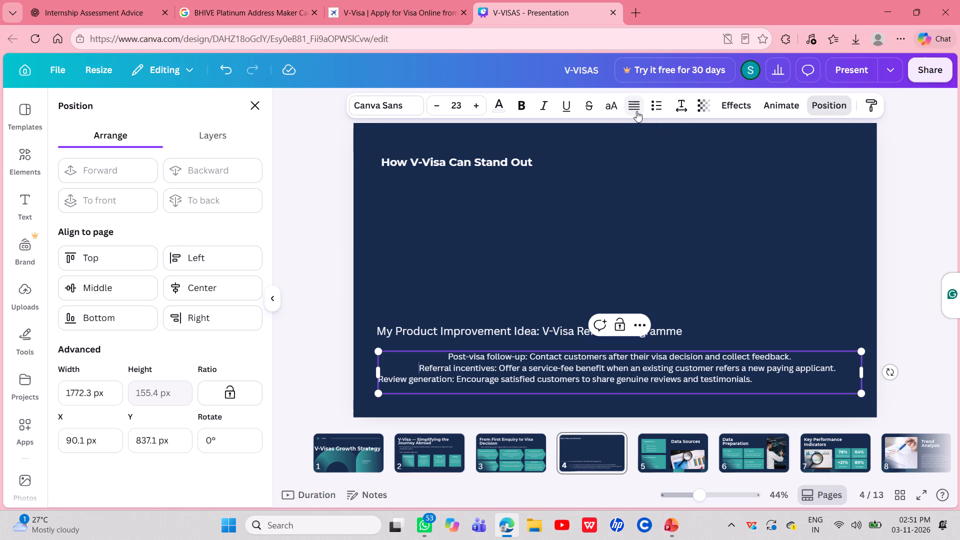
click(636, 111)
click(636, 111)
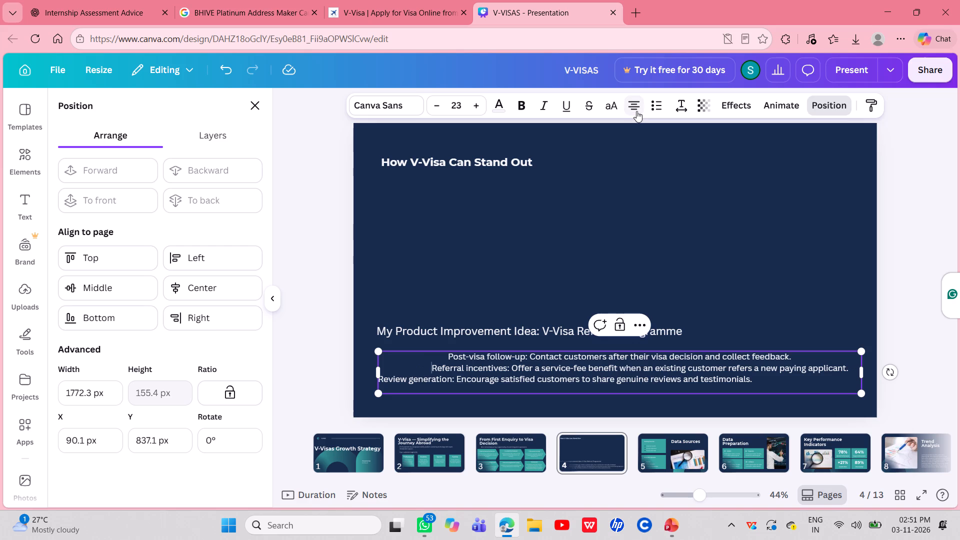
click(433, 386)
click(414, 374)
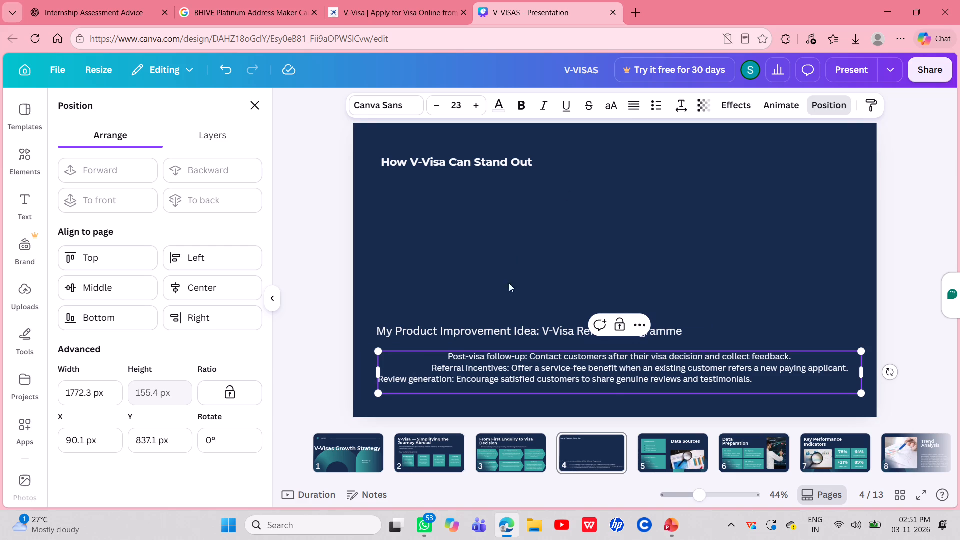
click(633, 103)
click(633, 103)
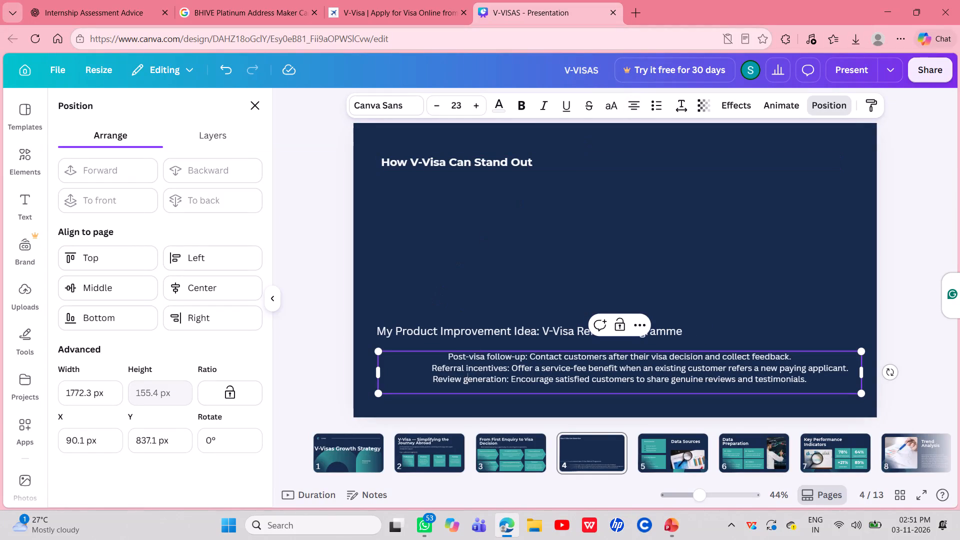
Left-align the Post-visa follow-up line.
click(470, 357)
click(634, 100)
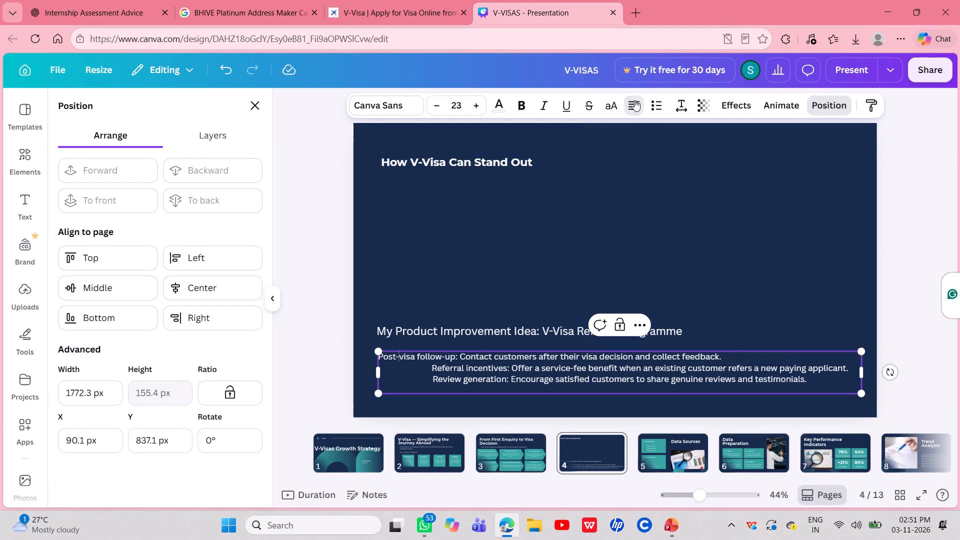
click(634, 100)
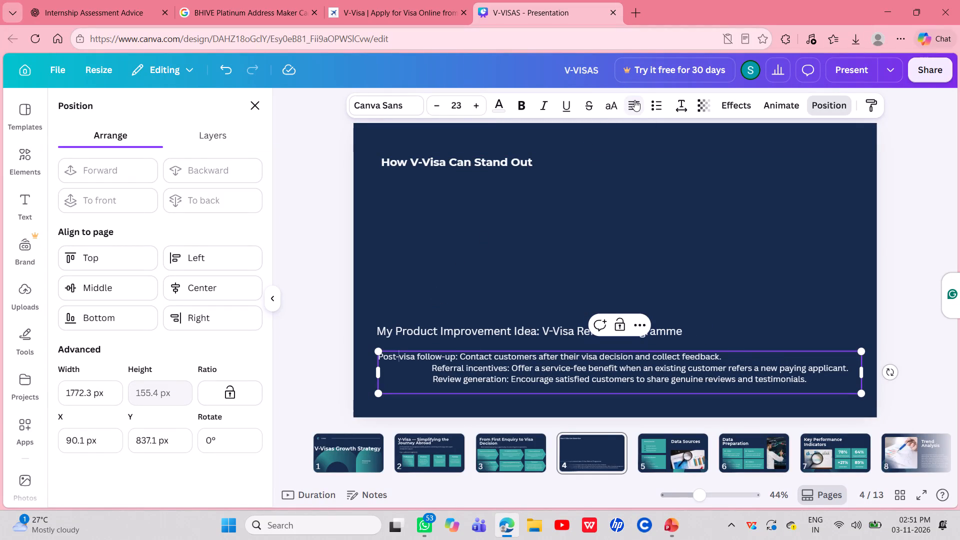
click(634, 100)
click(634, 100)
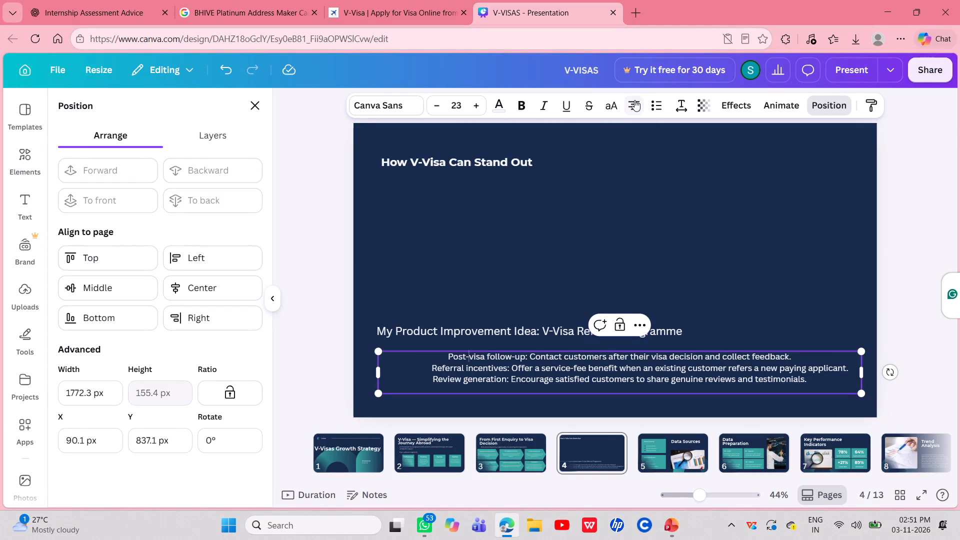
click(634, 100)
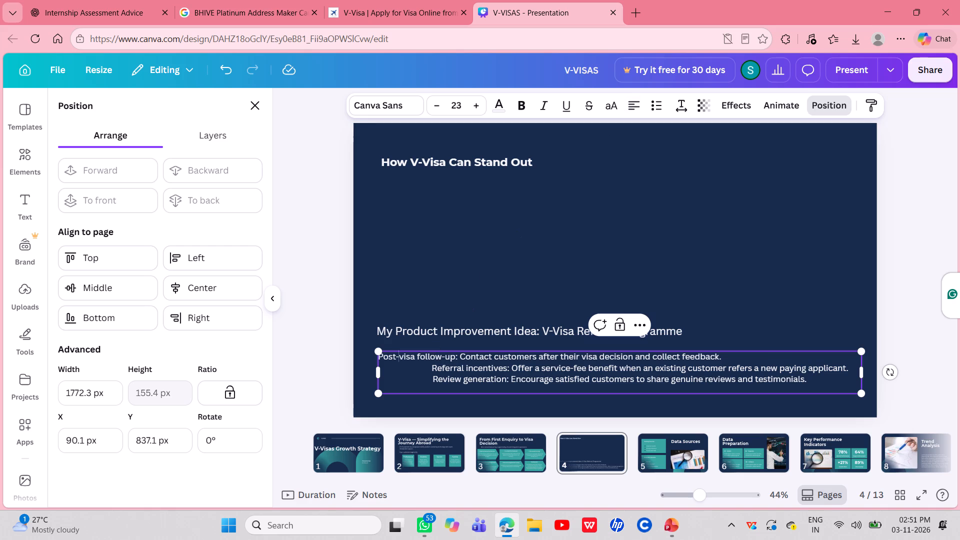
Right-align the Referral incentives line.
click(446, 368)
click(627, 114)
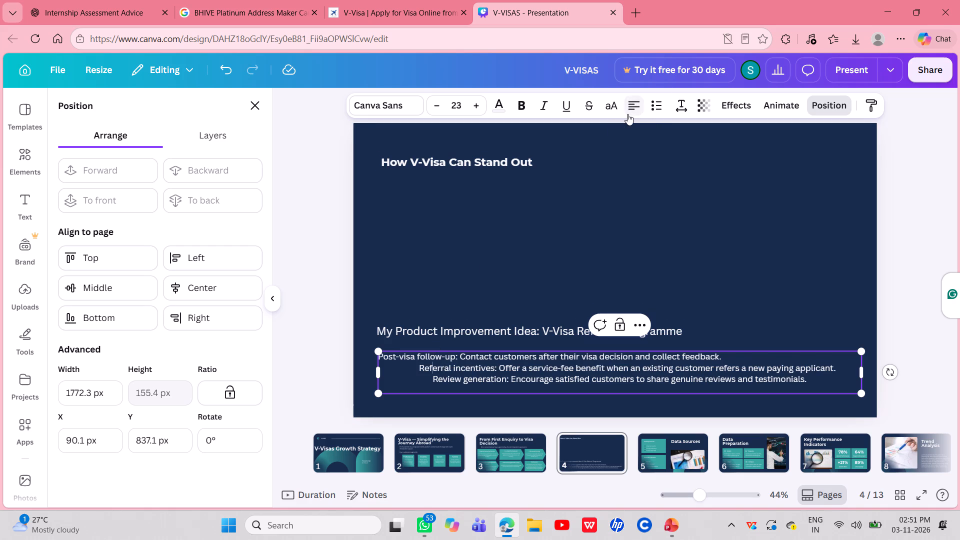
click(627, 114)
click(627, 114)
click(627, 114)
click(627, 114)
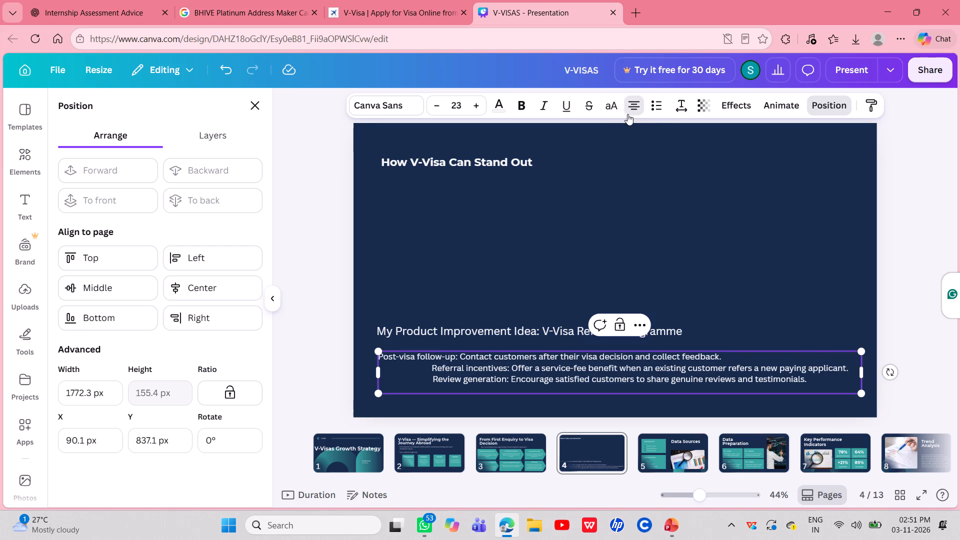
click(627, 114)
triple_click(627, 114)
triple_click(627, 114)
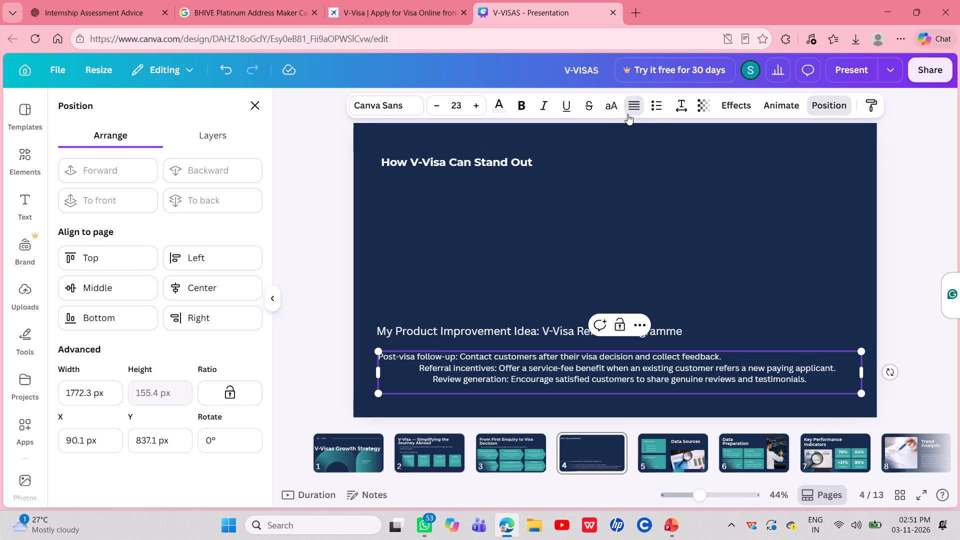
triple_click(627, 114)
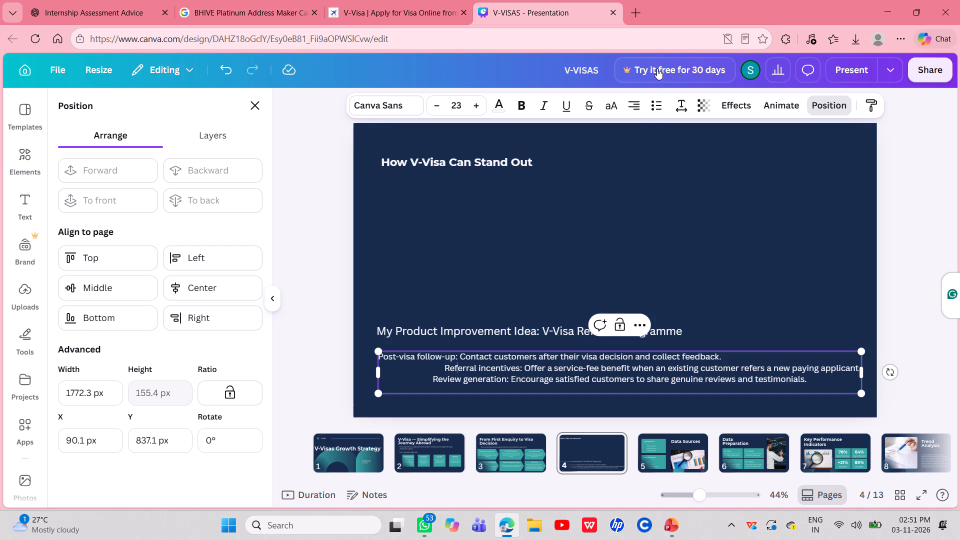
Set the Referral incentives line's letter spacing to -11 and its line spacing to 1.34.
click(677, 113)
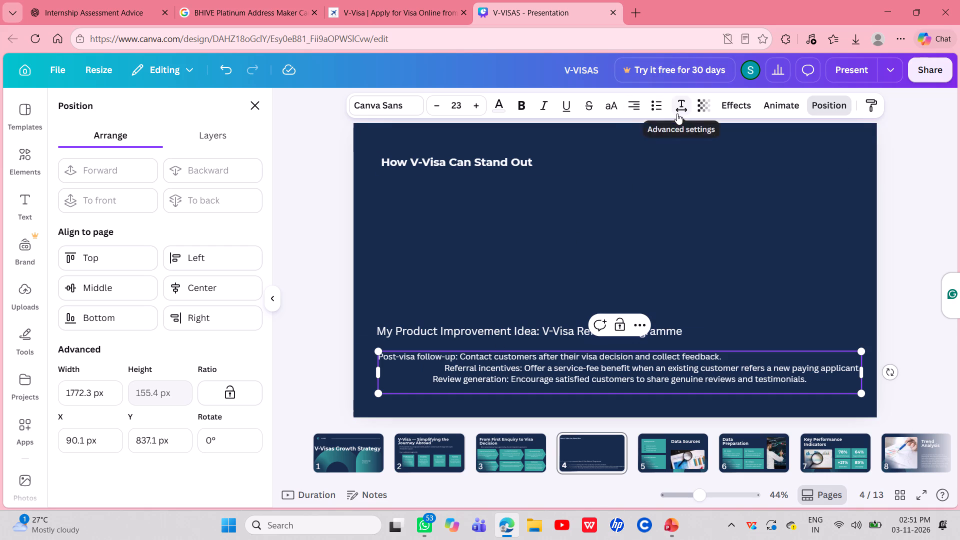
drag(641, 158, 653, 159)
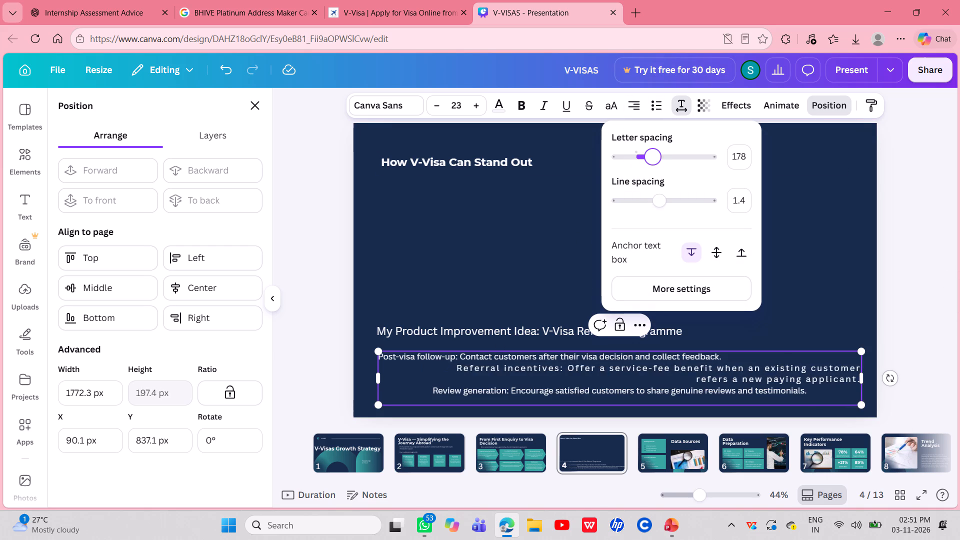
drag(653, 159, 613, 162)
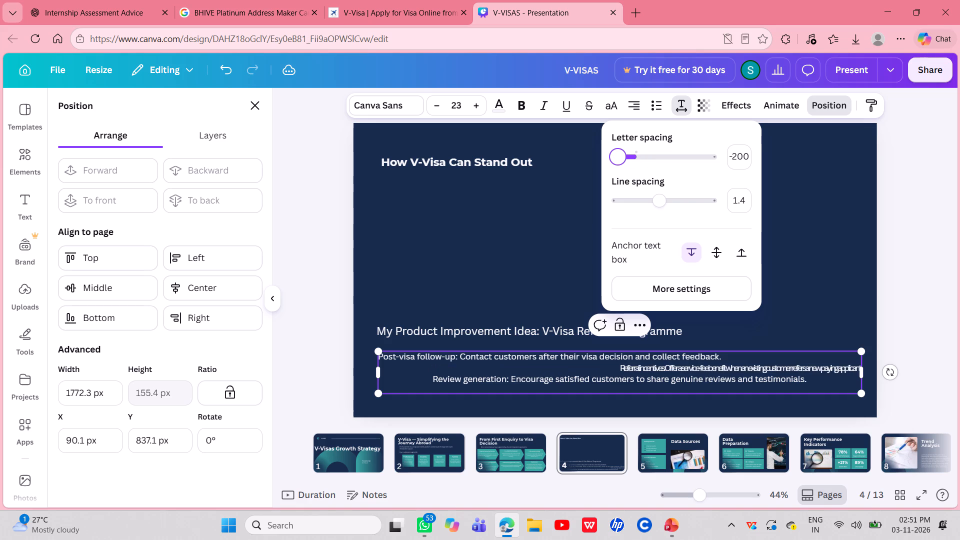
drag(613, 162, 634, 161)
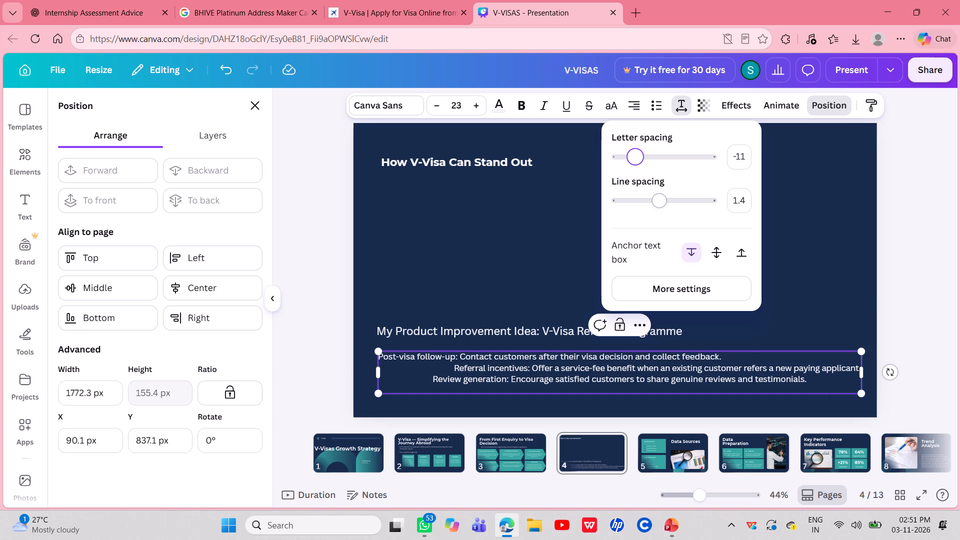
drag(661, 197, 657, 201)
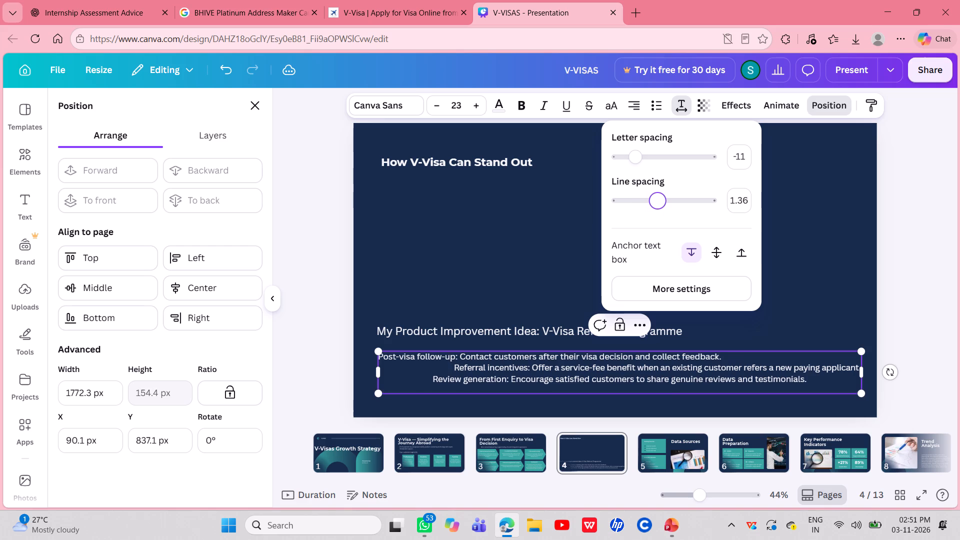
drag(657, 201, 656, 202)
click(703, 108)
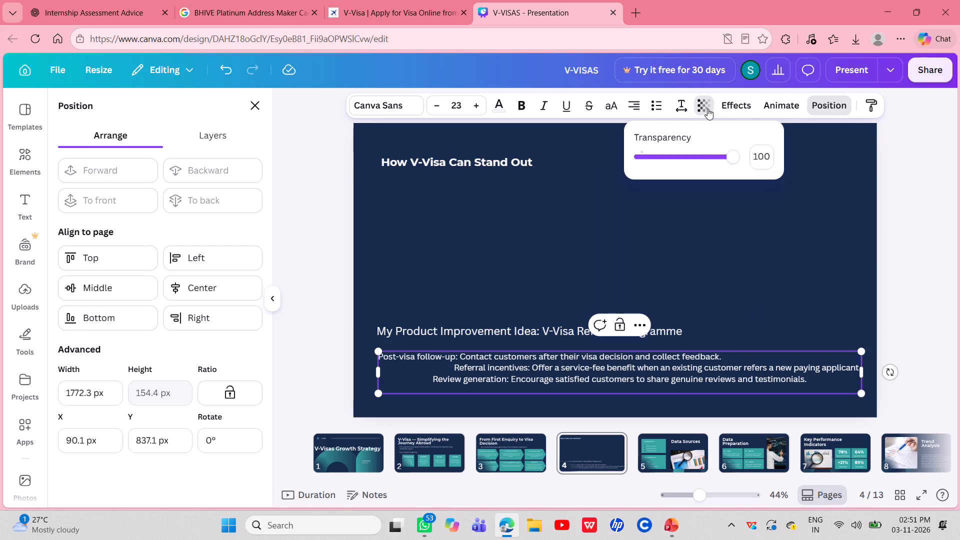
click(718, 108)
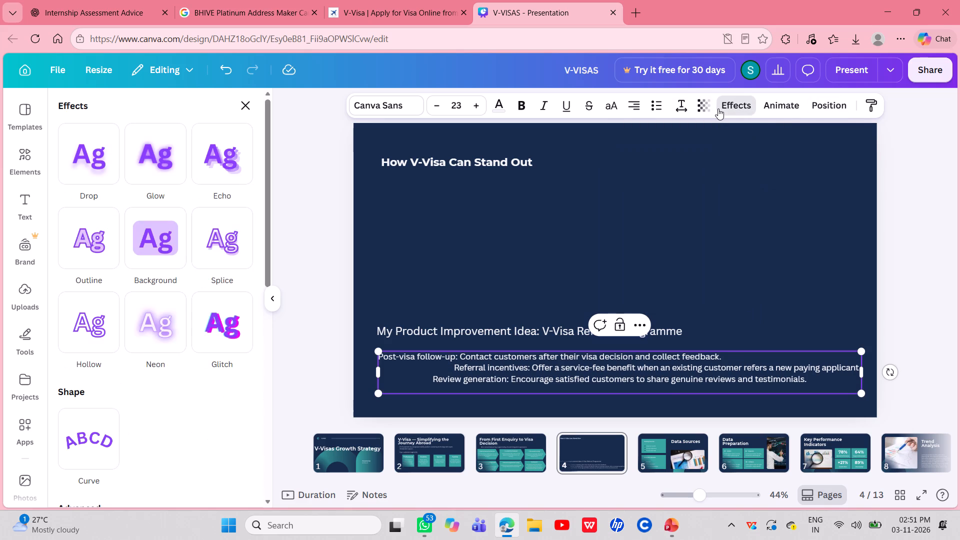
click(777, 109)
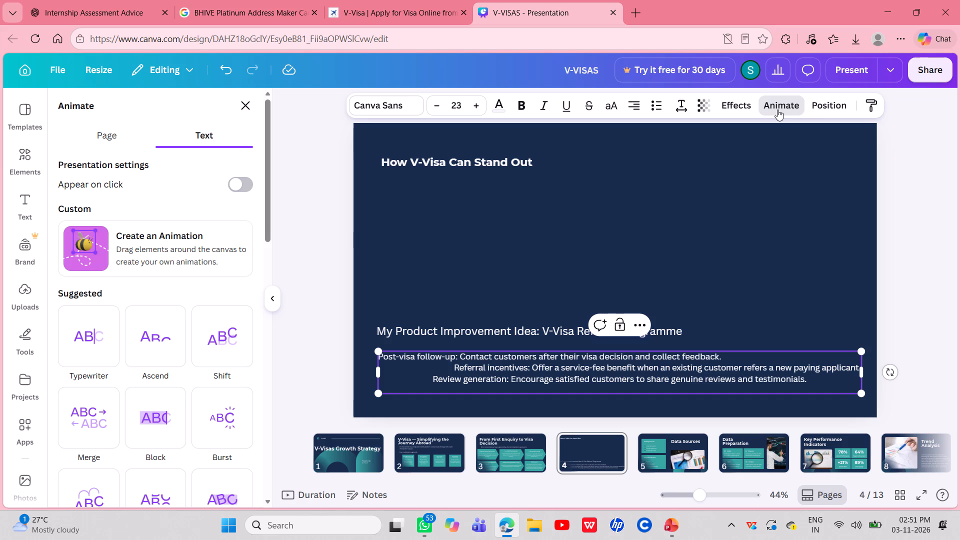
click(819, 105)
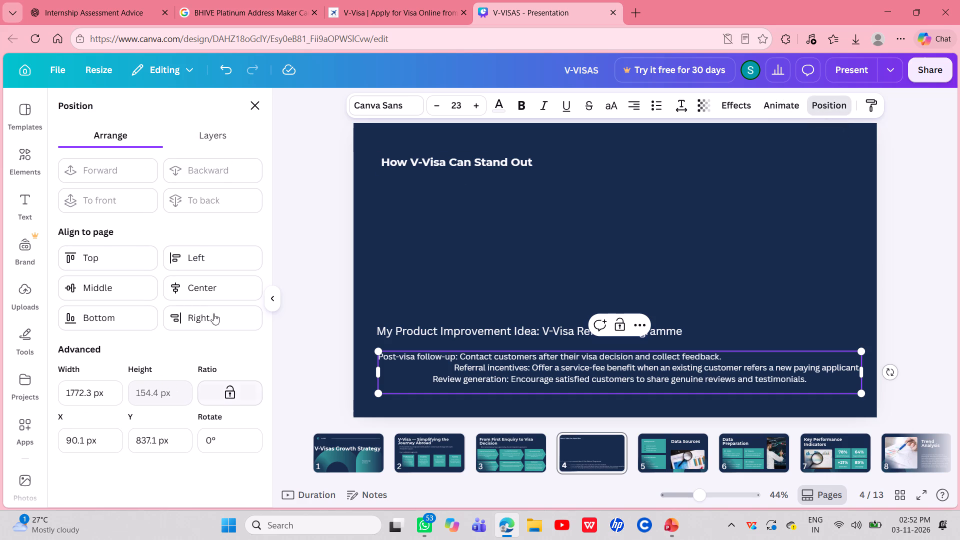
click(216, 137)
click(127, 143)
Copy the Referral incentives line's style and apply it to all three lines of the text box.
click(868, 95)
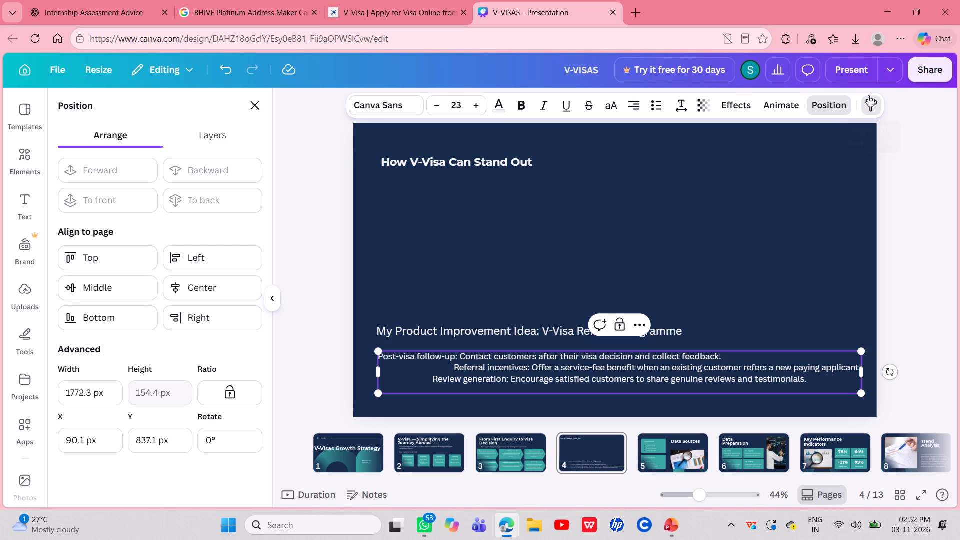
click(868, 95)
click(868, 95)
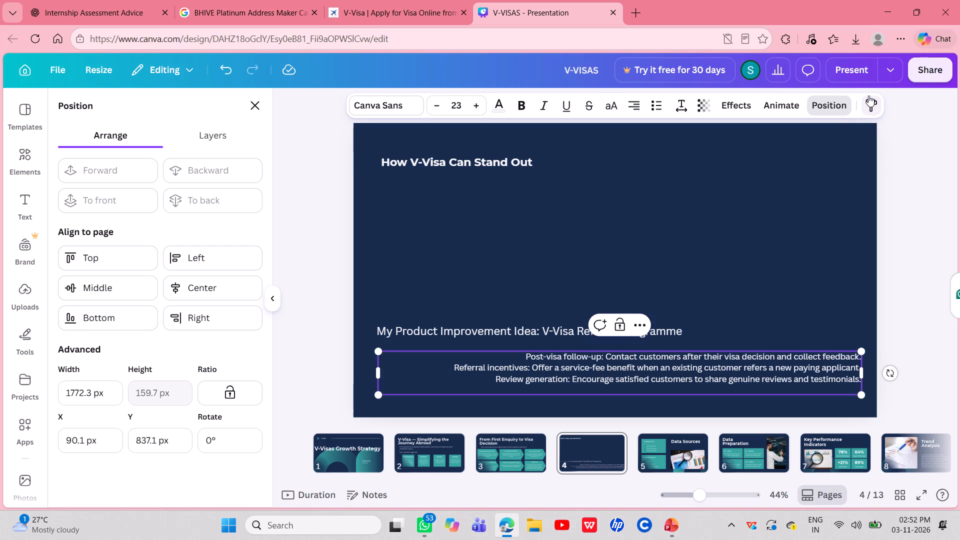
click(868, 95)
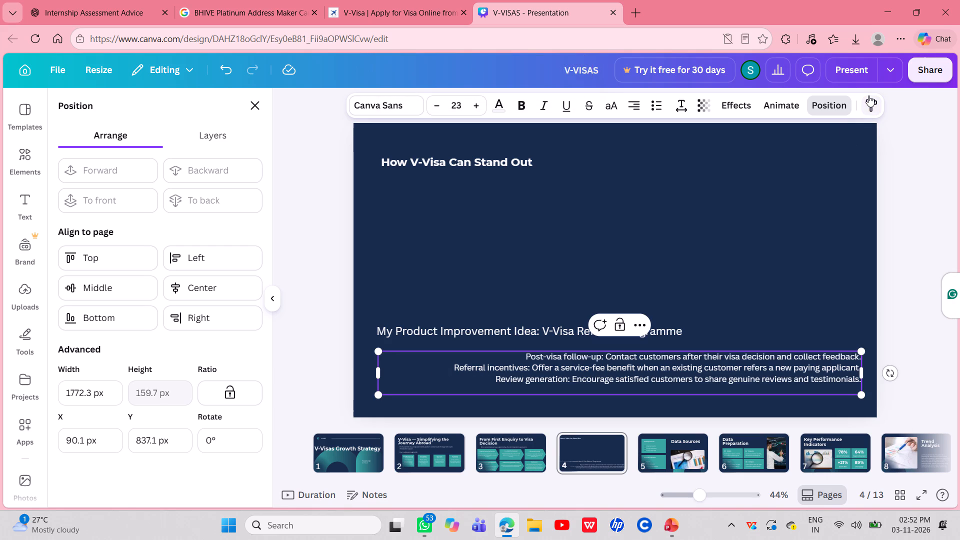
click(868, 95)
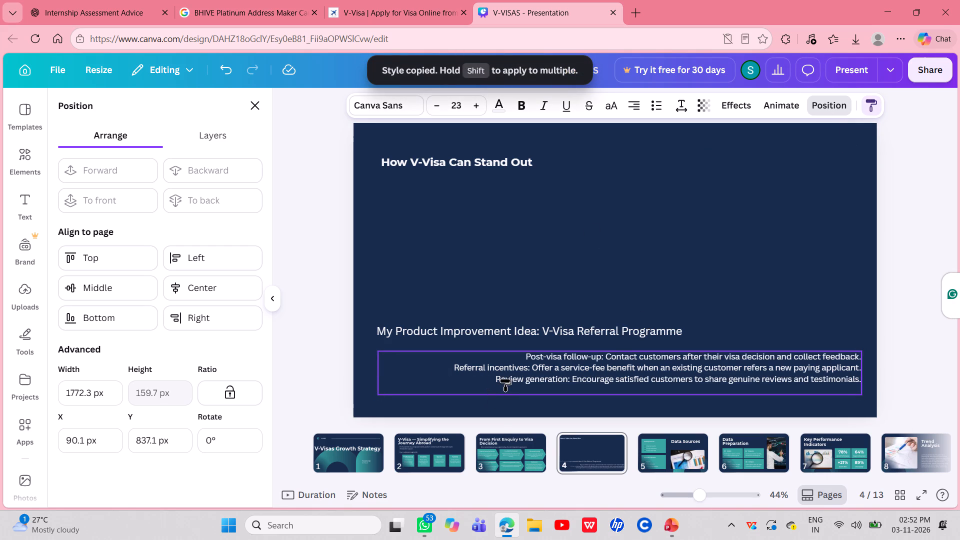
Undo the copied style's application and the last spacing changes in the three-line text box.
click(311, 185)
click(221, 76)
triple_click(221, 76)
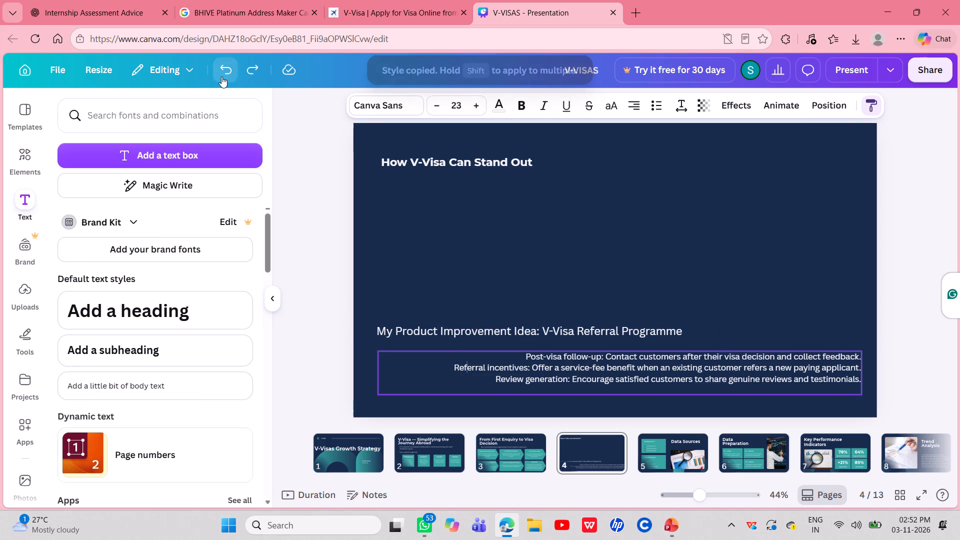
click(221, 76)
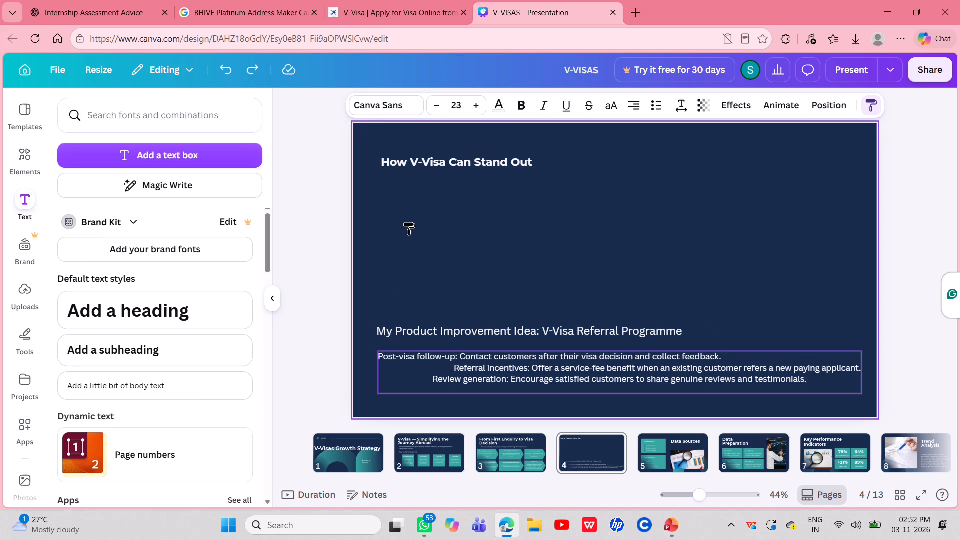
Apply the copied text style again to all three lines of the text box.
click(869, 110)
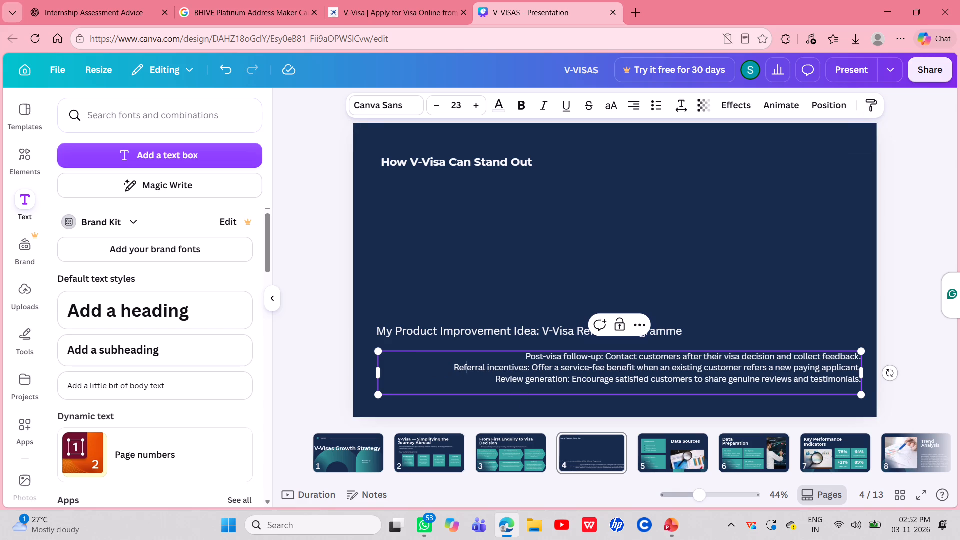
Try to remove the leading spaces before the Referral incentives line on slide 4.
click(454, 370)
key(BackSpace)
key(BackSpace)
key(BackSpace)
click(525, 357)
Narrow the three-line text box so its right edge sits well inside the slide's edge.
drag(863, 372, 857, 374)
drag(857, 374, 697, 388)
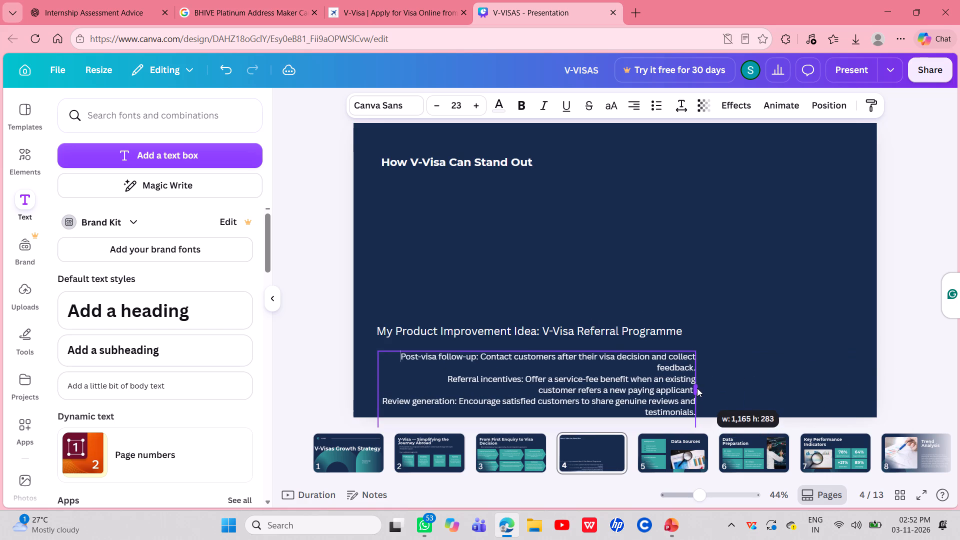
drag(697, 388, 781, 375)
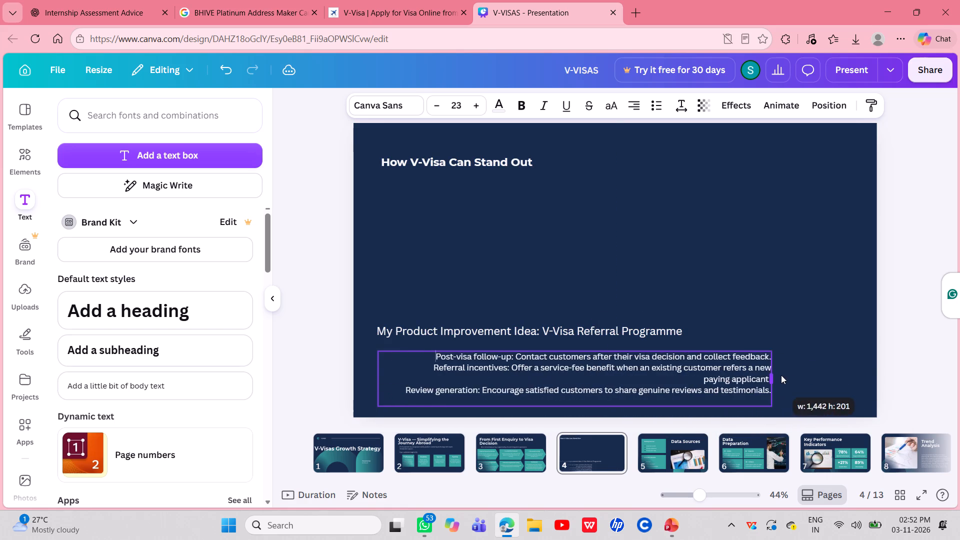
drag(781, 375, 806, 374)
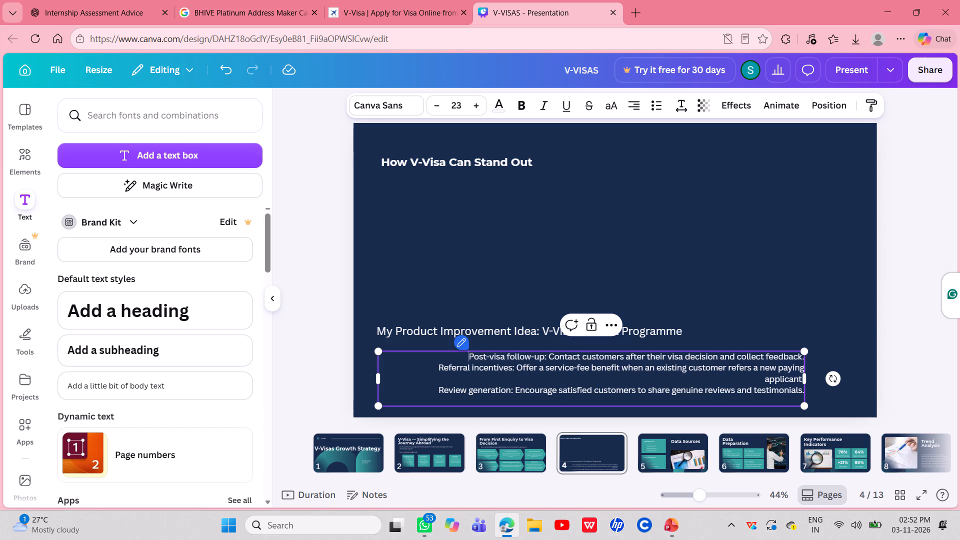
Format all lines of the text box as a bulleted list.
key(ctrl+a)
click(658, 106)
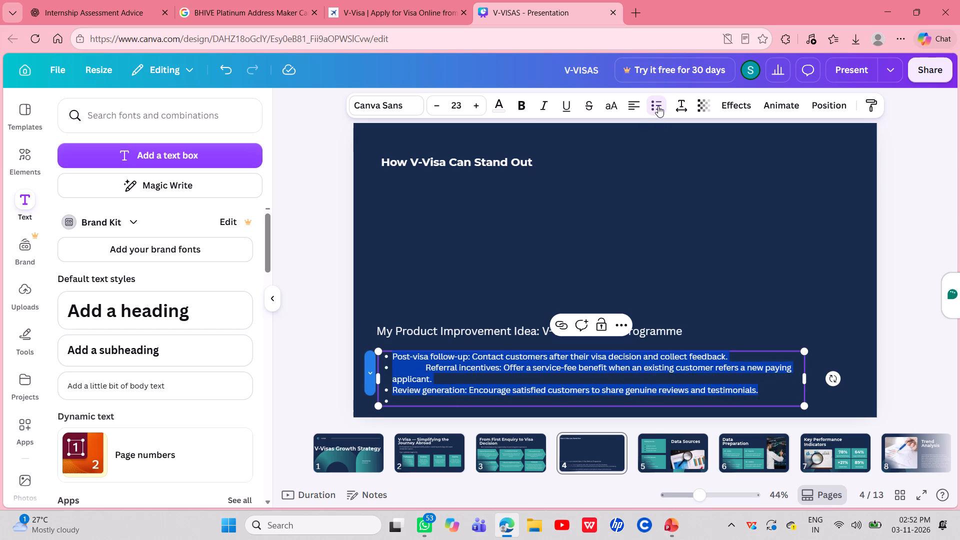
click(543, 241)
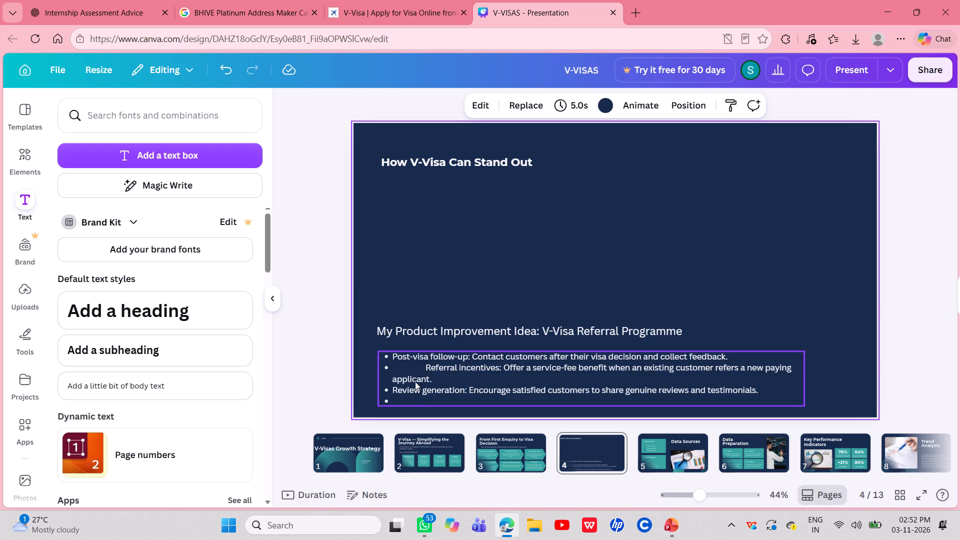
Delete the empty last bullet and the leading gap before the Referral incentives bullet text.
click(402, 402)
double_click(398, 401)
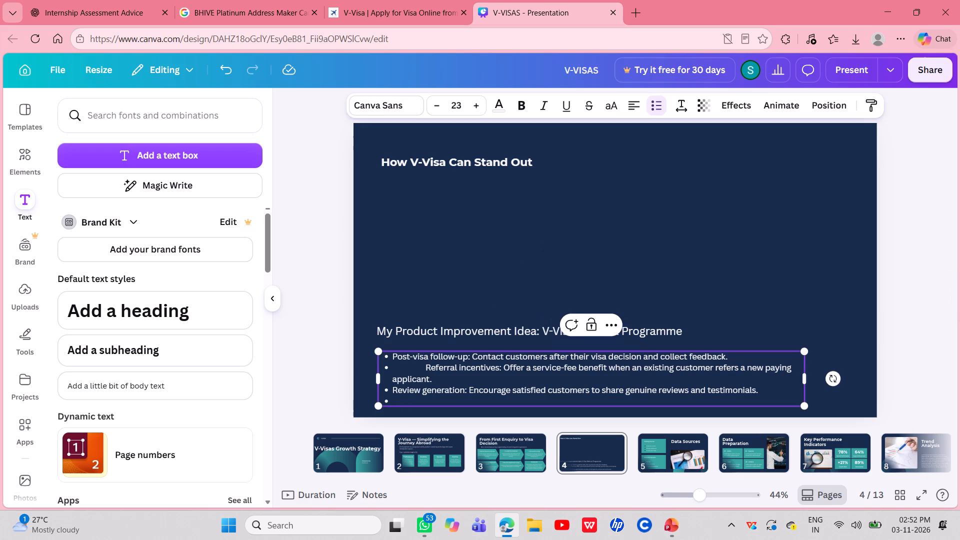
key(BackSpace)
key(BackSpace)
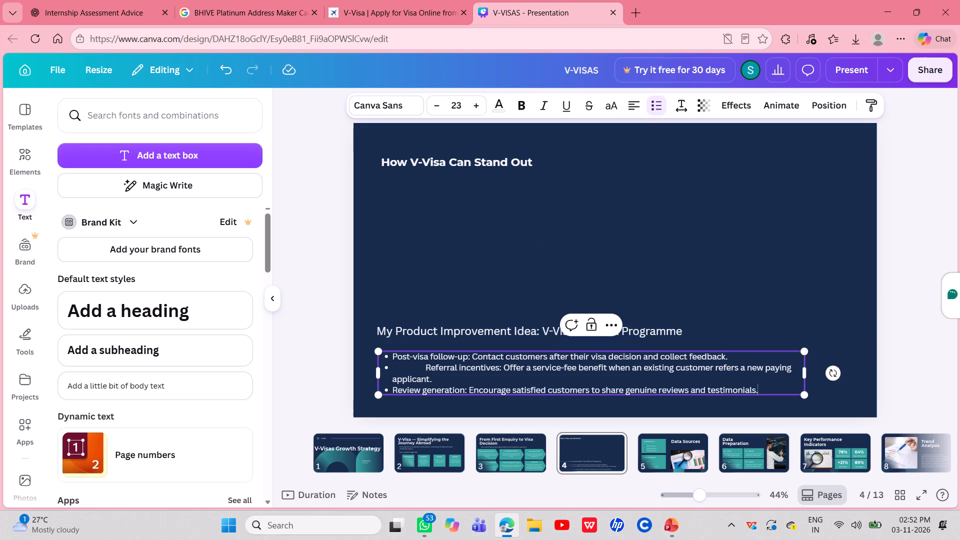
click(427, 368)
drag(426, 368, 391, 368)
key(BackSpace)
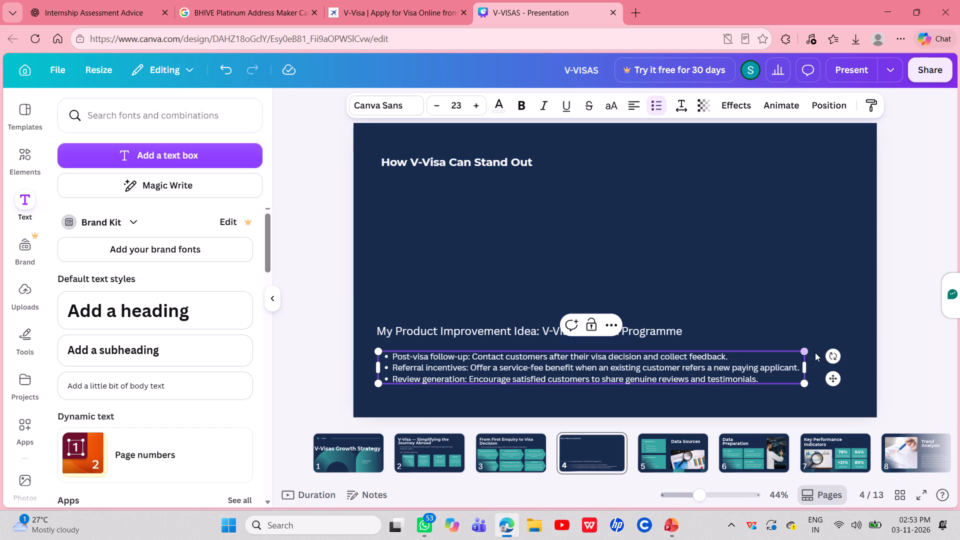
Scale the bulleted text box to font size 23.1 and move it closer beneath the product improvement heading, slightly indented.
drag(805, 383, 805, 402)
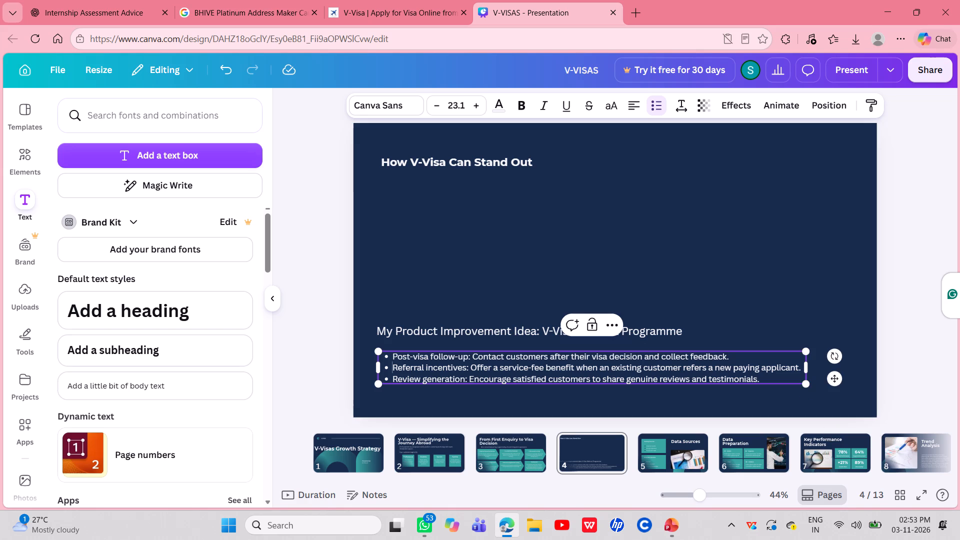
drag(697, 375, 698, 370)
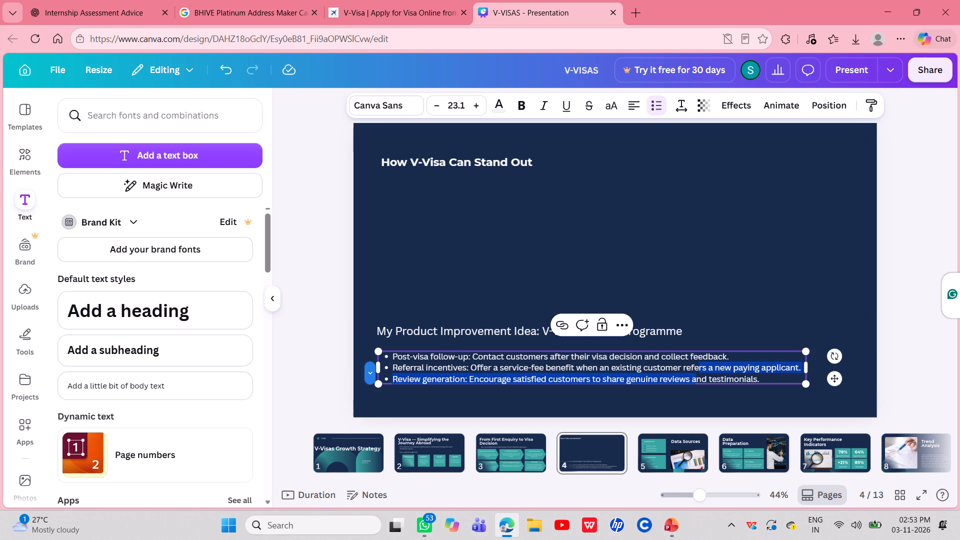
drag(837, 378, 837, 371)
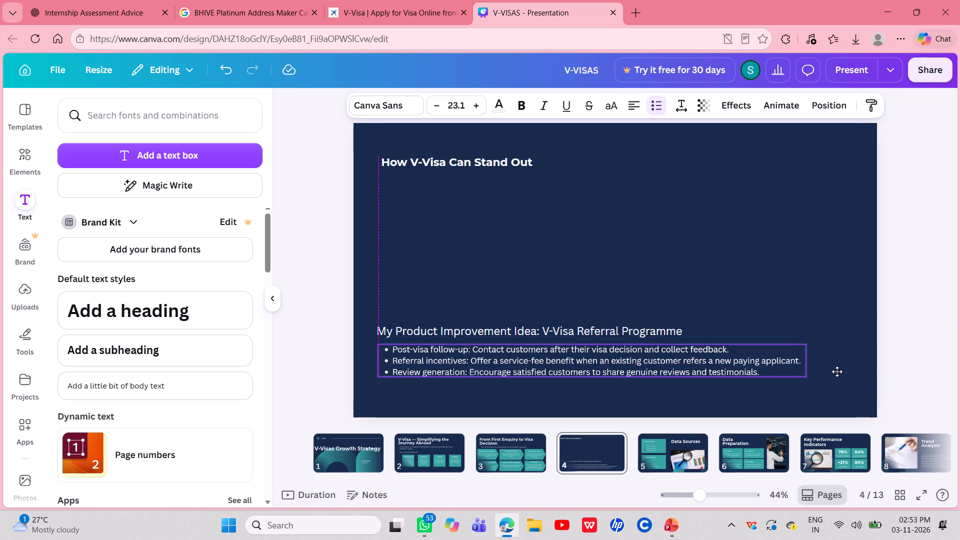
drag(837, 371, 848, 373)
click(769, 392)
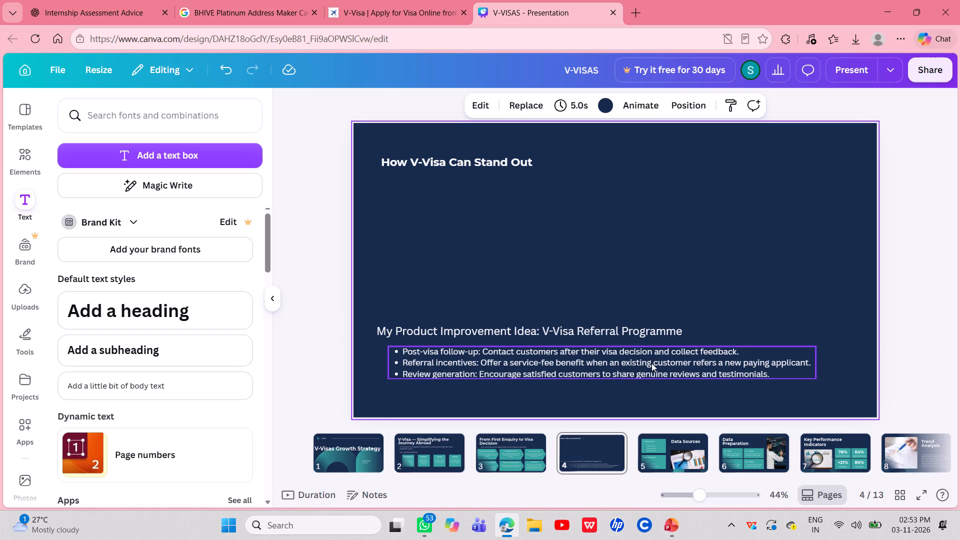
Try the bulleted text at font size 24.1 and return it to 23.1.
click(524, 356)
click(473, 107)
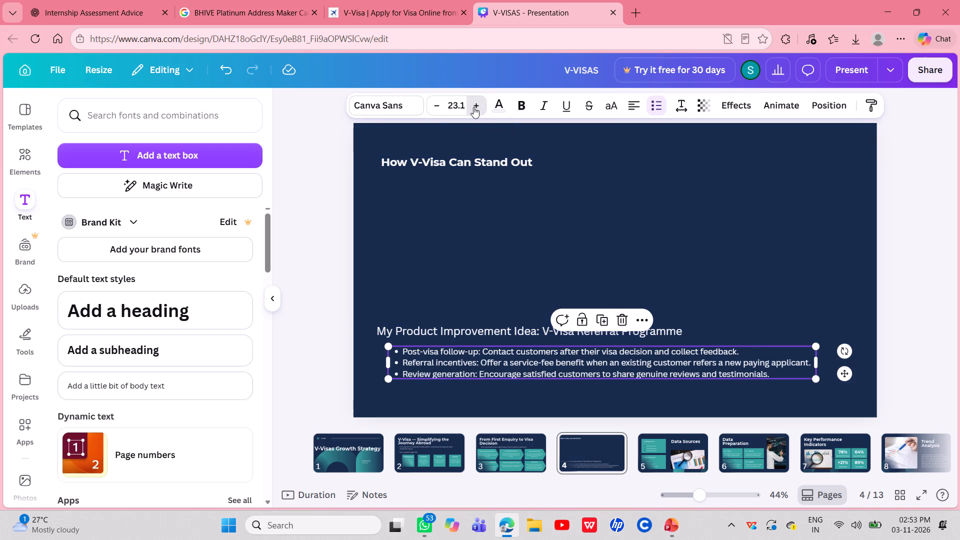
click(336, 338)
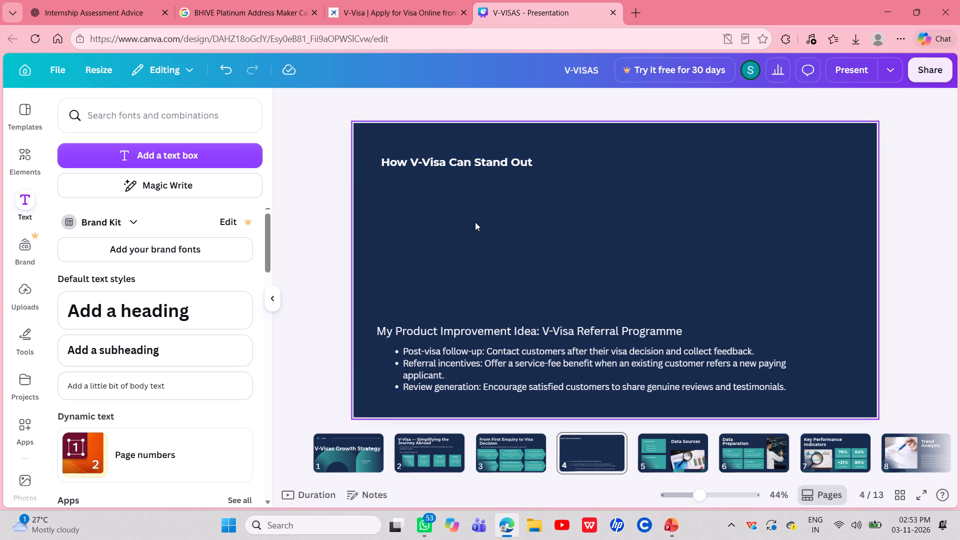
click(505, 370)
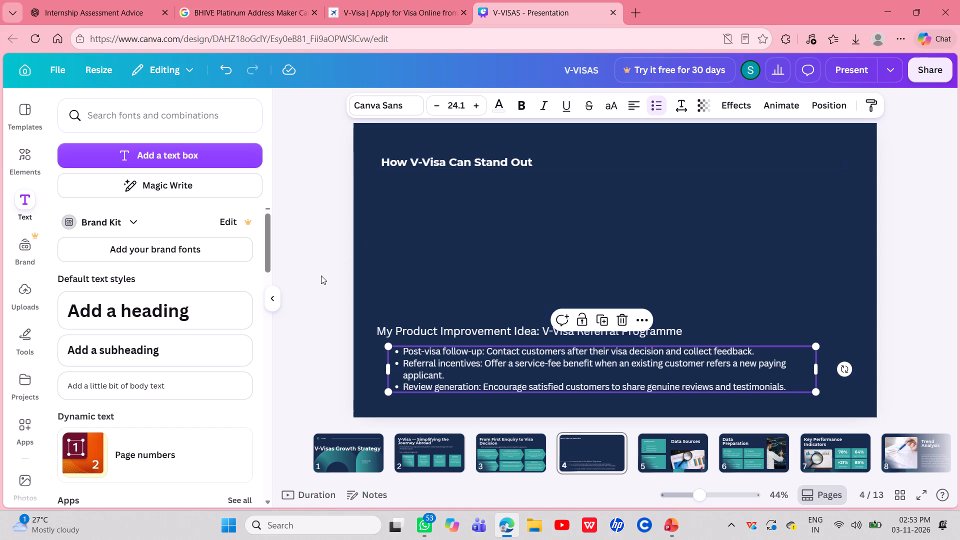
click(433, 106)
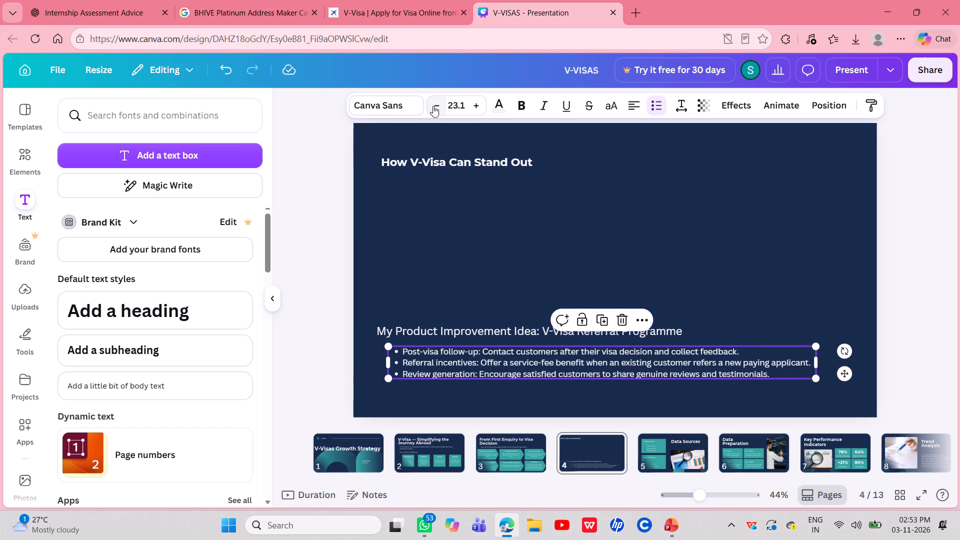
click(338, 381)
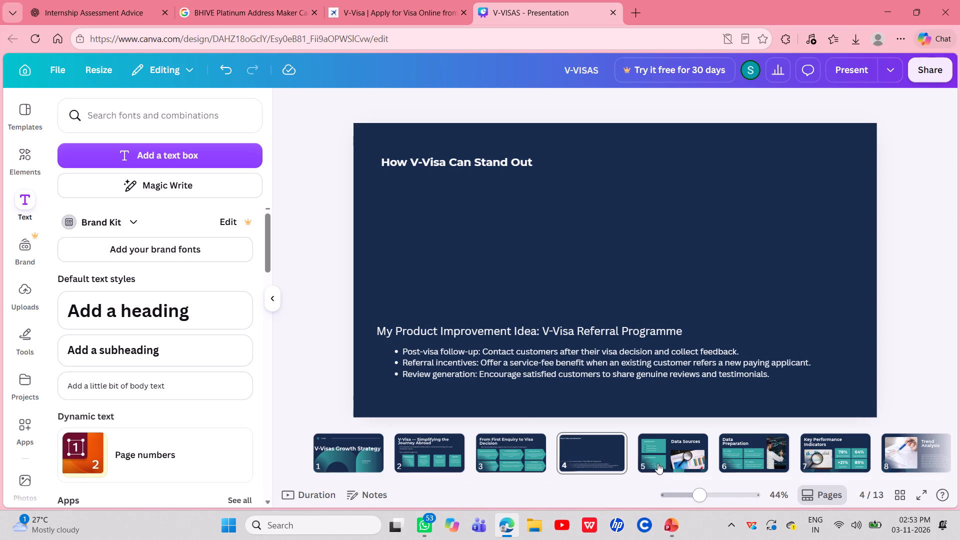
Insert a table of three columns and four rows and place it between the slide title and the product improvement heading.
click(22, 332)
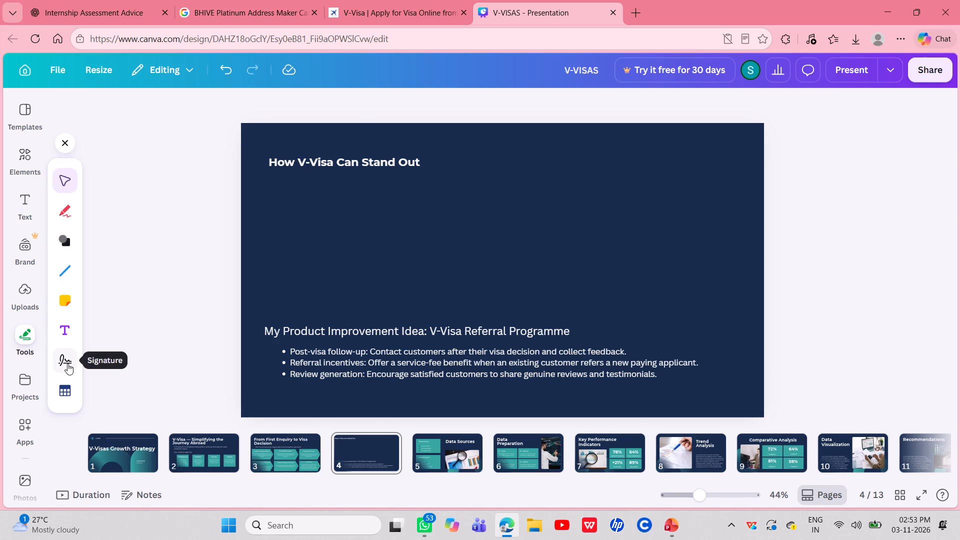
click(69, 395)
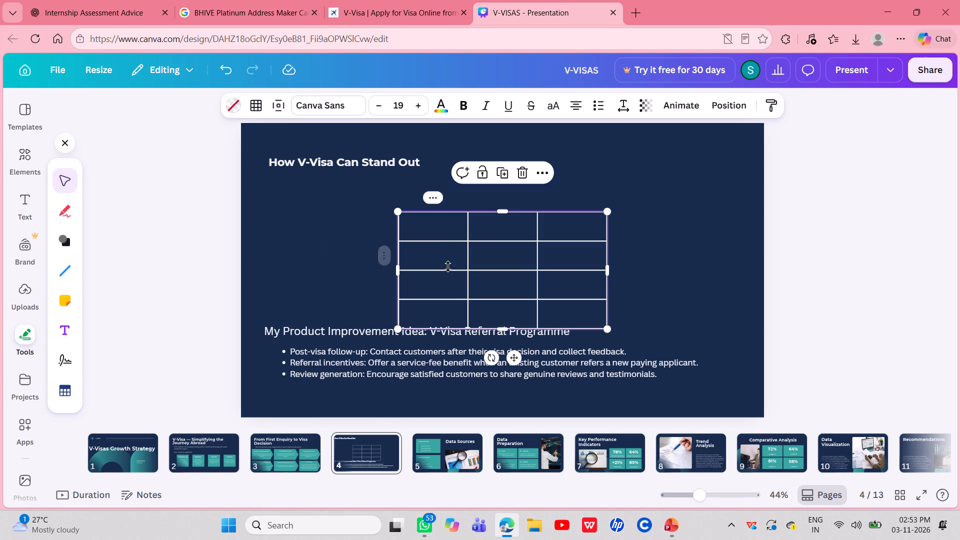
drag(530, 270, 547, 257)
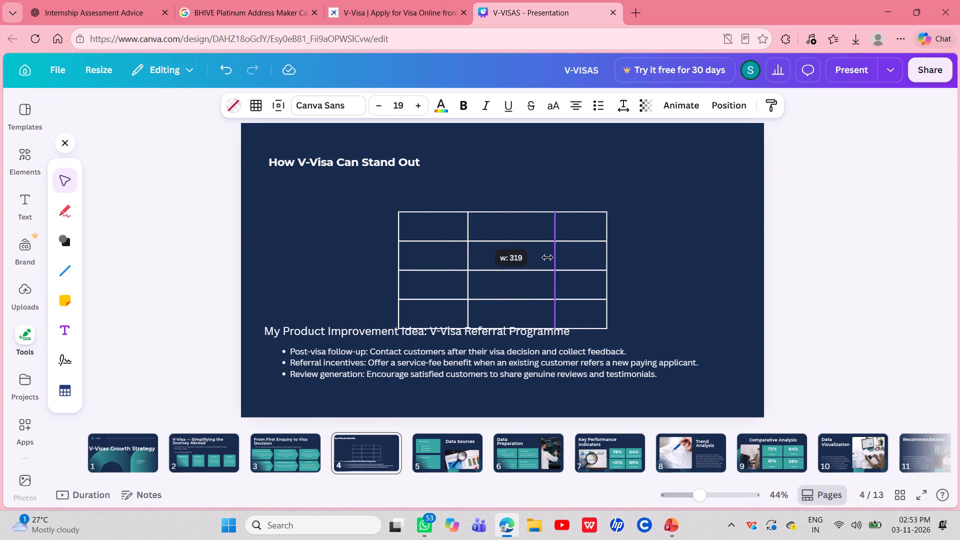
drag(547, 257, 538, 260)
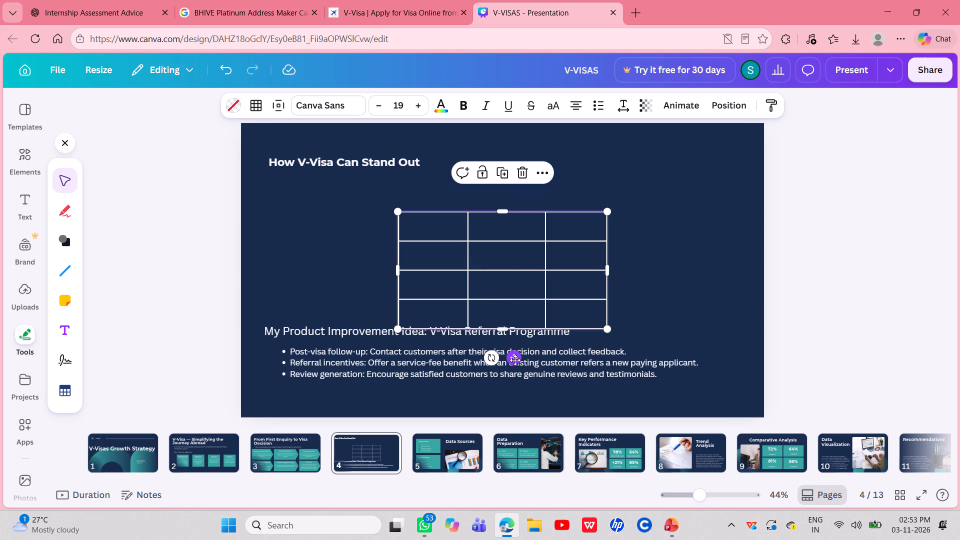
drag(515, 360, 439, 330)
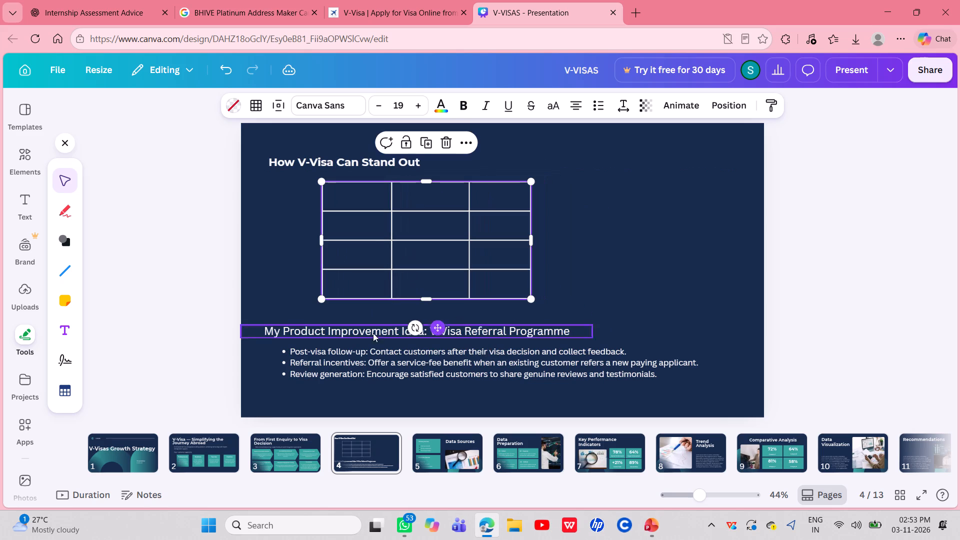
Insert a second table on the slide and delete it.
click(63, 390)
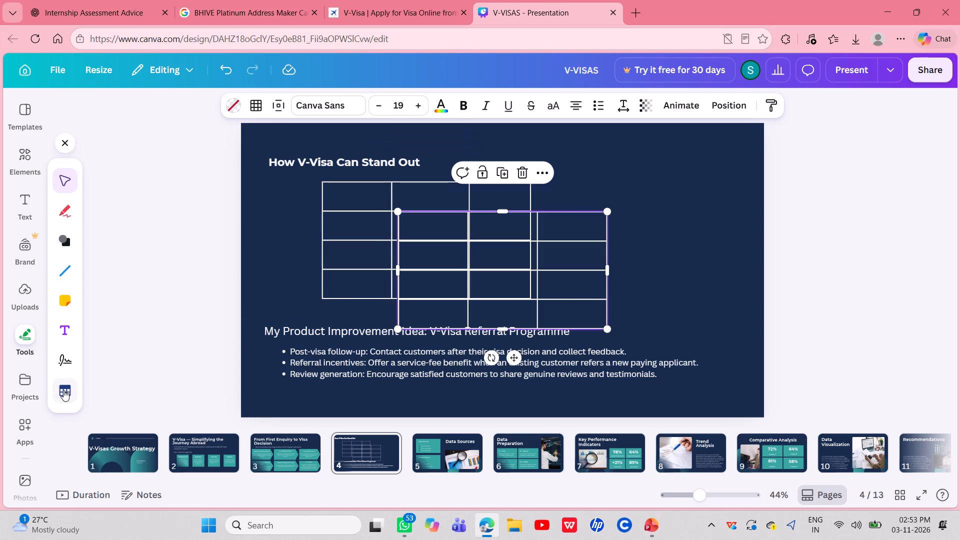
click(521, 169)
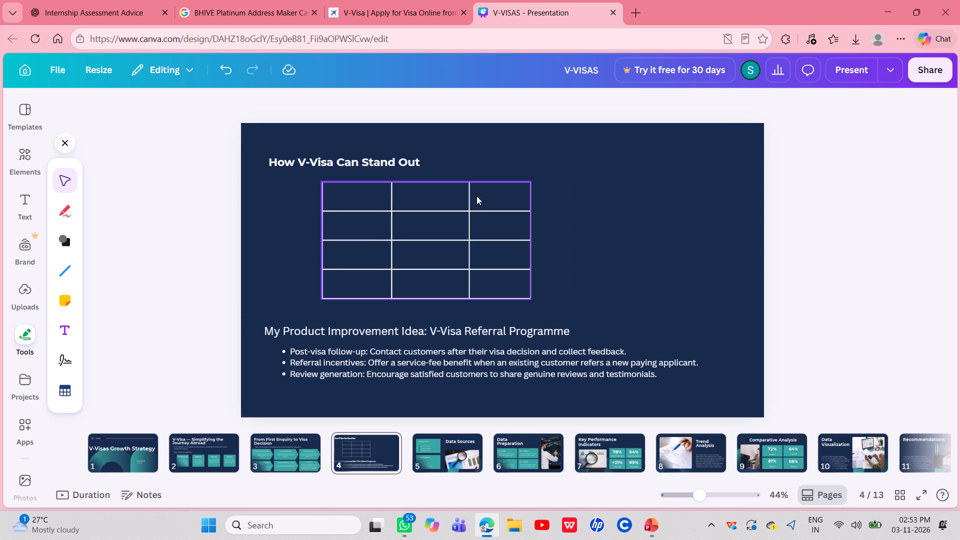
Delete the table's middle column, leaving two columns.
click(467, 212)
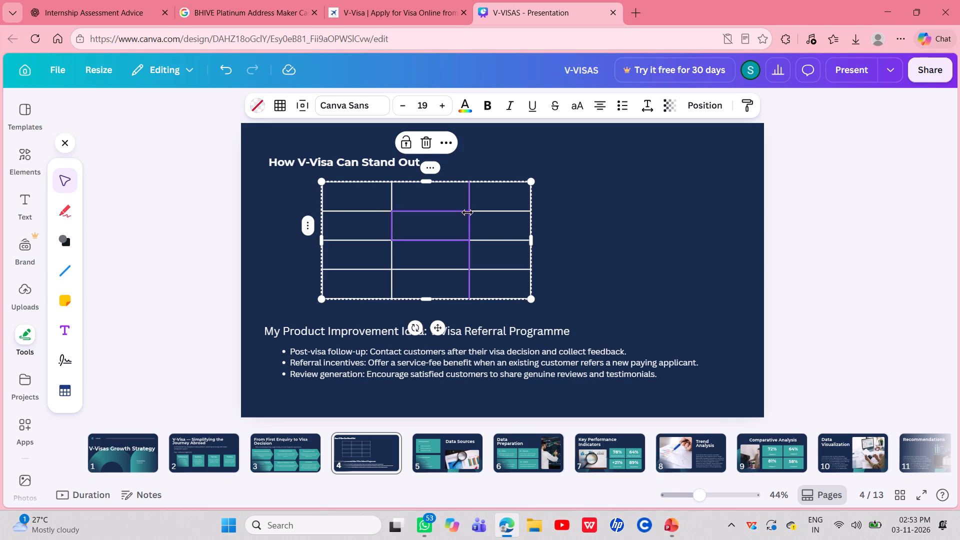
click(427, 141)
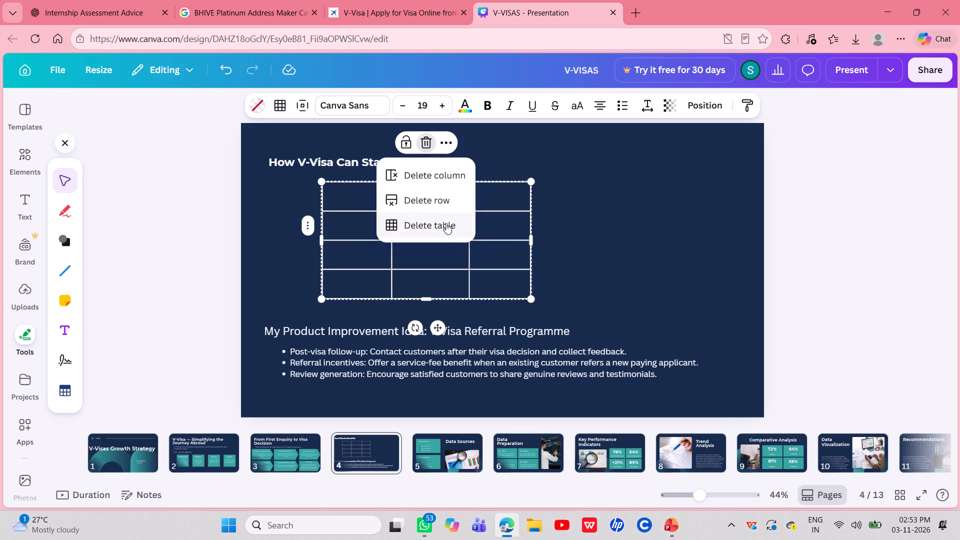
click(435, 178)
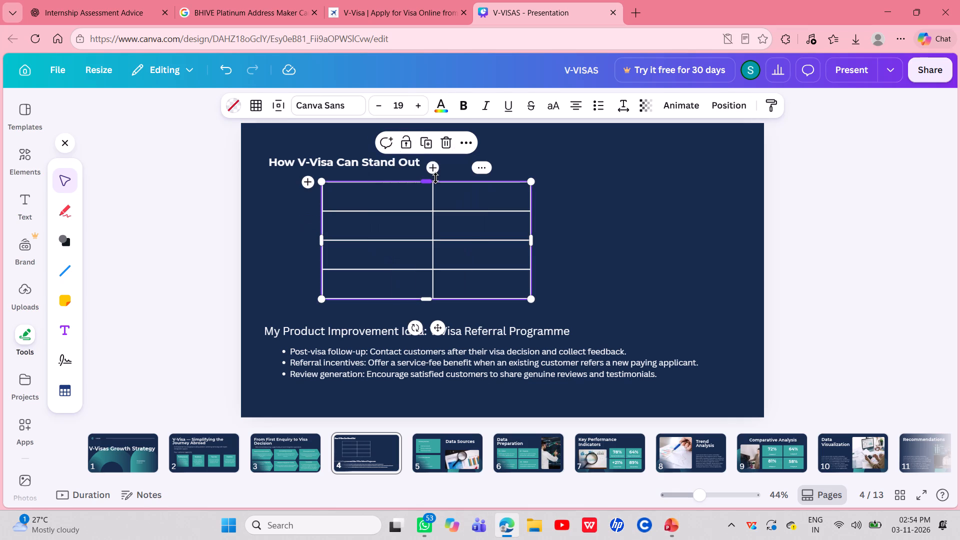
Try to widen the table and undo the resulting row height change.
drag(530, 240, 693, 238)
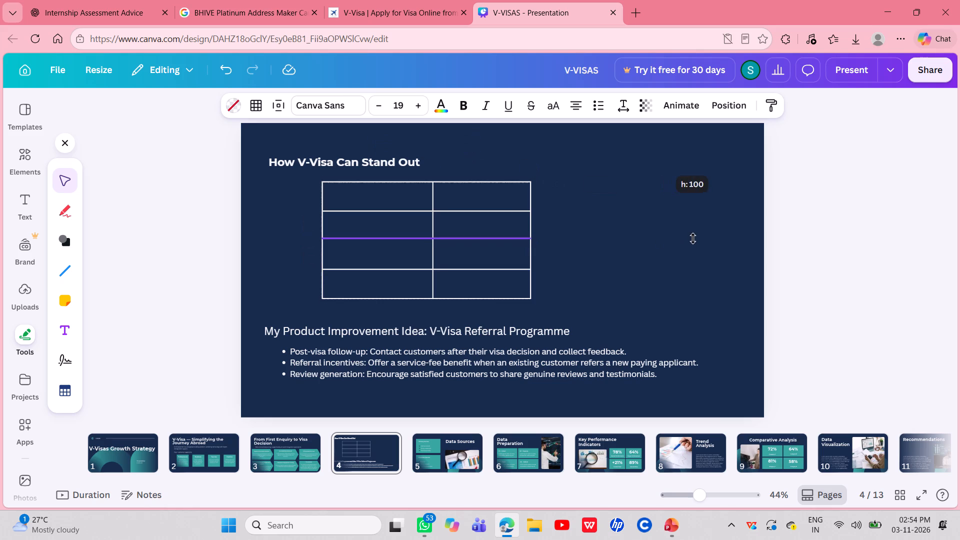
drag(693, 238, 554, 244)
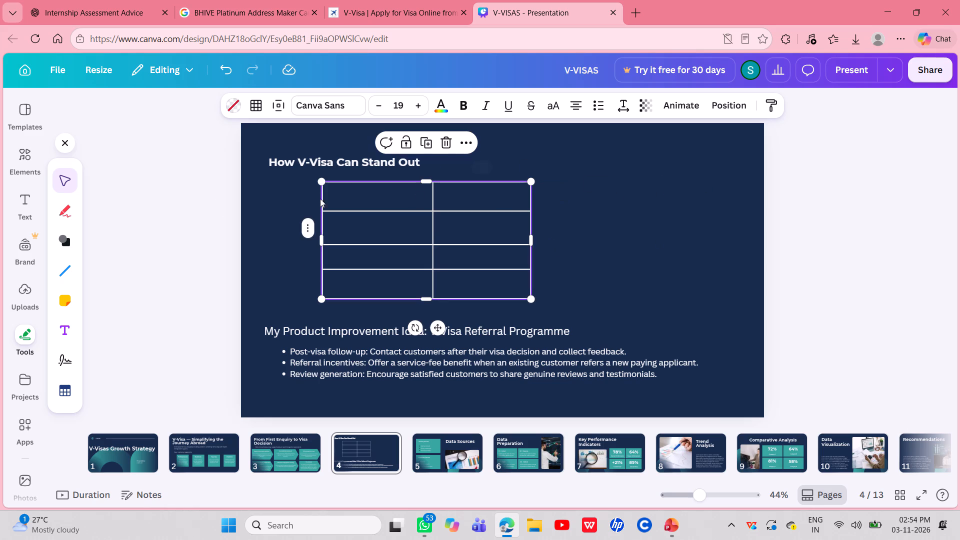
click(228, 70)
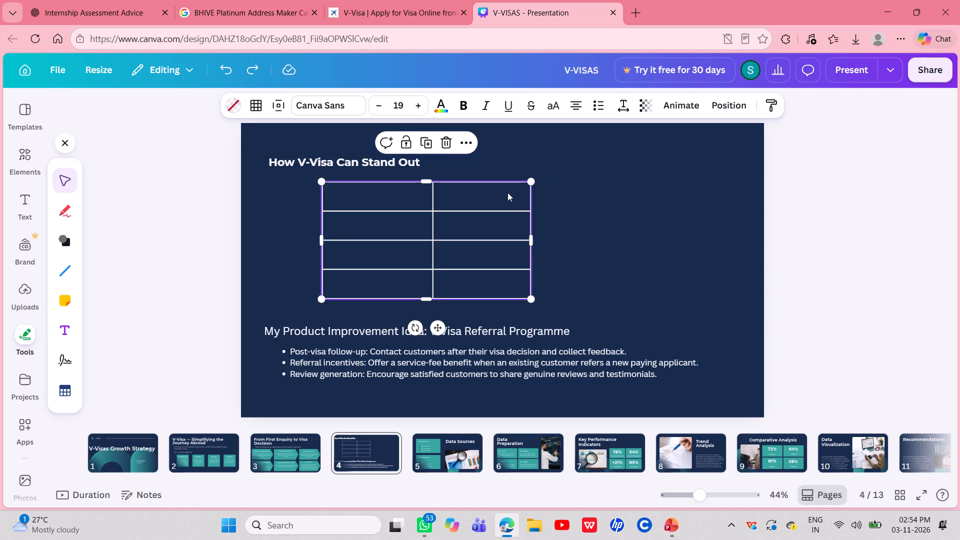
Widen the two-column table to about 1,619 wide by extending both sides, and shift its column divider rightward.
drag(530, 239, 656, 236)
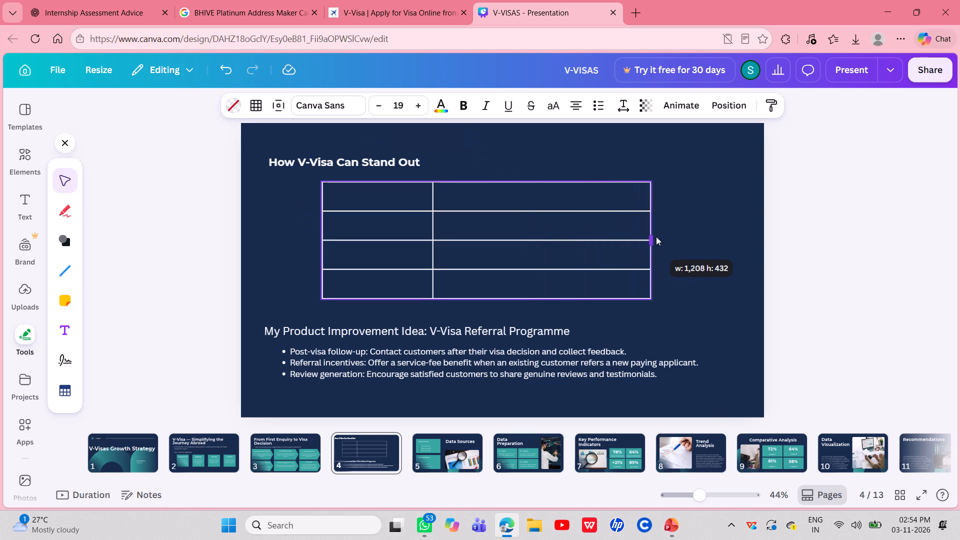
drag(656, 236, 734, 225)
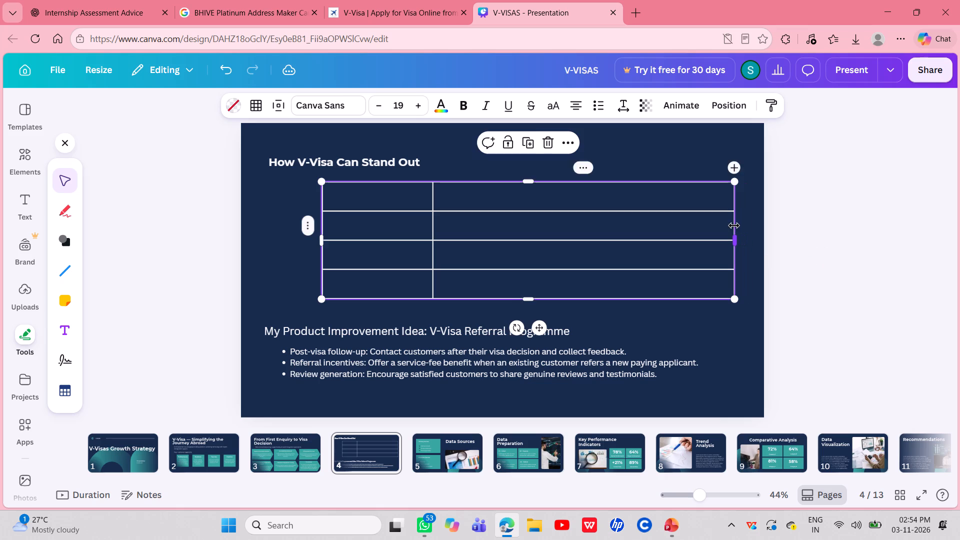
drag(436, 222, 462, 223)
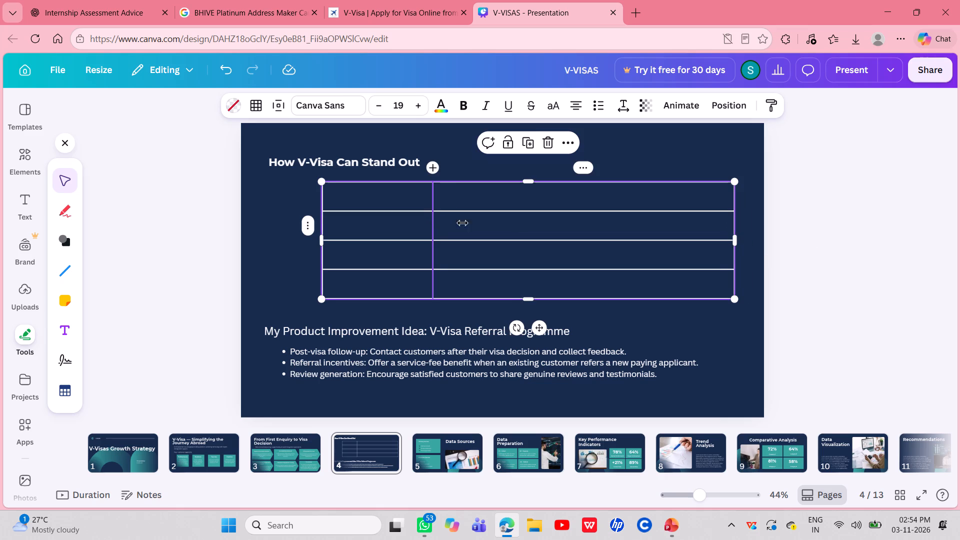
drag(462, 223, 512, 226)
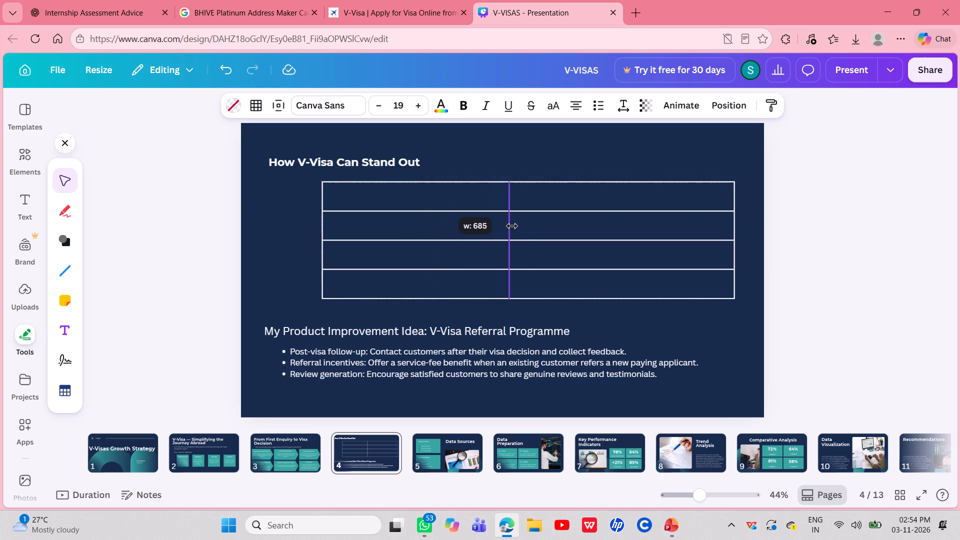
drag(512, 226, 542, 226)
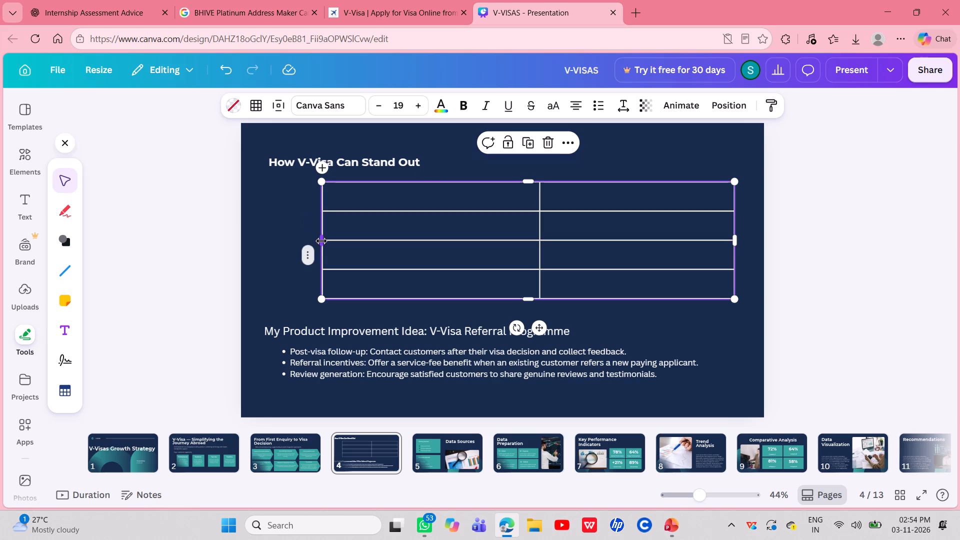
drag(321, 241, 284, 248)
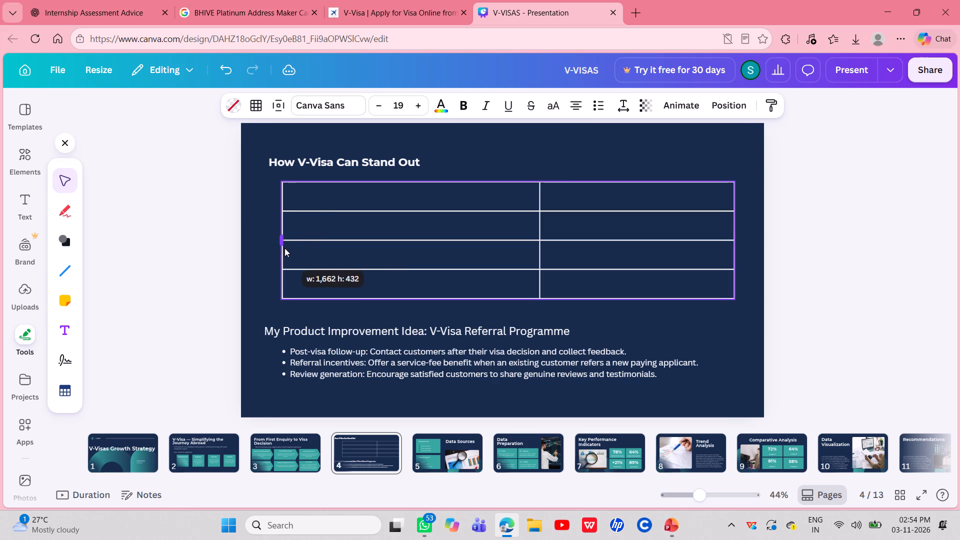
drag(284, 248, 293, 248)
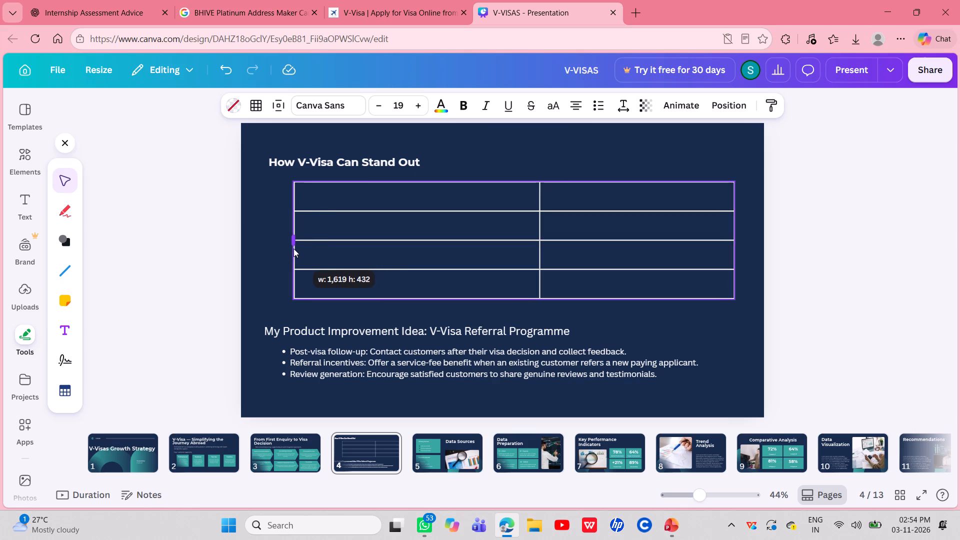
drag(293, 248, 294, 248)
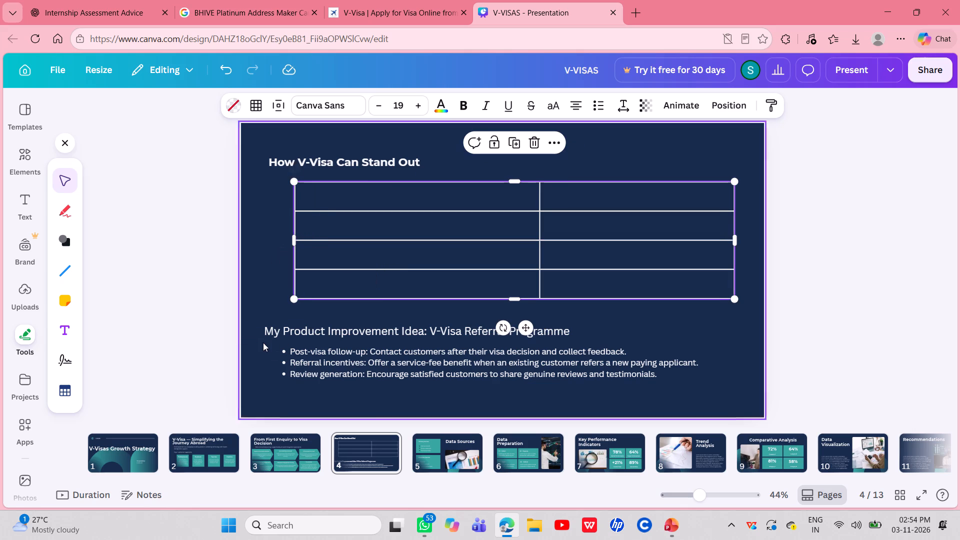
Make the "My Product Improvement Idea: V-Visa Referral Programme" heading bold.
click(262, 333)
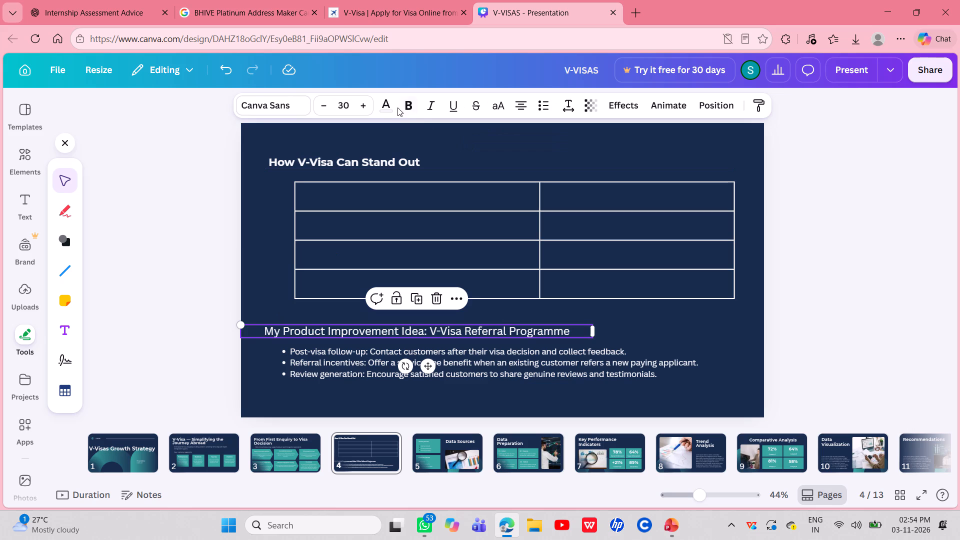
click(404, 107)
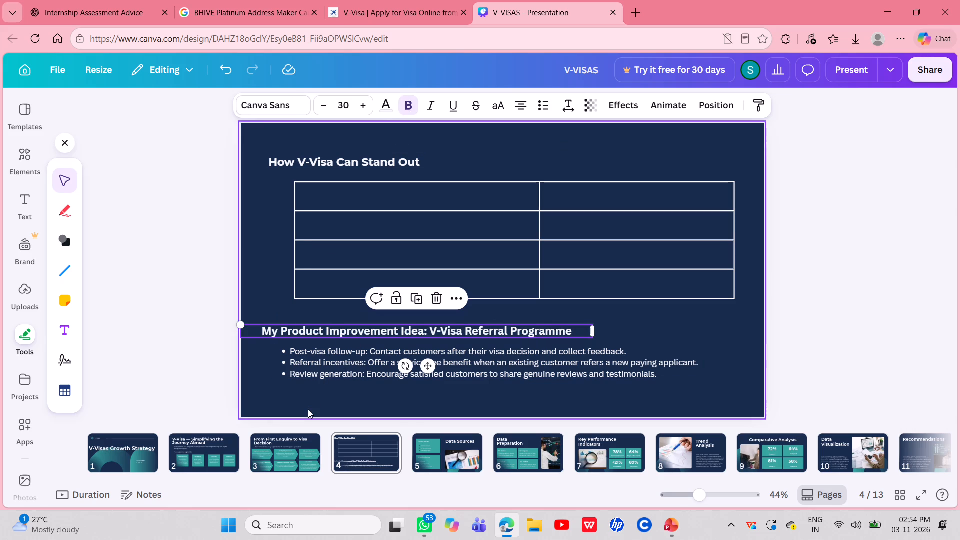
click(308, 409)
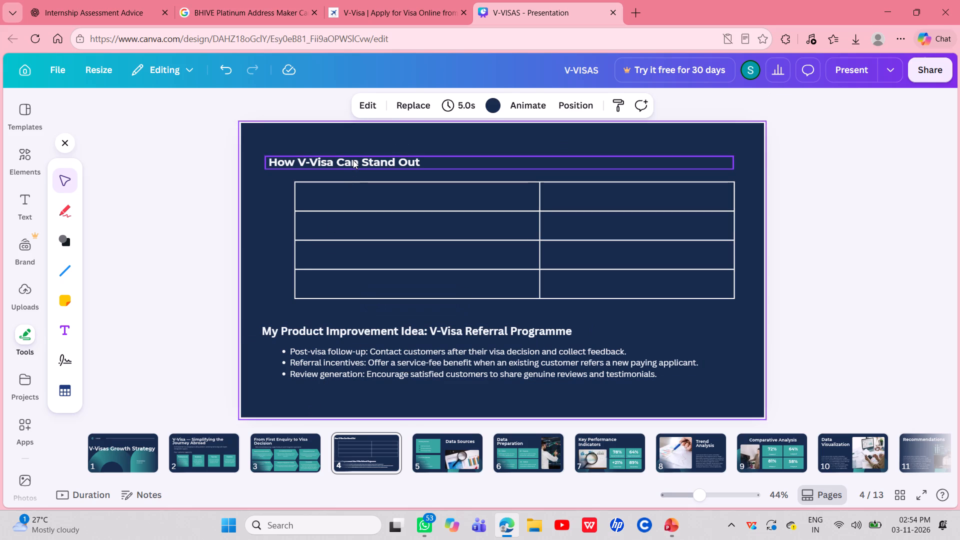
click(353, 159)
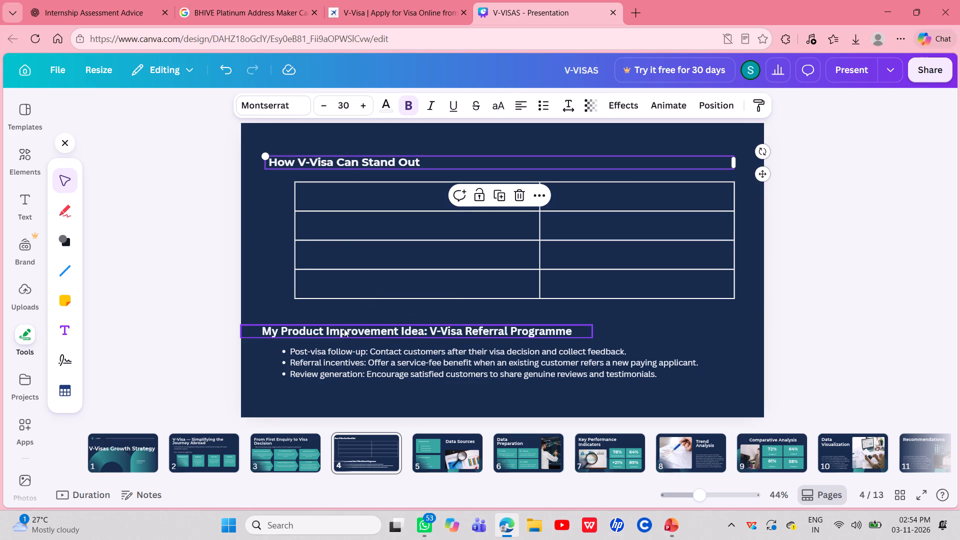
click(344, 328)
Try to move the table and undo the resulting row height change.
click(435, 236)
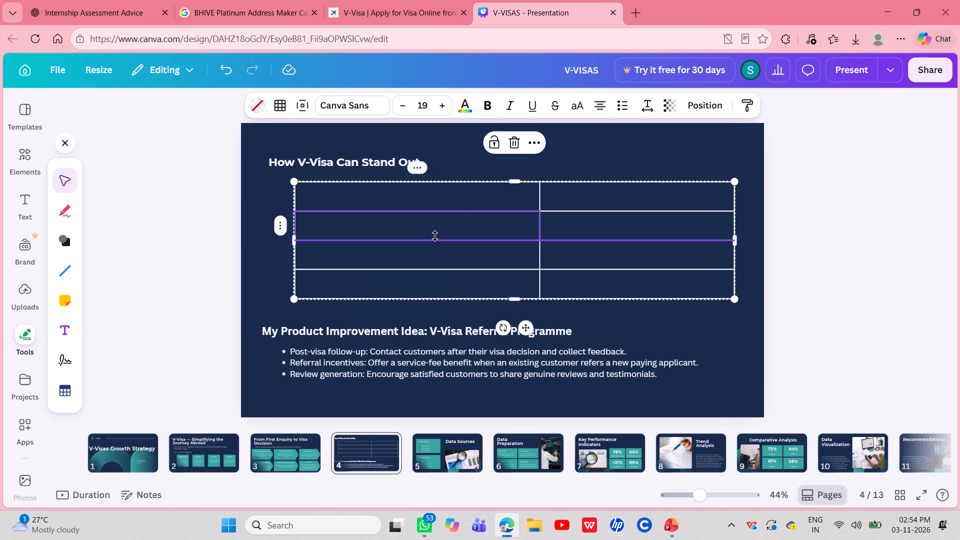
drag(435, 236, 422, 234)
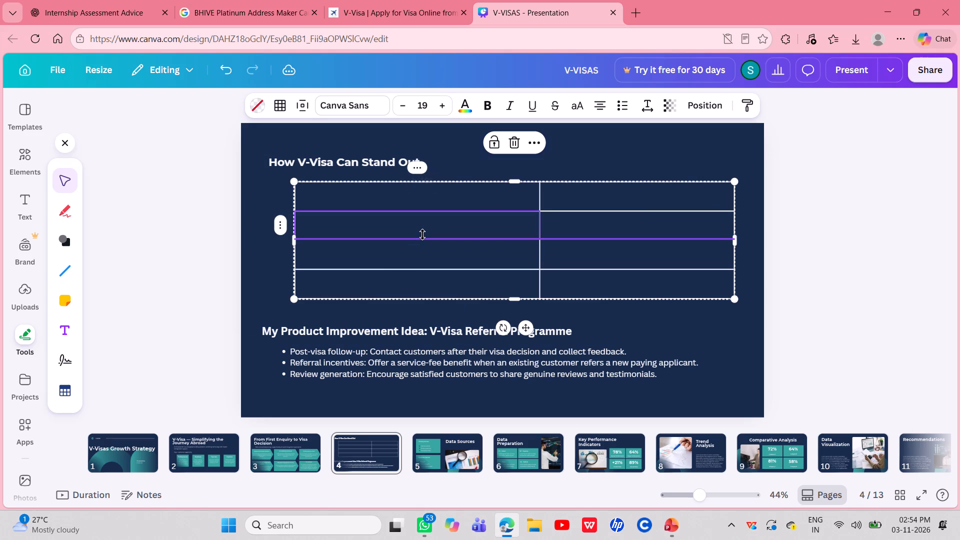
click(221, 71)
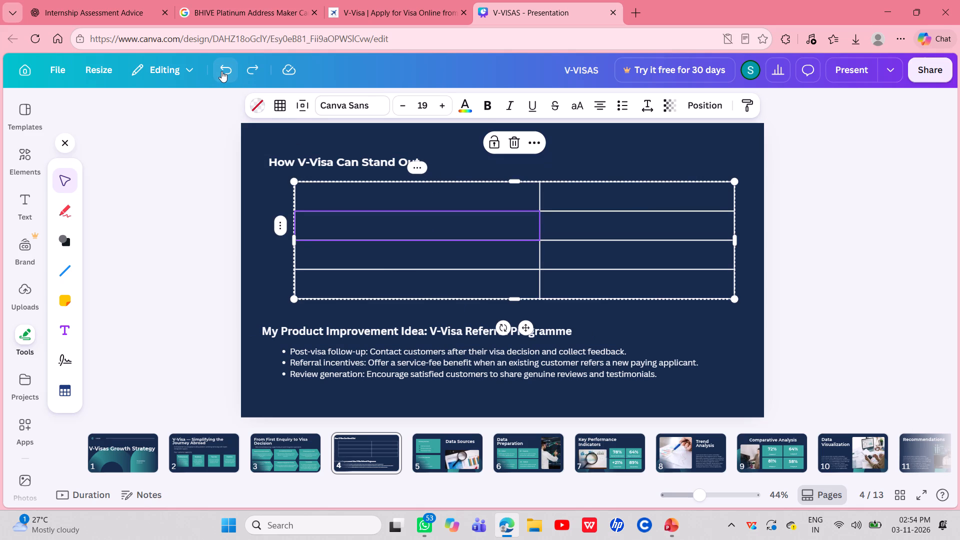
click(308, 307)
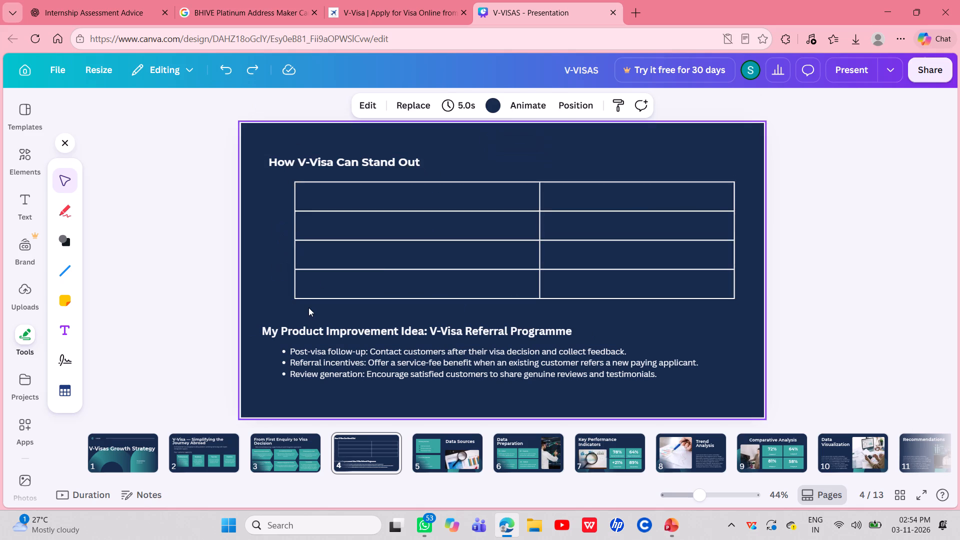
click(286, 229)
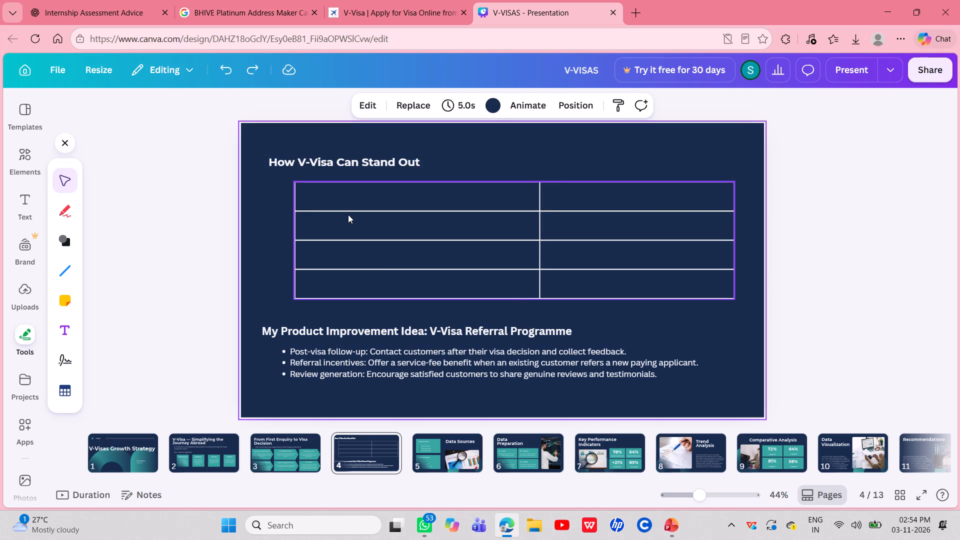
drag(348, 214, 336, 217)
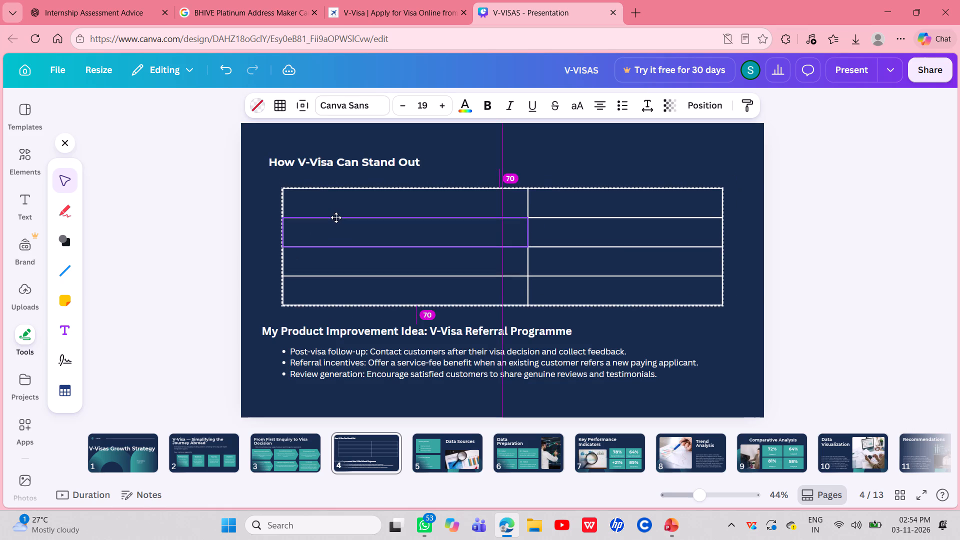
drag(336, 217, 336, 216)
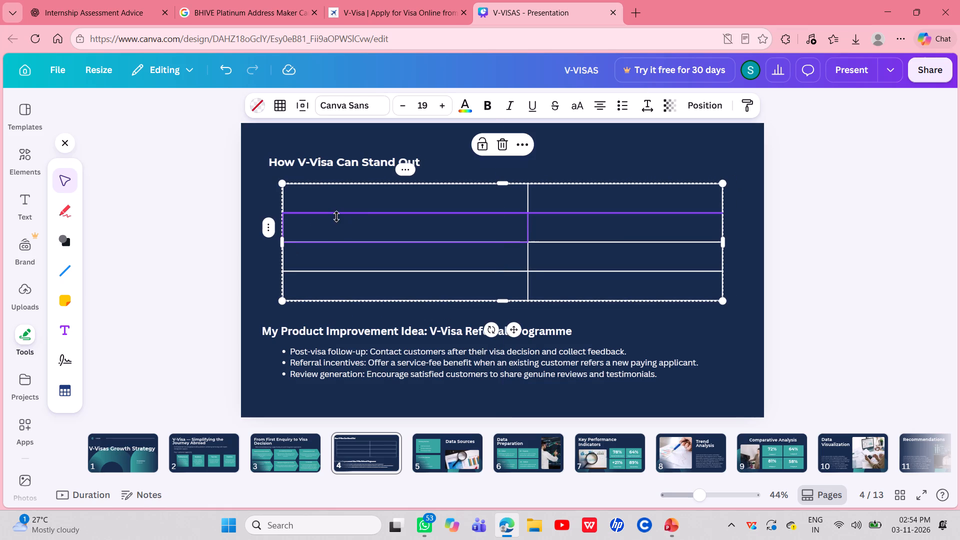
drag(528, 207, 522, 208)
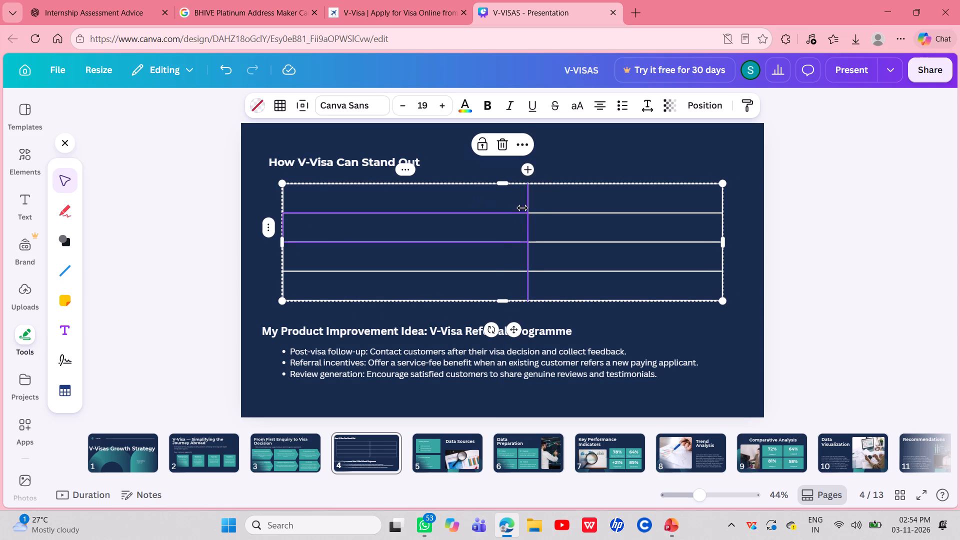
drag(522, 208, 504, 211)
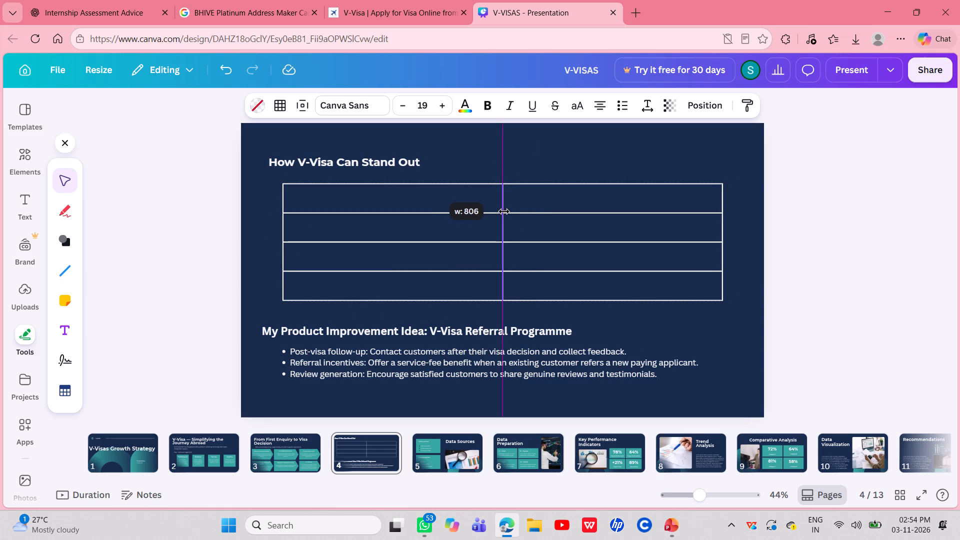
drag(504, 211, 503, 211)
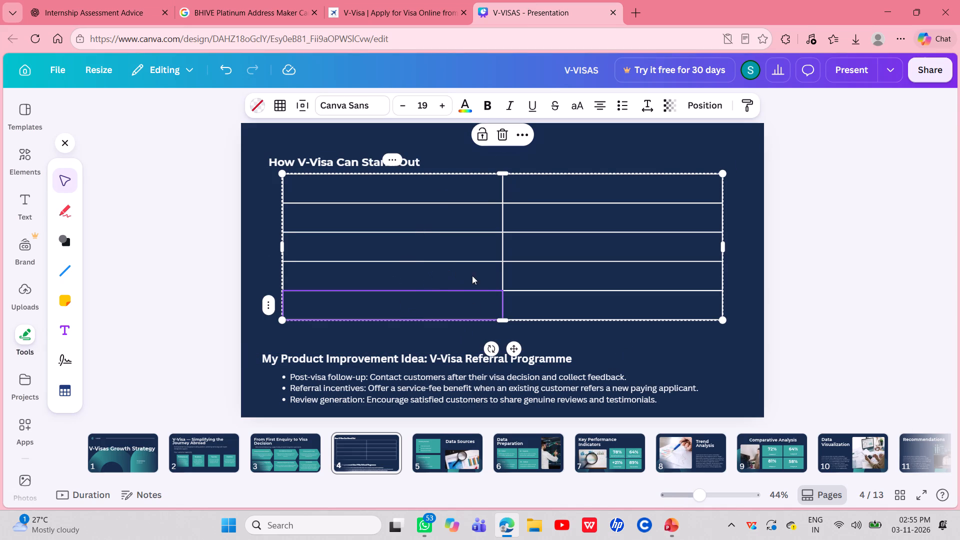
click(522, 136)
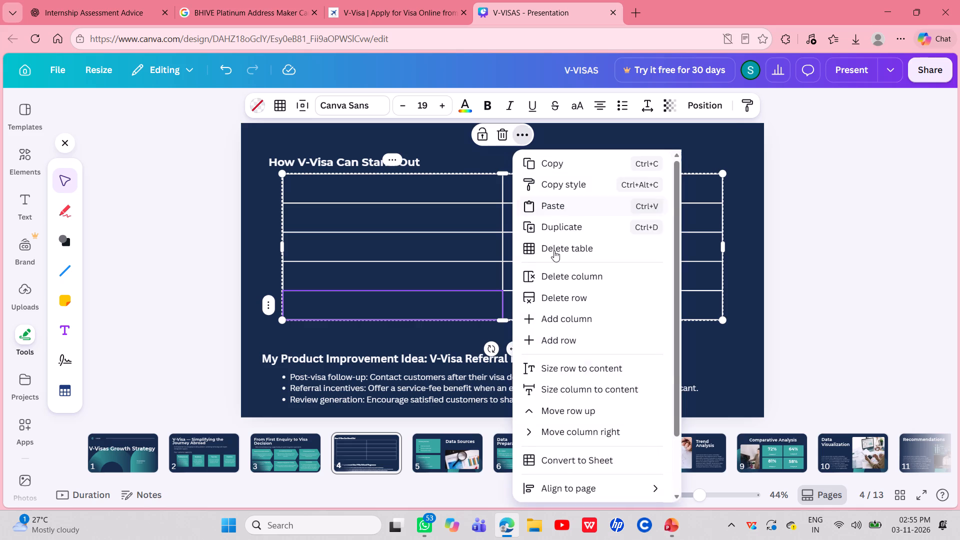
click(585, 333)
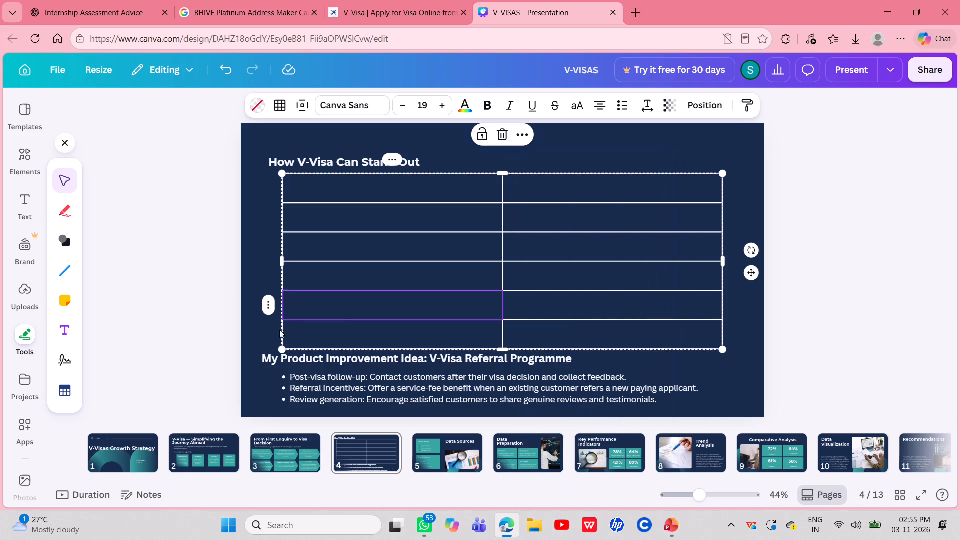
click(191, 331)
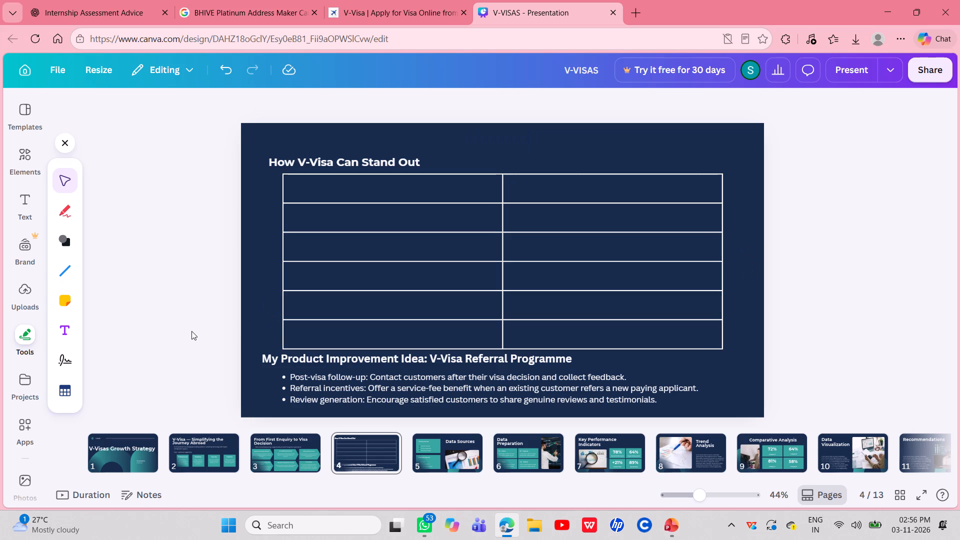
Align the three-bullet list's left edge with the table's left edge and set the list's font size to 24.1.
drag(346, 375, 352, 374)
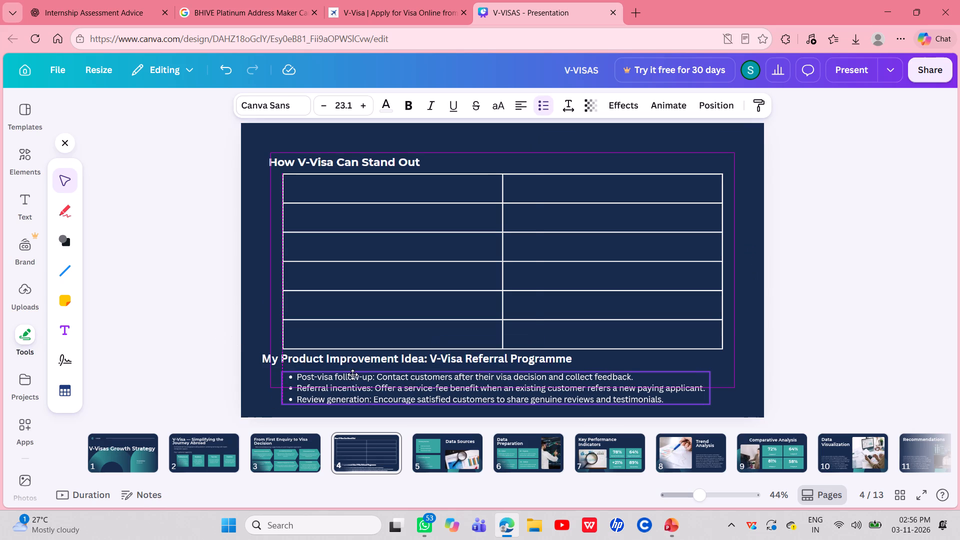
drag(352, 374, 350, 375)
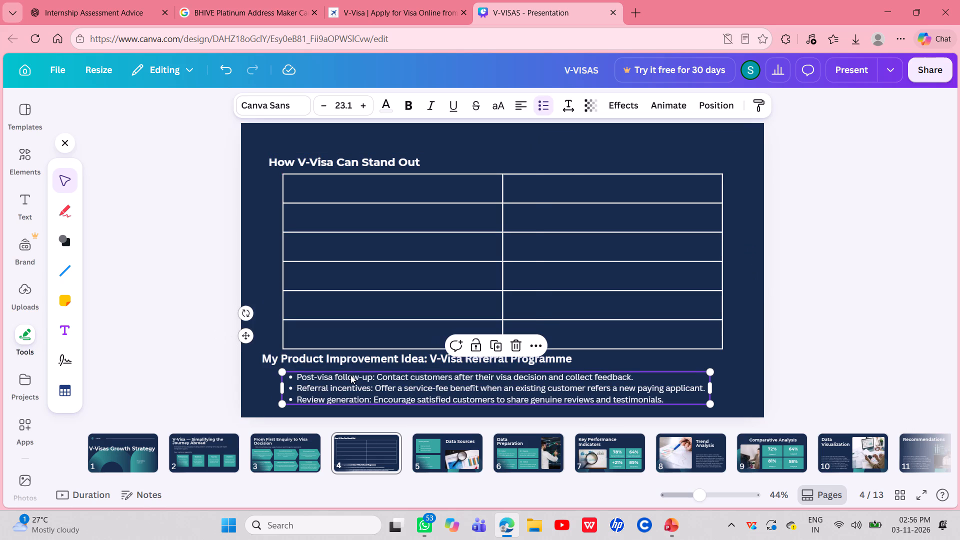
click(361, 108)
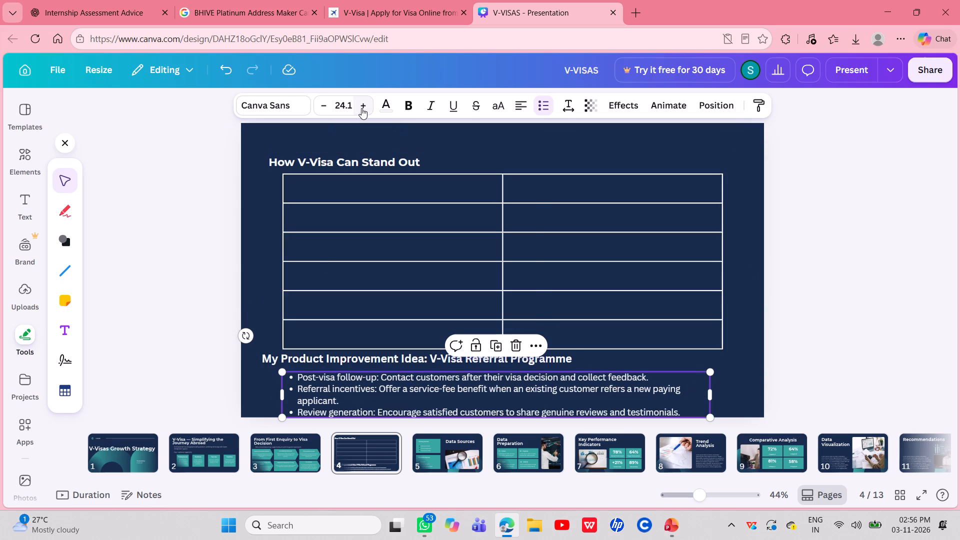
click(205, 431)
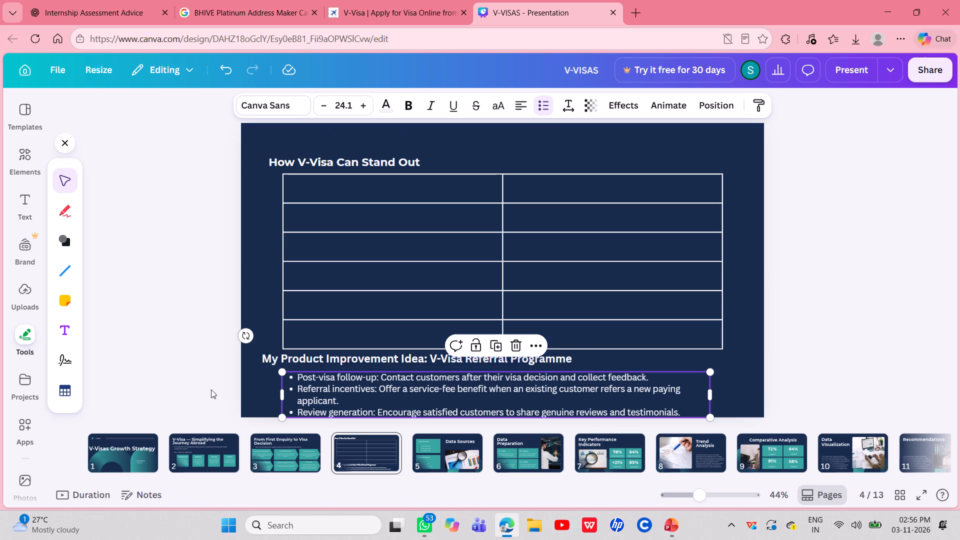
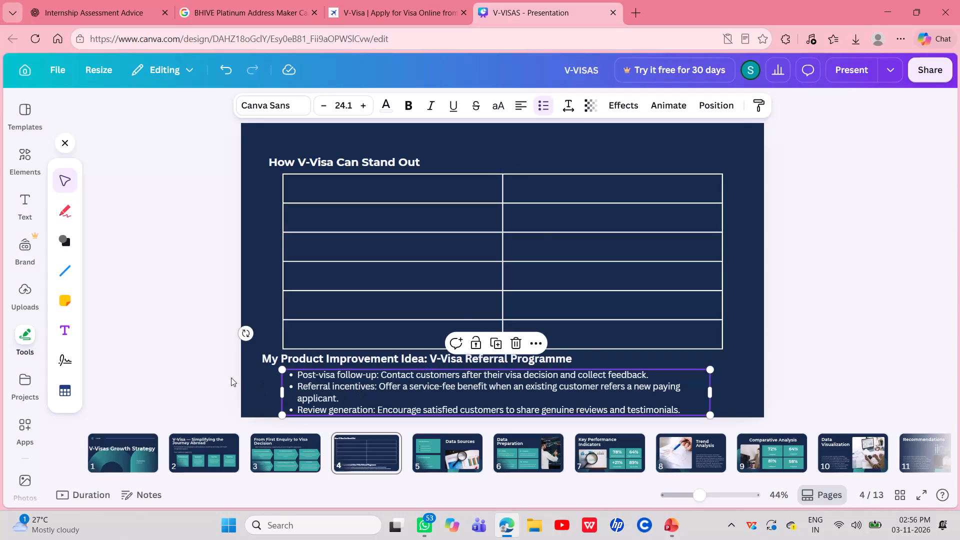
Move the "How V-Visa Can Stand Out" title up close to the top edge of slide 4.
click(268, 356)
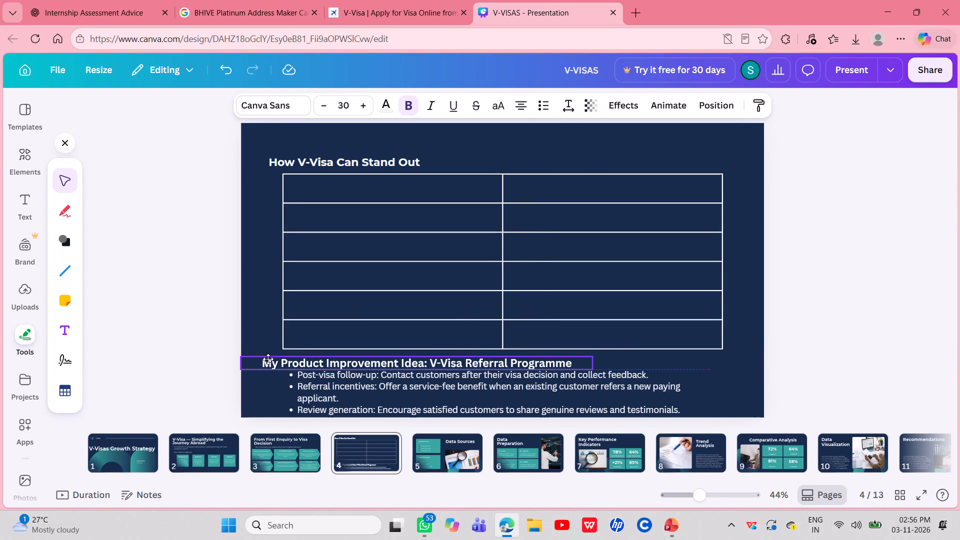
click(199, 371)
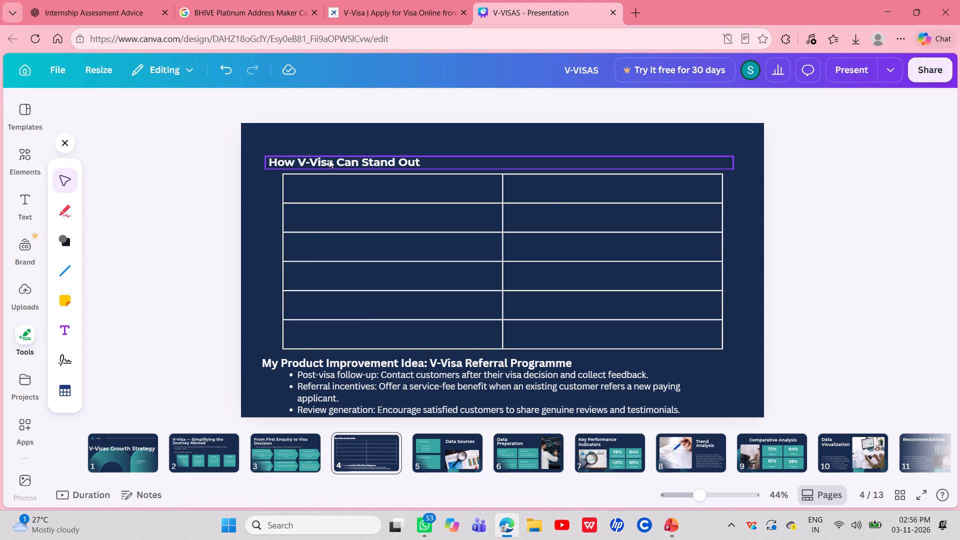
drag(329, 159, 321, 137)
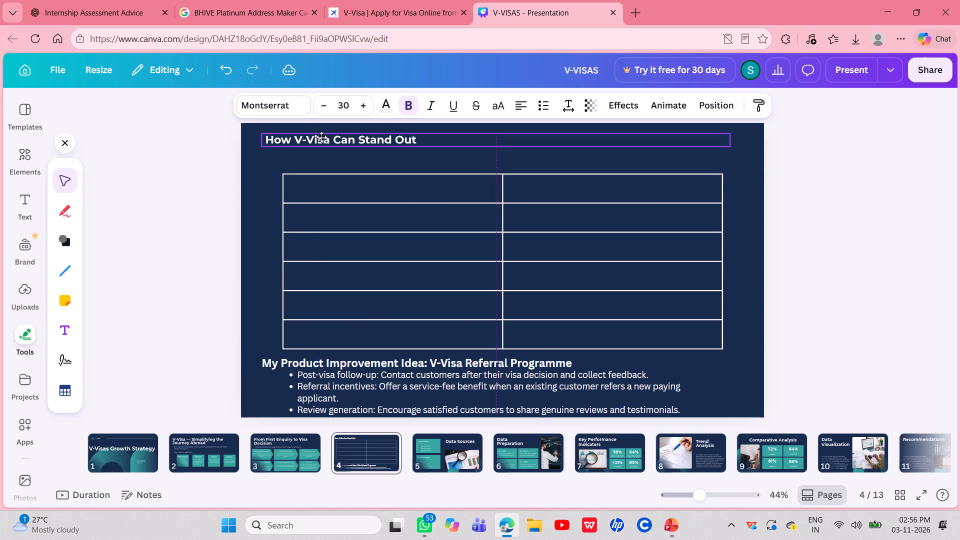
drag(321, 137, 319, 137)
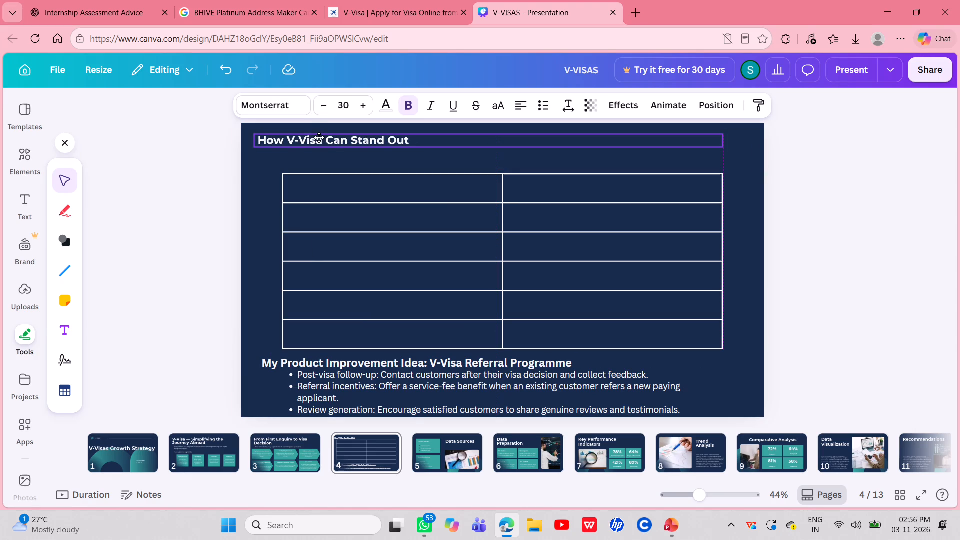
drag(319, 137, 311, 137)
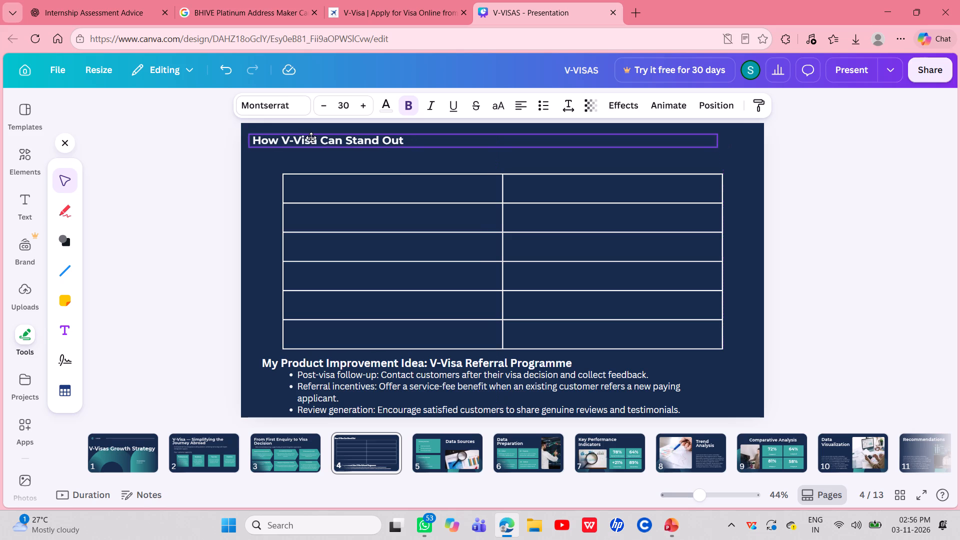
drag(311, 137, 329, 137)
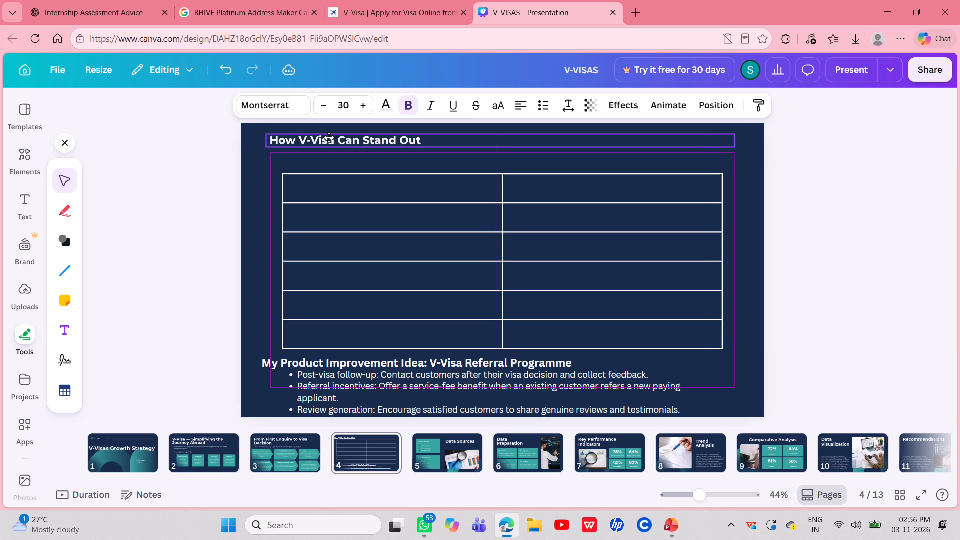
drag(329, 137, 328, 137)
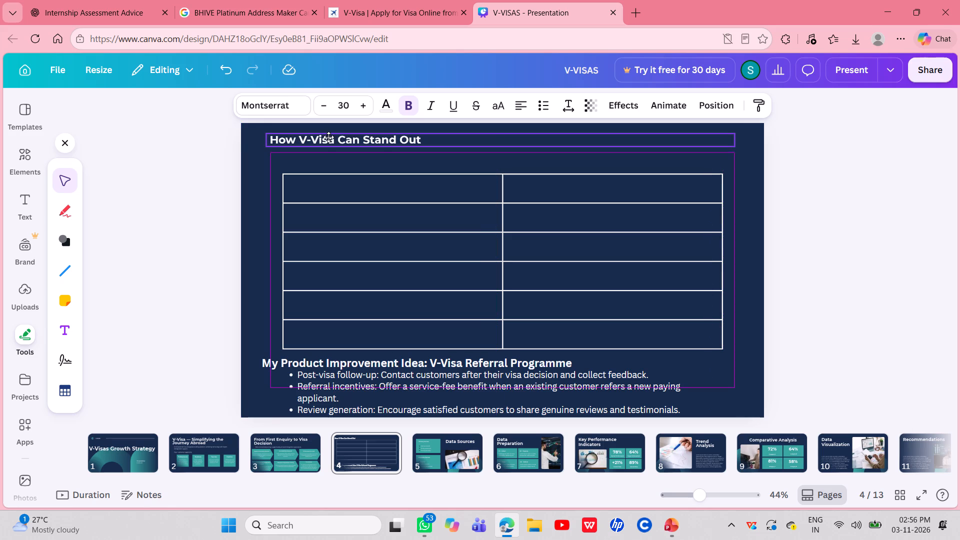
drag(328, 137, 328, 136)
Move the six-row table up directly beneath the slide title, keeping it centred horizontally on the slide.
click(356, 214)
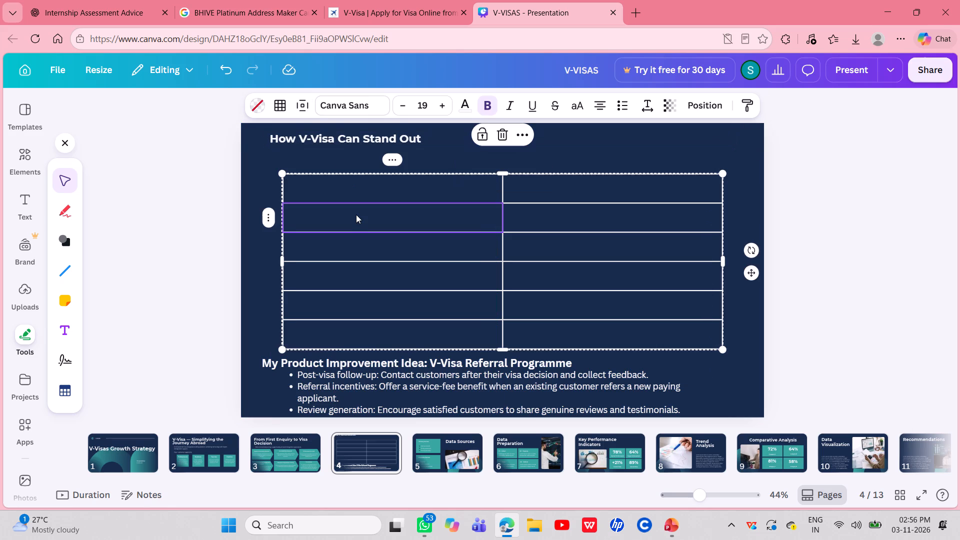
drag(356, 214, 354, 204)
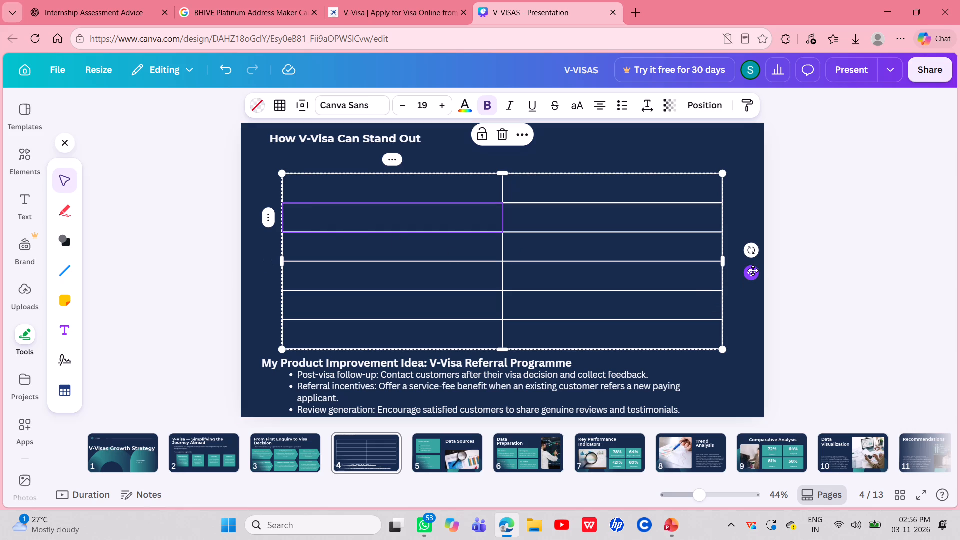
drag(753, 270, 753, 253)
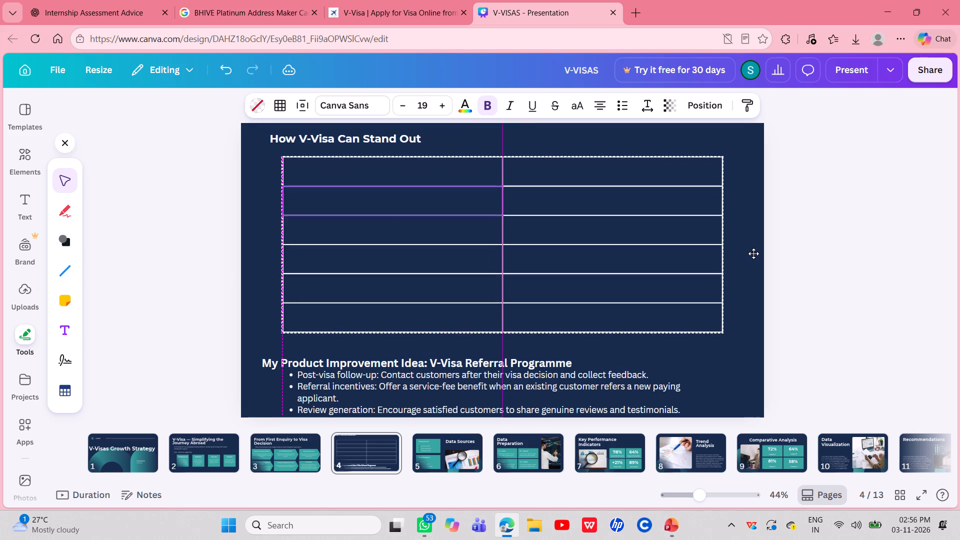
drag(753, 253, 751, 251)
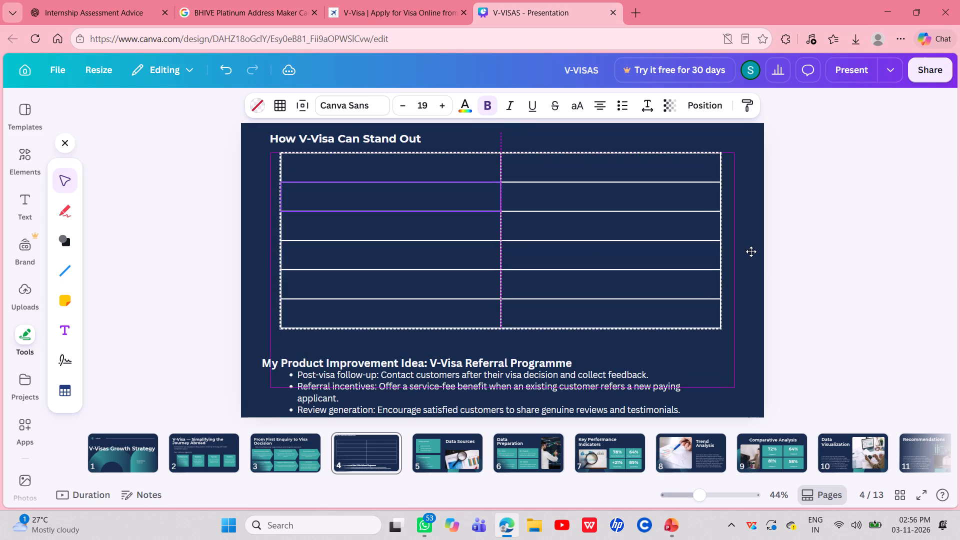
drag(751, 251, 753, 252)
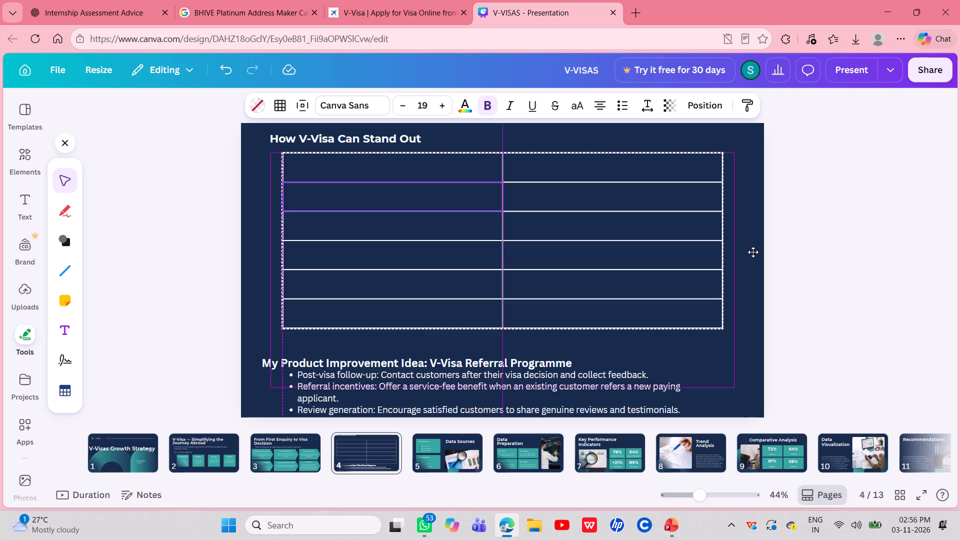
drag(753, 252, 753, 252)
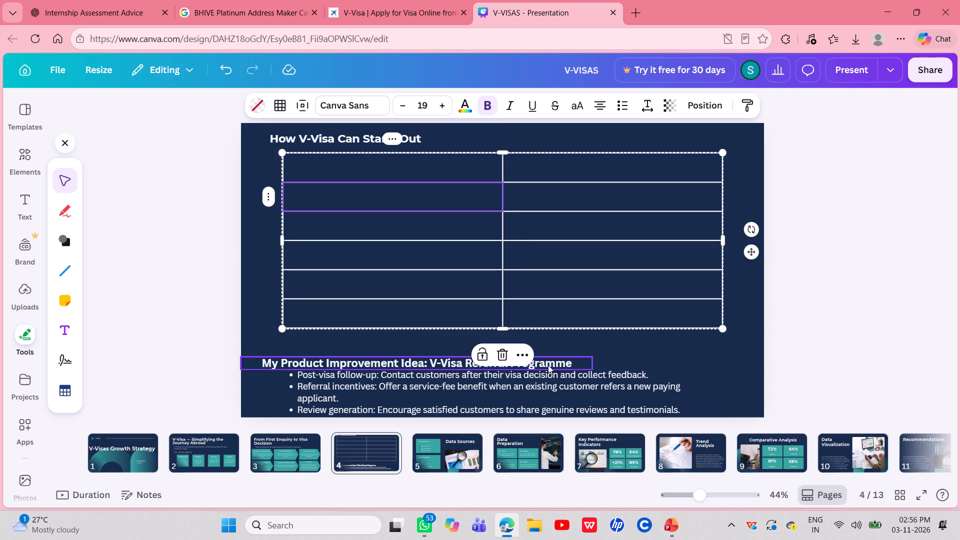
Move the product improvement heading and its three-bullet list up, leaving an even gap below the table and a margin at the slide's bottom.
click(548, 365)
drag(623, 372, 623, 360)
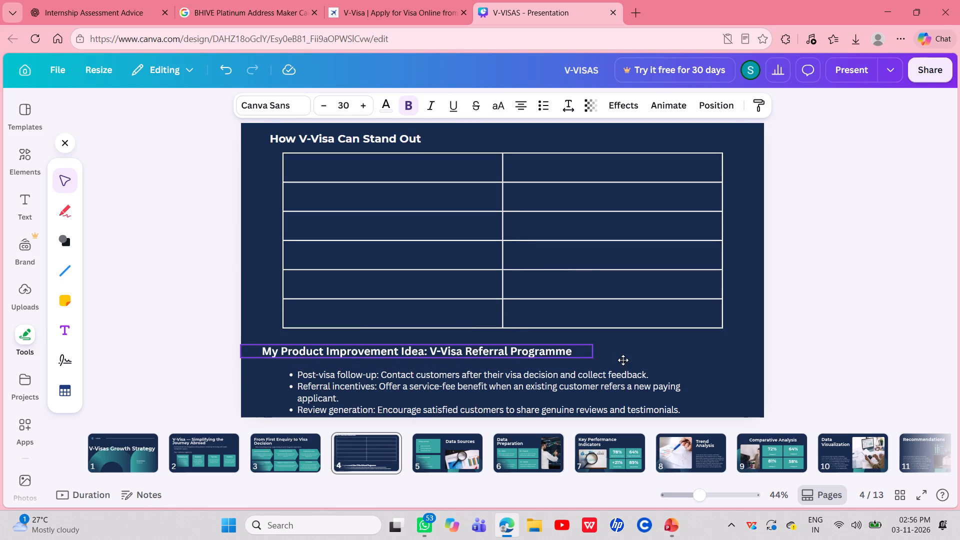
drag(623, 360, 622, 358)
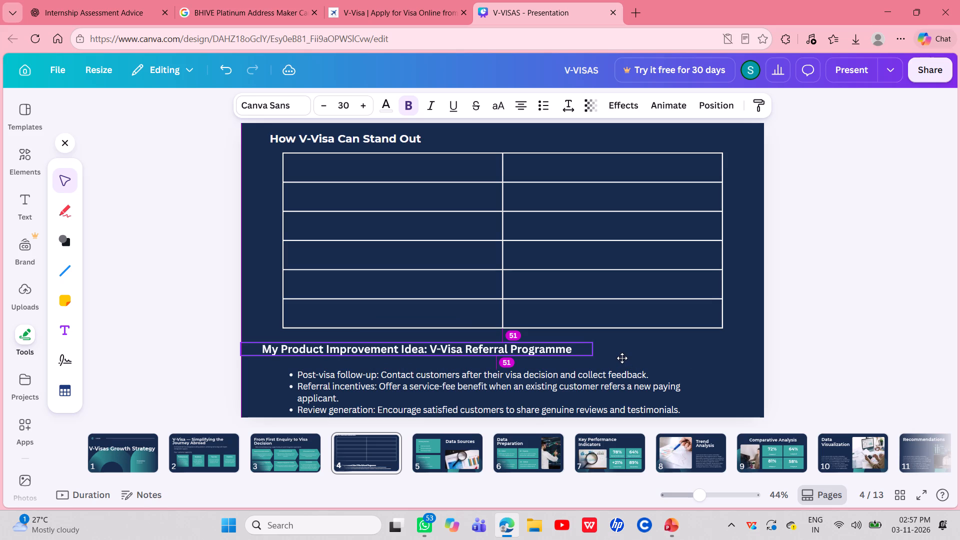
drag(622, 358, 621, 356)
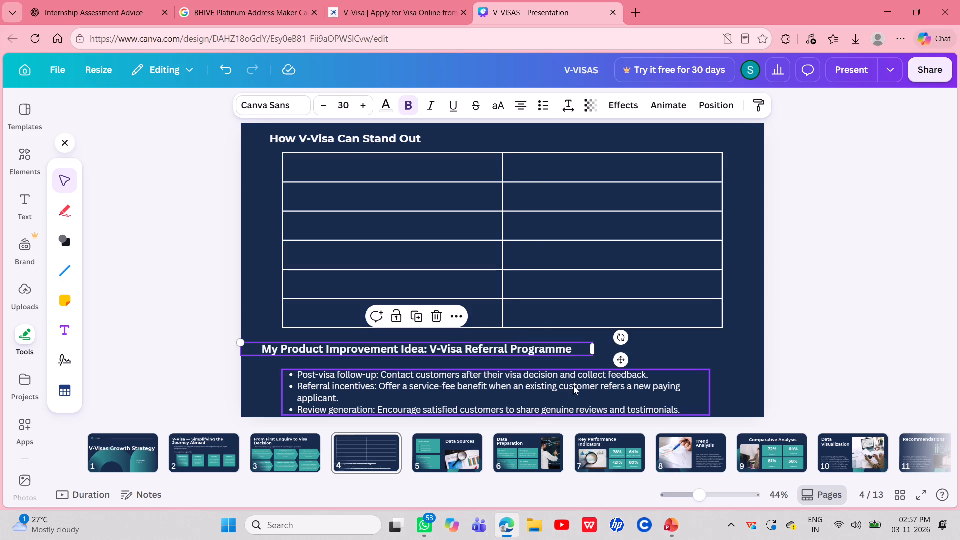
click(573, 386)
drag(373, 392, 373, 384)
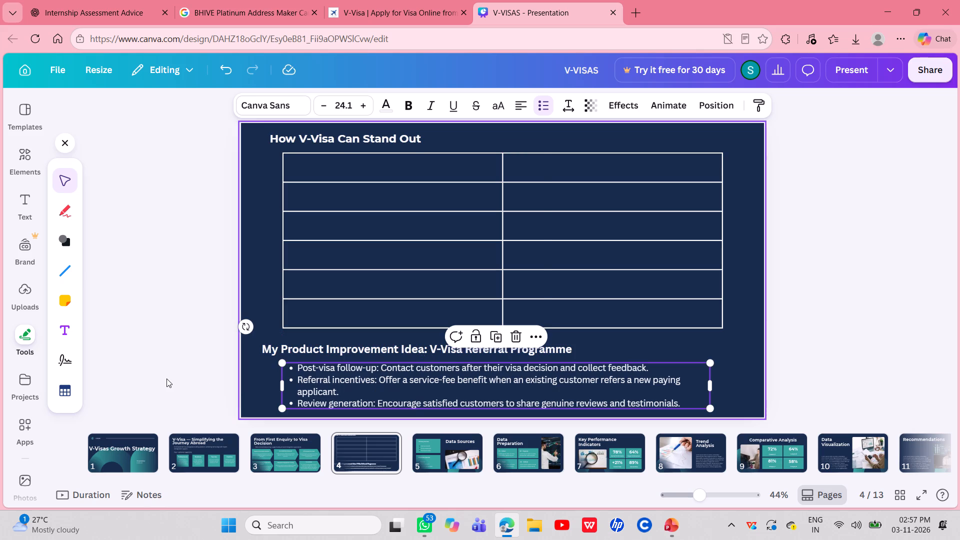
click(166, 378)
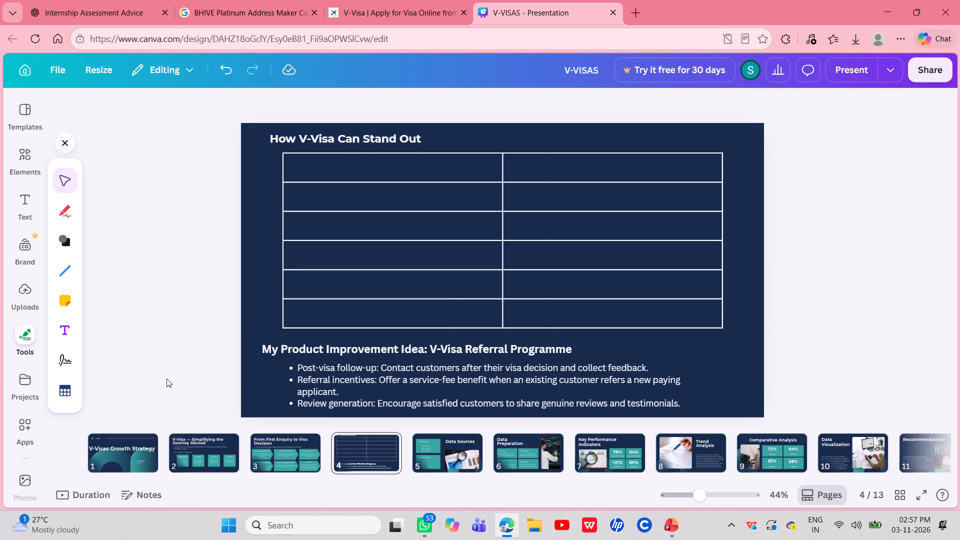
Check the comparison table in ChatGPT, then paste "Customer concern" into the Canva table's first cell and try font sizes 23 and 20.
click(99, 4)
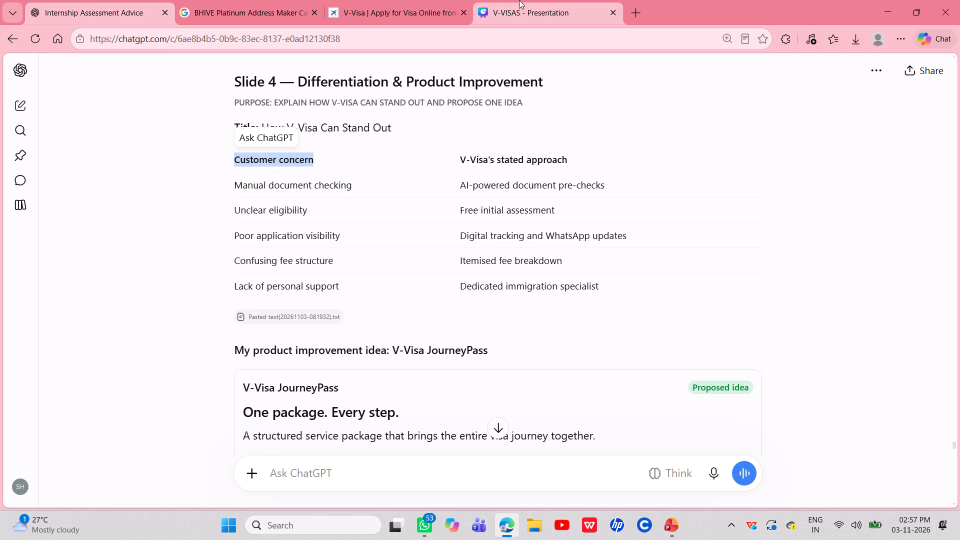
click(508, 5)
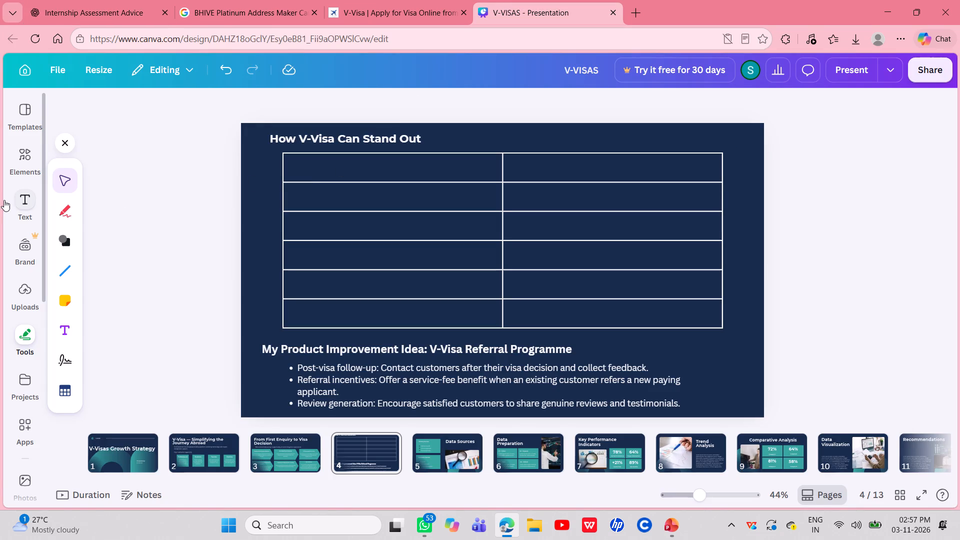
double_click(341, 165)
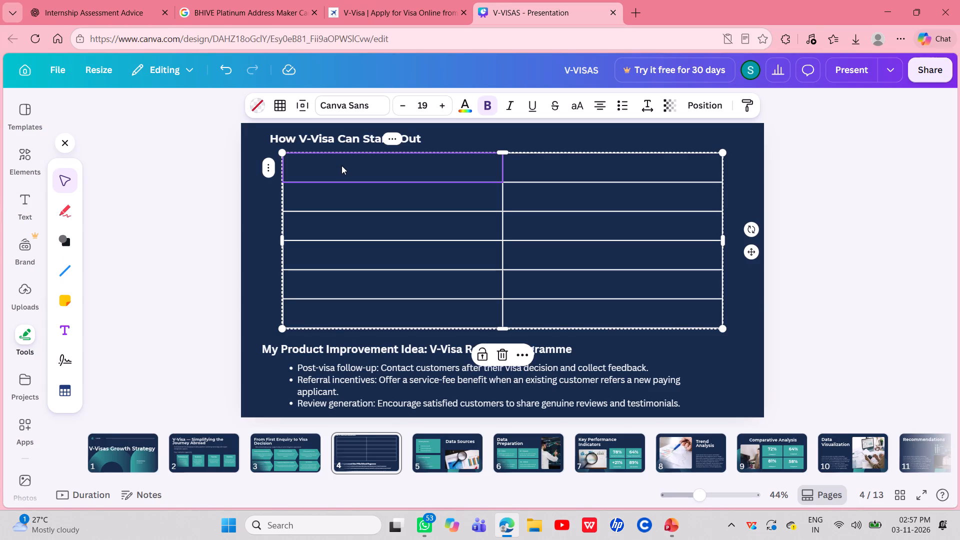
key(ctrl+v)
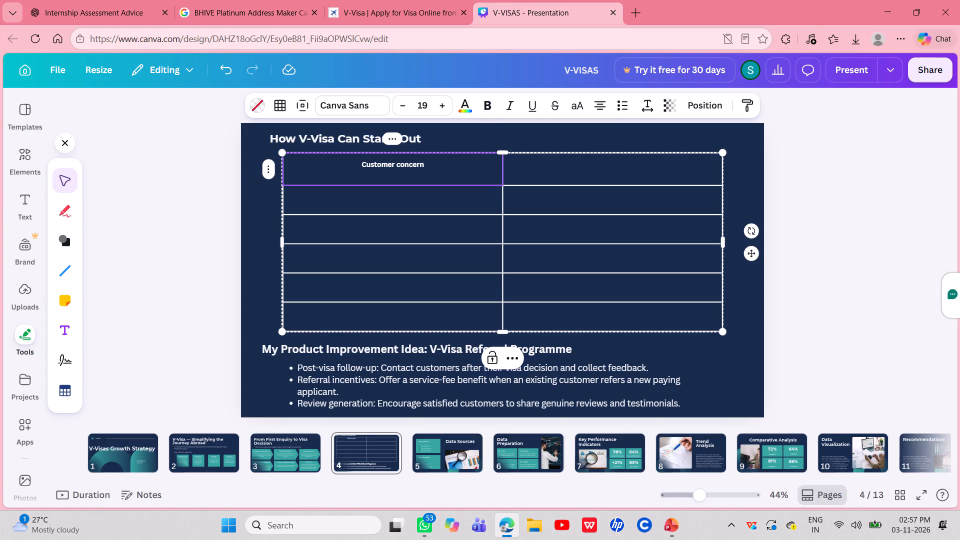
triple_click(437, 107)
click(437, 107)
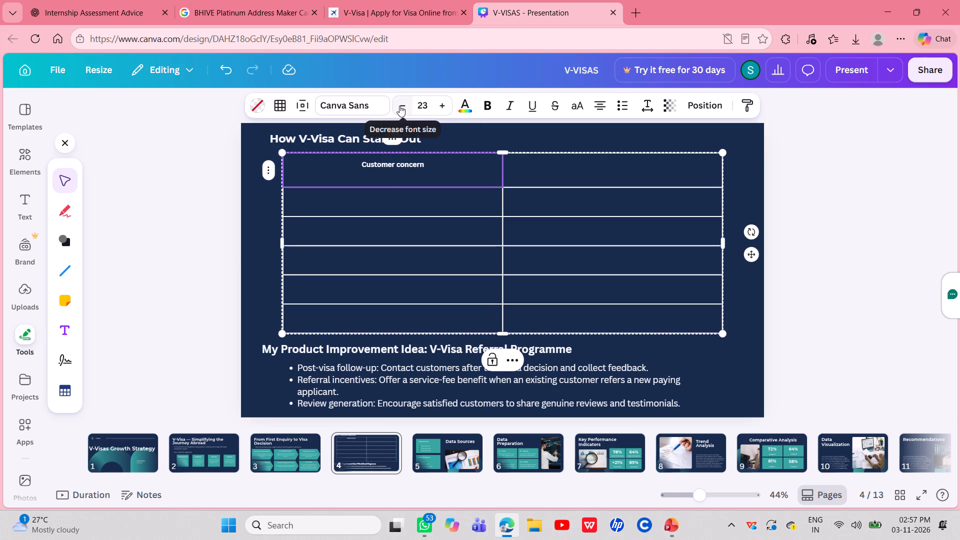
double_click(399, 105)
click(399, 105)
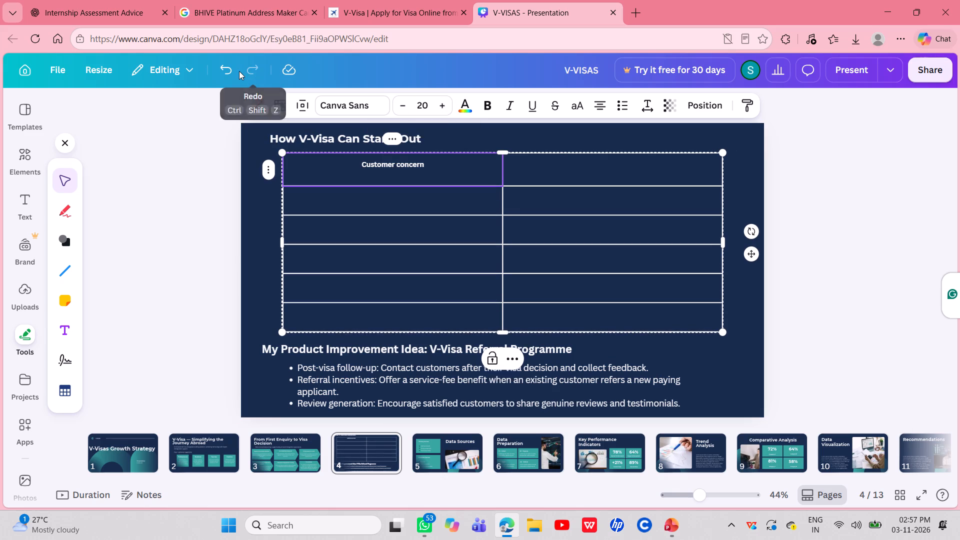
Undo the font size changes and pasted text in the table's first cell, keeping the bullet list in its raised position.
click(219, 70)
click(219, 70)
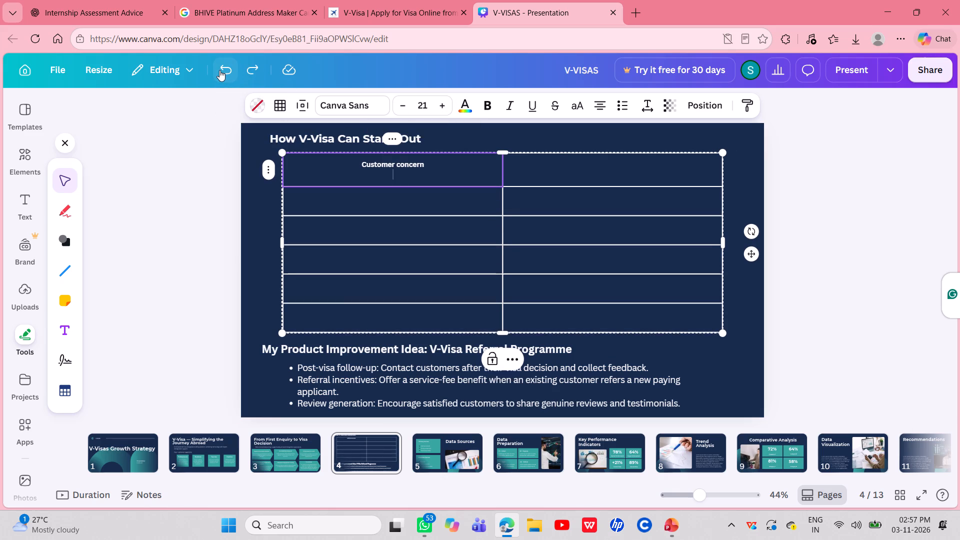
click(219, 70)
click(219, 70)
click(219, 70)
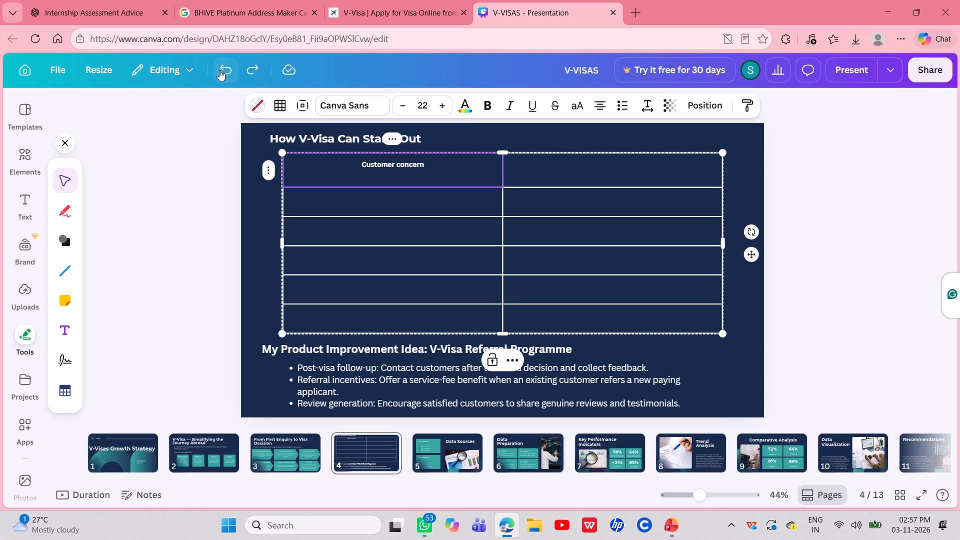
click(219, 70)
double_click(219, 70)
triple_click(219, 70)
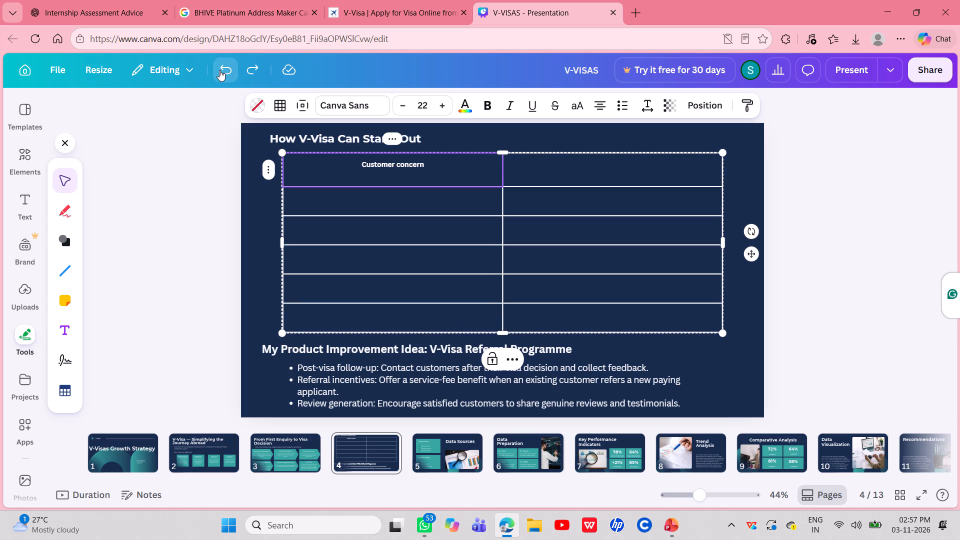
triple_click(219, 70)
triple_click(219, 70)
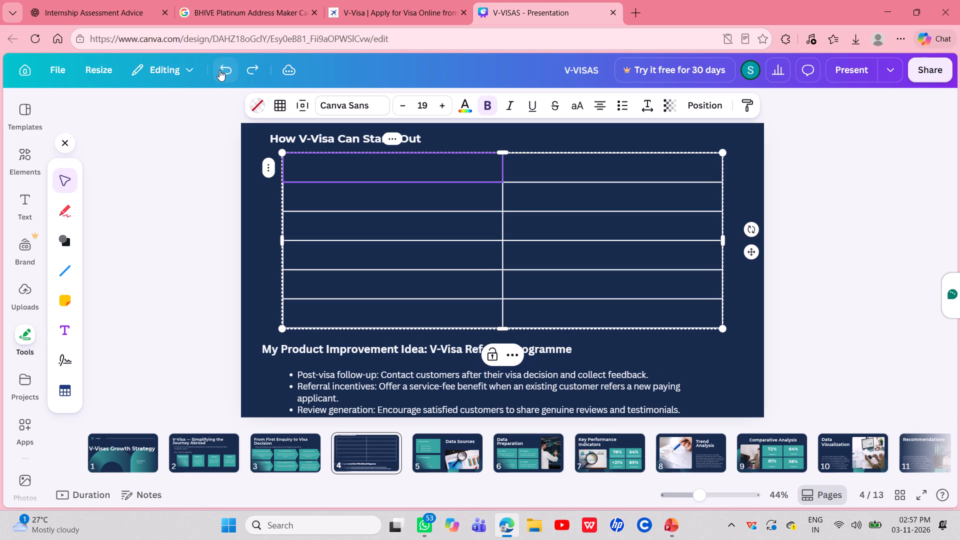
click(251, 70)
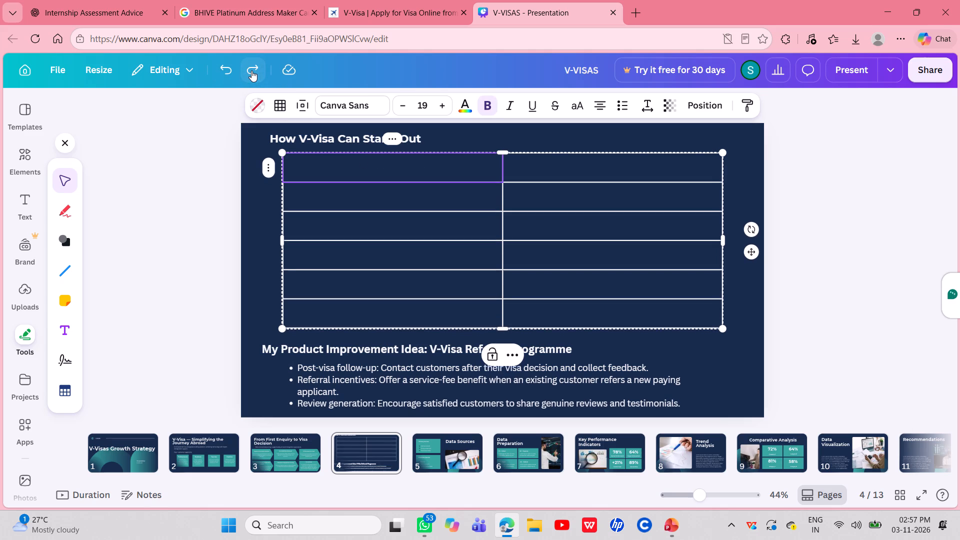
Add a body text box to slide 4 and place its text over the table's first cell.
click(339, 162)
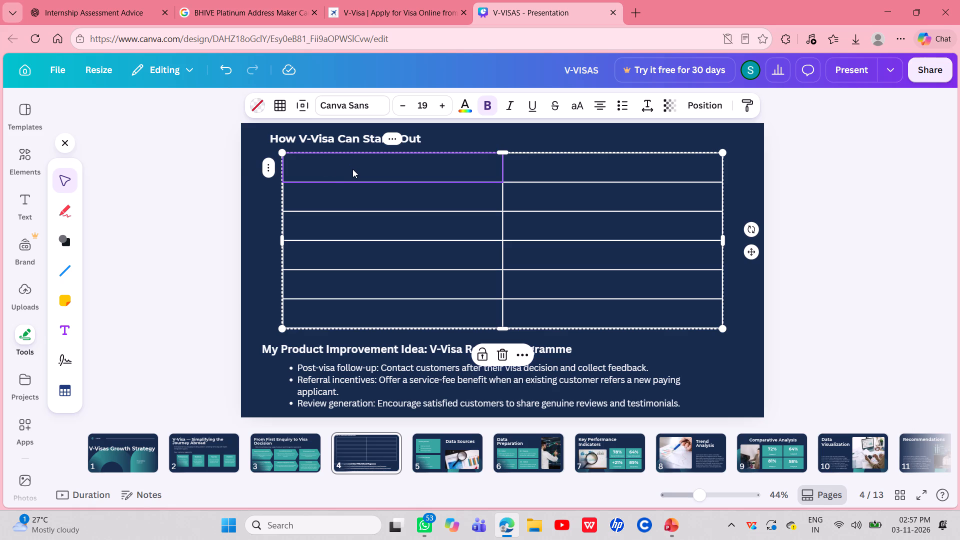
click(24, 201)
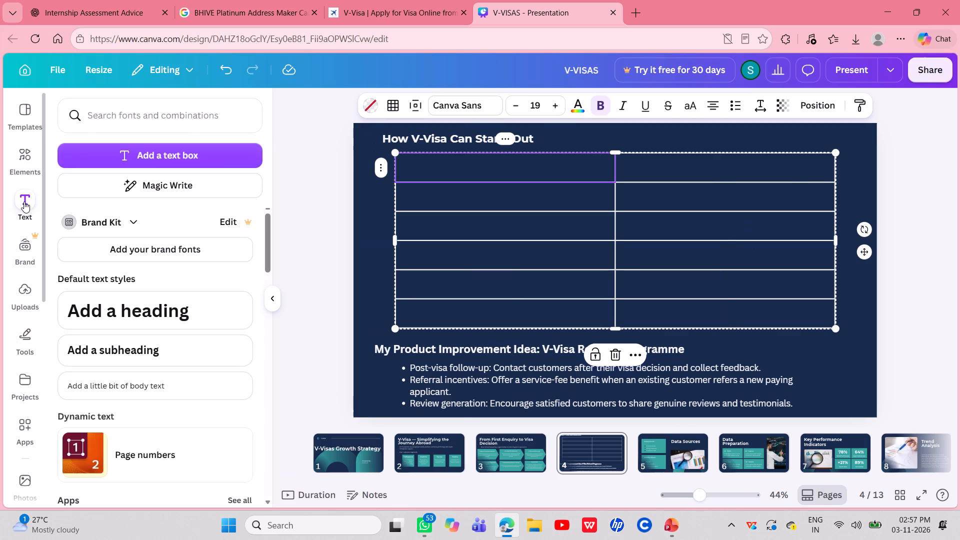
click(225, 147)
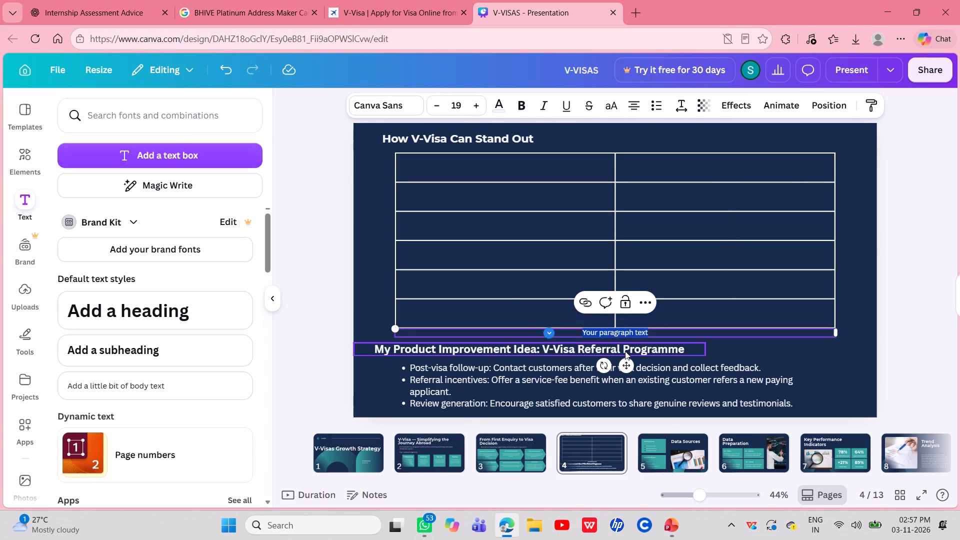
drag(628, 369, 527, 205)
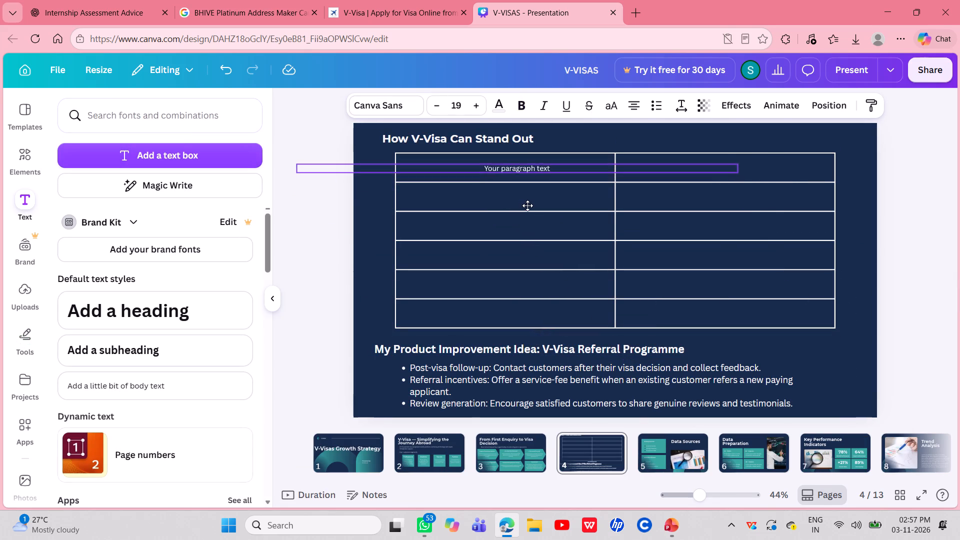
drag(527, 205, 518, 203)
Copy the placeholder text box and paste eleven duplicates, enough for one in each of the table's twelve cells.
key(ctrl+c)
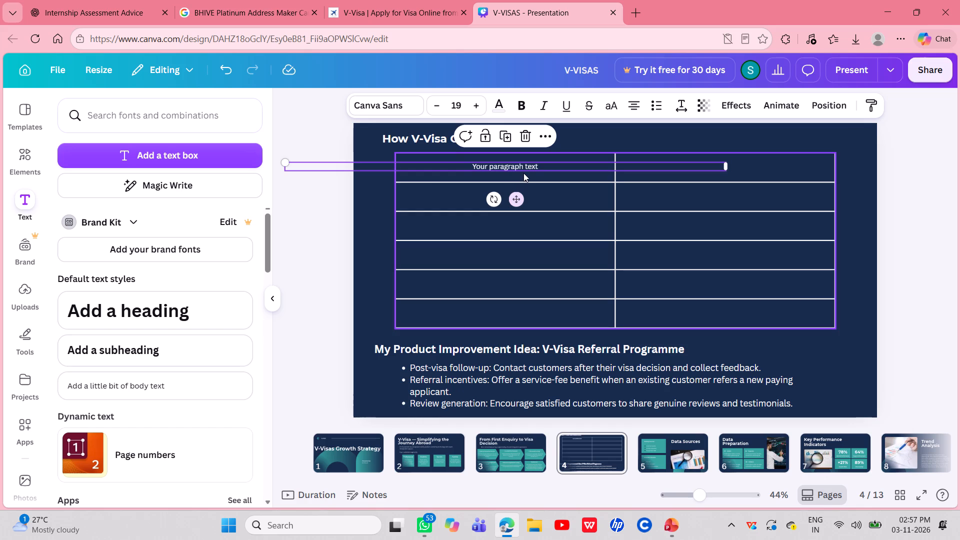
key(ctrl+v)
key(ctrl+v)
key(ctrl+v)
key(ctrl+v)
key(ctrl+v)
key(ctrl+v)
key(ctrl+v)
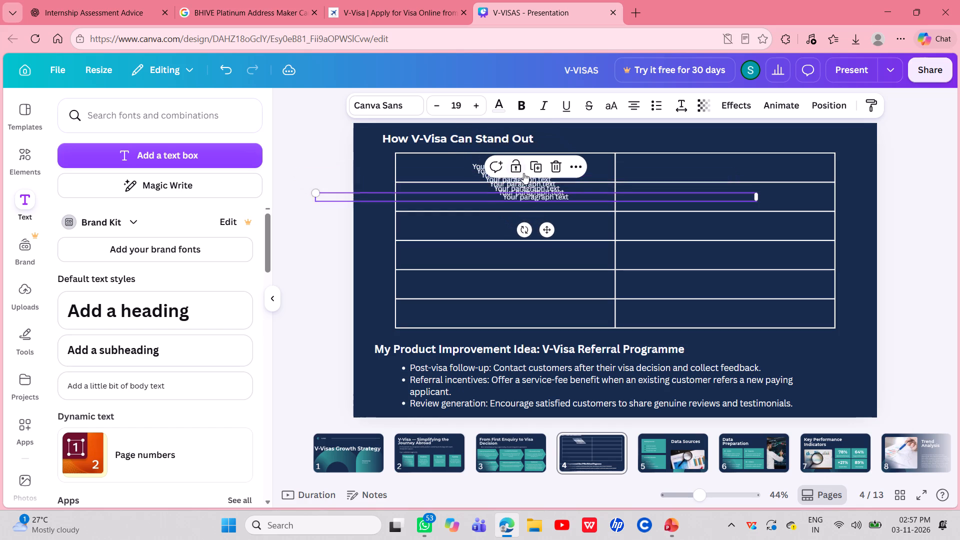
key(ctrl+v)
key(ctrl+v)
key(ctrl+v)
key(ctrl+v)
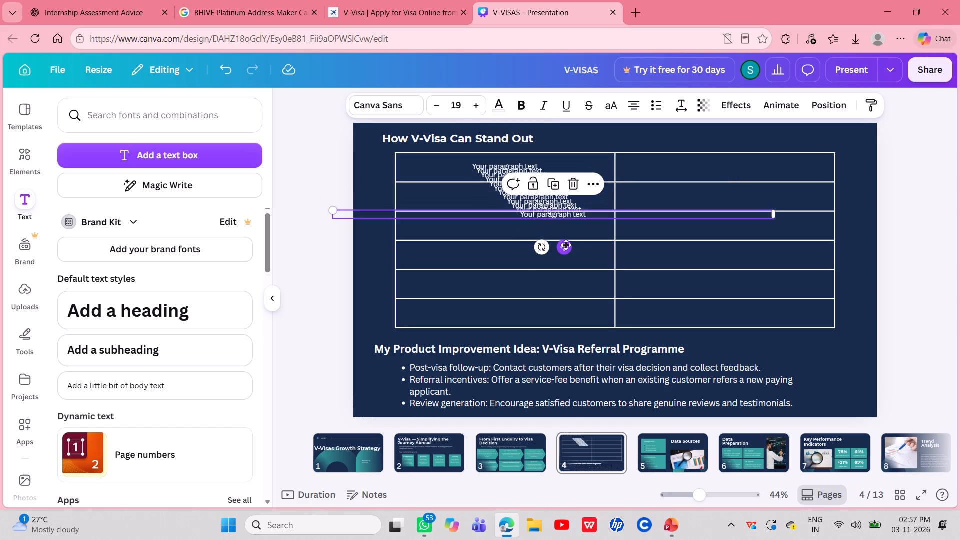
Move text box copies into the second-column cells of rows one to three and the first-column cell of row three.
drag(566, 245, 716, 256)
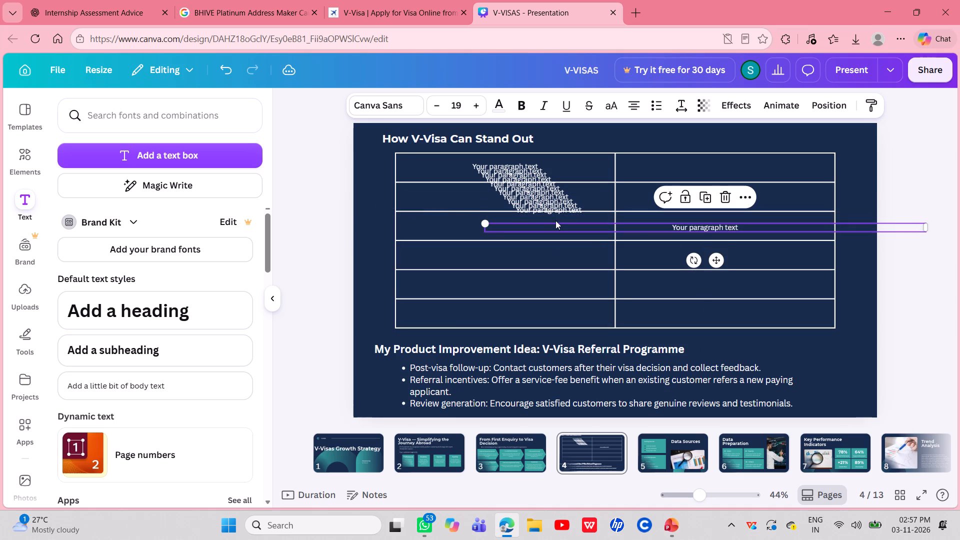
click(539, 189)
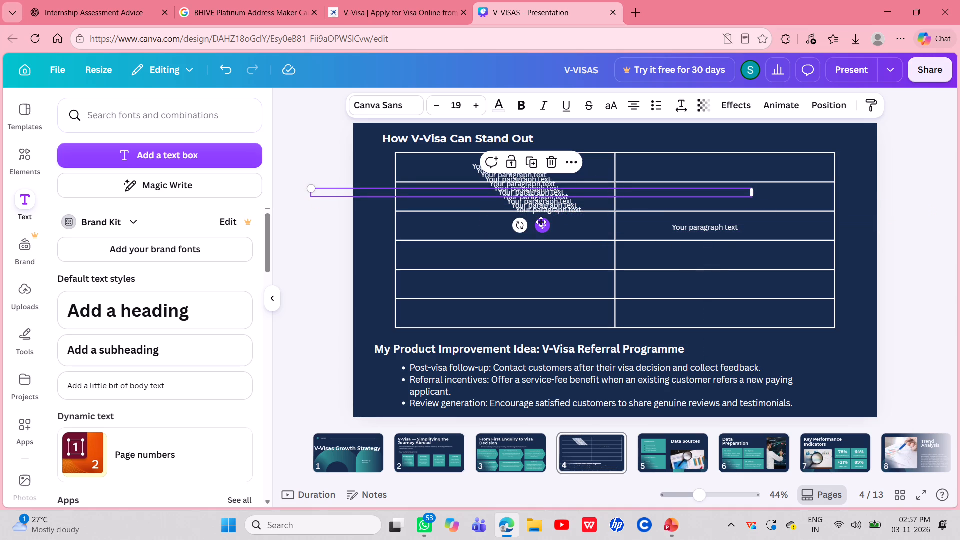
drag(541, 222, 724, 200)
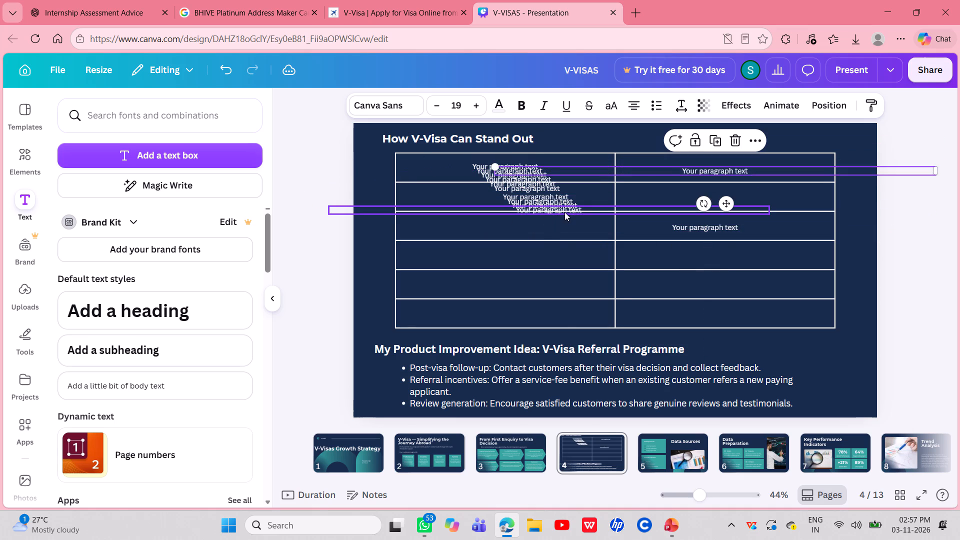
click(564, 211)
drag(559, 241, 713, 214)
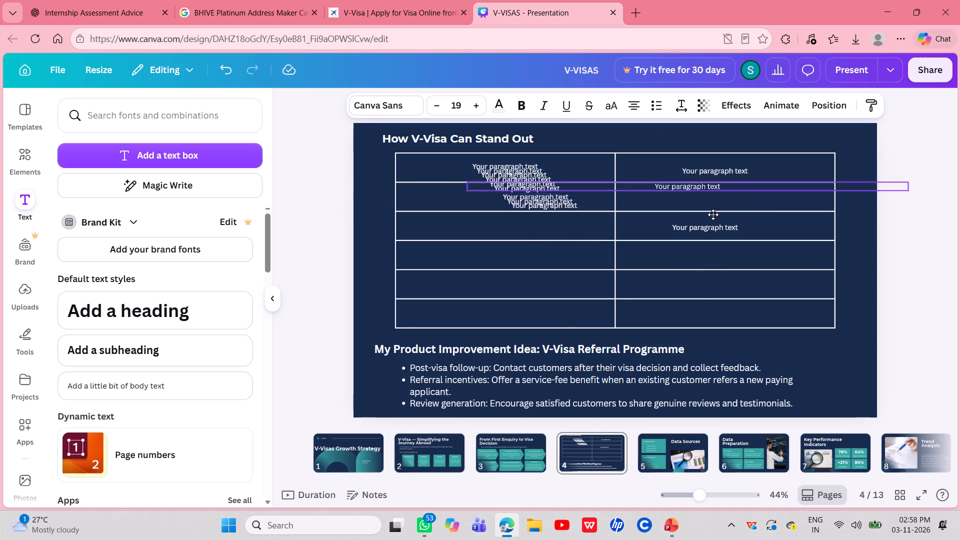
drag(713, 214, 716, 226)
click(560, 200)
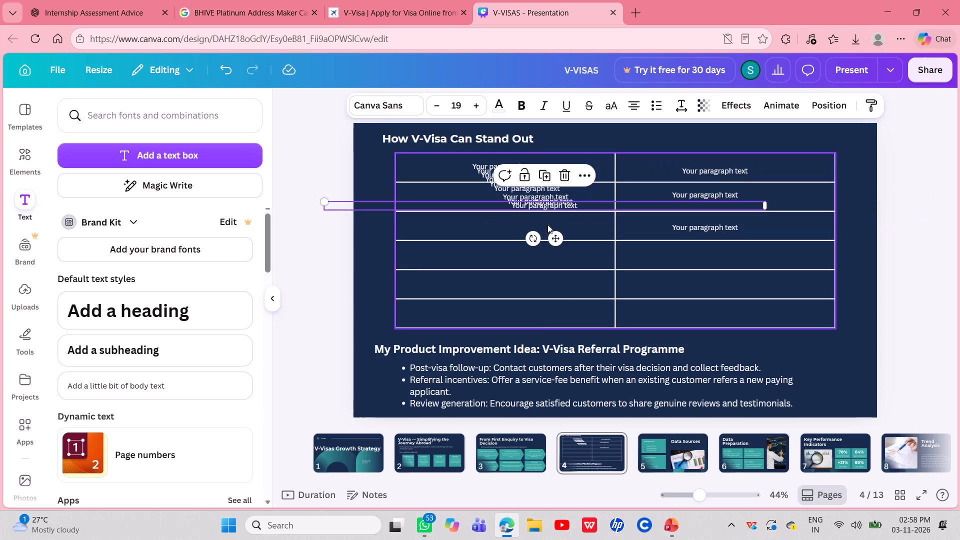
drag(557, 241, 532, 262)
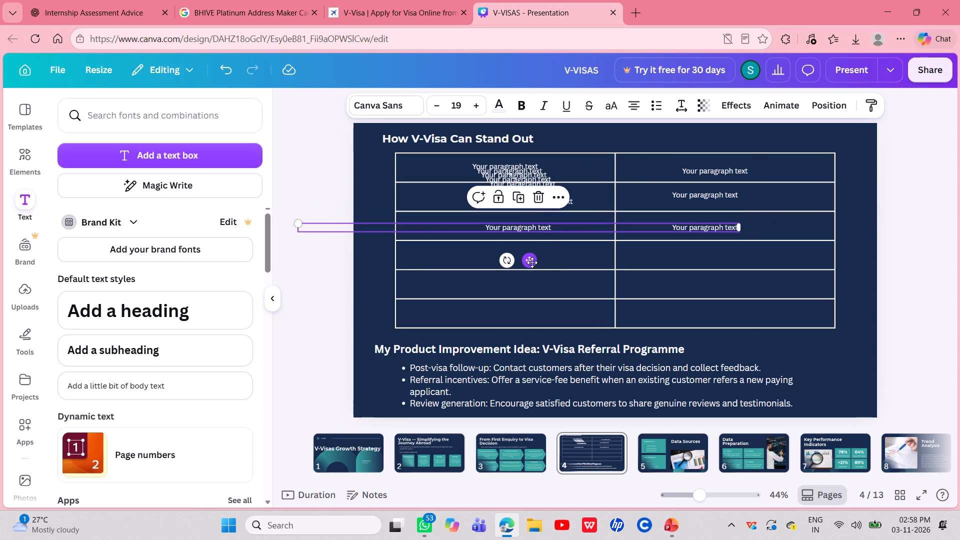
Place text boxes in both cells of the table's fourth row and in the second-column cell of row two.
click(532, 169)
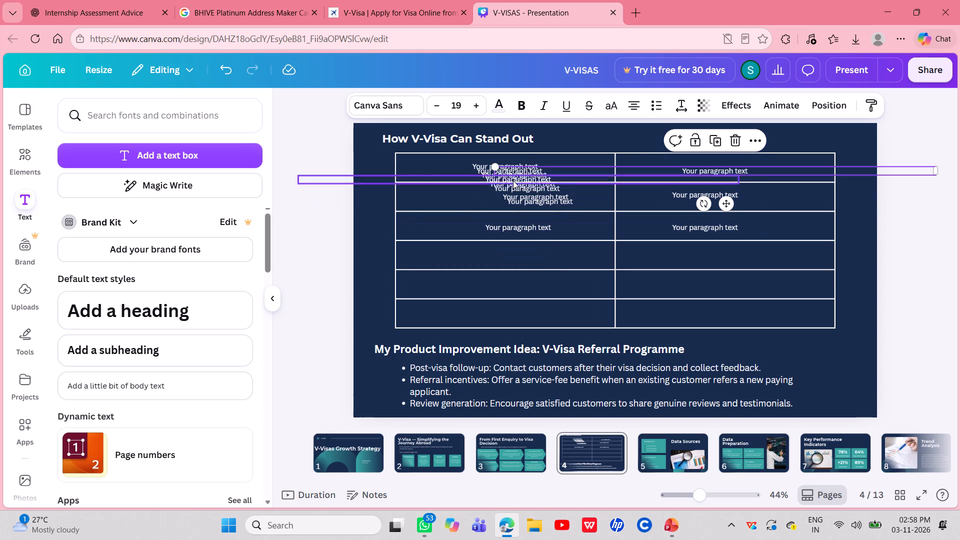
click(512, 186)
drag(535, 226, 519, 293)
click(532, 196)
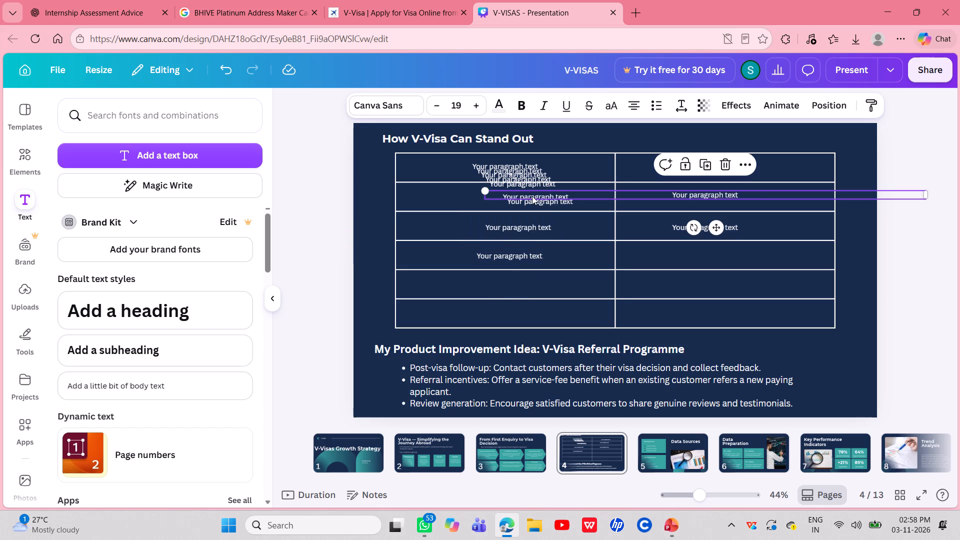
drag(716, 225, 713, 263)
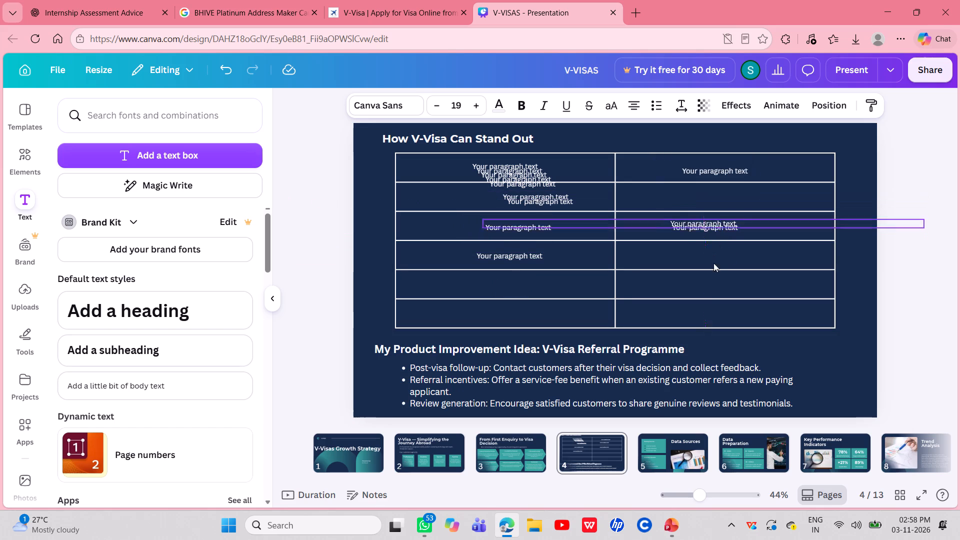
drag(713, 263, 716, 291)
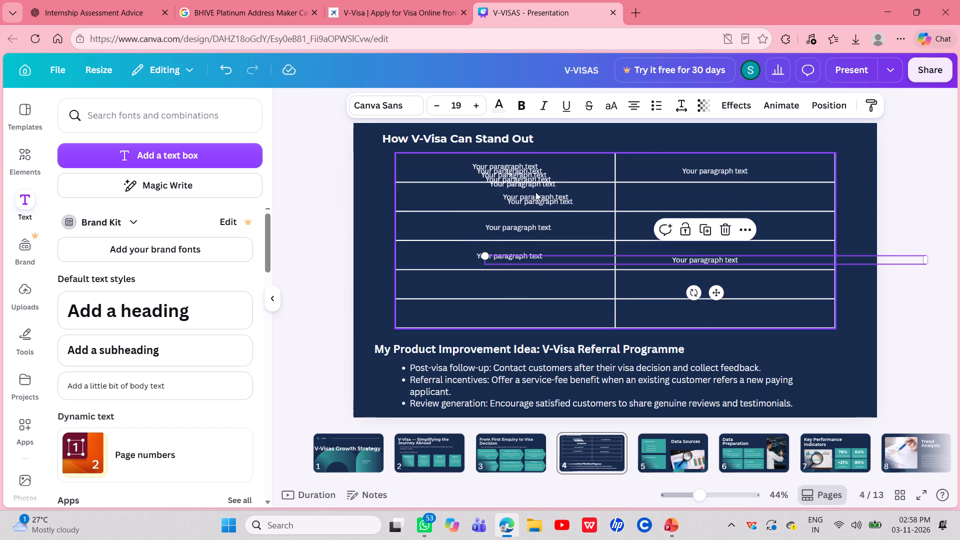
click(532, 195)
drag(546, 230, 735, 224)
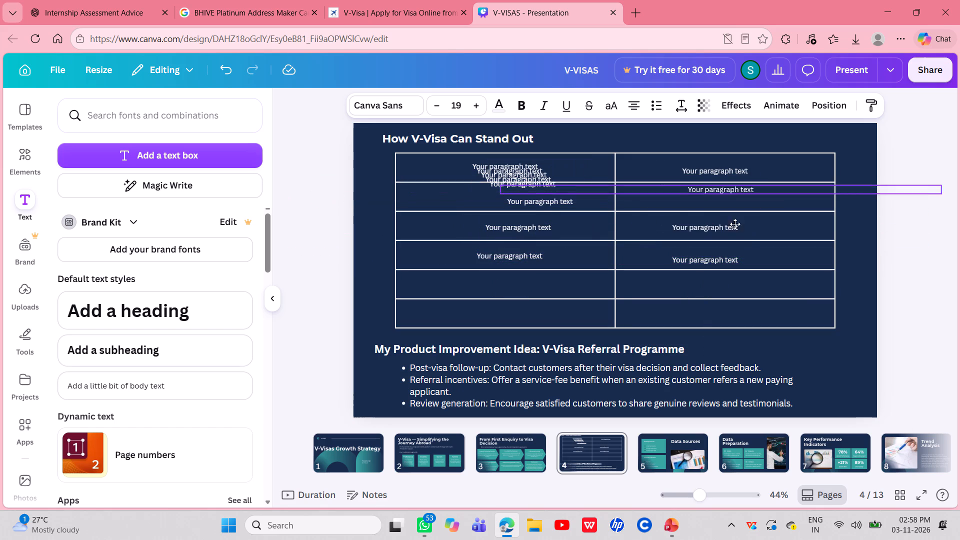
drag(735, 224, 729, 227)
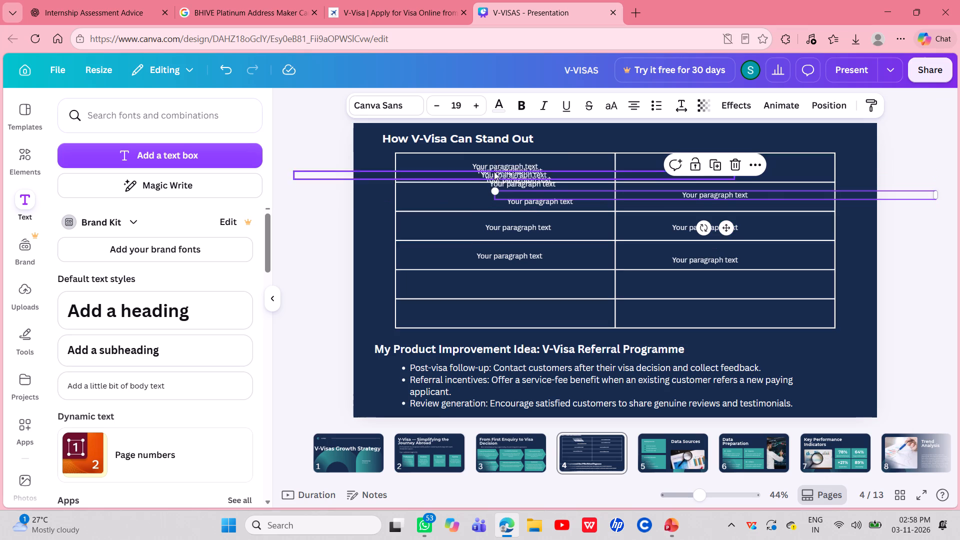
Move two text box copies into the two cells of the table's fifth row.
click(497, 175)
drag(527, 214, 507, 300)
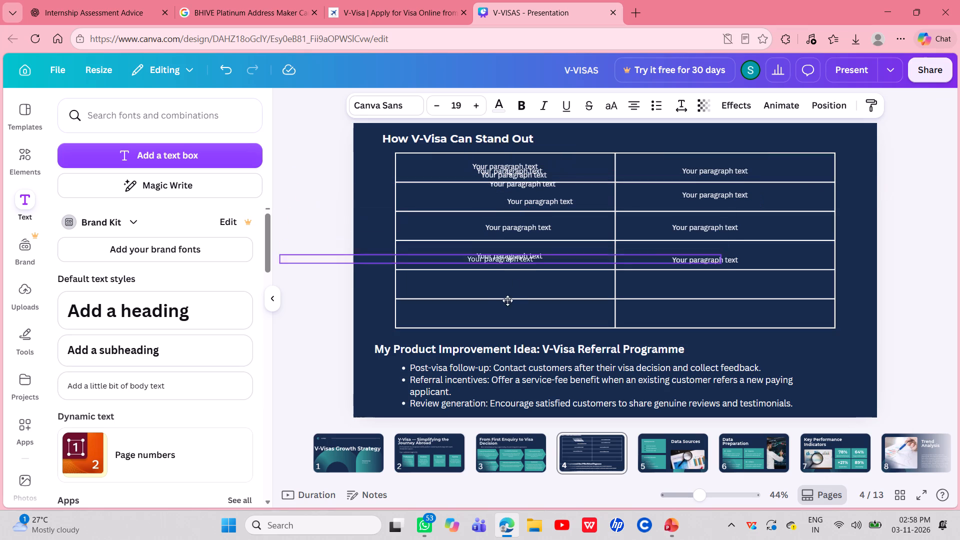
drag(507, 300, 515, 315)
click(524, 175)
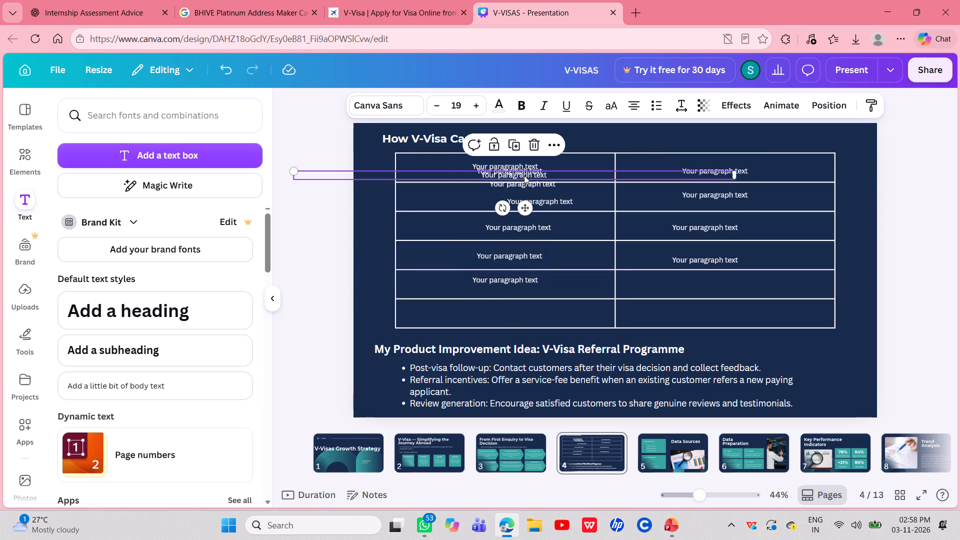
drag(524, 208, 729, 315)
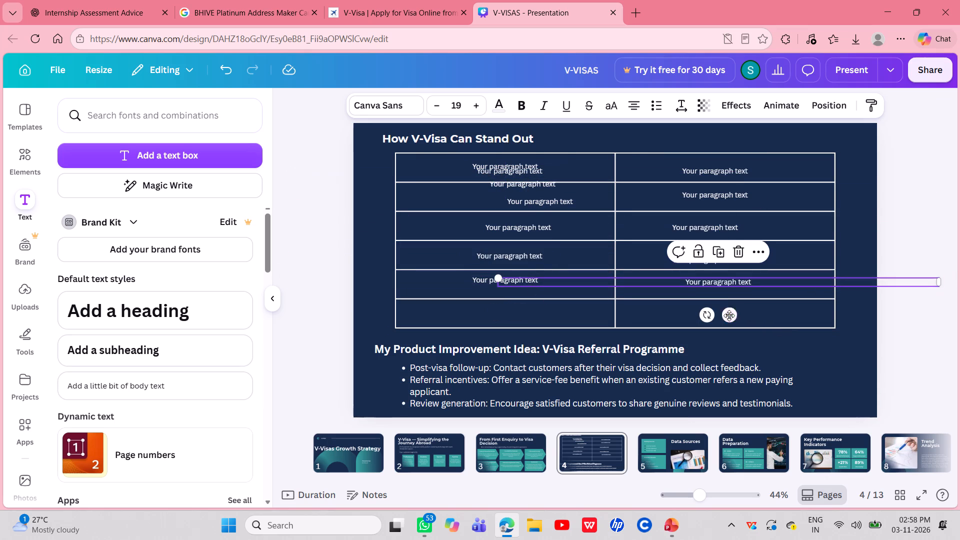
click(504, 166)
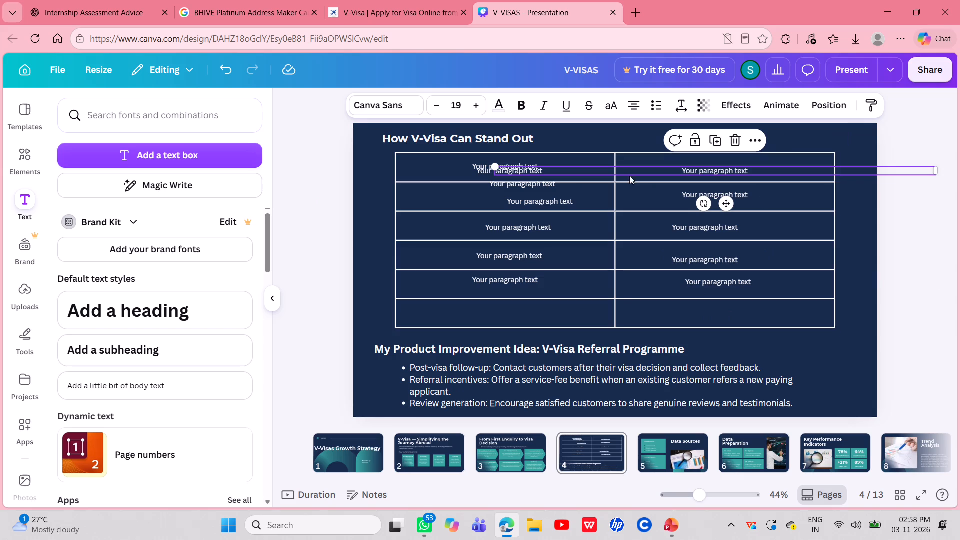
drag(728, 204, 575, 308)
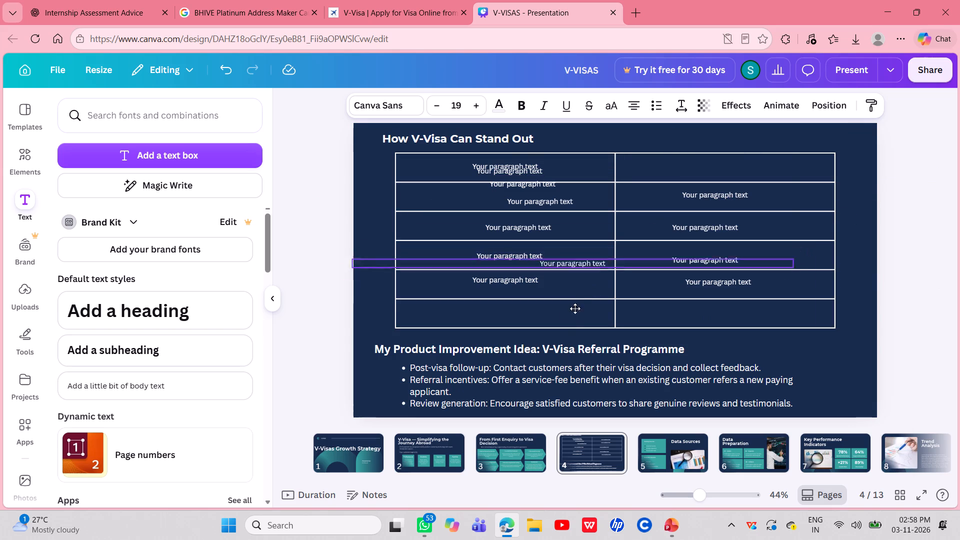
drag(575, 308, 534, 346)
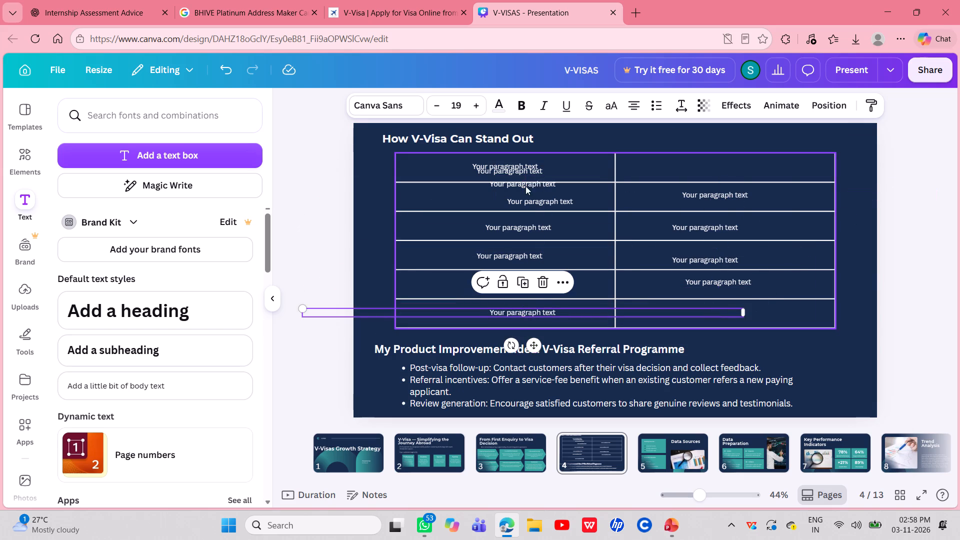
click(526, 184)
drag(534, 218, 727, 346)
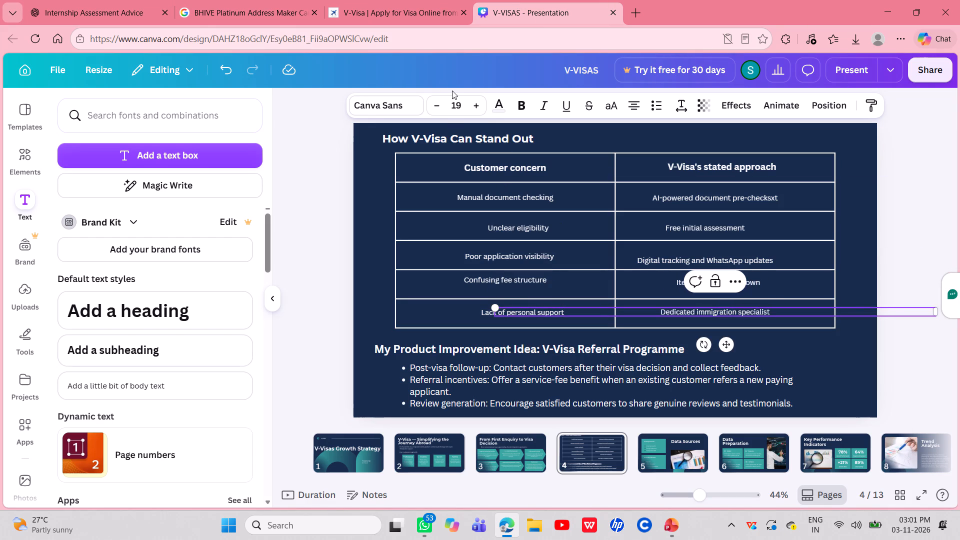
click(477, 105)
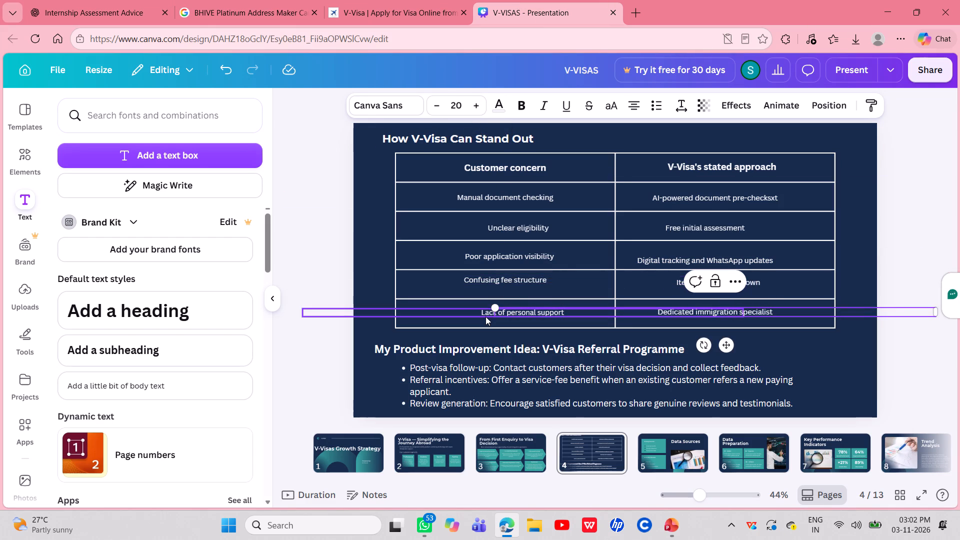
Set "Lack of personal support" in the table's sixth row to font size 20 and nudge it towards the centre of its cell.
click(485, 316)
double_click(486, 312)
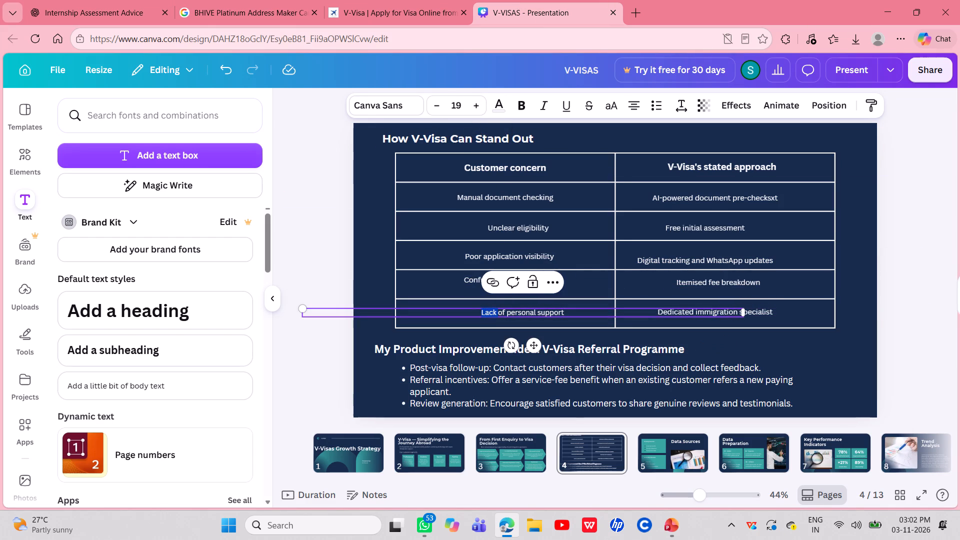
click(476, 309)
drag(476, 309, 598, 315)
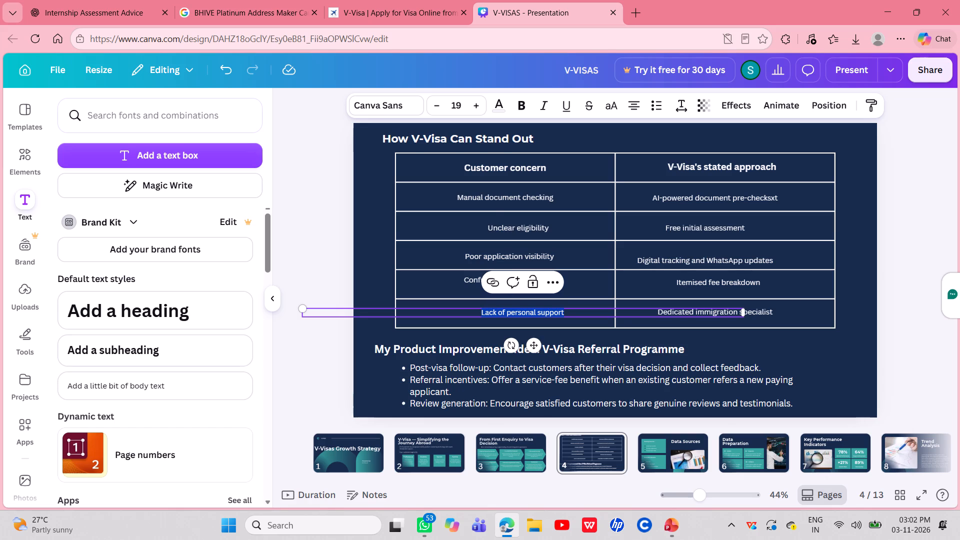
click(477, 105)
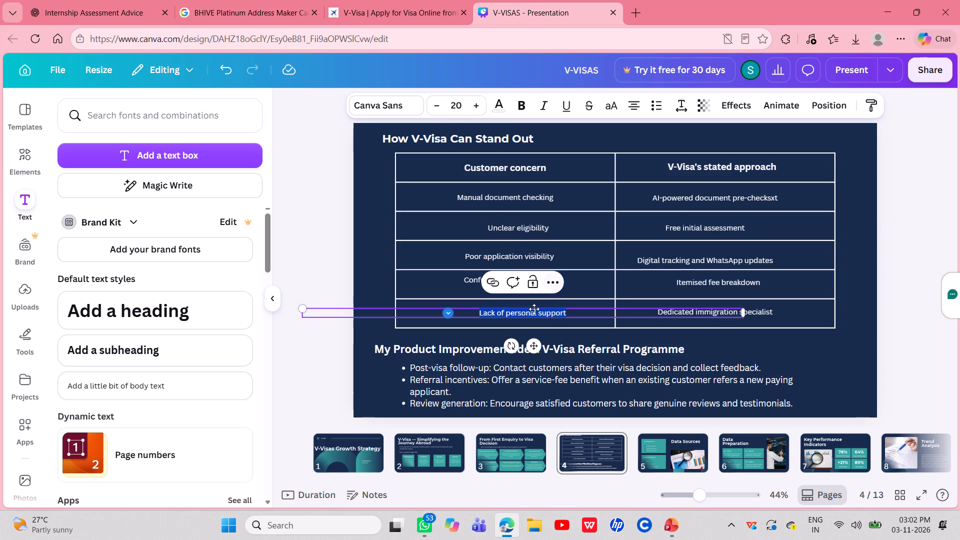
drag(533, 345, 528, 346)
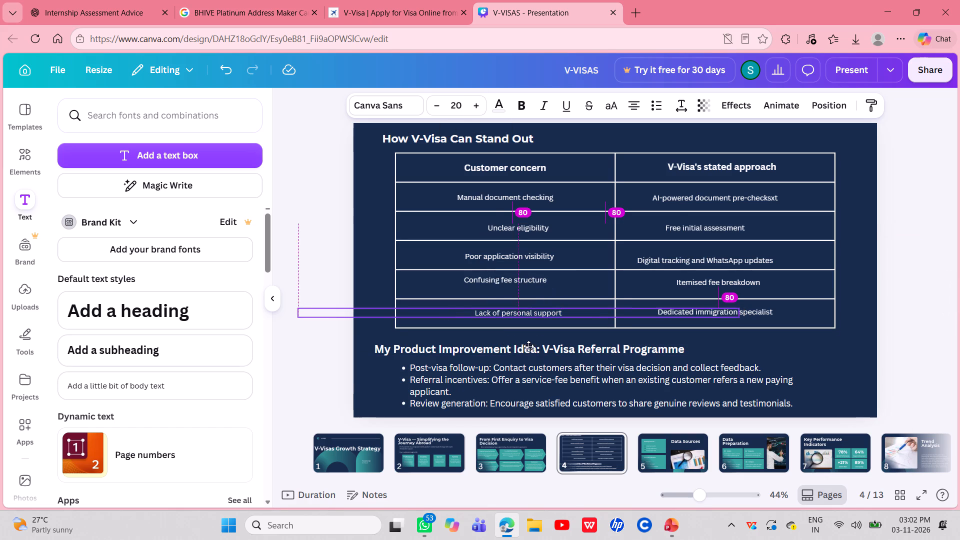
drag(528, 346, 526, 346)
click(374, 211)
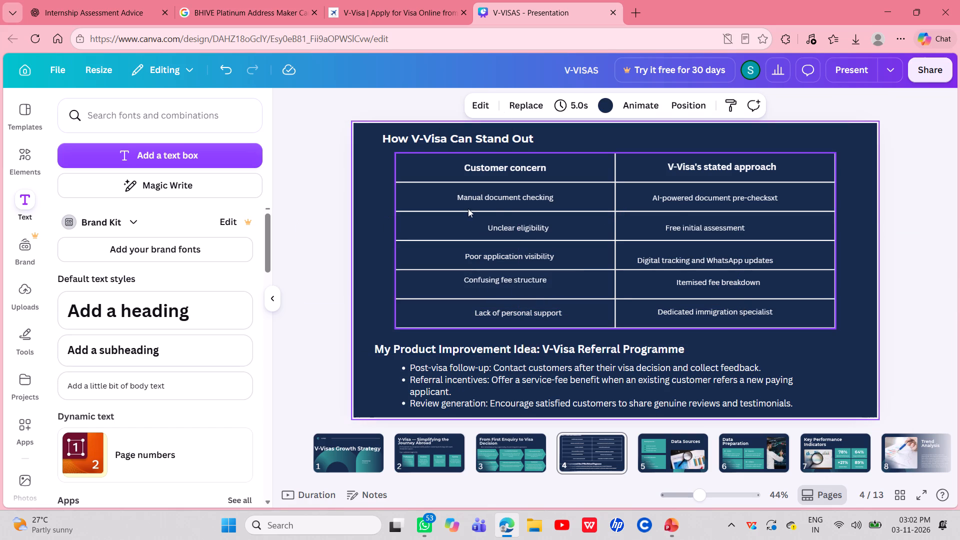
Centre "Unclear eligibility" in the third row's first-column cell, beneath the "Customer concern" heading.
click(505, 223)
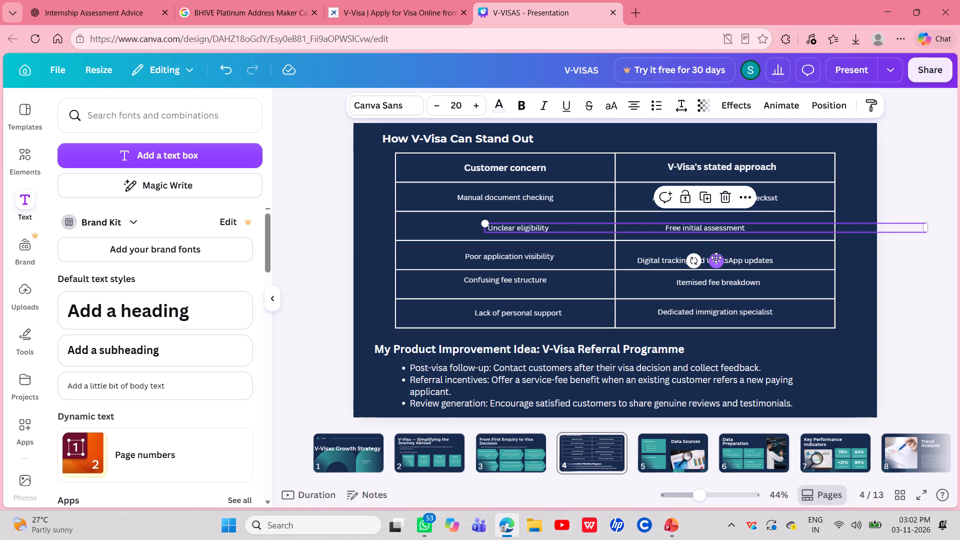
drag(716, 257, 704, 258)
click(450, 228)
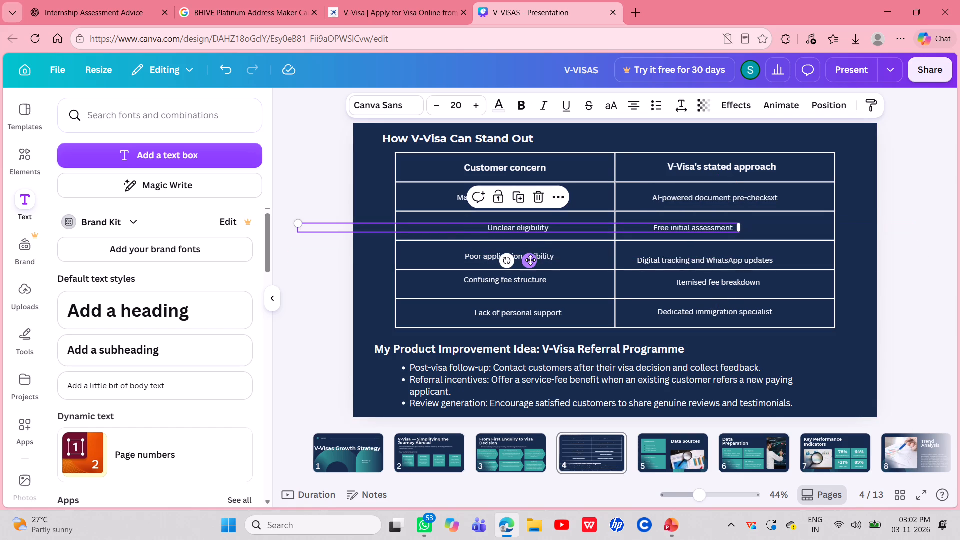
drag(529, 260, 515, 261)
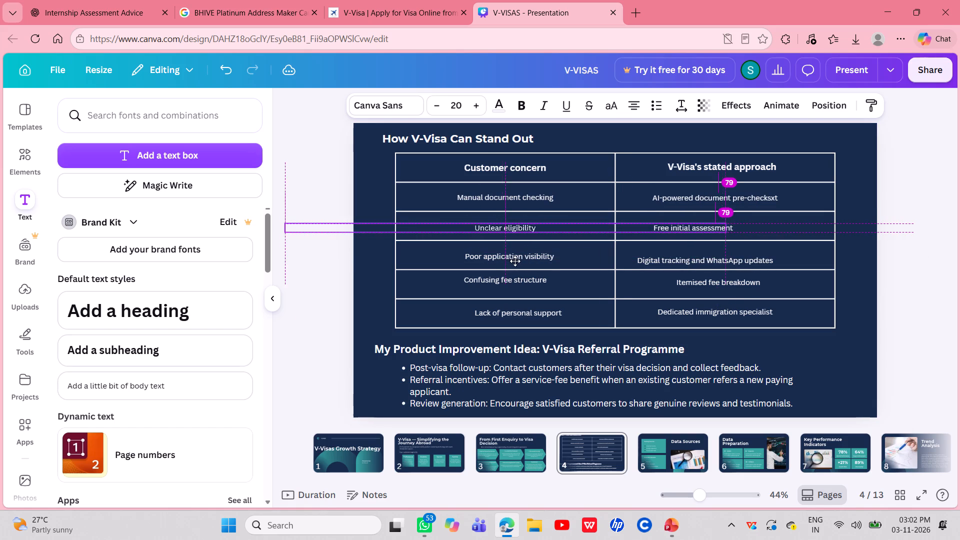
drag(515, 261, 516, 262)
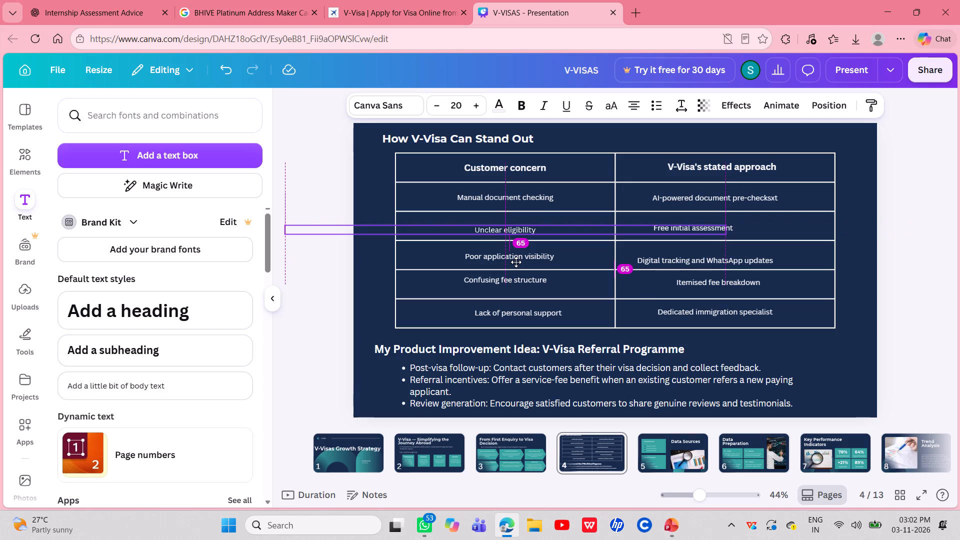
drag(516, 262, 516, 259)
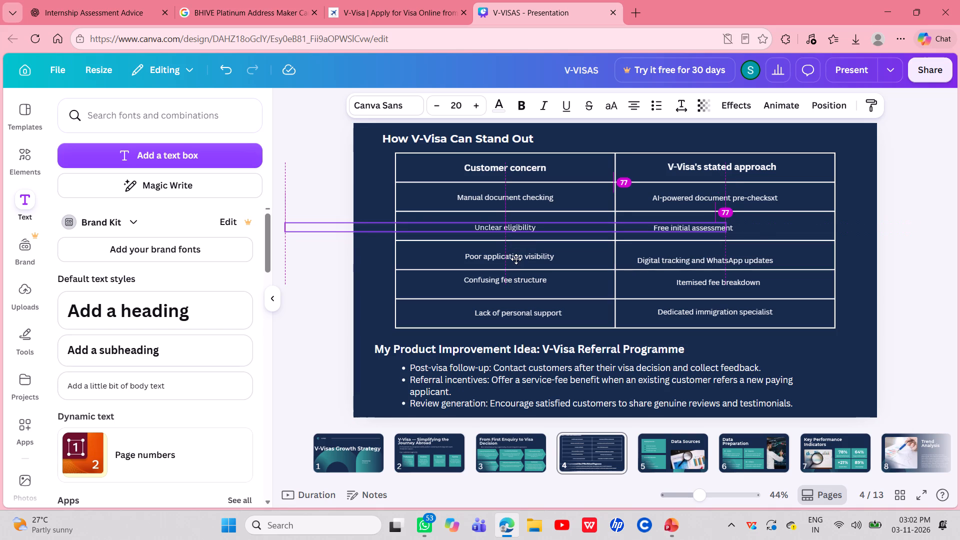
drag(516, 259, 517, 256)
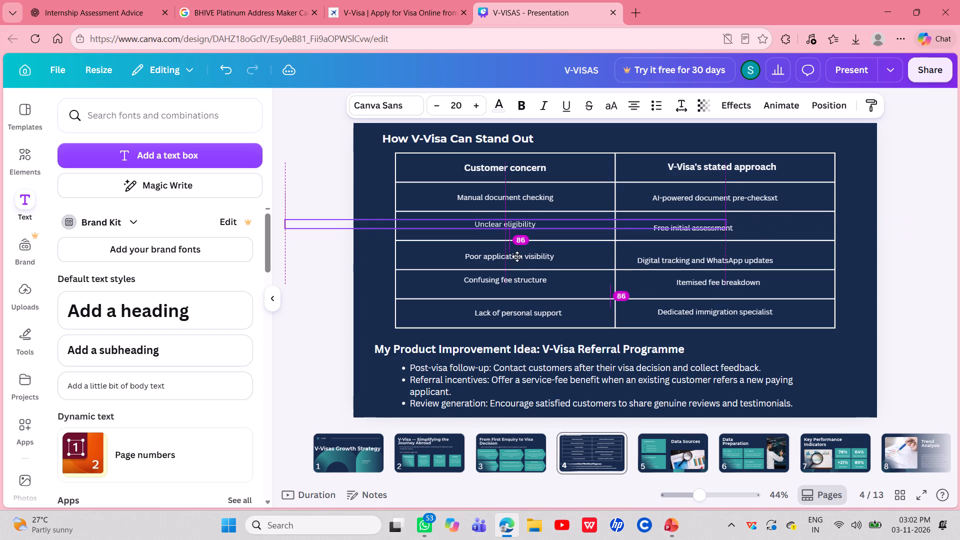
drag(517, 256, 517, 260)
Move "Free initial assessment" towards the centre of the third row's second-column cell, in line with the other texts in that column.
click(740, 228)
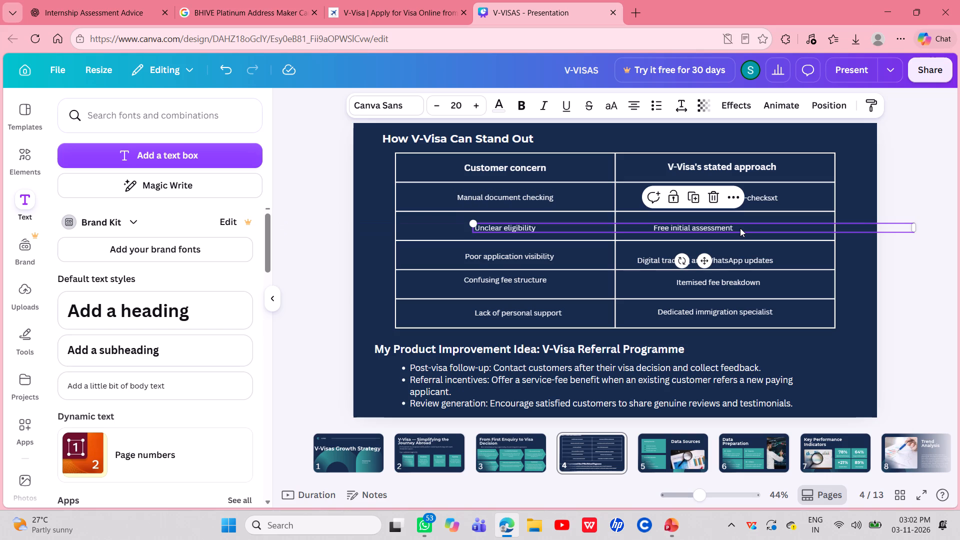
drag(705, 260, 720, 259)
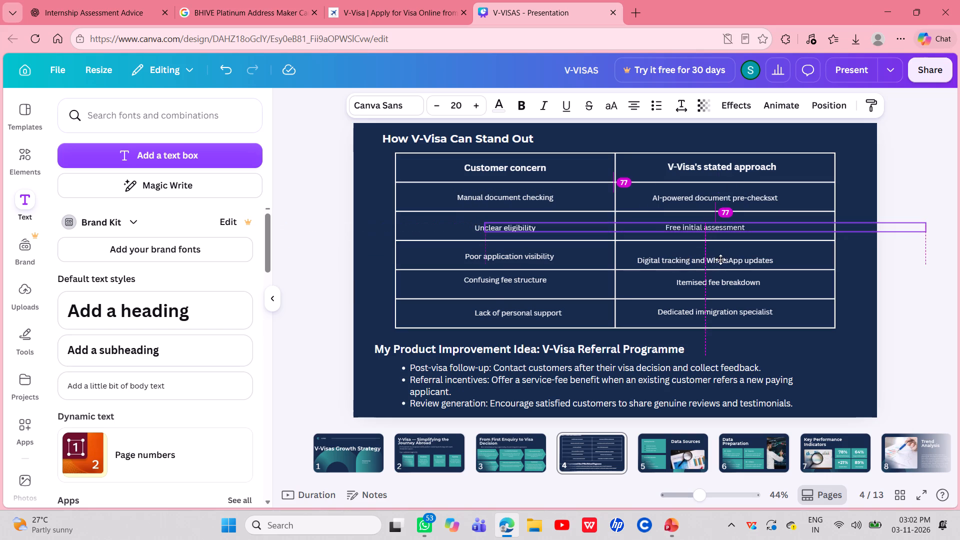
drag(720, 259, 726, 259)
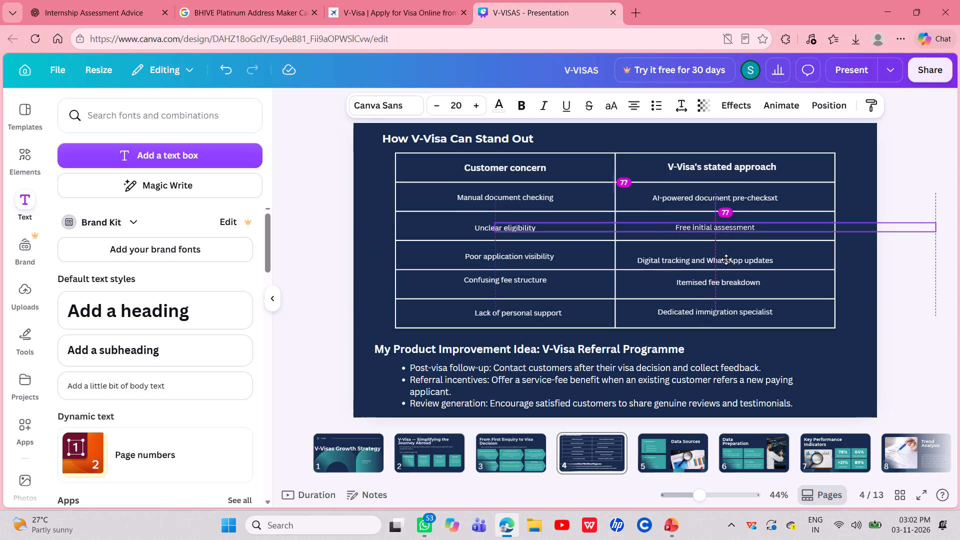
drag(726, 259, 726, 259)
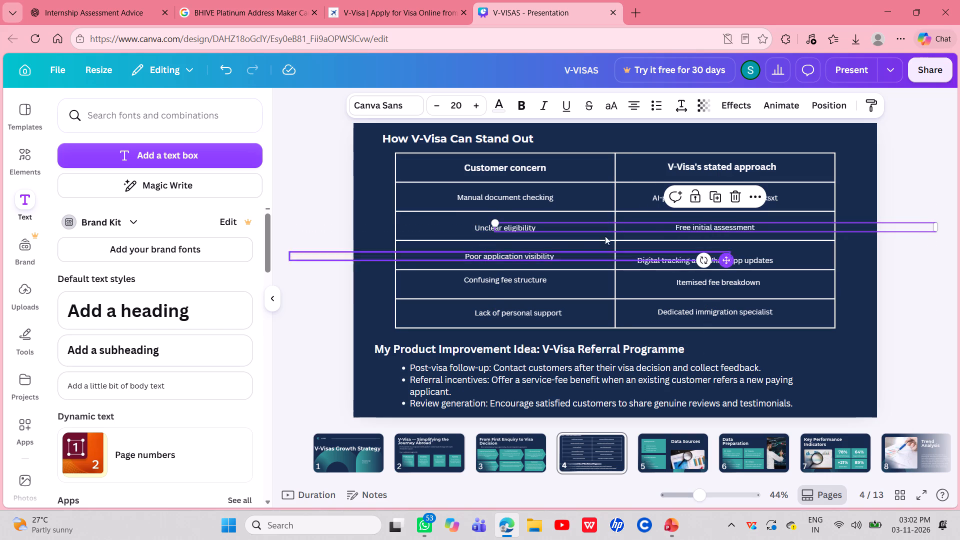
Nudge "Poor application visibility" in the table's fourth row so it is centred beneath the "Customer concern" heading.
click(541, 251)
click(521, 292)
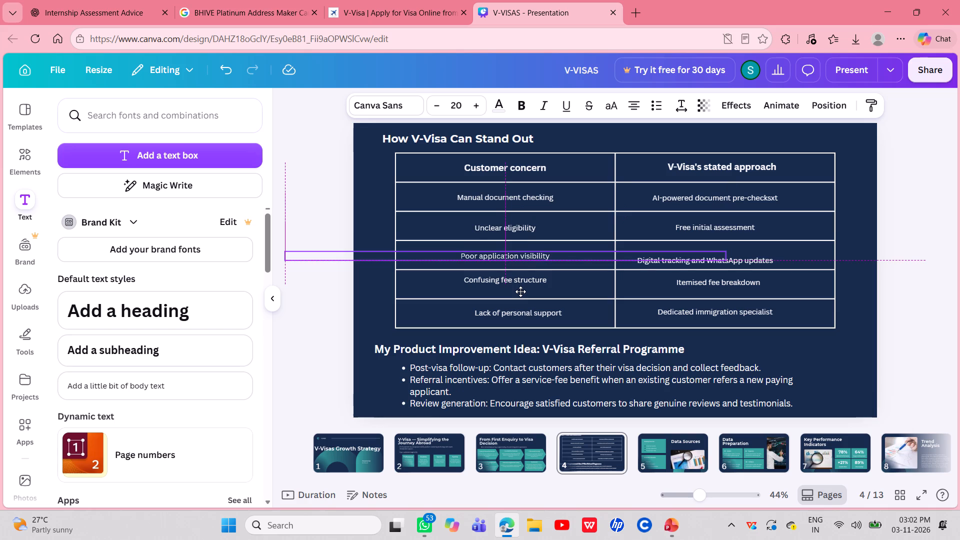
Centre "Digital tracking and WhatsApp updates" in its fourth-row cell, level with "Poor application visibility", and deselect it.
click(742, 260)
drag(718, 294, 727, 289)
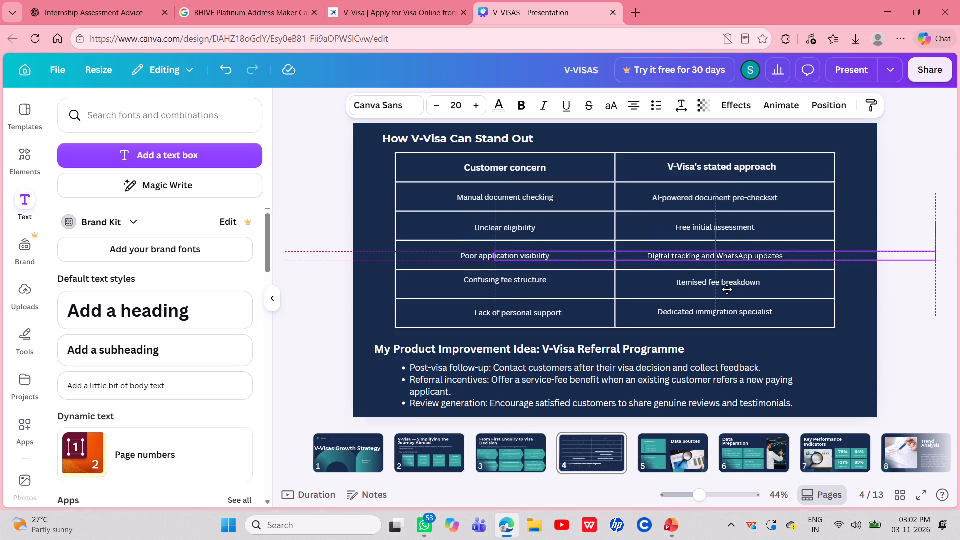
drag(727, 289, 734, 289)
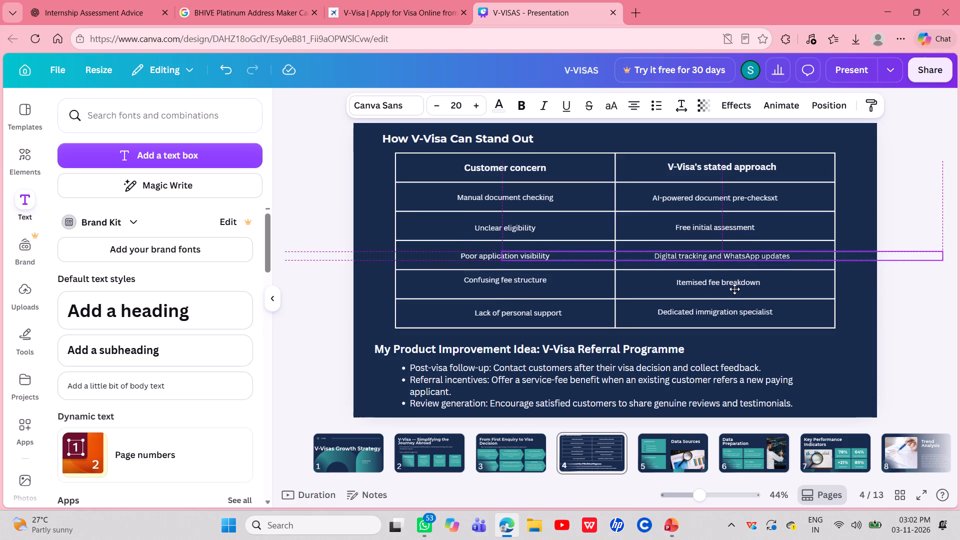
drag(734, 289, 735, 289)
click(754, 341)
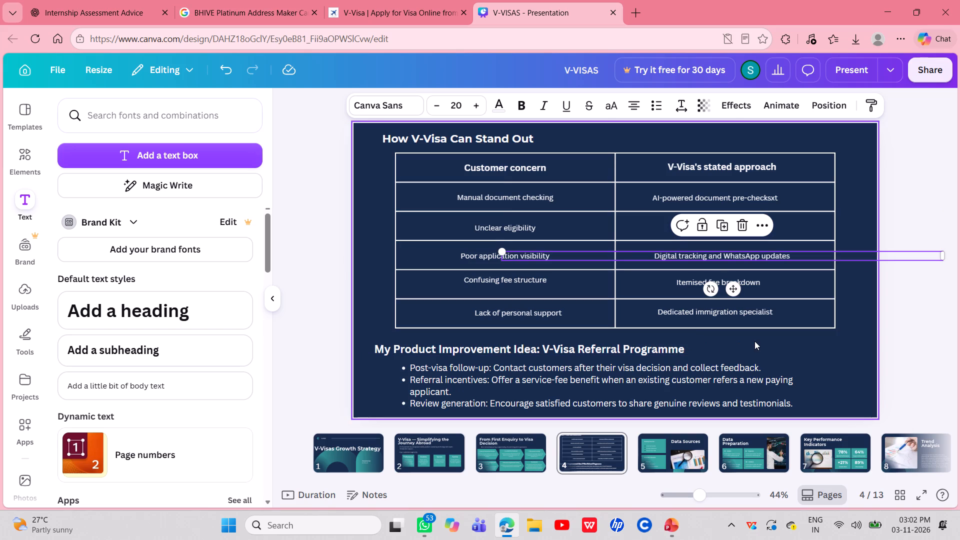
Align "Confusing fee structure" and "Itemised fee breakdown" on one line, centred in their fifth-row cells.
click(519, 283)
click(517, 313)
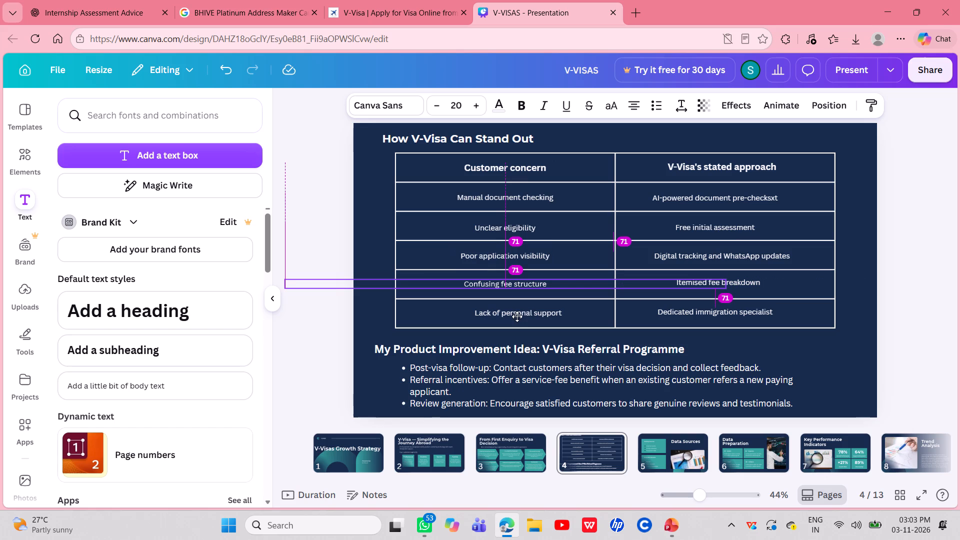
click(749, 280)
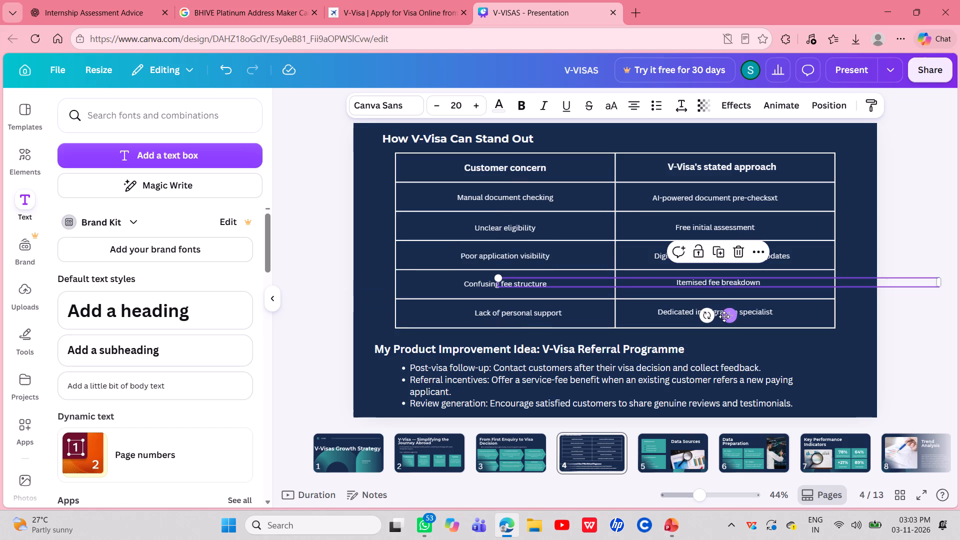
click(729, 315)
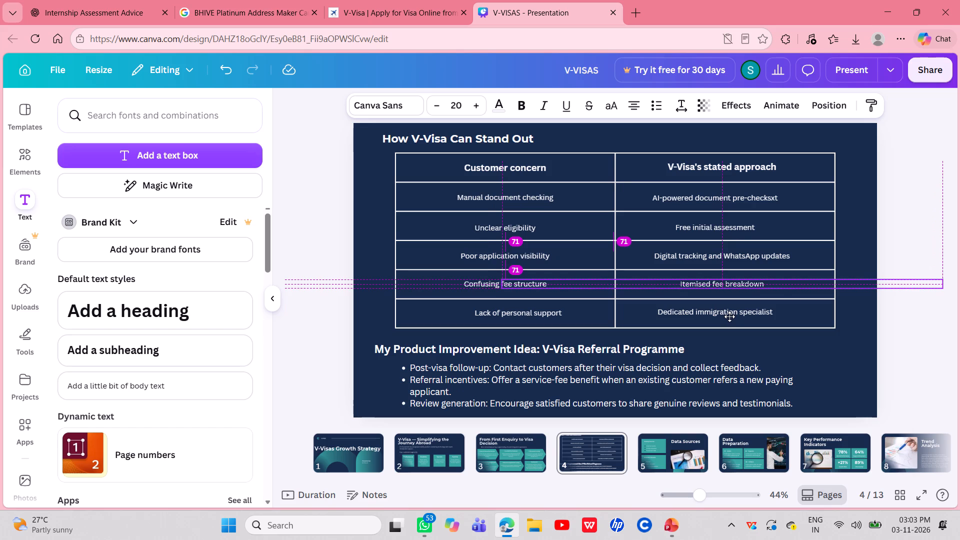
Reposition "Lack of personal support" and "Dedicated immigration specialist" so they sit level with each other in the table's sixth row.
click(559, 315)
drag(530, 340, 527, 351)
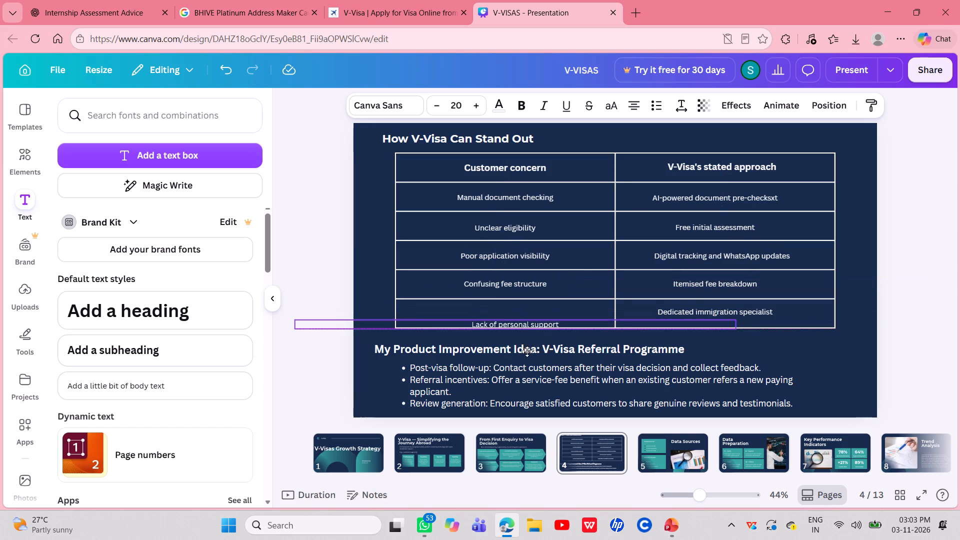
drag(527, 351, 530, 340)
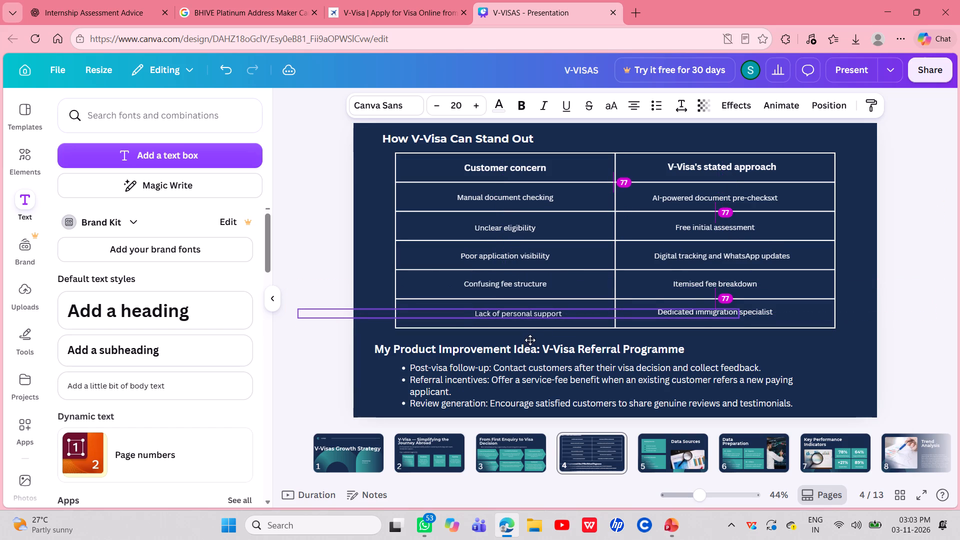
drag(530, 340, 520, 340)
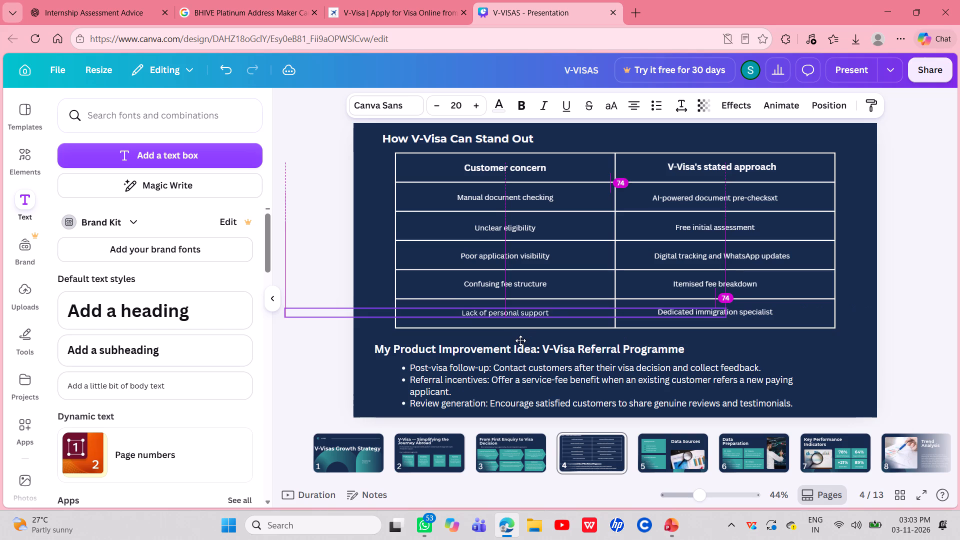
drag(520, 340, 520, 339)
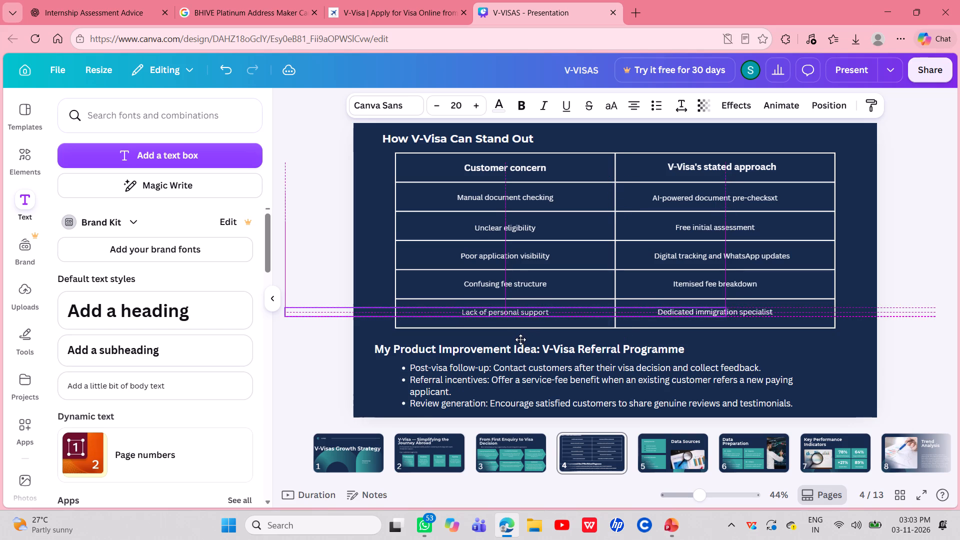
drag(520, 339, 522, 339)
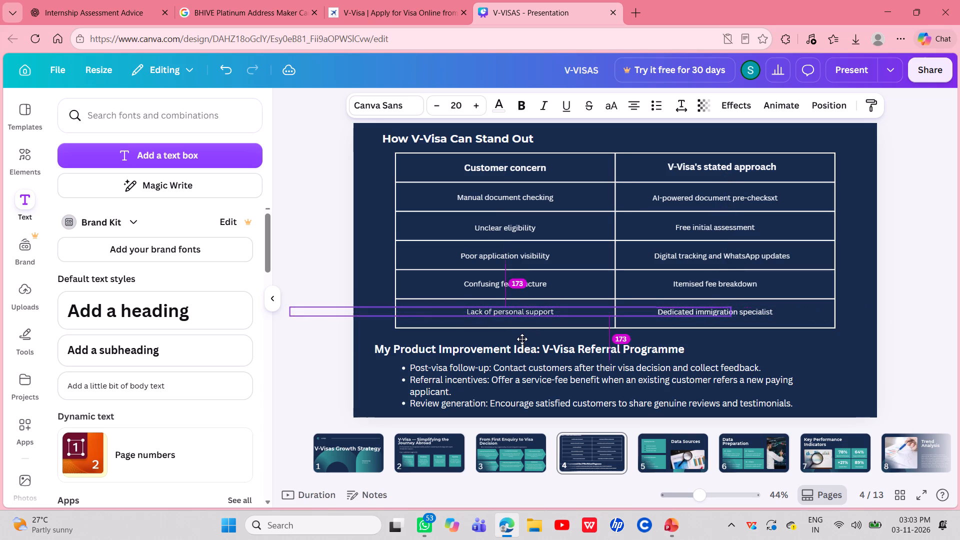
drag(522, 339, 522, 339)
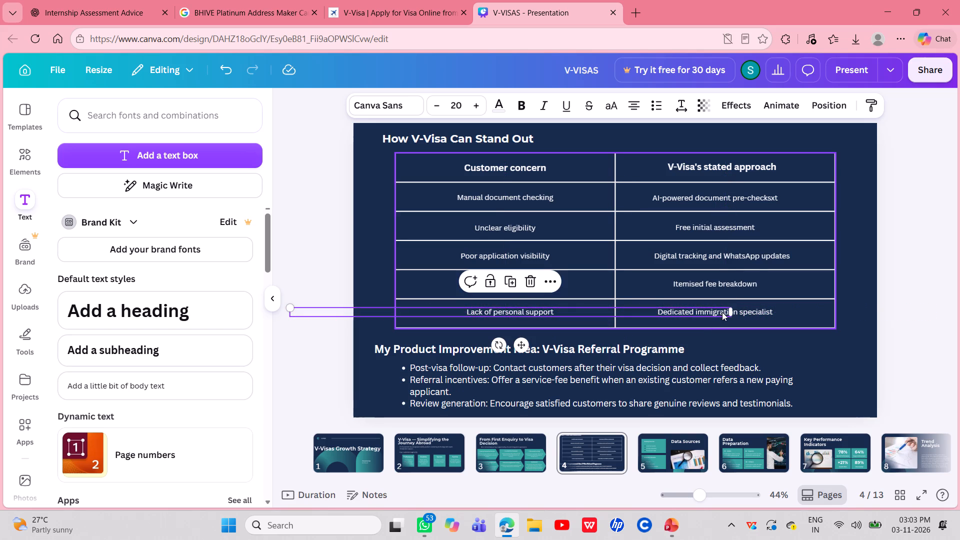
click(754, 312)
drag(725, 344, 739, 342)
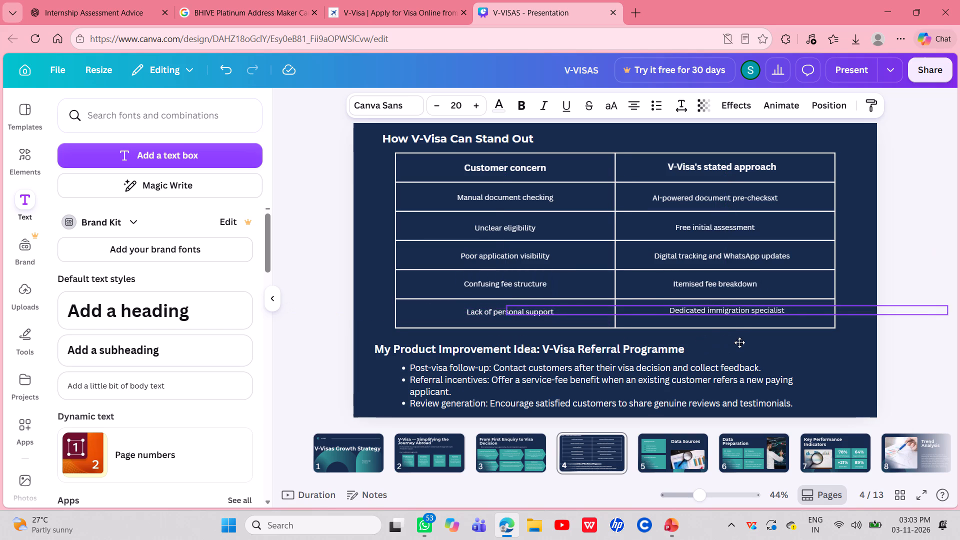
drag(739, 342, 738, 344)
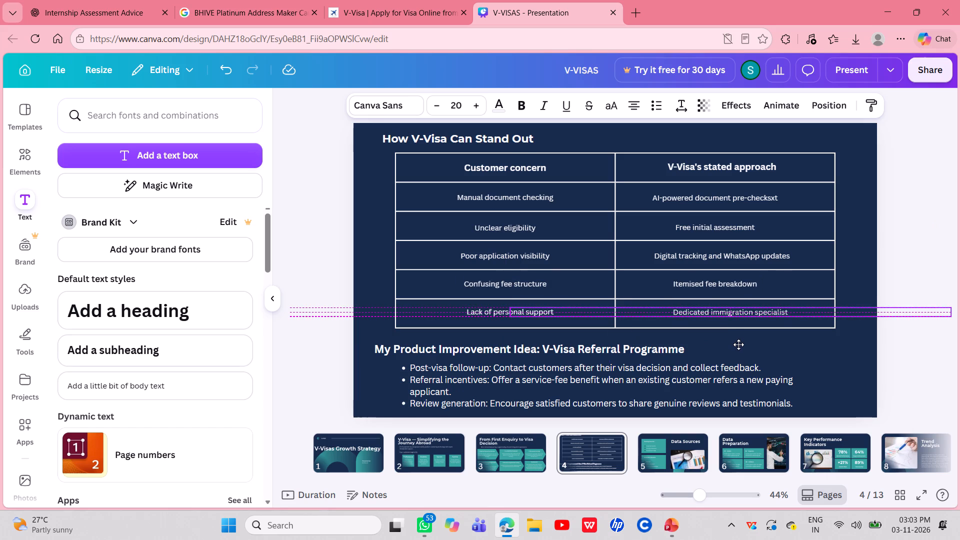
click(810, 359)
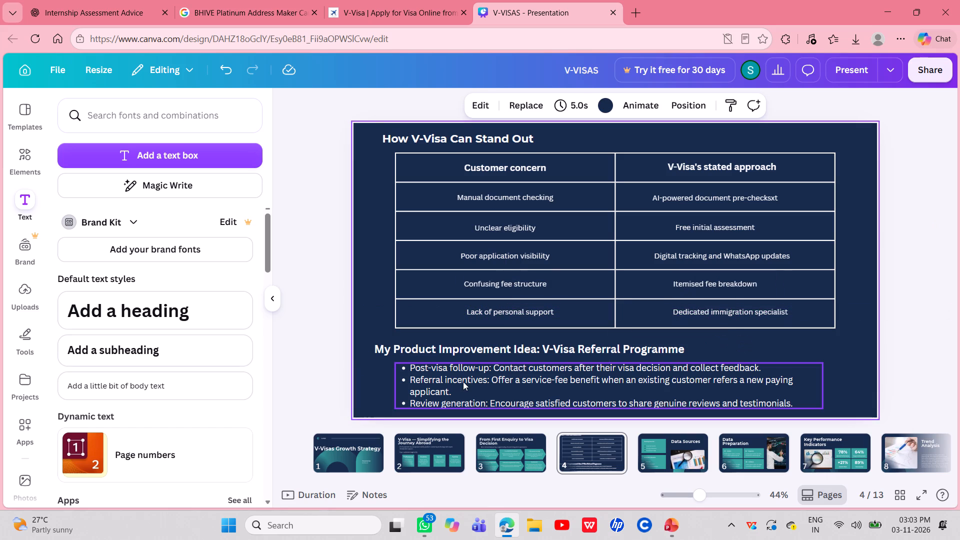
click(305, 346)
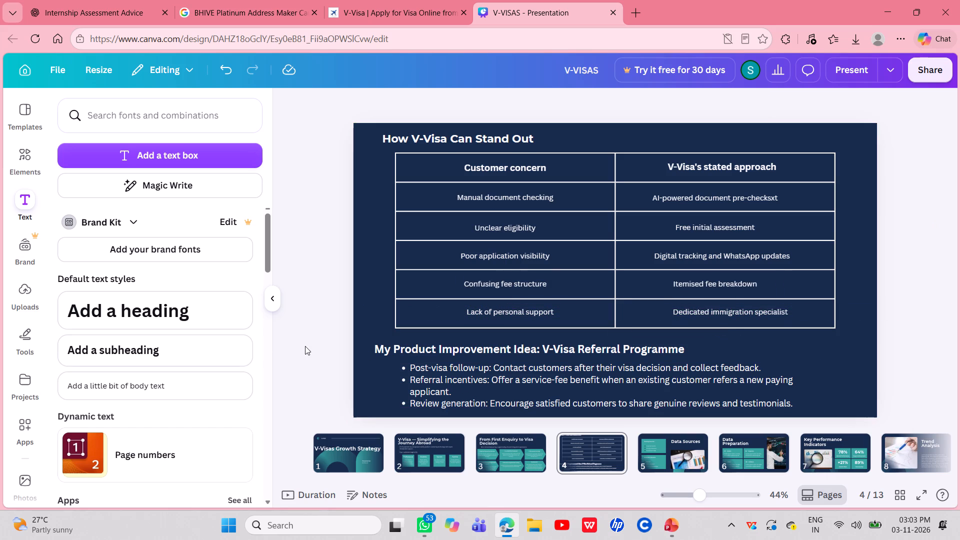
Look over slide 3 and the completed slide 4 of the presentation.
click(492, 460)
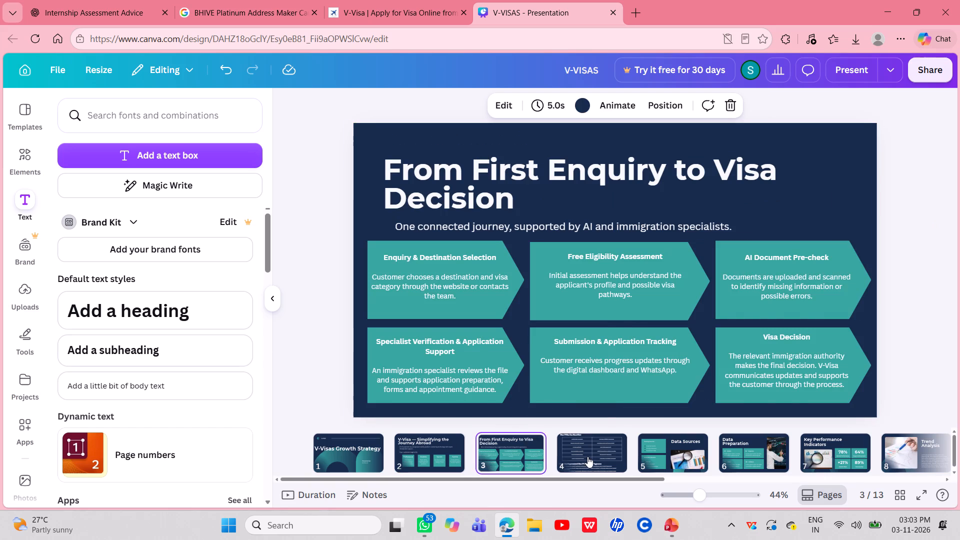
click(591, 458)
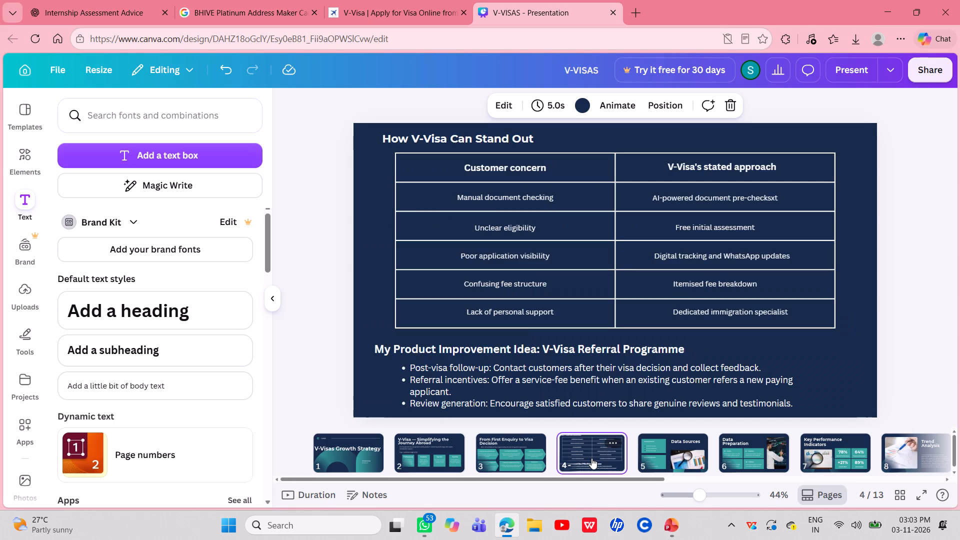
click(668, 465)
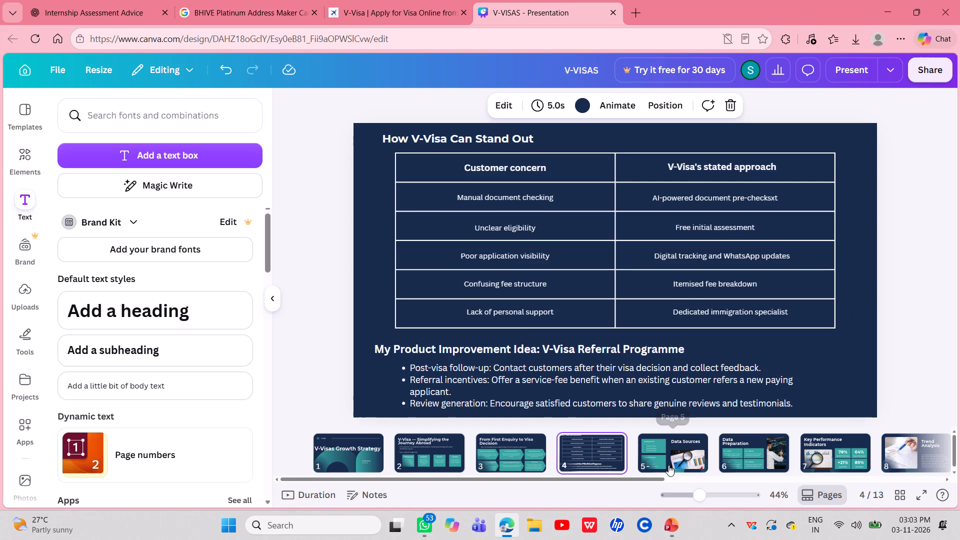
Switch to the ChatGPT conversation and go to the overall assessment of slides 2 to 4 at its end.
click(108, 0)
scroll(157, 303, down, 7)
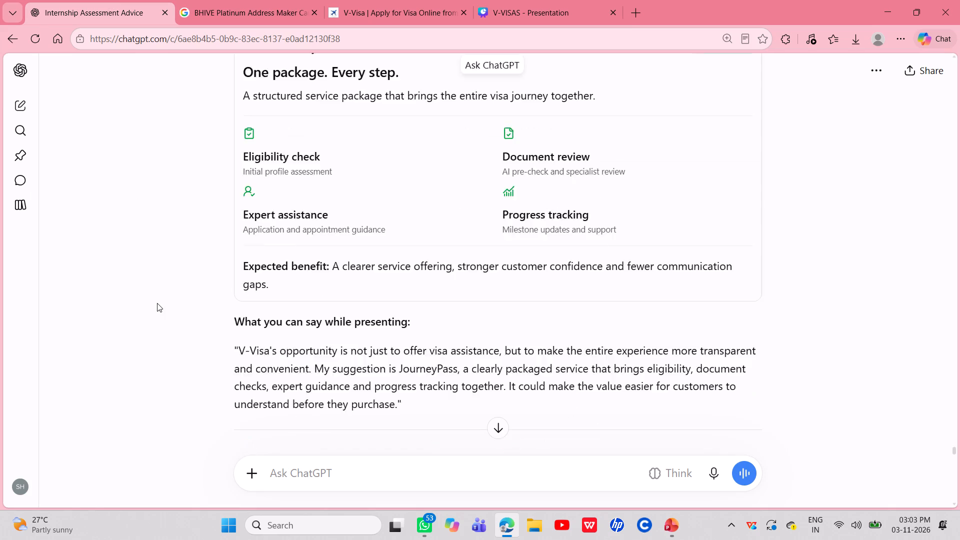
scroll(157, 303, down, 14)
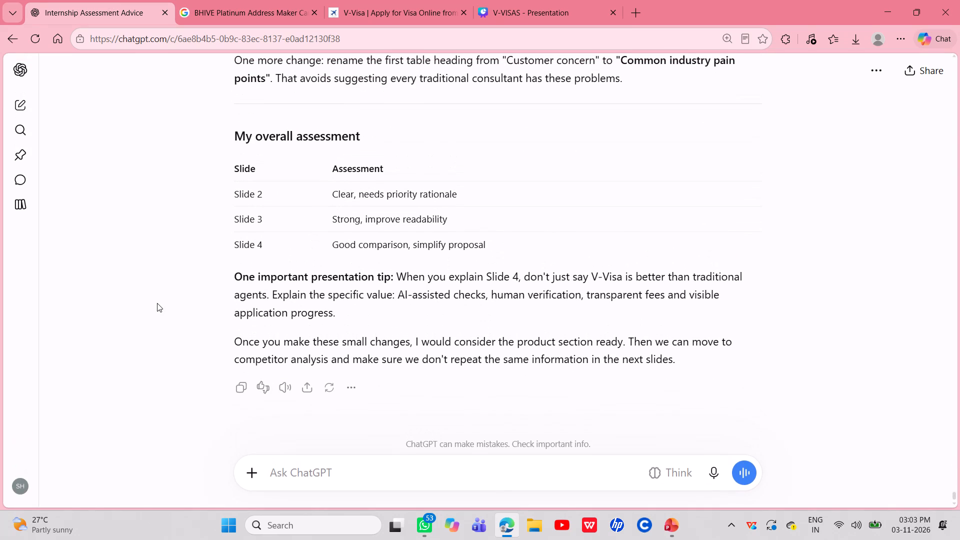
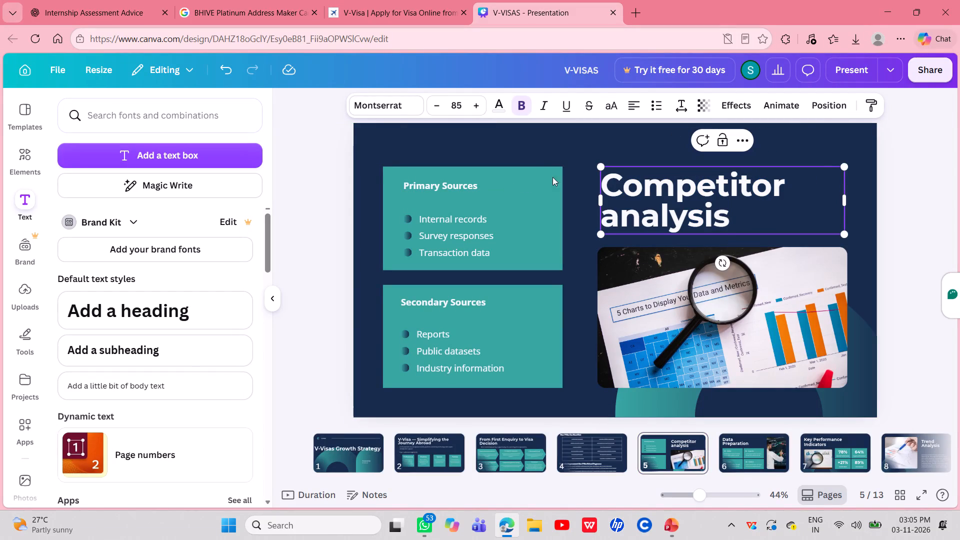
Delete the Primary Sources box on slide 5 with its heading and the "Internal records" and "Survey responses" texts.
click(452, 199)
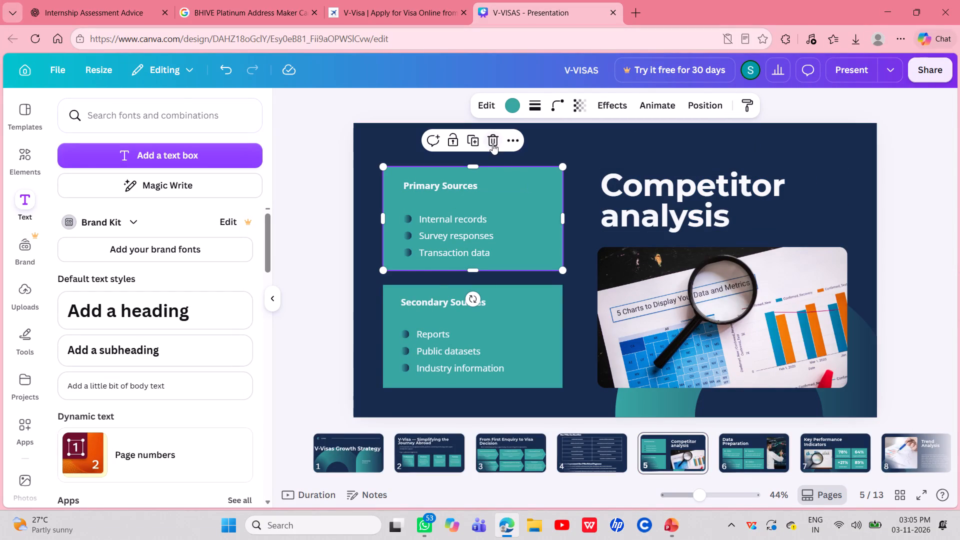
click(492, 143)
click(443, 185)
click(484, 157)
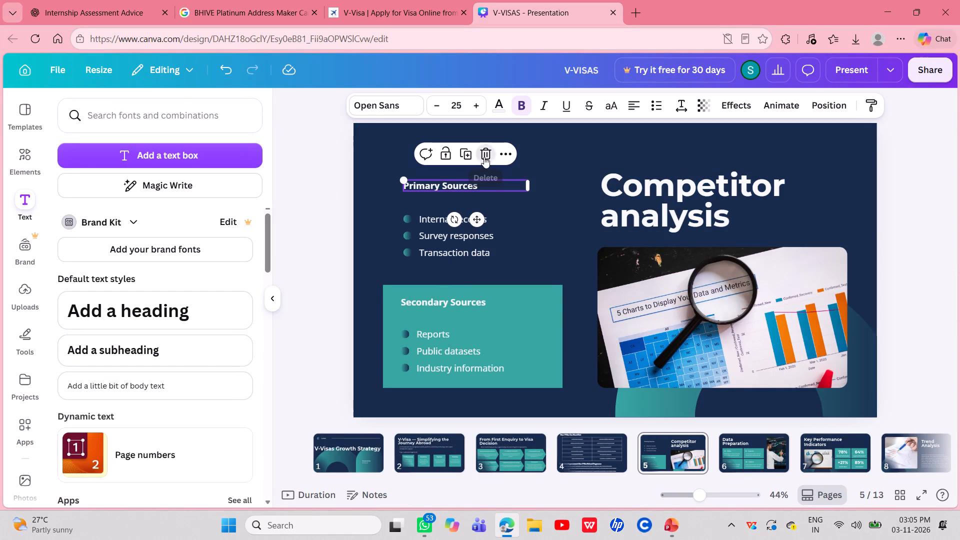
click(463, 220)
click(481, 189)
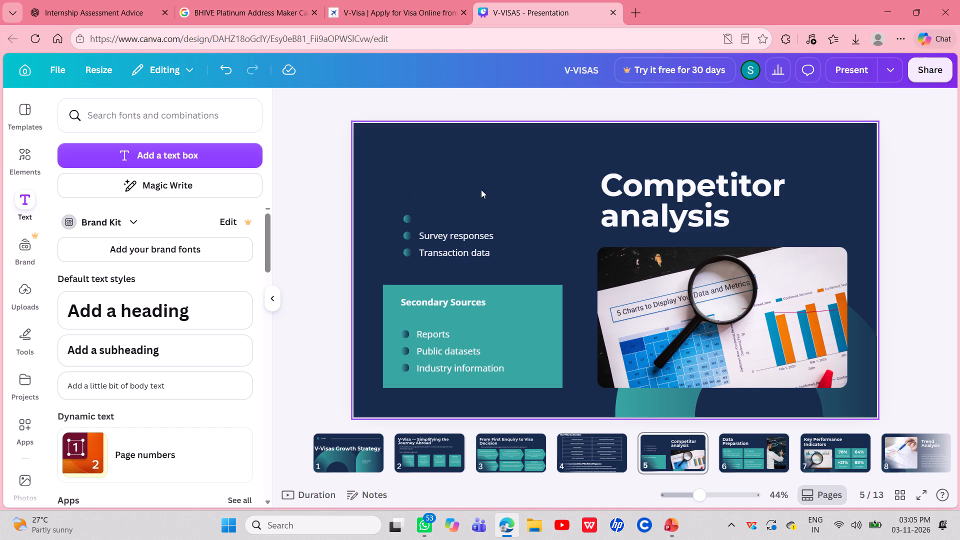
click(458, 238)
click(476, 207)
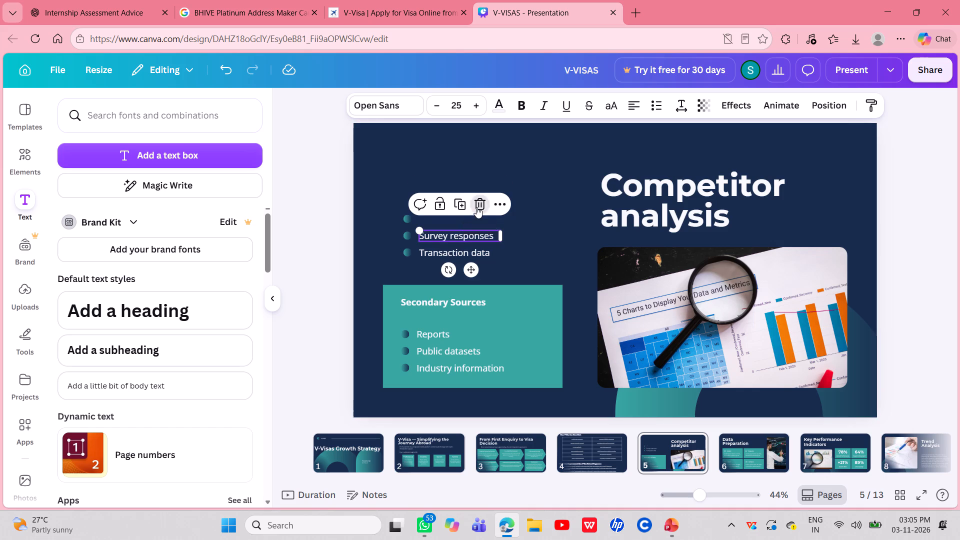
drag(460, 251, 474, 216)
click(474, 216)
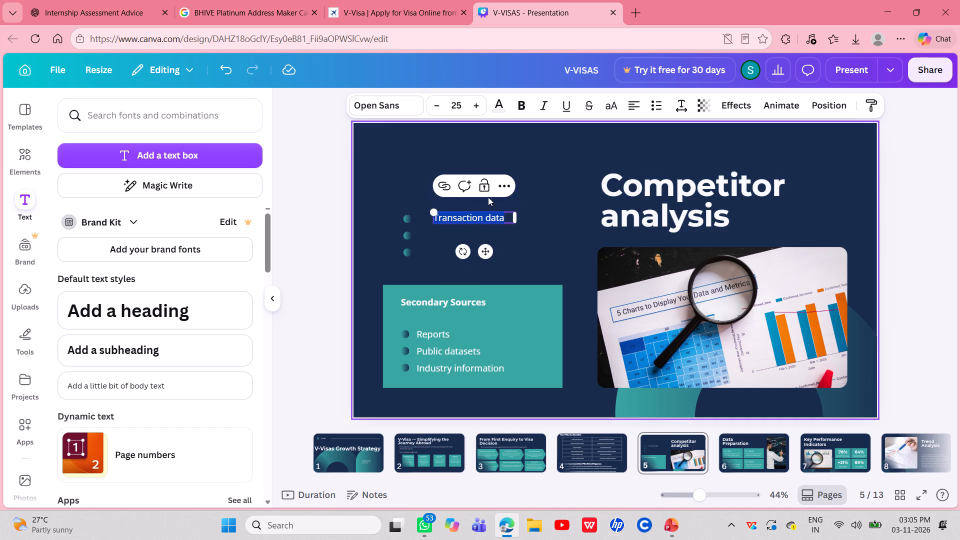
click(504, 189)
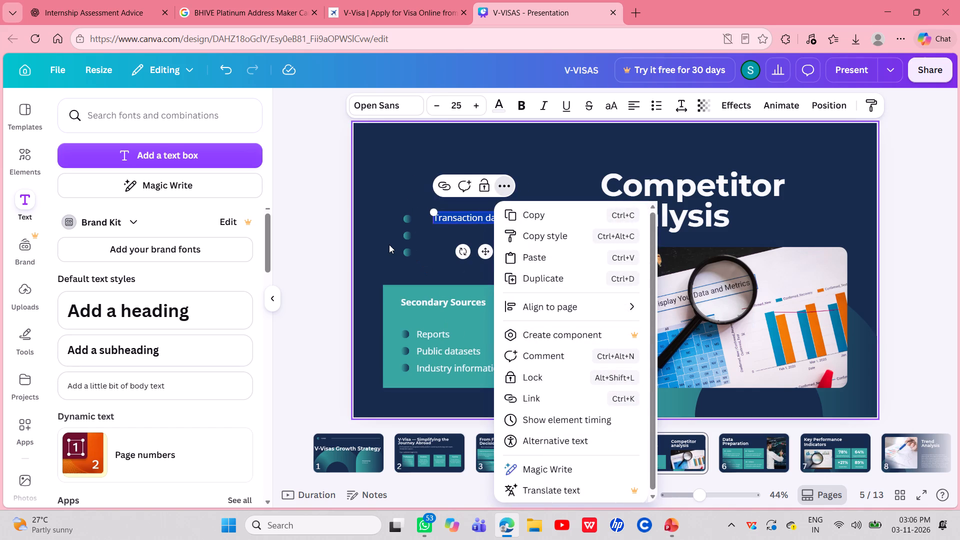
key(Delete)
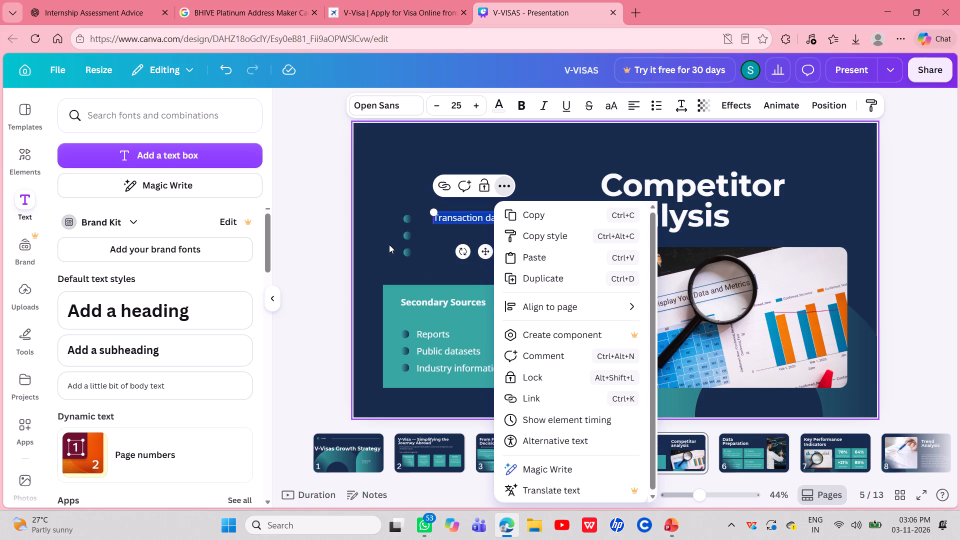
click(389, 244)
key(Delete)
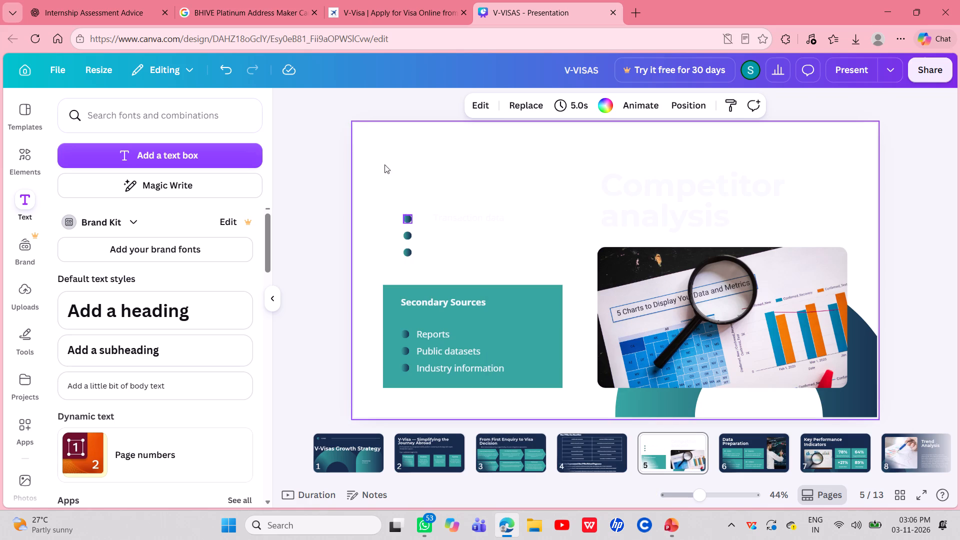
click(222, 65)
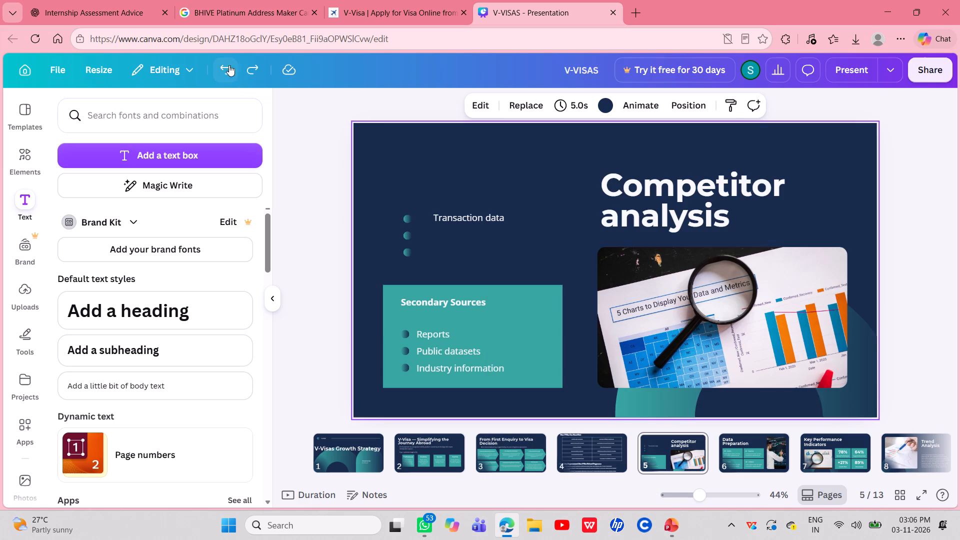
Delete the "Transaction data" text and the three bullet dots beside it from the Competitor analysis slide.
click(459, 214)
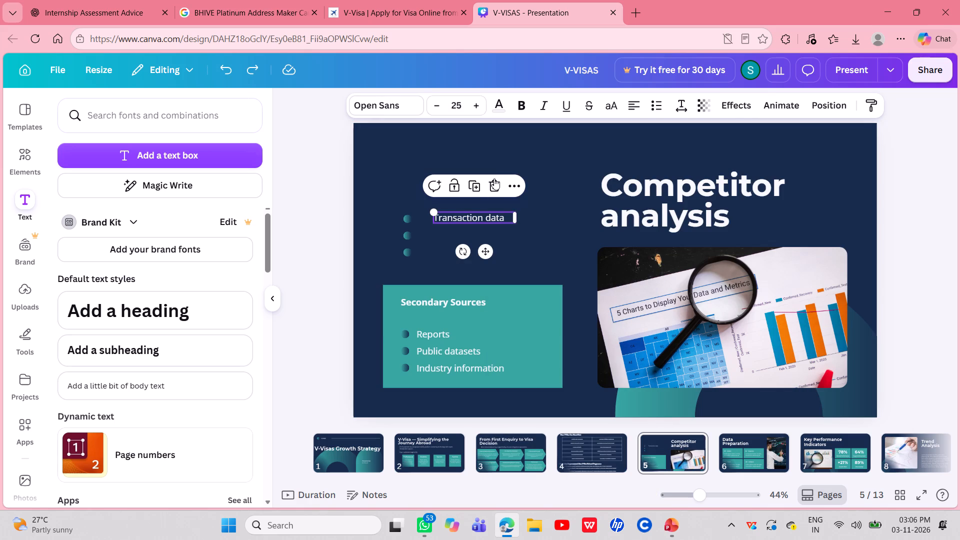
click(494, 179)
click(407, 246)
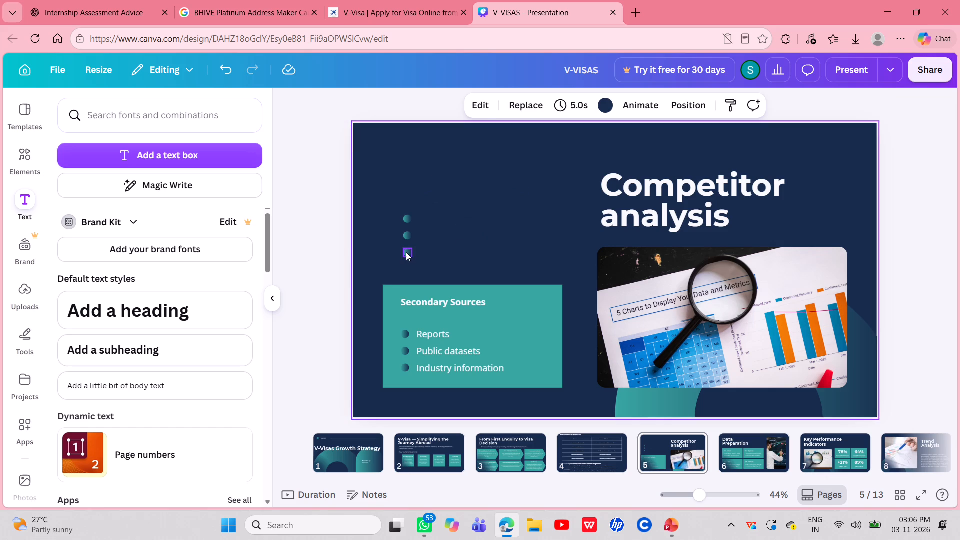
click(406, 252)
click(423, 220)
click(407, 235)
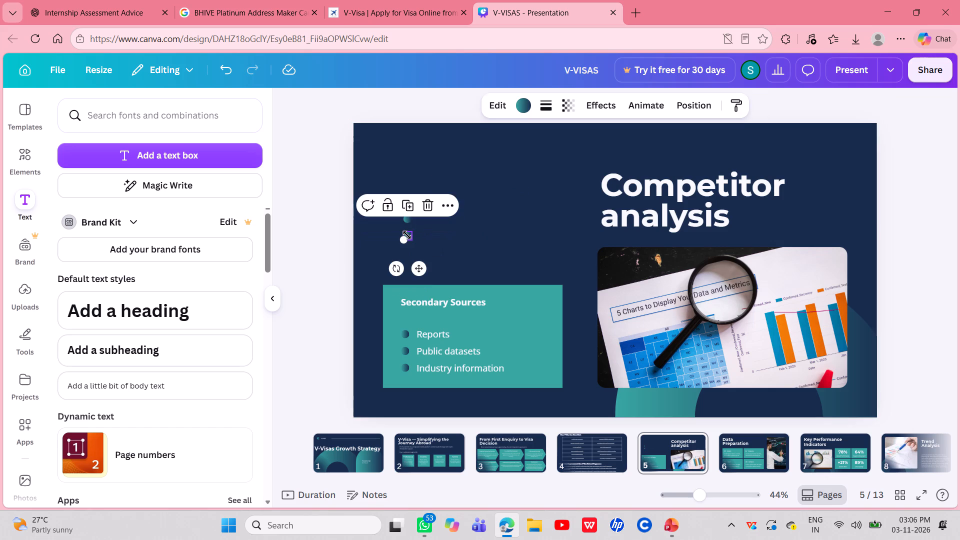
drag(427, 202, 425, 209)
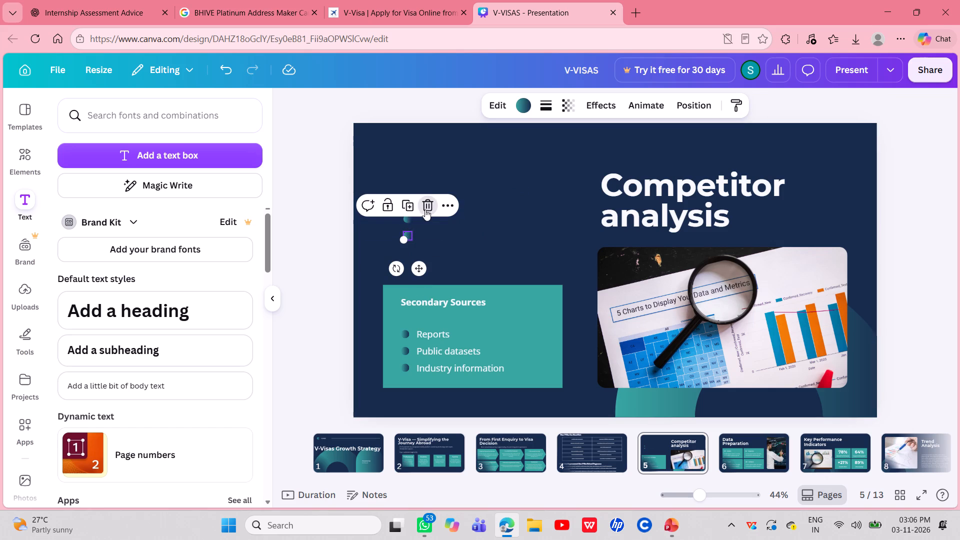
drag(425, 209, 425, 209)
click(425, 209)
click(409, 218)
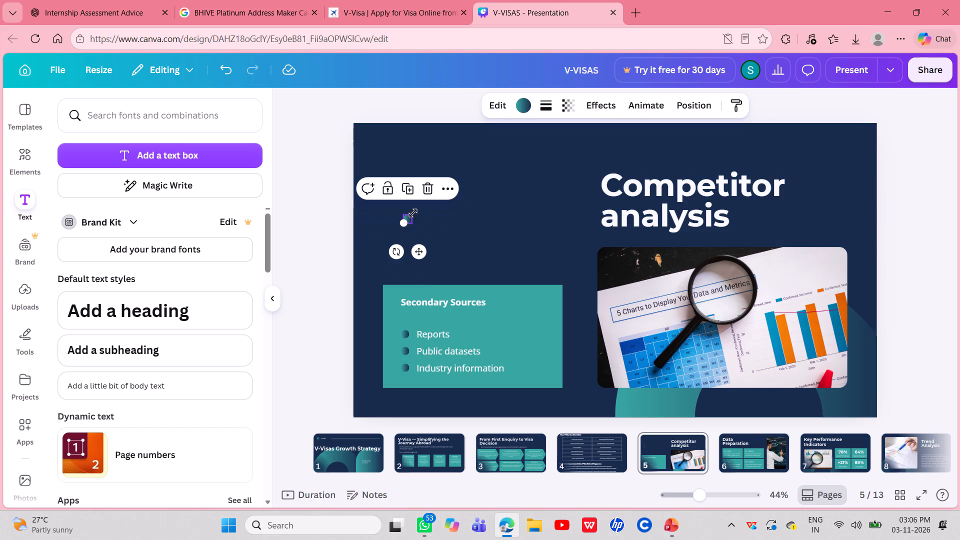
click(426, 193)
Delete the "Secondary Sources" heading and its Reports, Public datasets and Industry information text lines.
click(464, 330)
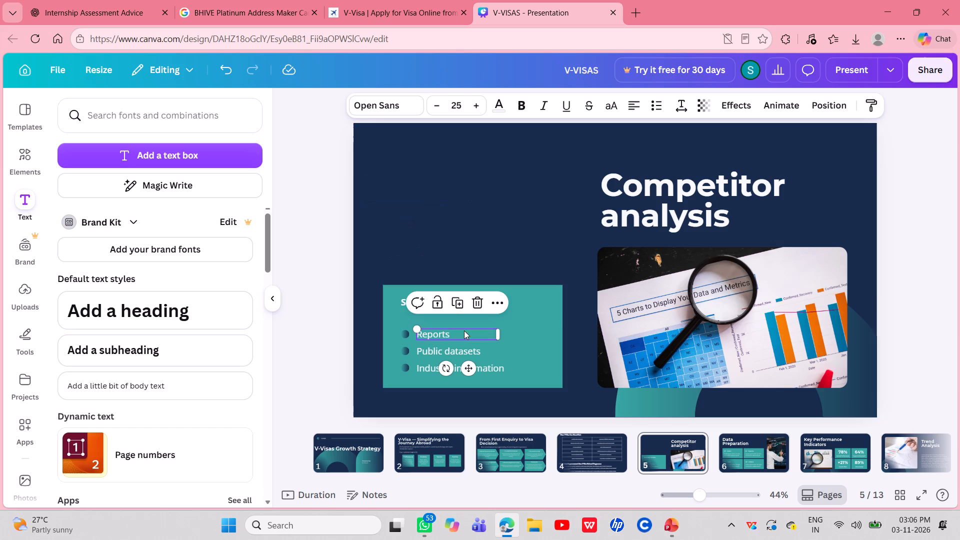
click(483, 298)
click(478, 300)
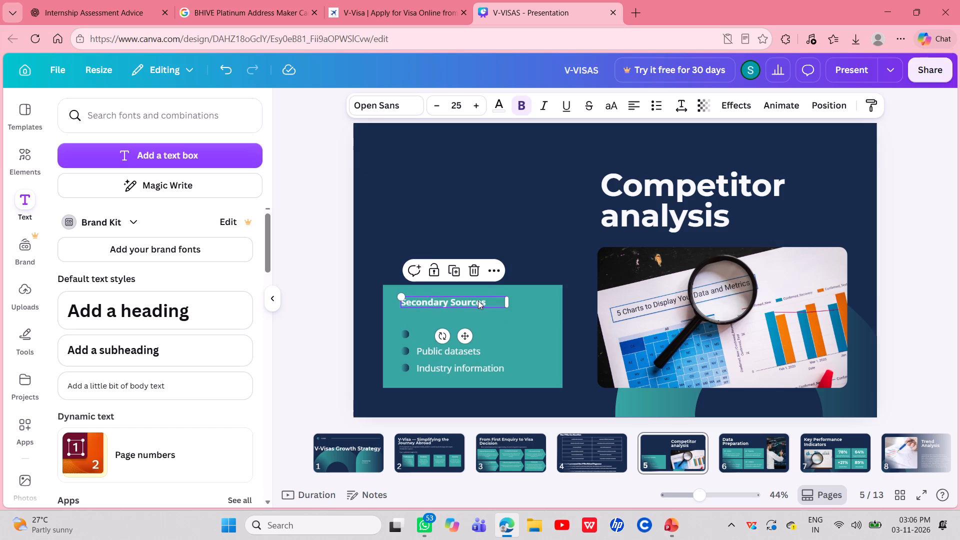
click(476, 273)
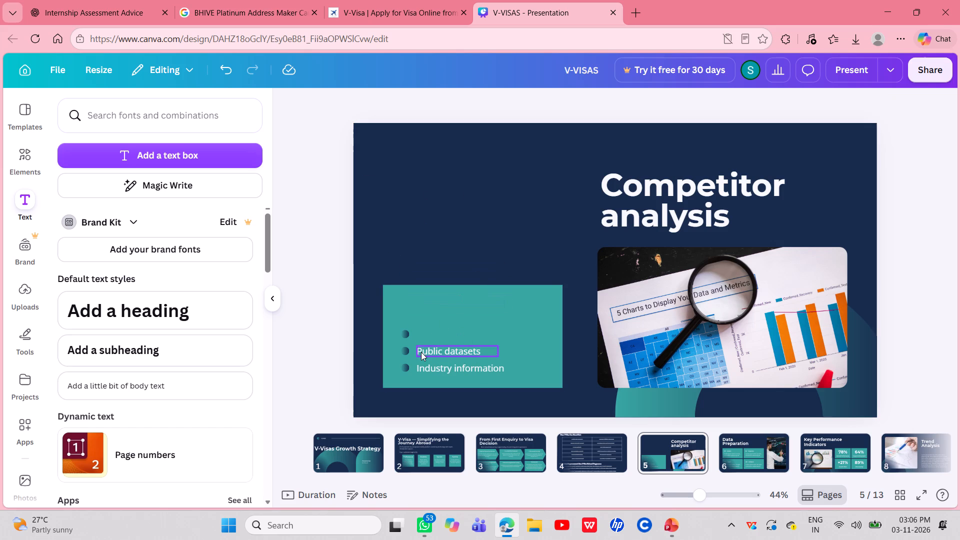
click(421, 352)
click(471, 323)
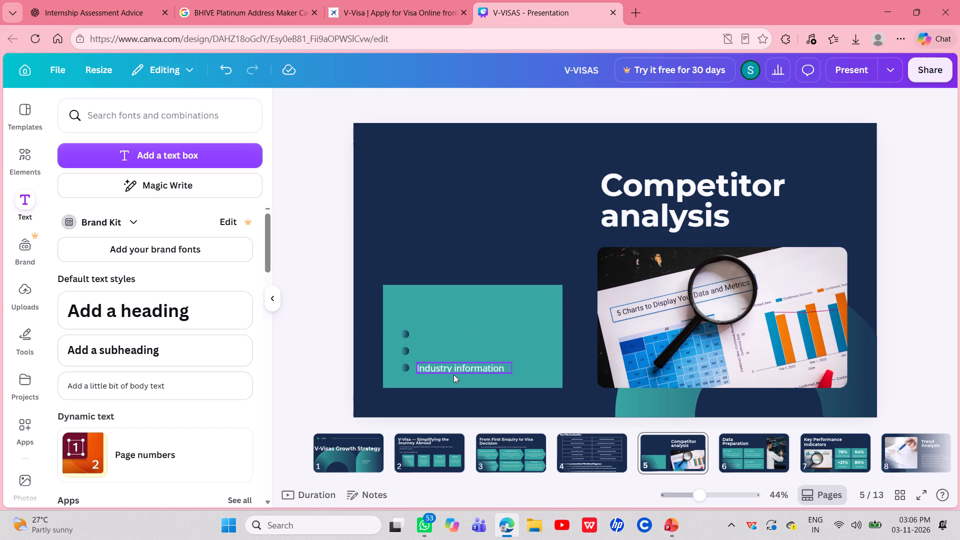
click(463, 366)
click(483, 337)
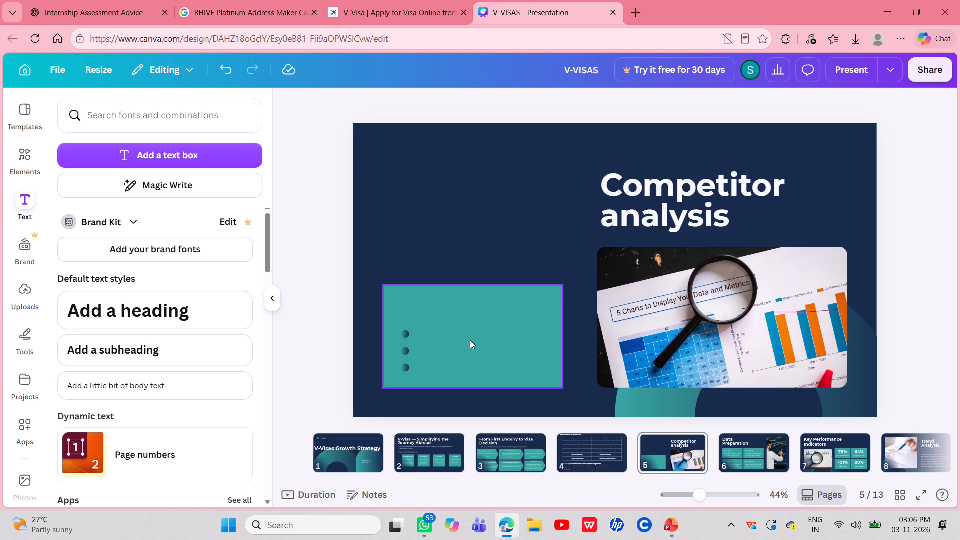
Delete the teal box and its three remaining bullet dots from the slide.
click(401, 366)
click(421, 338)
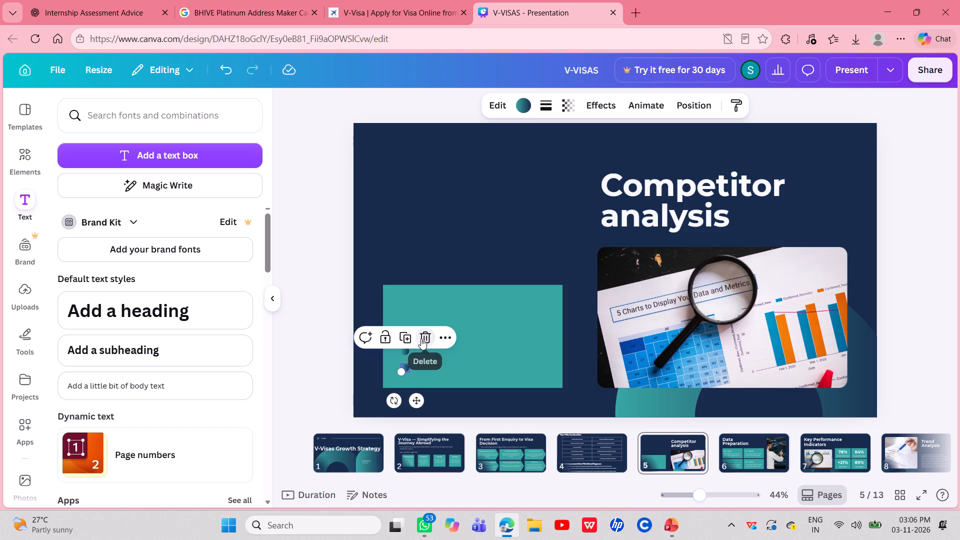
click(403, 352)
click(424, 322)
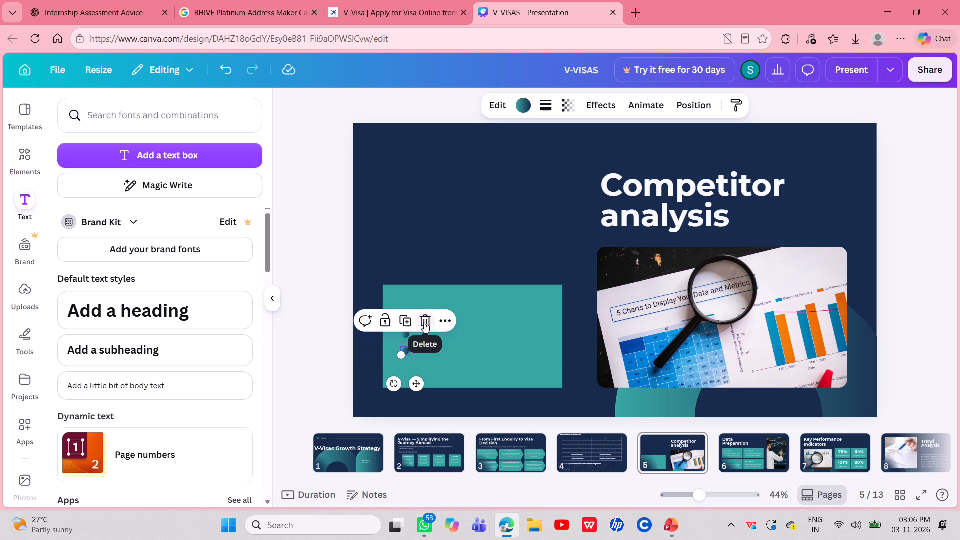
click(403, 329)
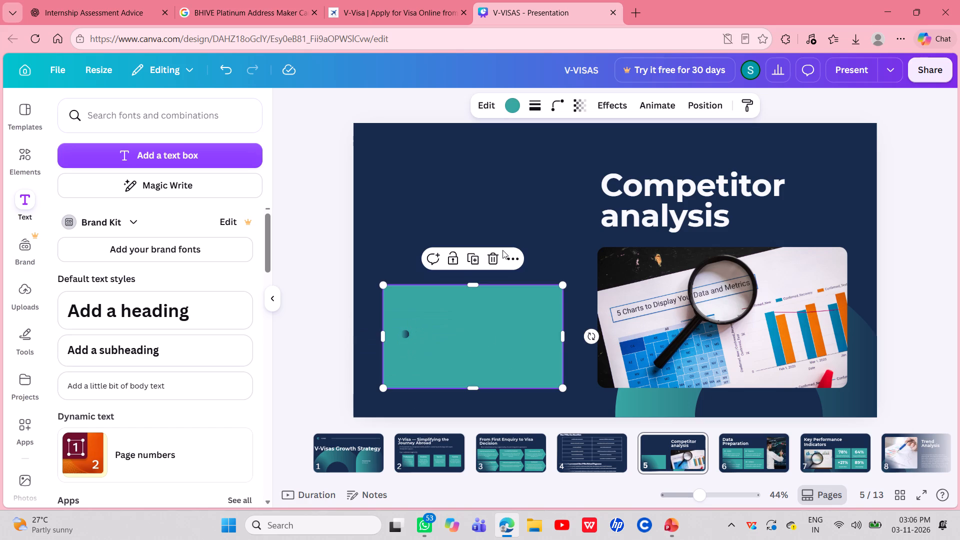
click(494, 257)
click(407, 335)
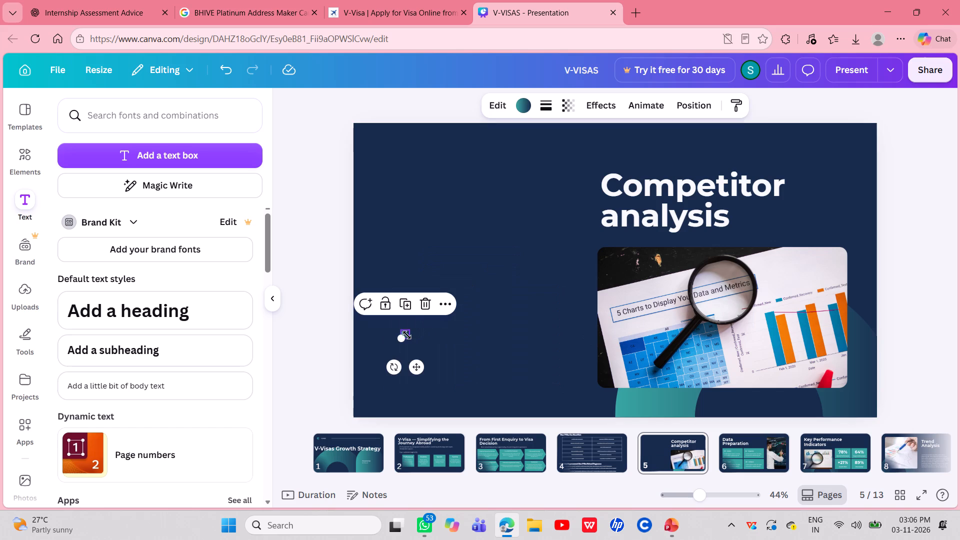
click(421, 307)
Move the "Competitor analysis" title to the slide's upper left and widen its text box so it fits on one line.
click(682, 188)
drag(682, 188, 681, 188)
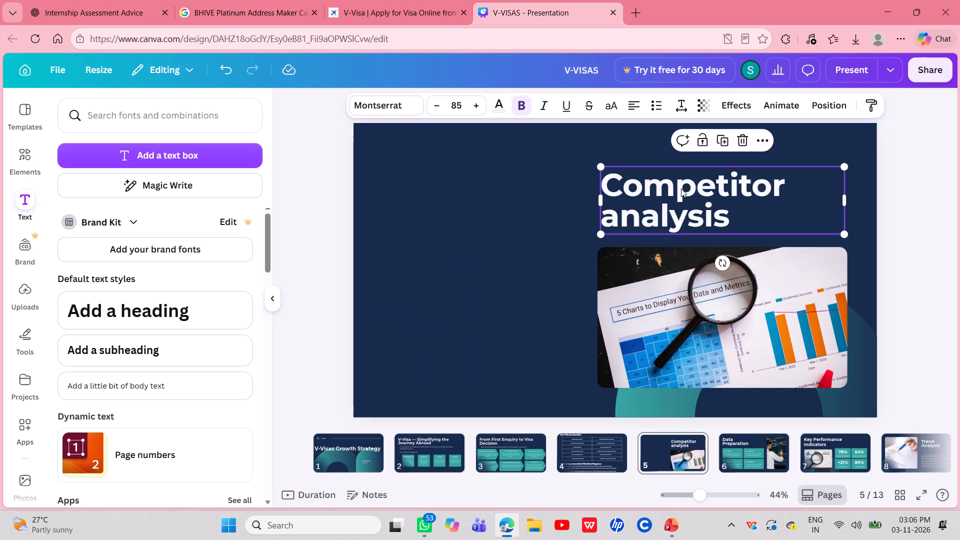
drag(681, 188, 468, 161)
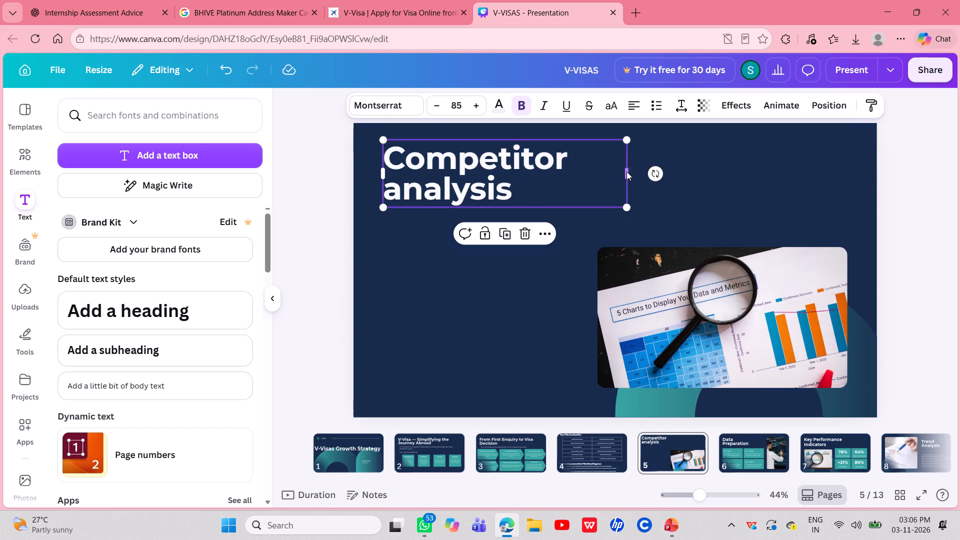
click(626, 171)
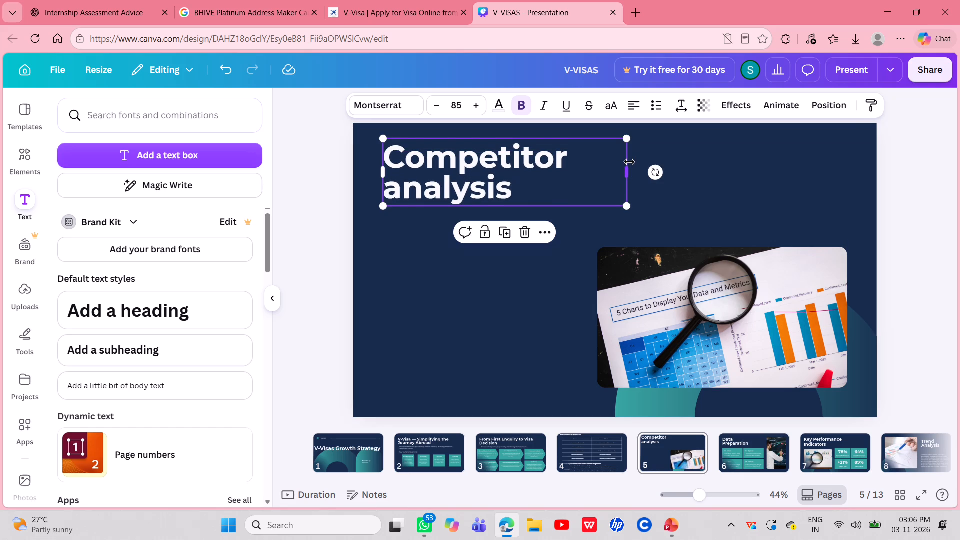
drag(629, 162, 745, 143)
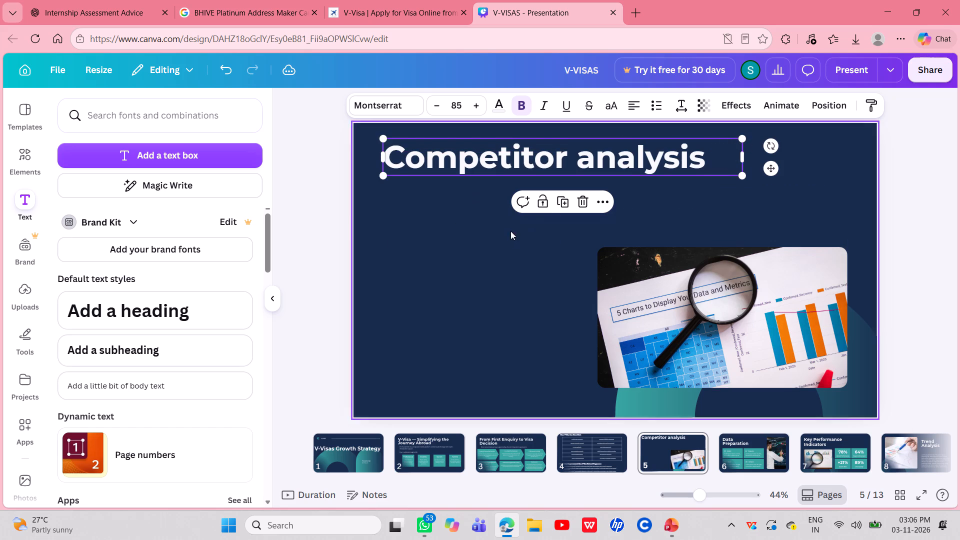
Slightly reduce the font size of the "Competitor analysis" title.
triple_click(442, 100)
double_click(442, 100)
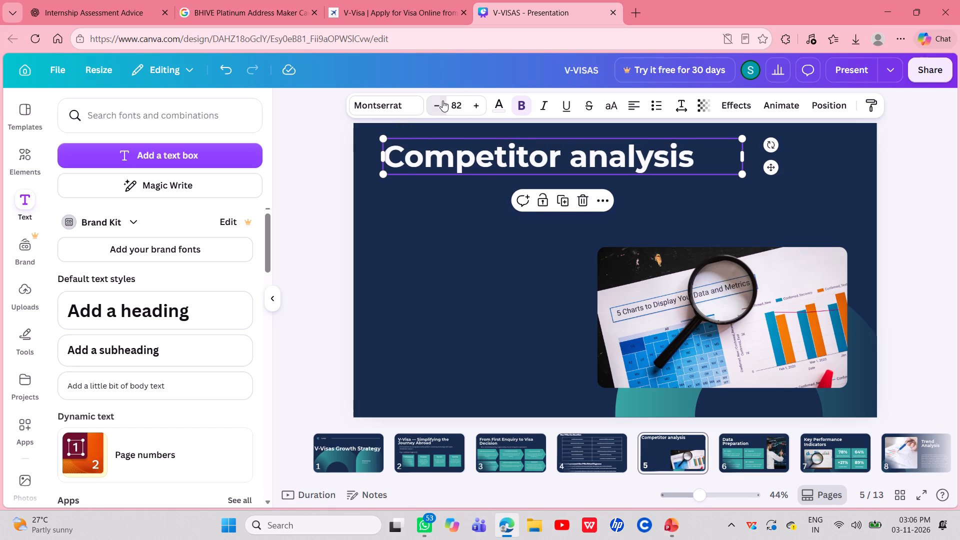
click(425, 255)
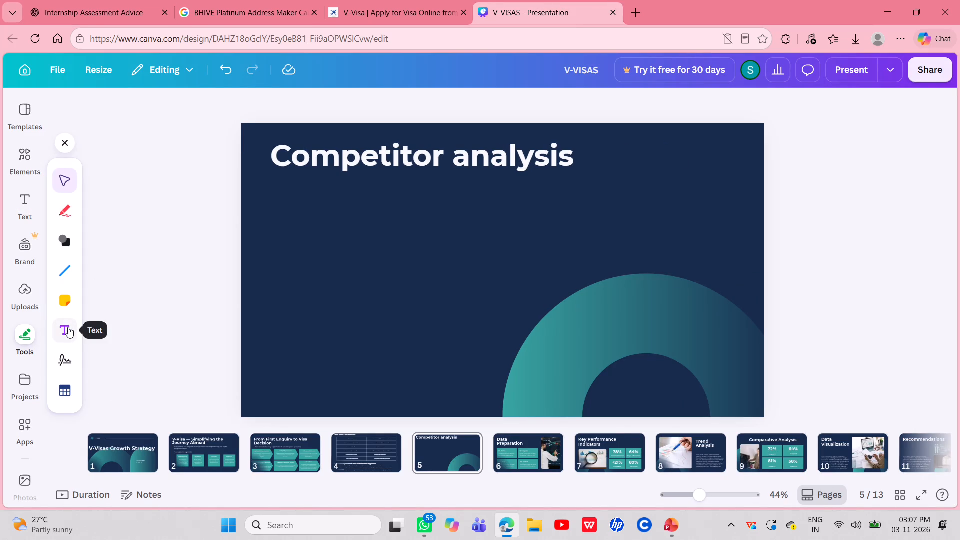
click(66, 407)
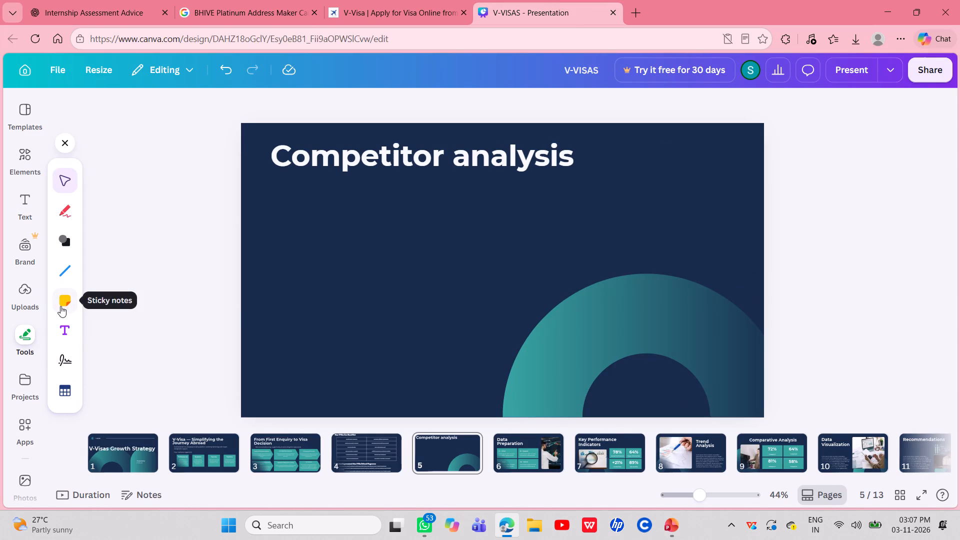
click(62, 387)
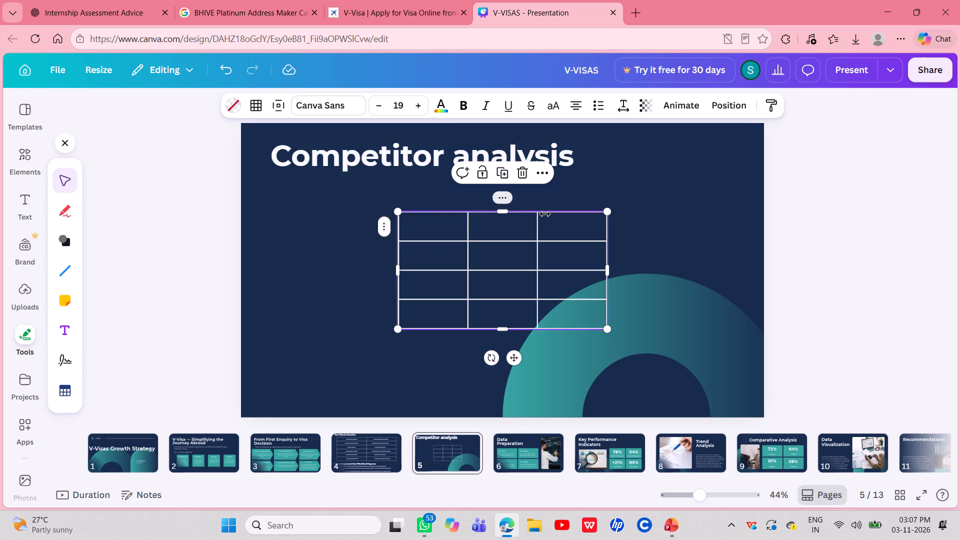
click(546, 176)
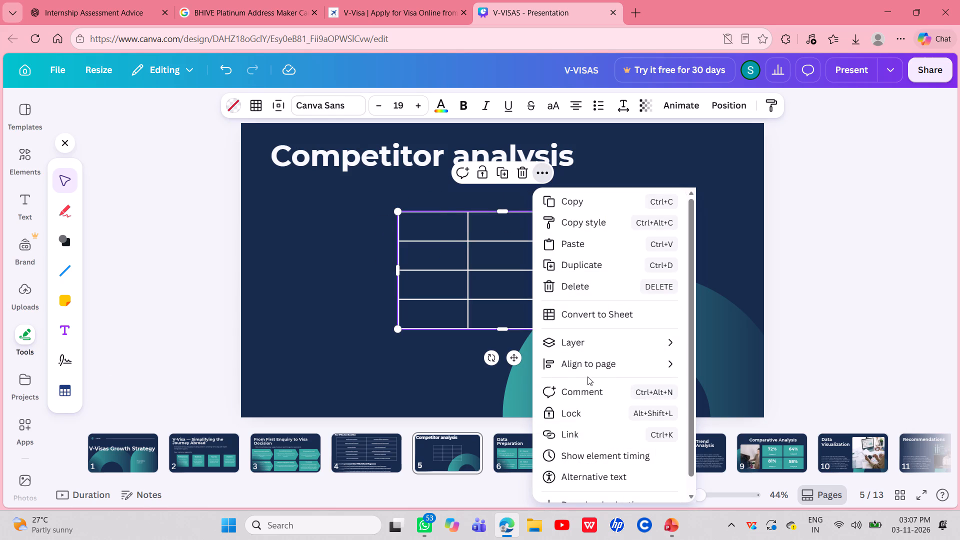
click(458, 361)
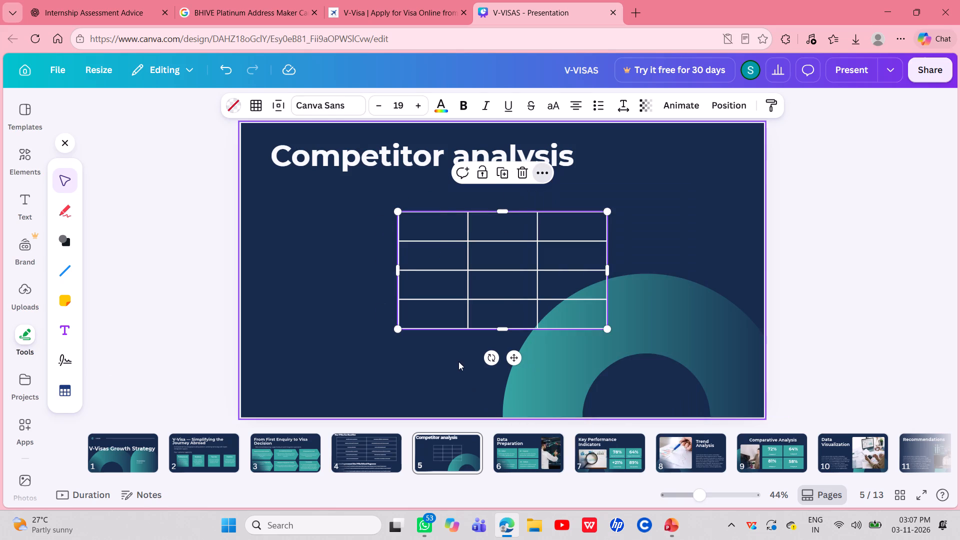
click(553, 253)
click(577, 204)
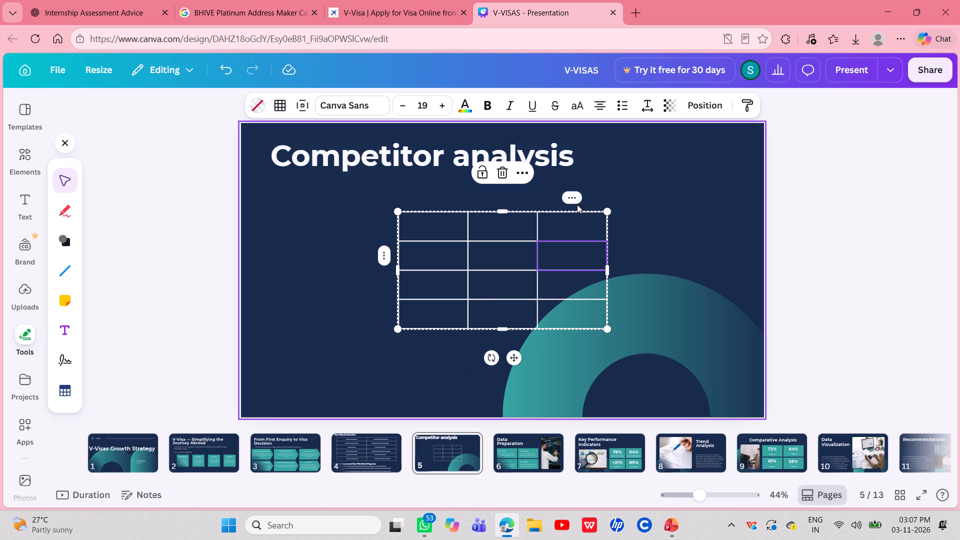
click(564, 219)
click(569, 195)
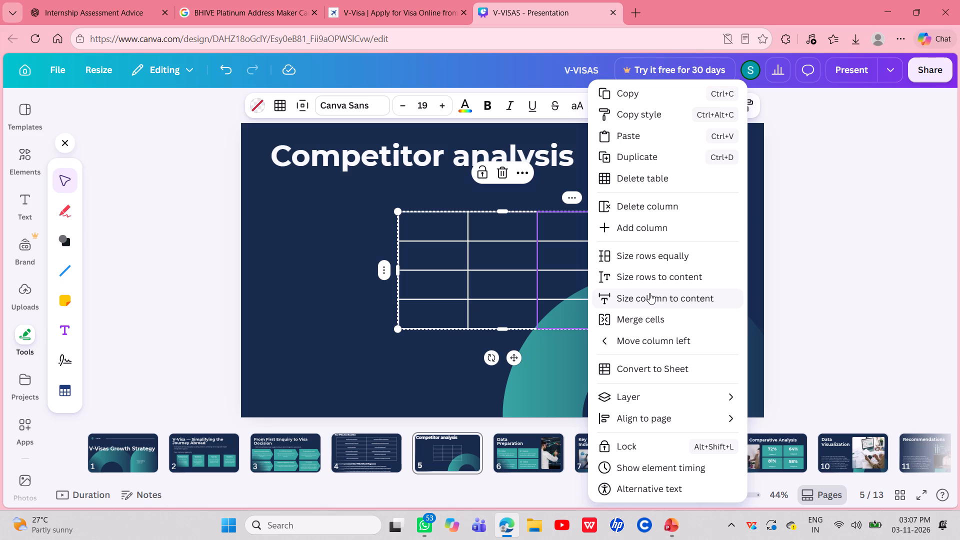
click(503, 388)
Add one column and two rows to the empty table to make it four columns by six rows.
click(410, 279)
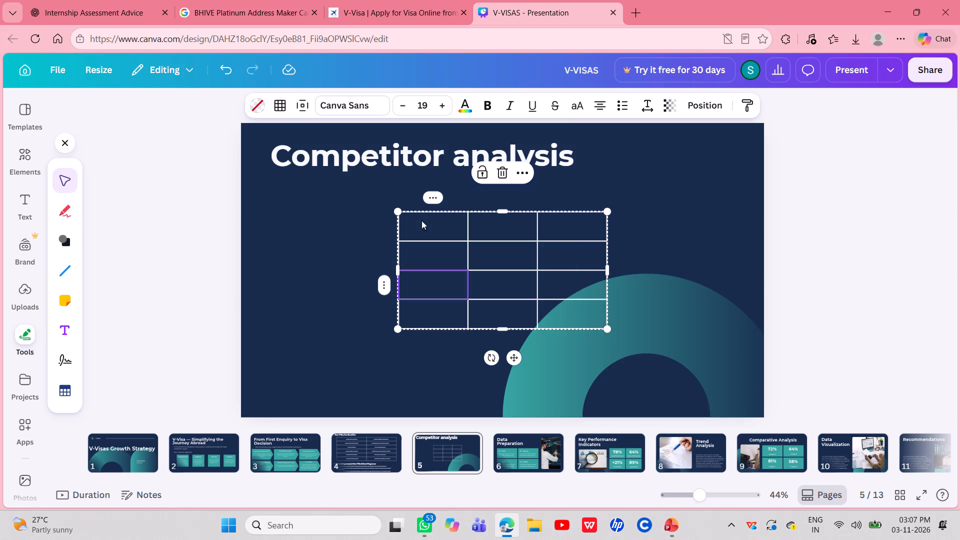
click(522, 172)
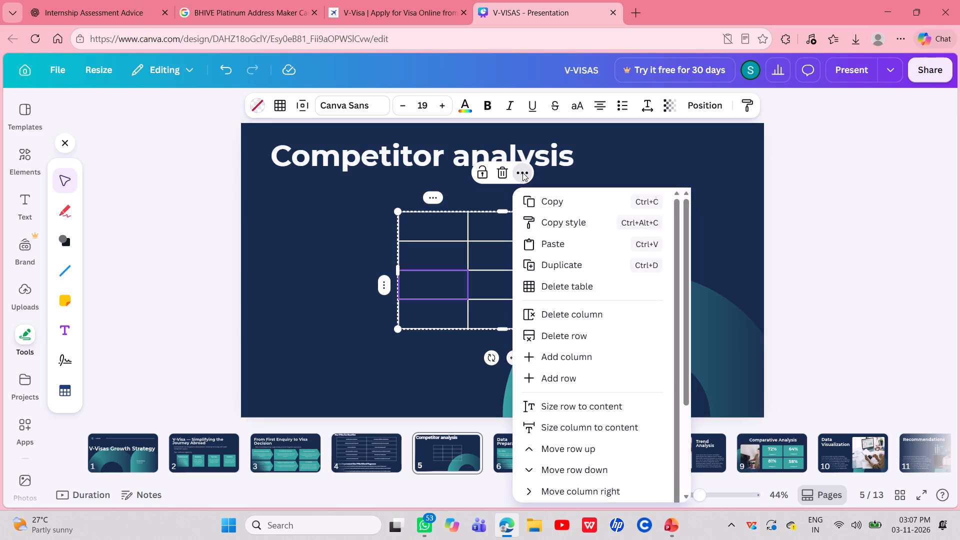
click(568, 358)
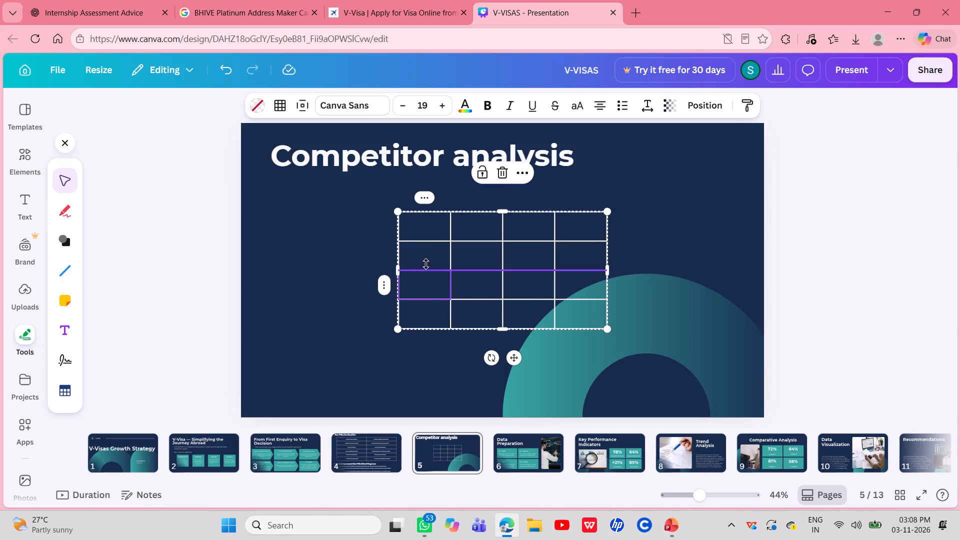
click(519, 166)
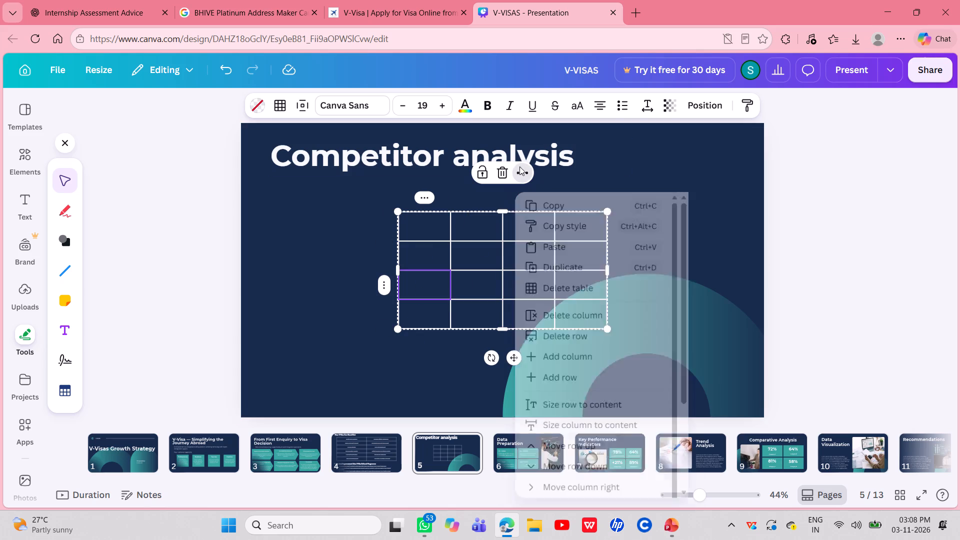
click(556, 376)
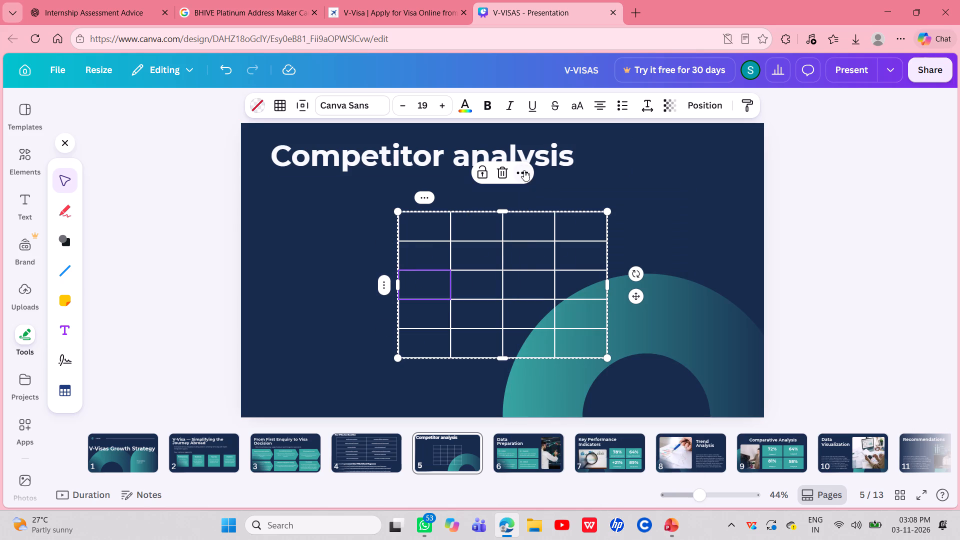
click(523, 170)
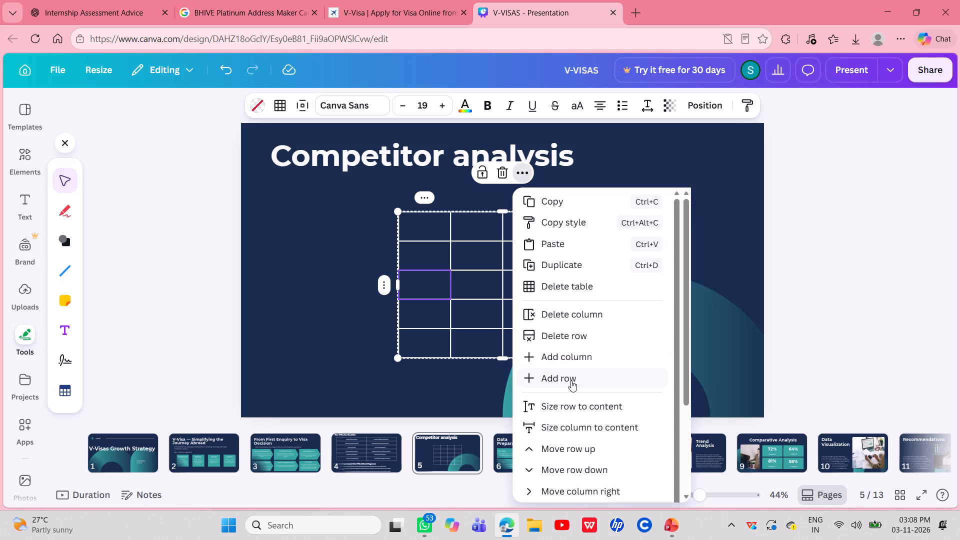
click(571, 380)
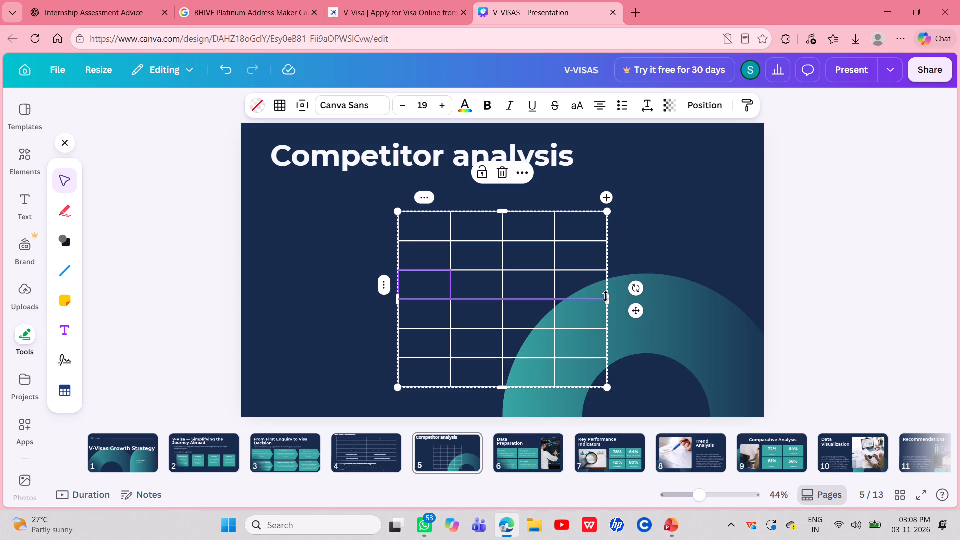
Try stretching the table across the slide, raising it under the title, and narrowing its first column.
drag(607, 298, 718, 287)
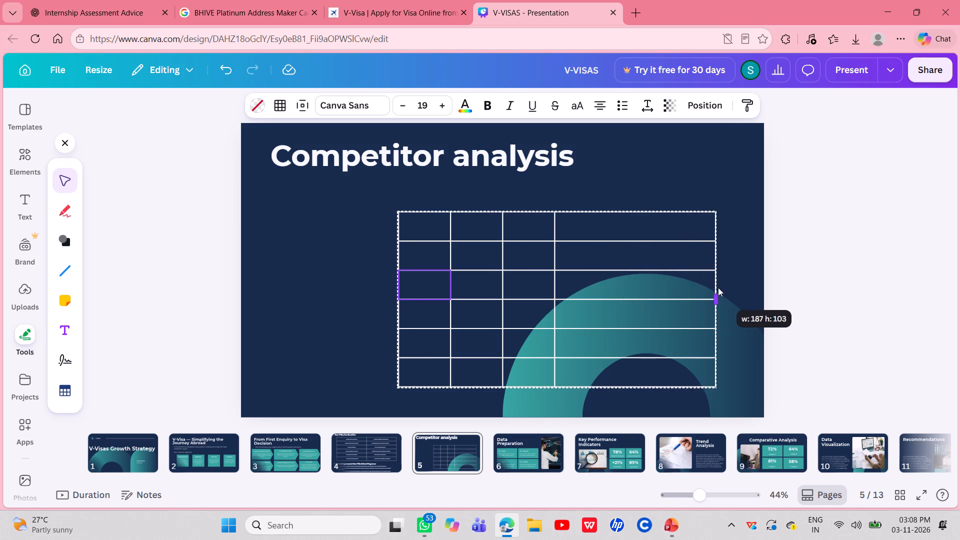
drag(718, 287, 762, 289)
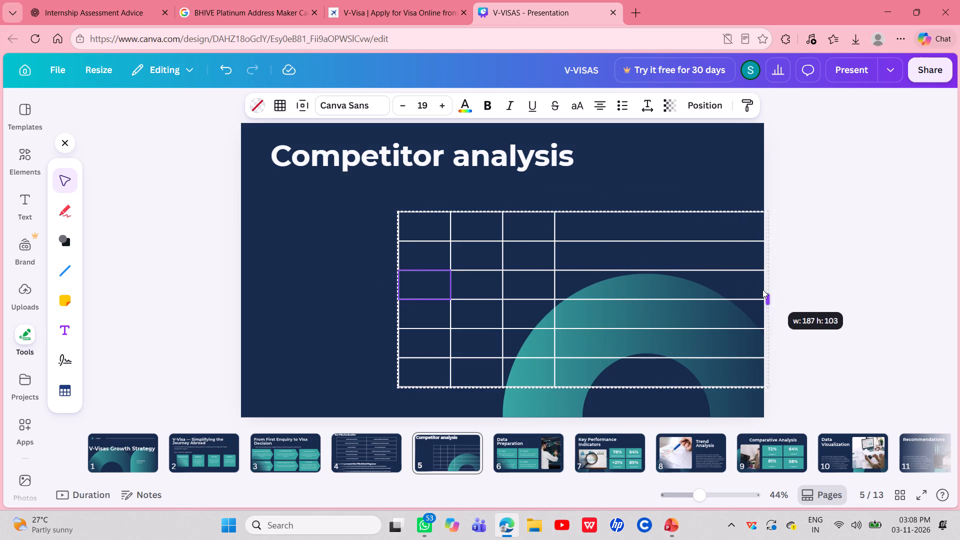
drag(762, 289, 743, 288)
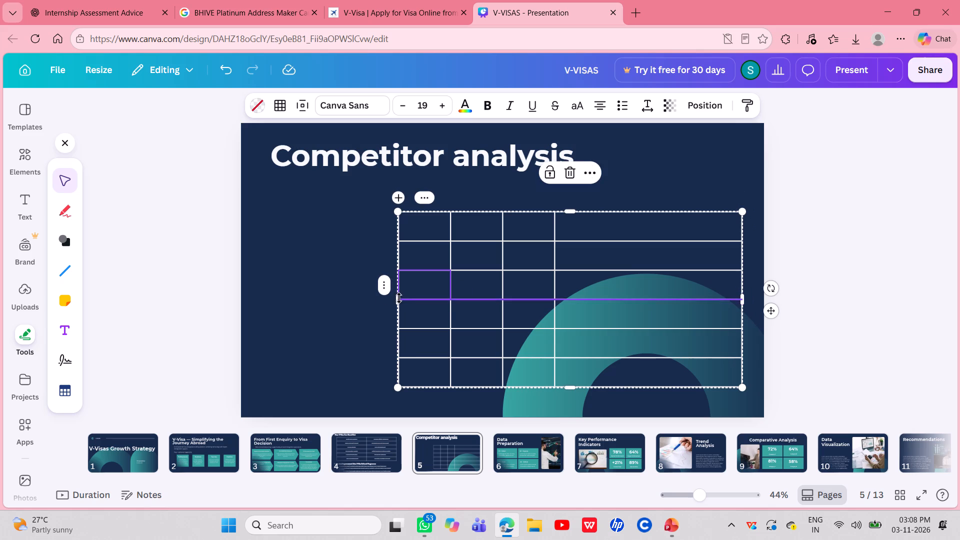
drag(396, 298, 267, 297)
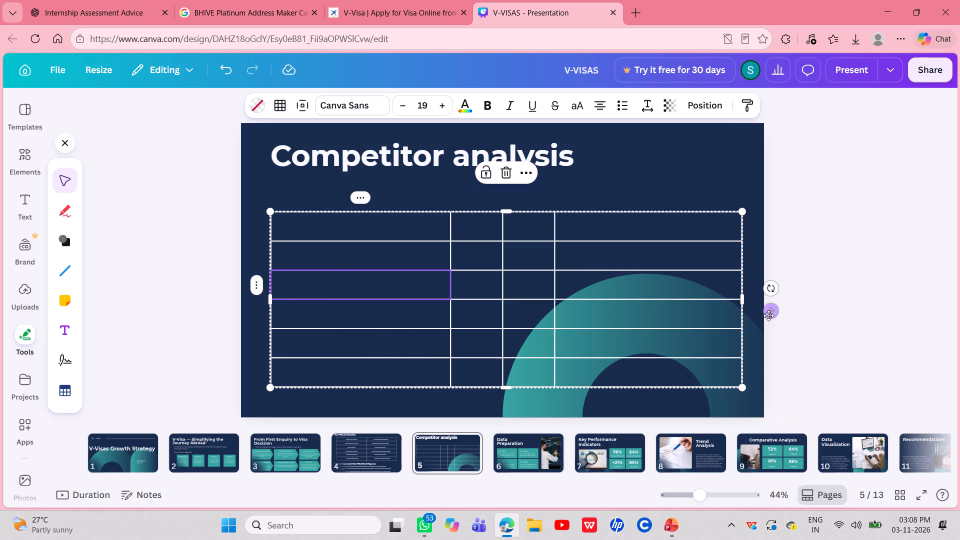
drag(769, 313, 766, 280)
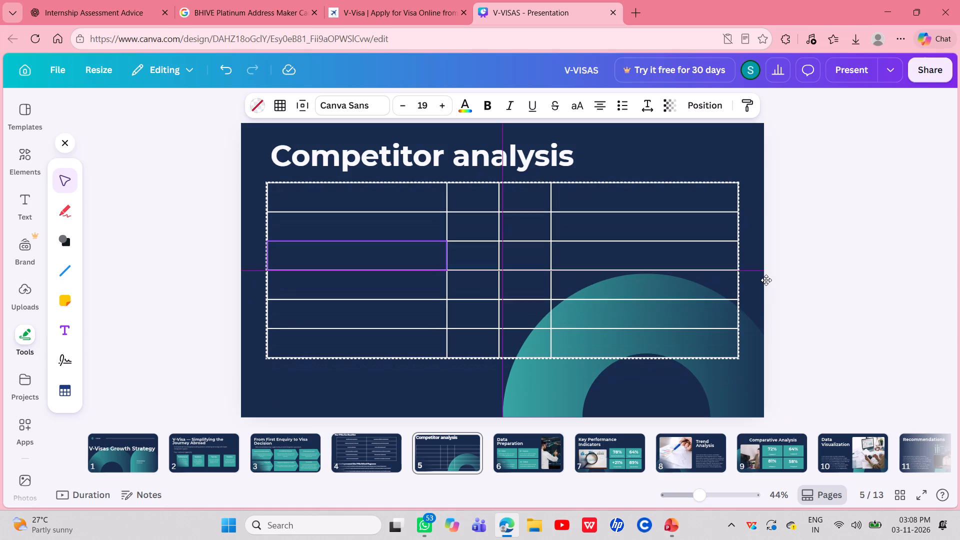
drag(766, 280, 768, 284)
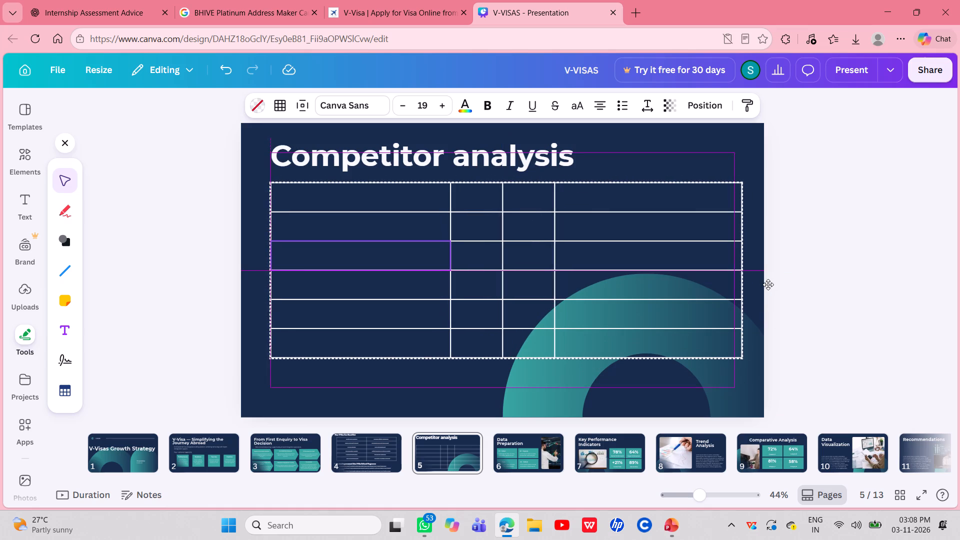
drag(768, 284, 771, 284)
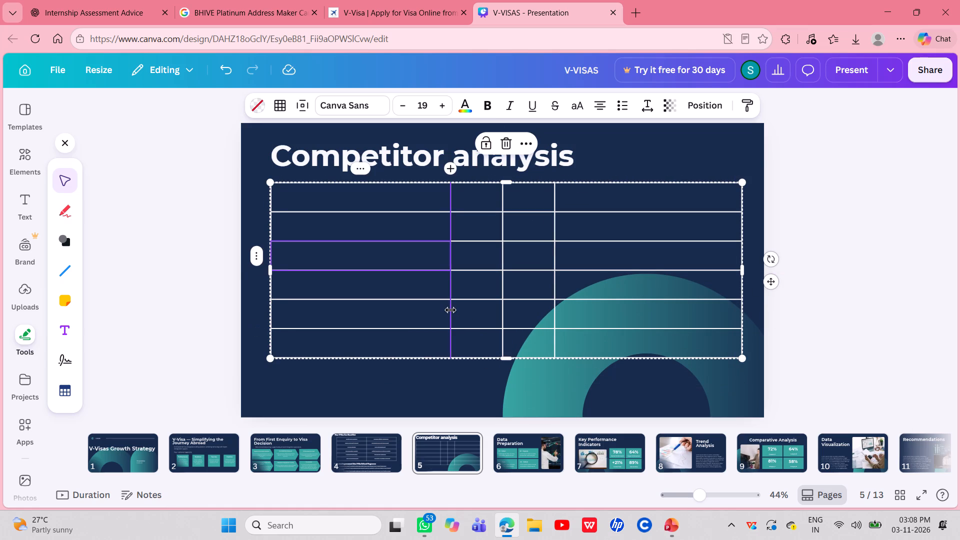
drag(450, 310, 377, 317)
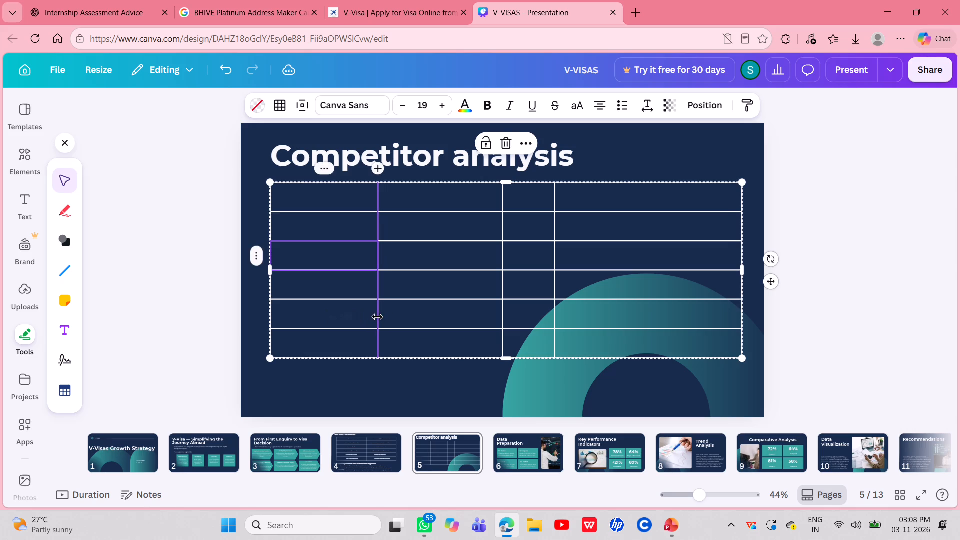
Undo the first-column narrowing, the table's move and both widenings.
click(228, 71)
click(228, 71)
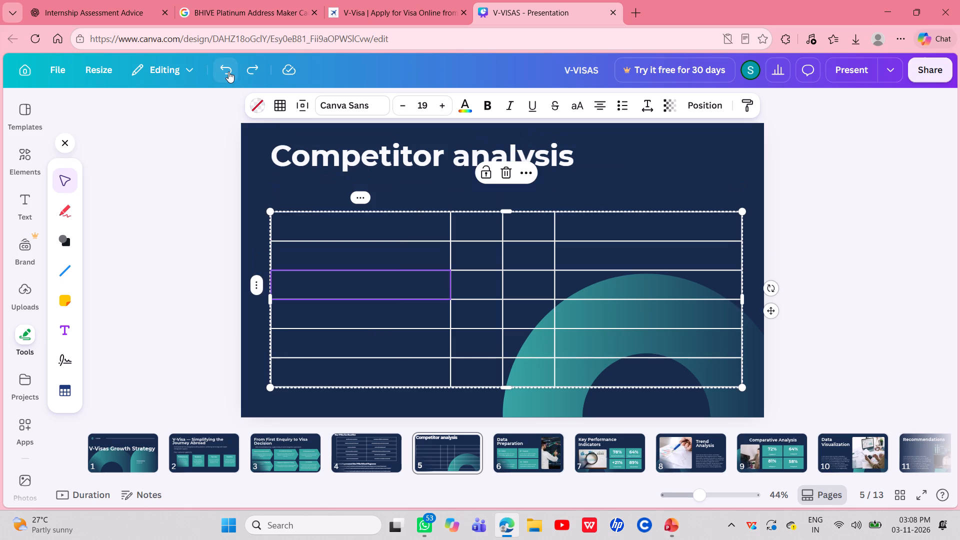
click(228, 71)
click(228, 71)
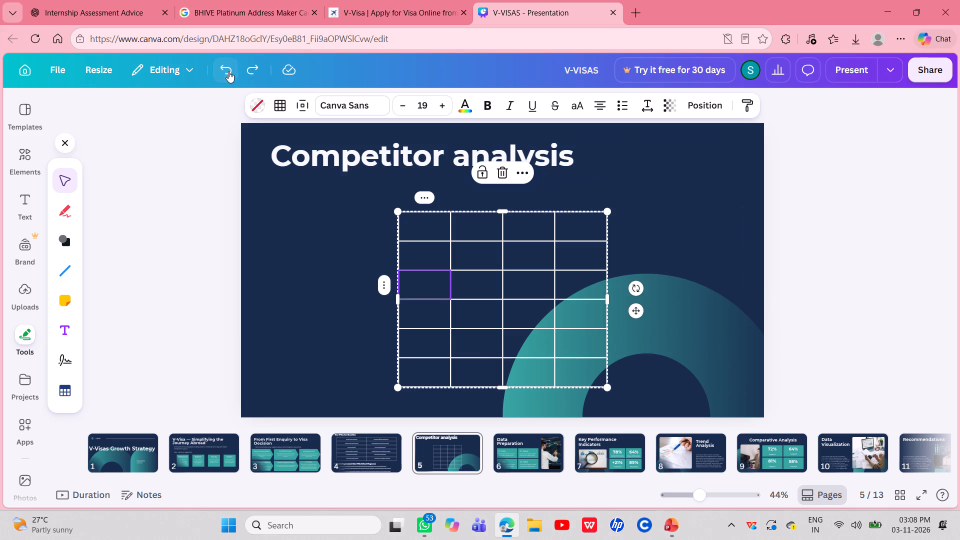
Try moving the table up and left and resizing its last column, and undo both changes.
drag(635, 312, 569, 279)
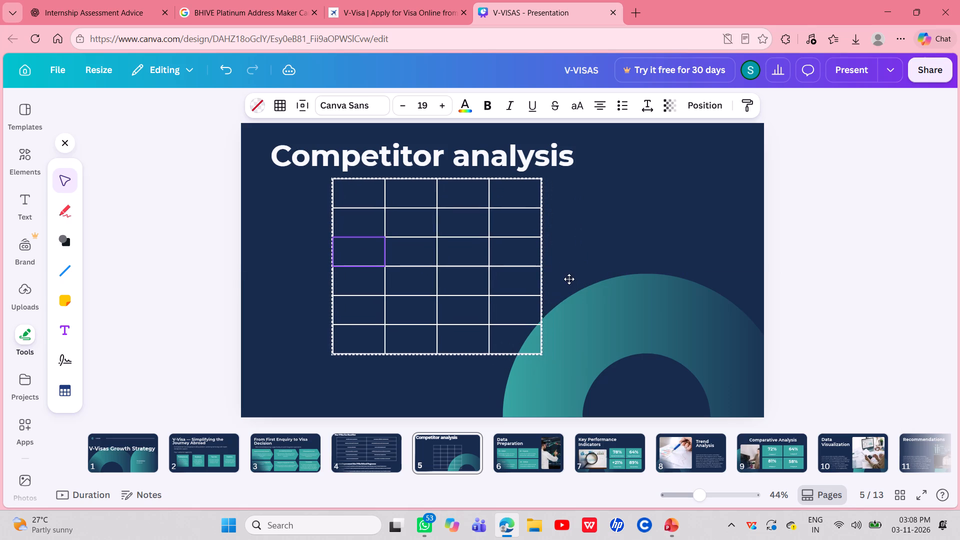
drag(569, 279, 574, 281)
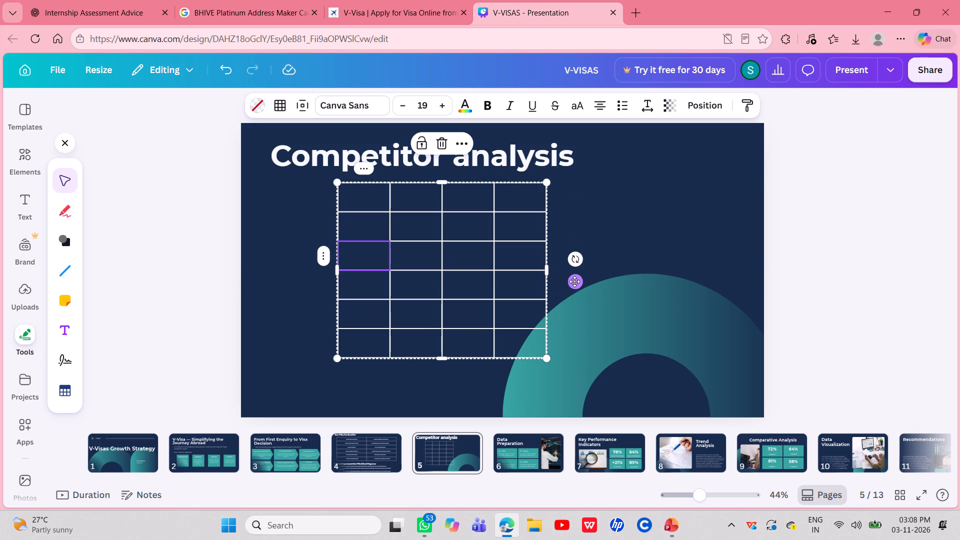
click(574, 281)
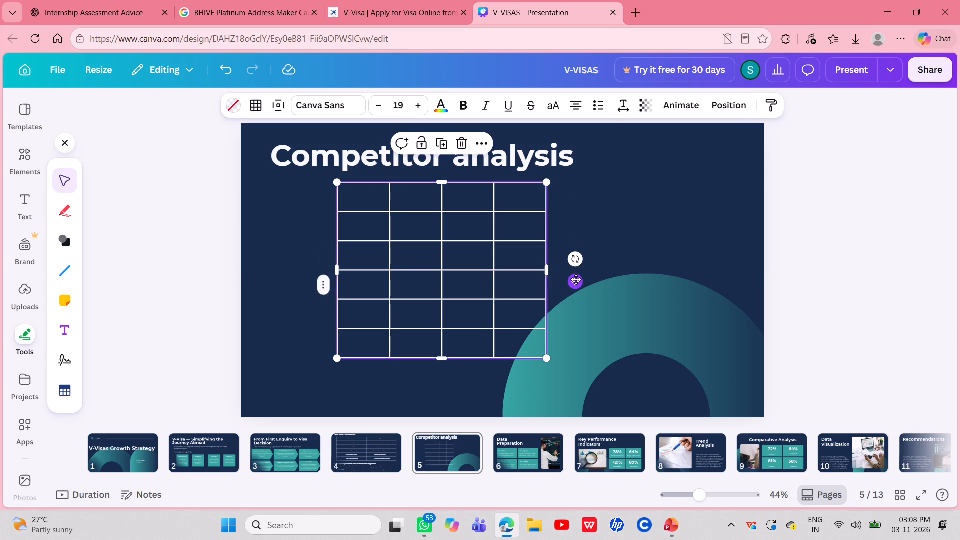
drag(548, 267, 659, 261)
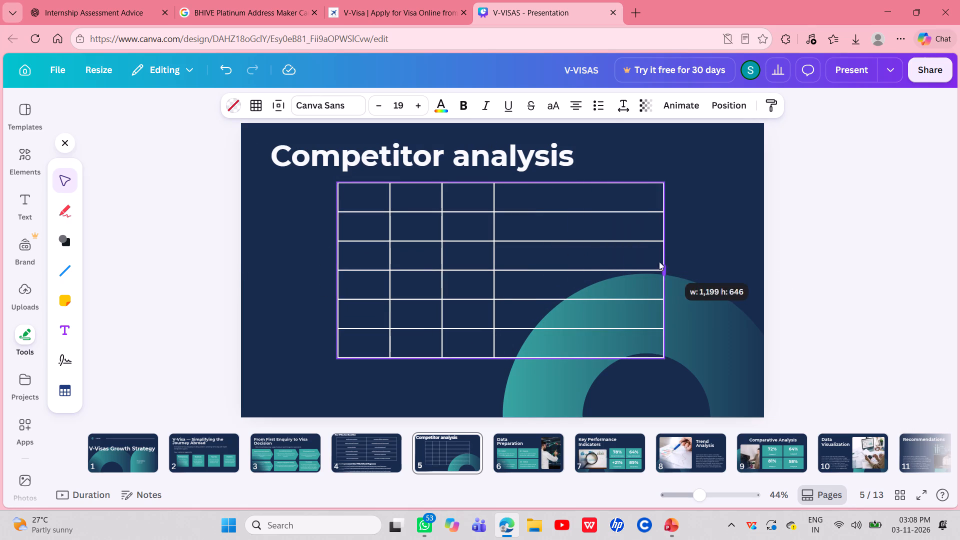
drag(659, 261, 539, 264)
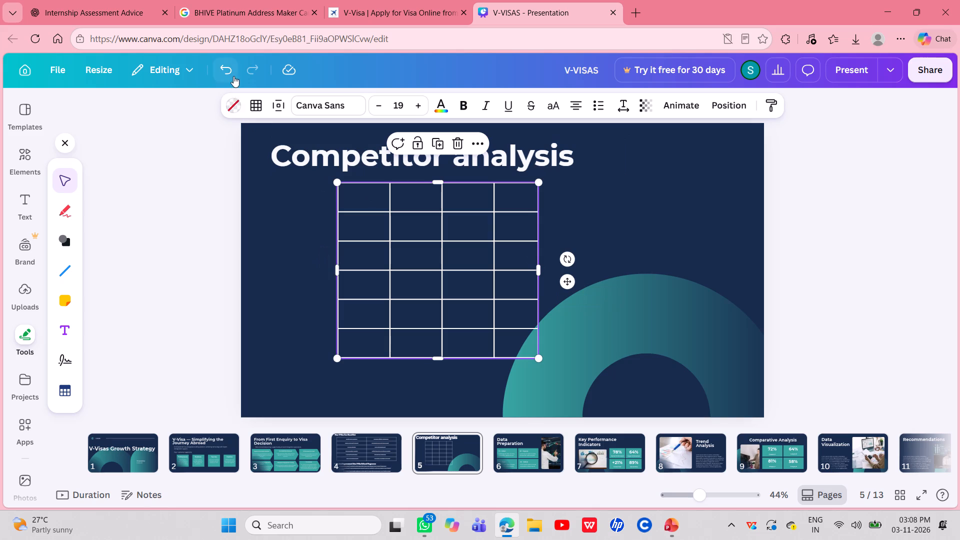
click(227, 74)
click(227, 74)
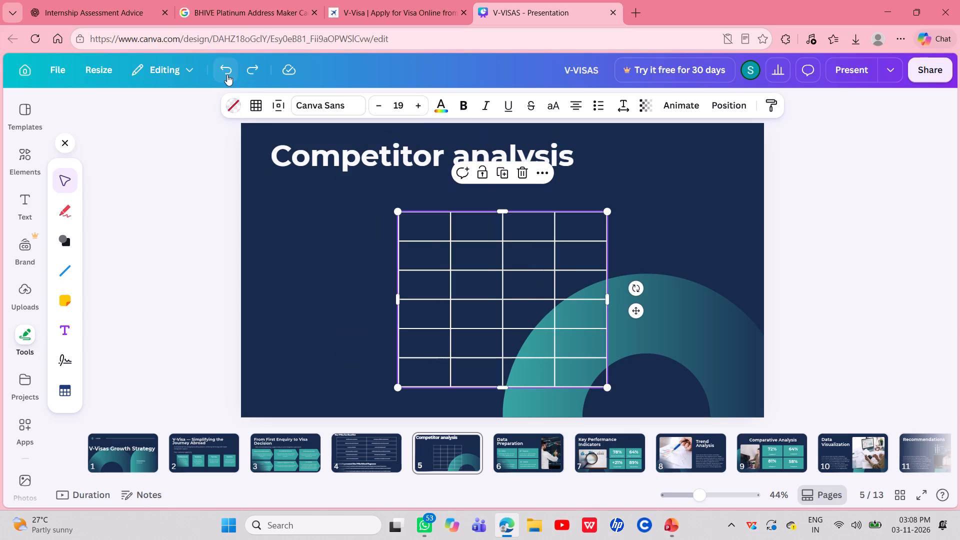
Move the table up just below the title and widen it from the title's left edge to near the slide's right edge.
drag(636, 310, 631, 300)
drag(631, 300, 627, 275)
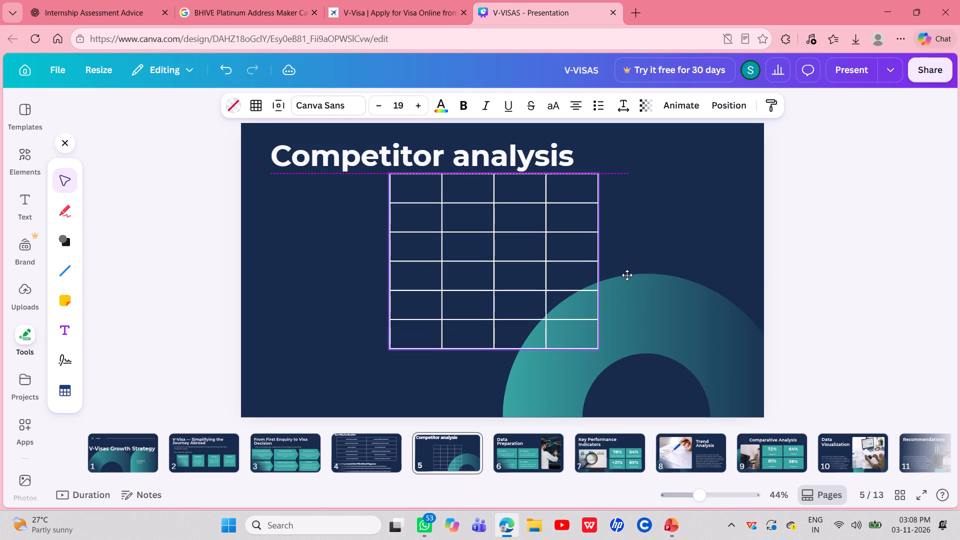
drag(627, 275, 627, 276)
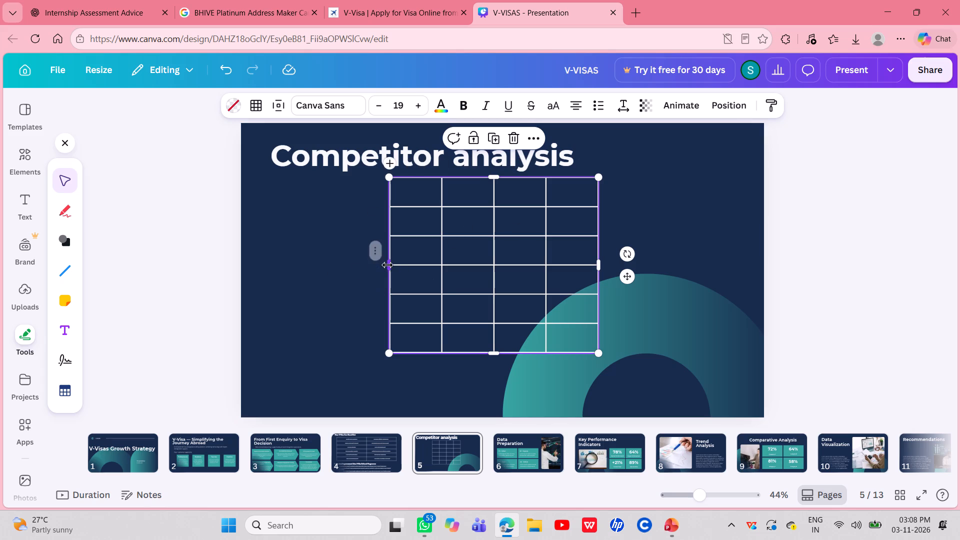
drag(387, 265, 266, 264)
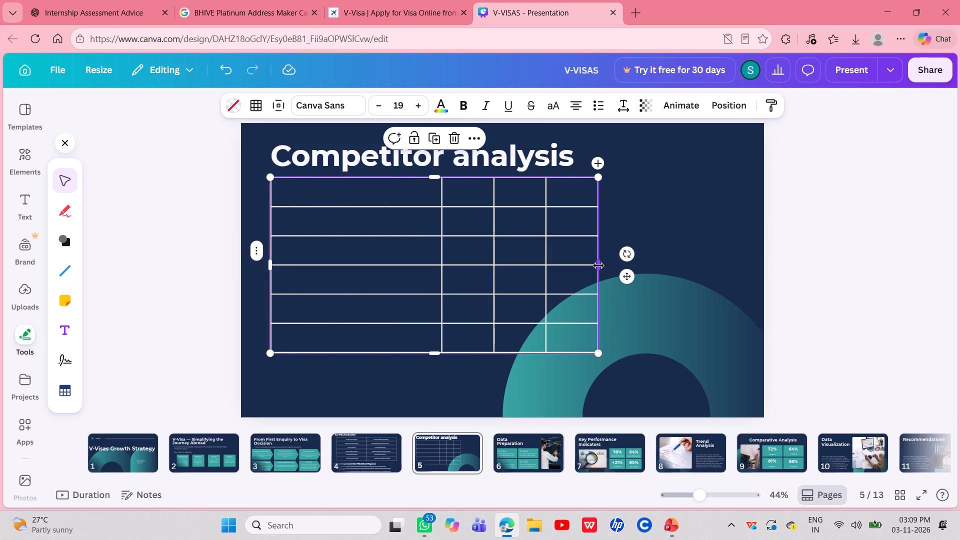
drag(598, 265, 737, 268)
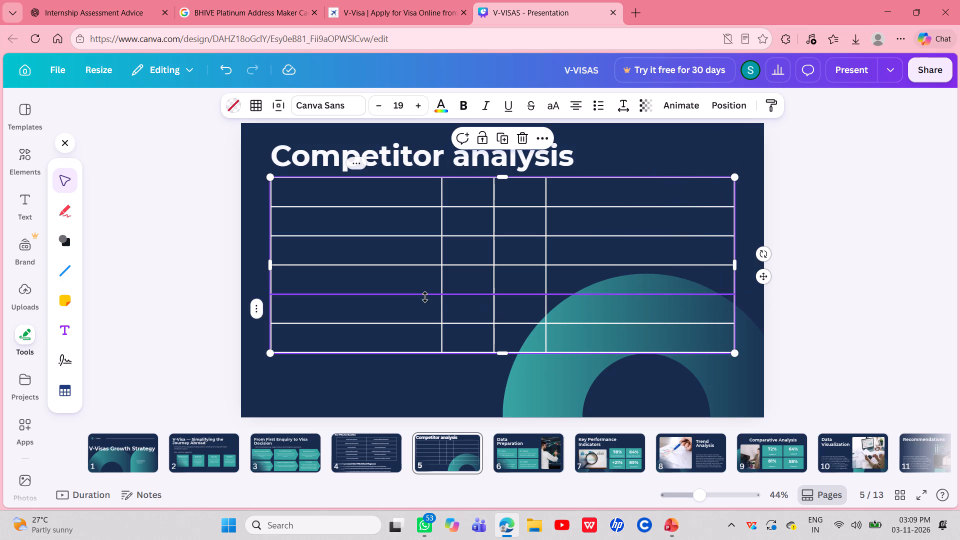
drag(443, 259, 406, 262)
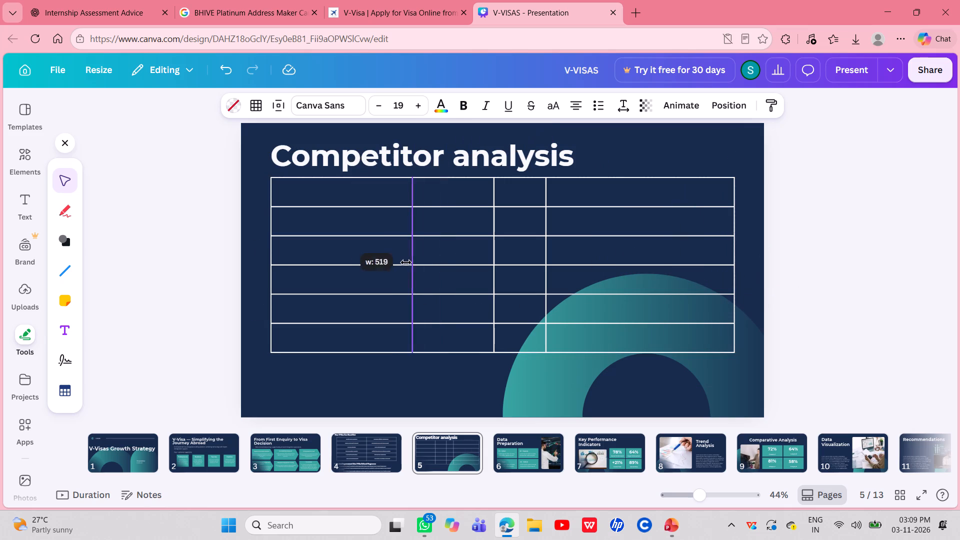
drag(406, 262, 364, 266)
drag(493, 247, 474, 250)
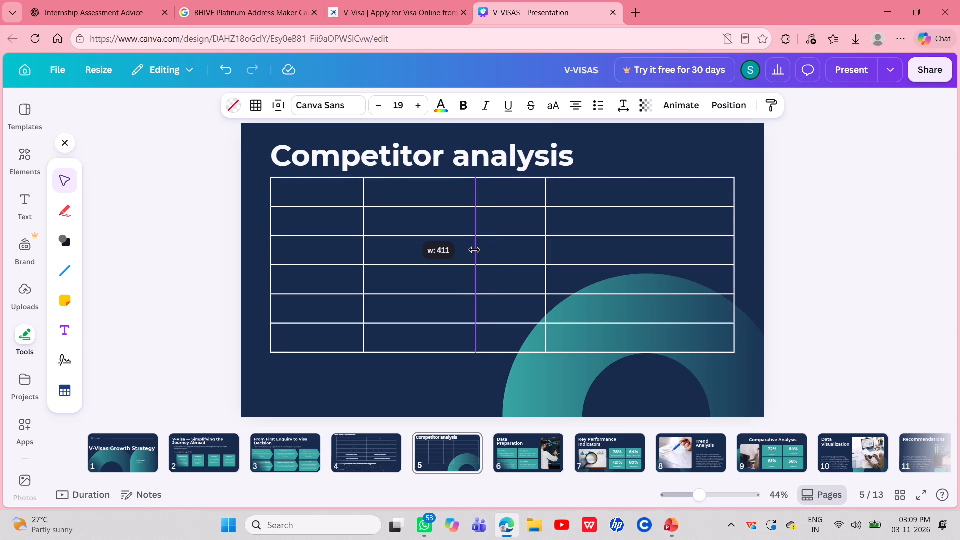
drag(474, 250, 457, 252)
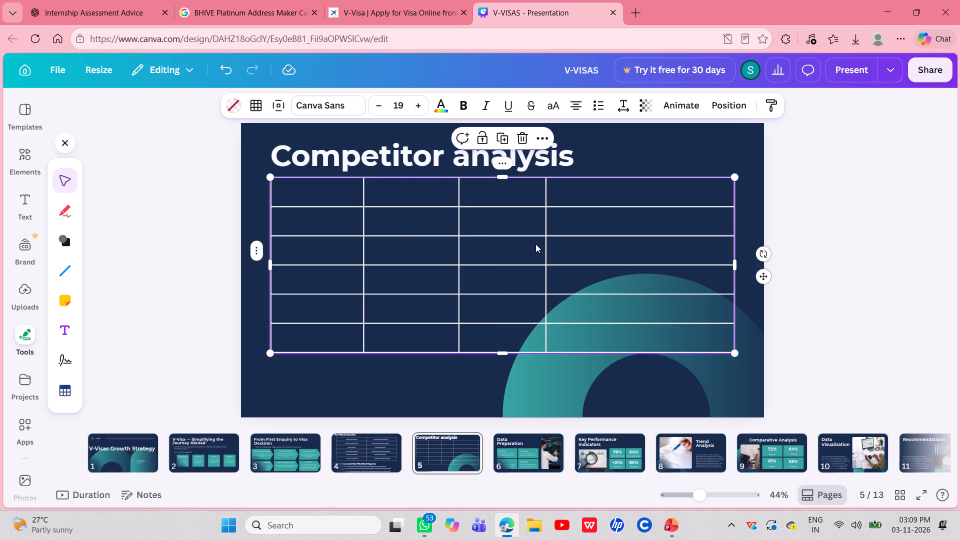
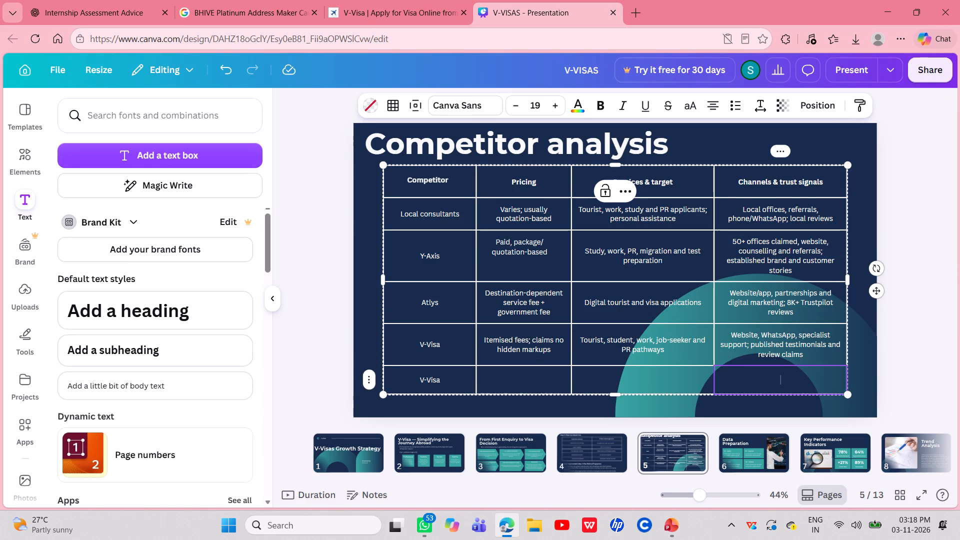
click(471, 372)
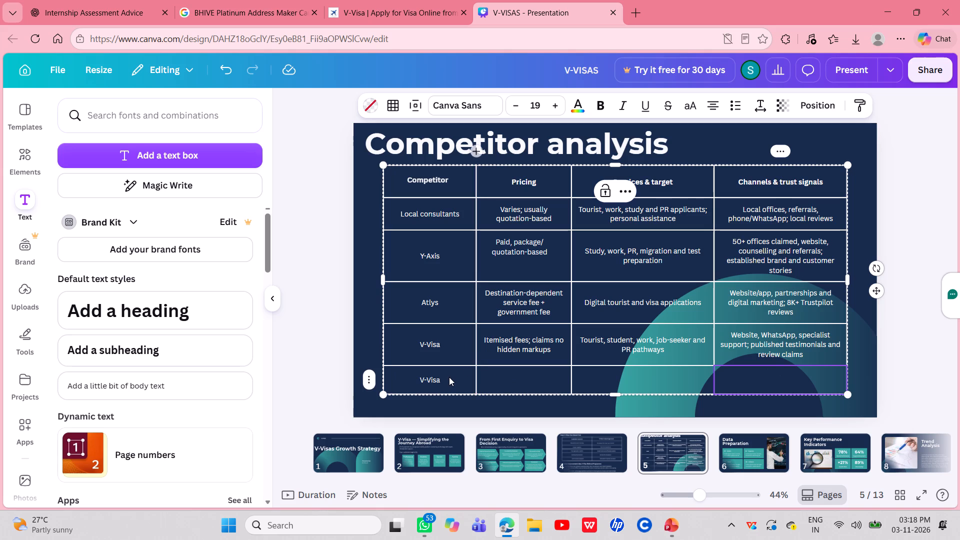
click(449, 377)
key(BackSpace)
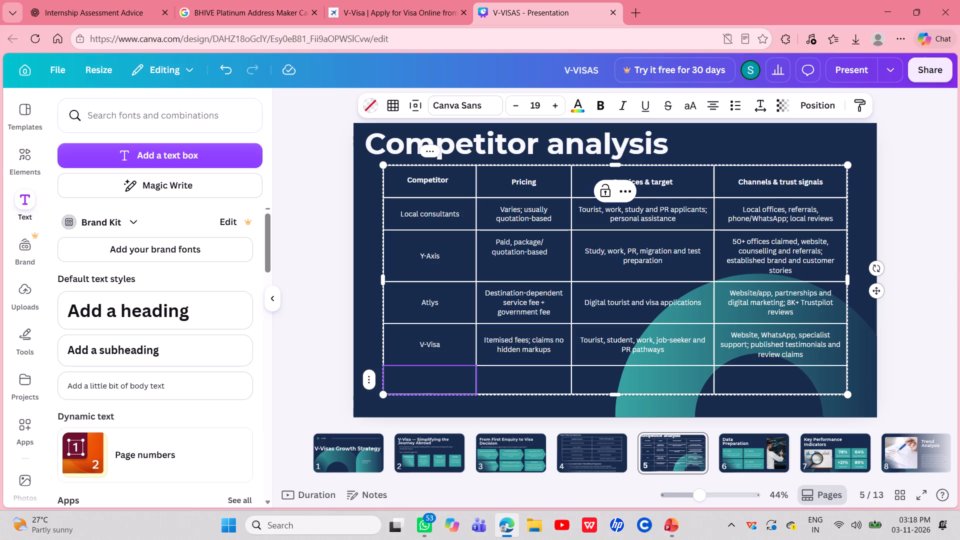
click(630, 188)
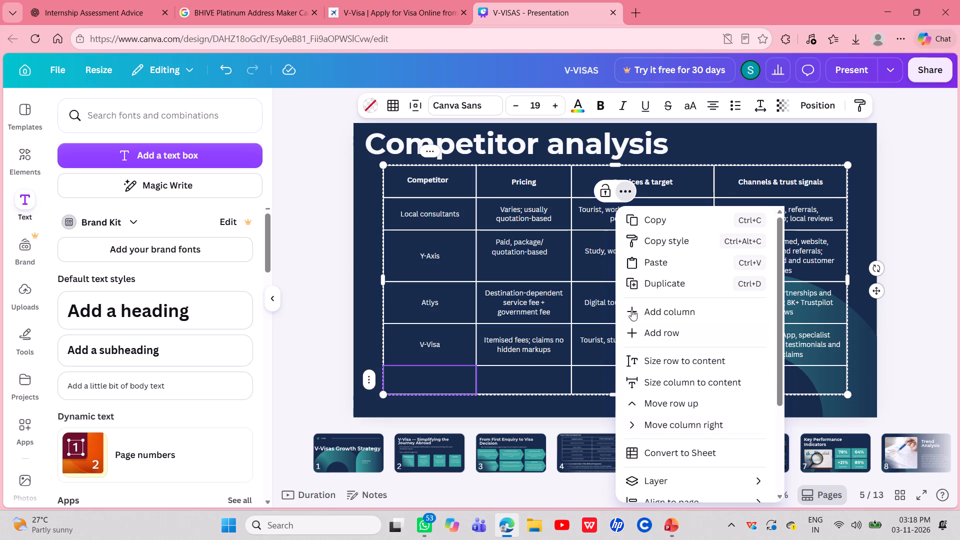
click(459, 425)
click(455, 386)
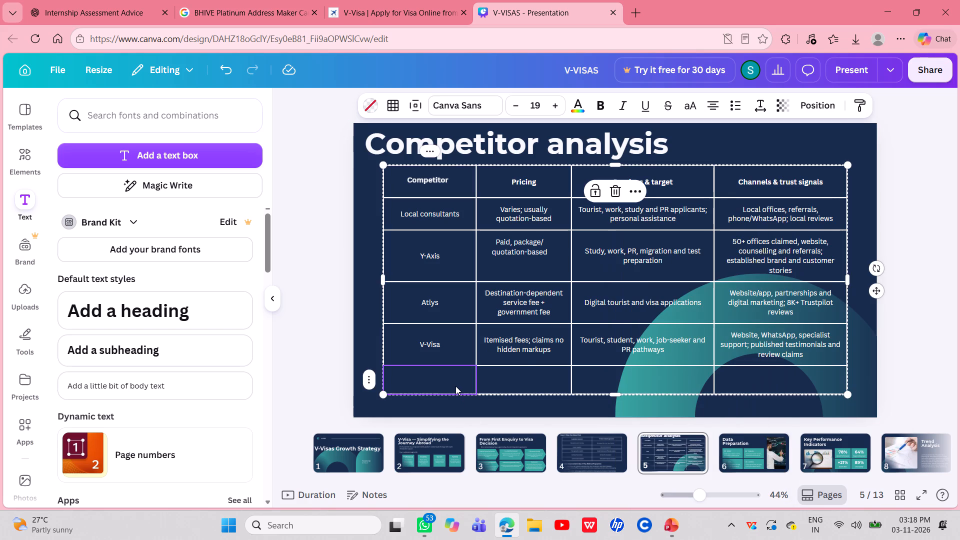
click(615, 198)
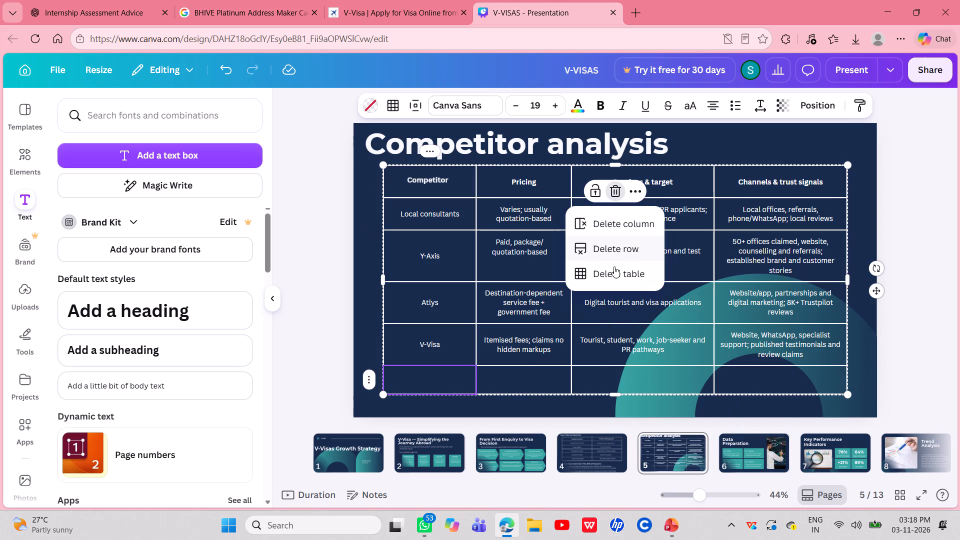
click(613, 252)
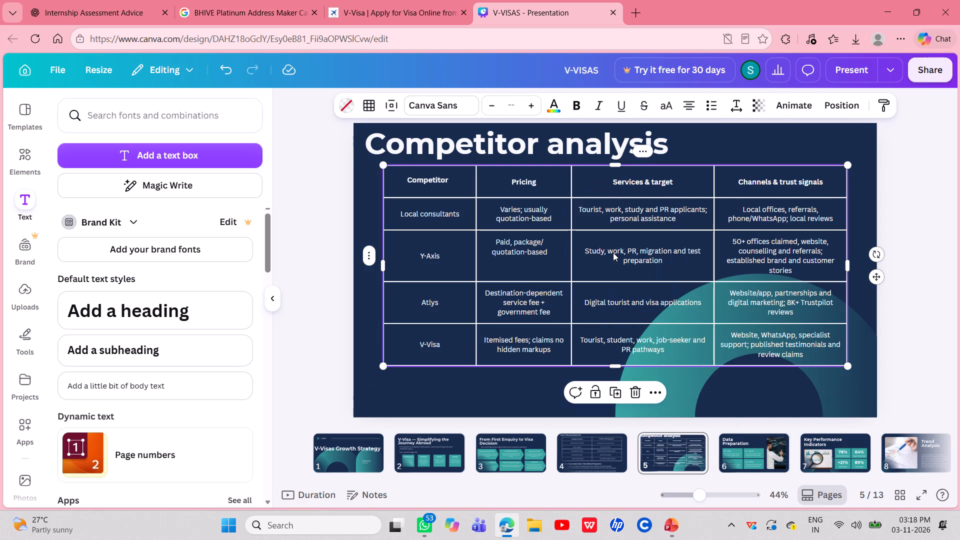
Delete the teal semicircular graphic behind the competitor table on slide 5.
click(271, 304)
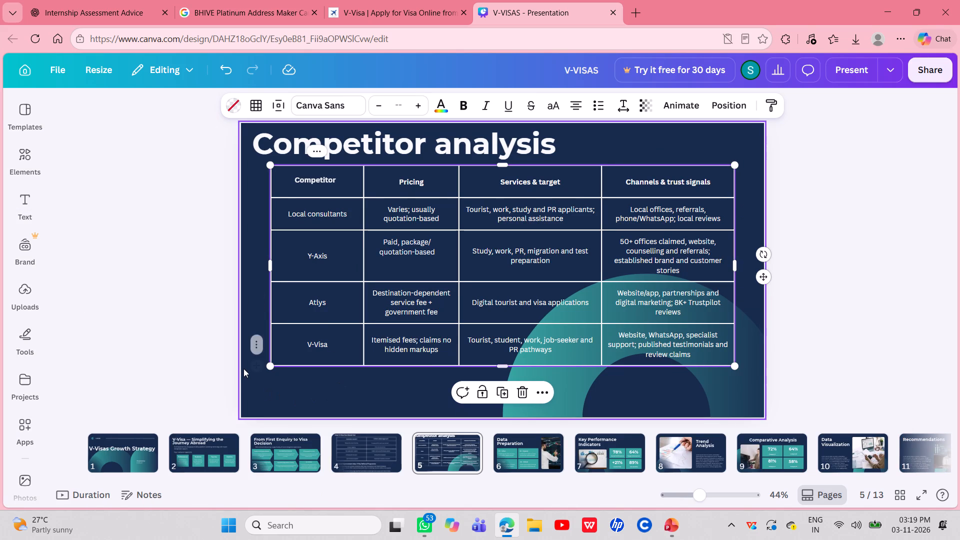
click(562, 386)
click(662, 247)
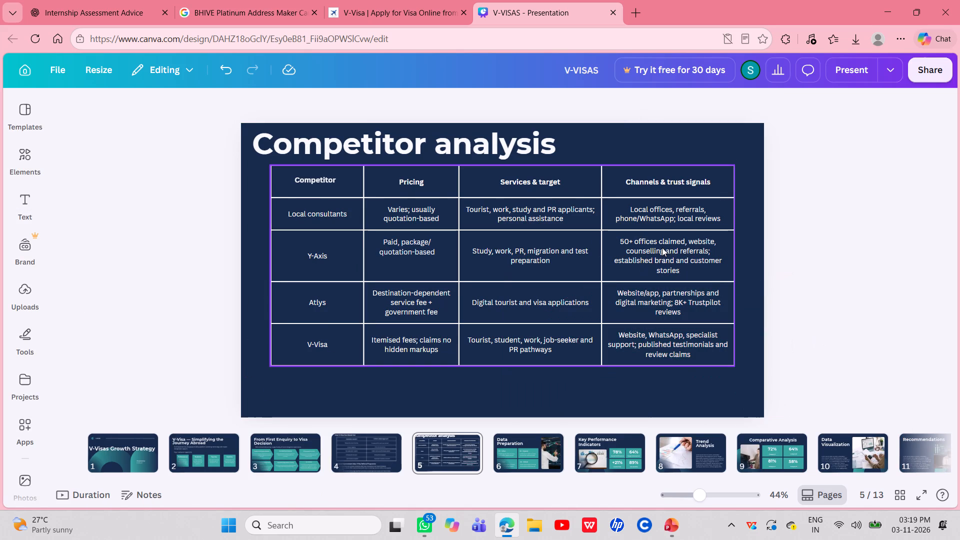
Move the competitor table lower on the slide, centred horizontally with more space beneath the title.
drag(494, 270, 500, 271)
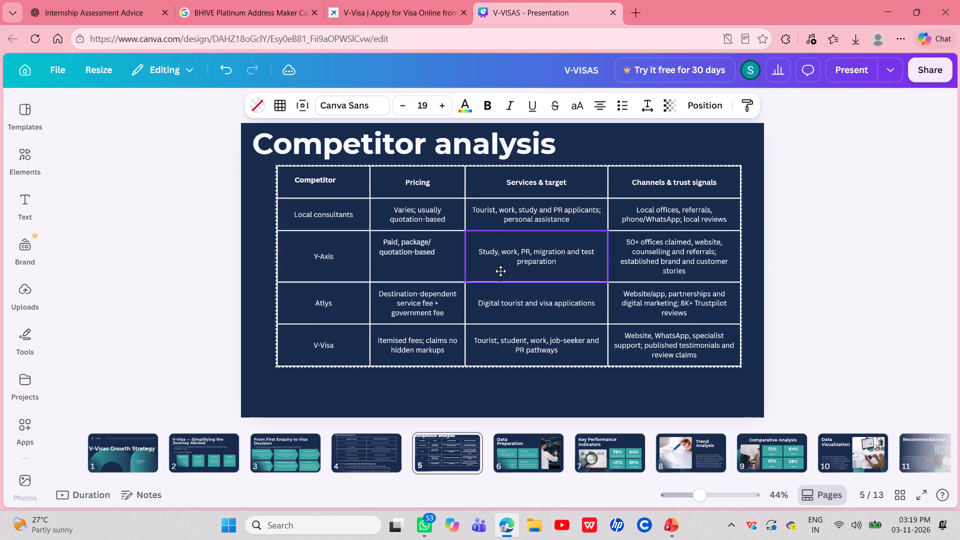
drag(500, 271, 496, 278)
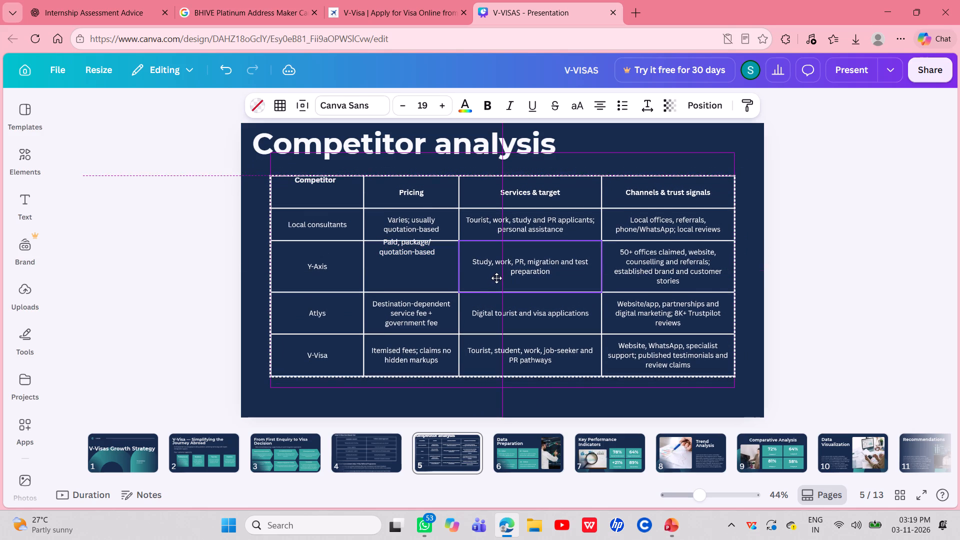
drag(496, 278, 495, 286)
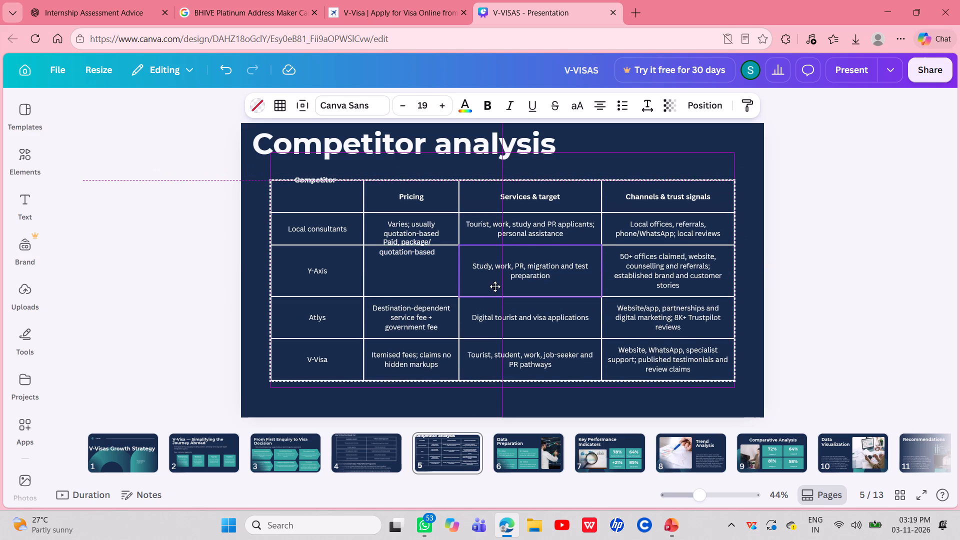
drag(495, 286, 495, 289)
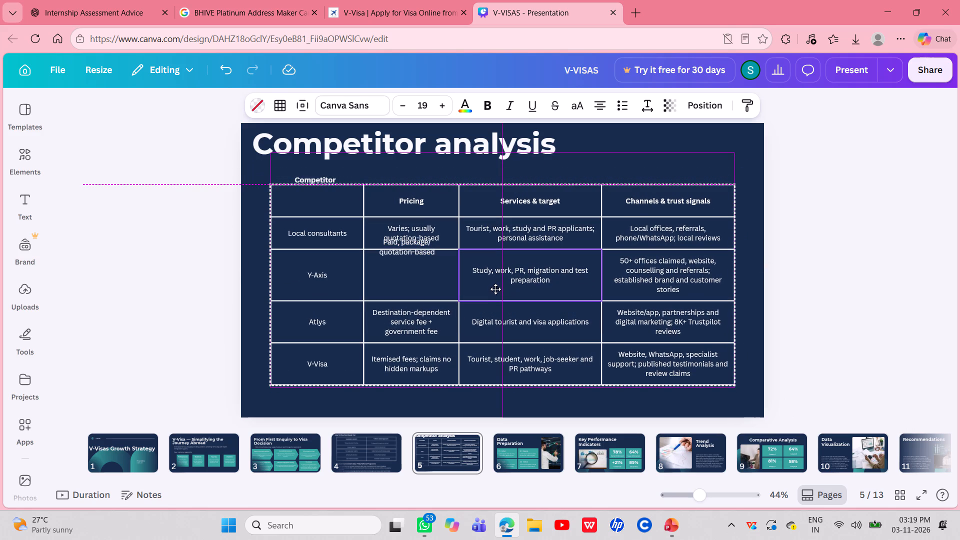
drag(495, 289, 498, 291)
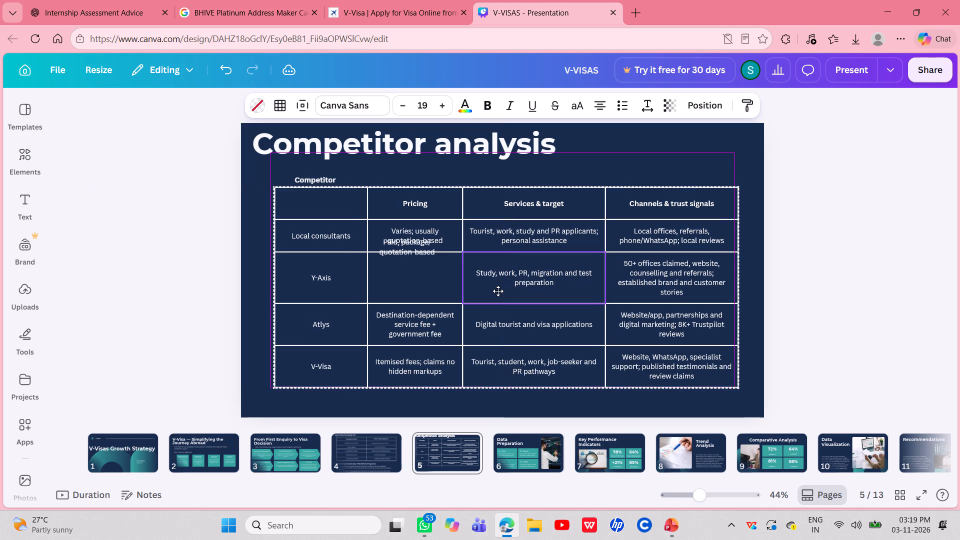
drag(498, 291, 497, 290)
click(224, 313)
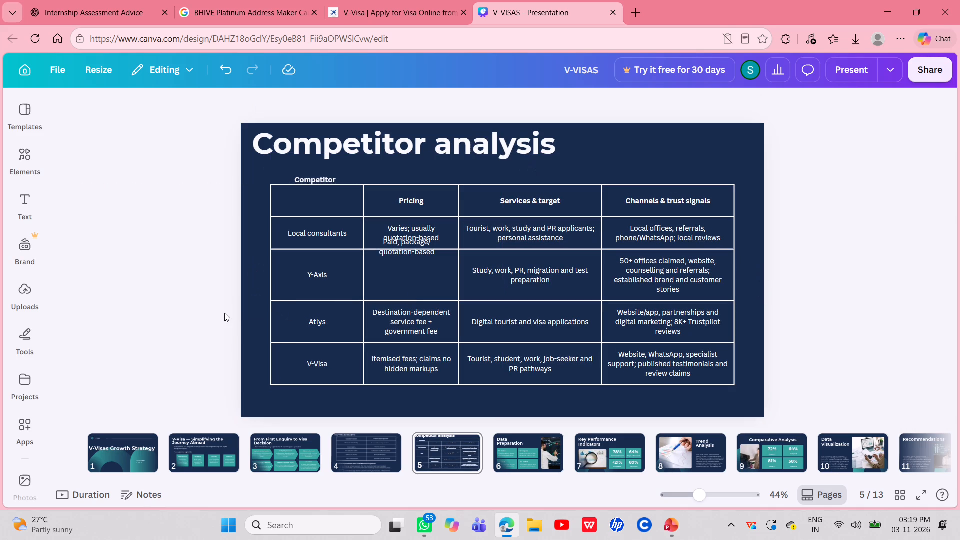
Move the loose "Paid, package/quotation-based" text down into the Y-Axis row's Pricing cell, level with the neighbouring text.
drag(425, 250, 425, 263)
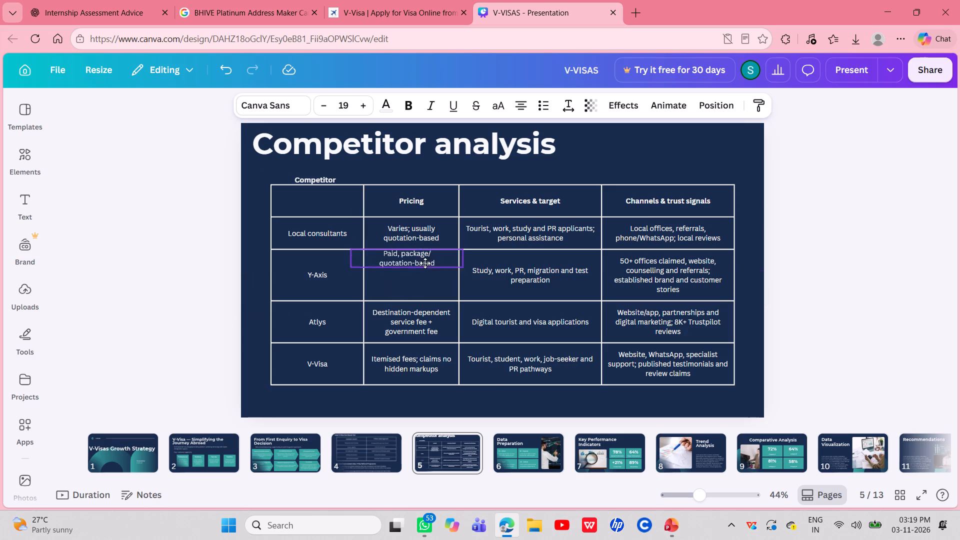
drag(425, 263, 425, 280)
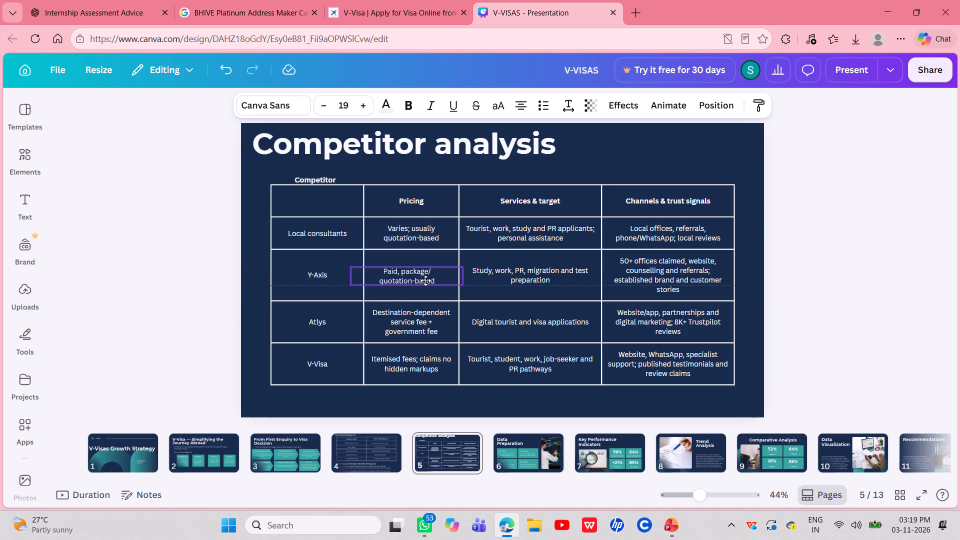
drag(425, 280, 425, 278)
drag(425, 278, 425, 276)
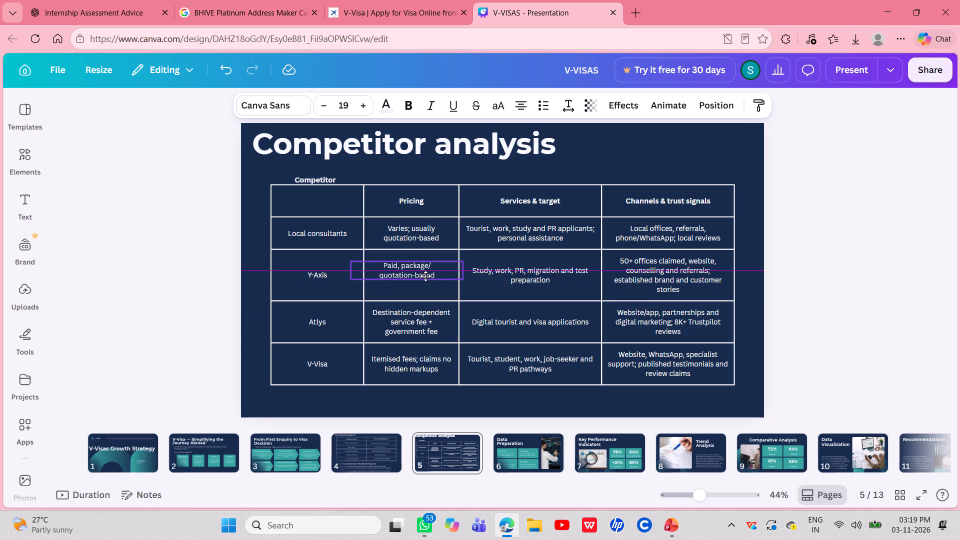
drag(425, 276, 424, 278)
double_click(320, 273)
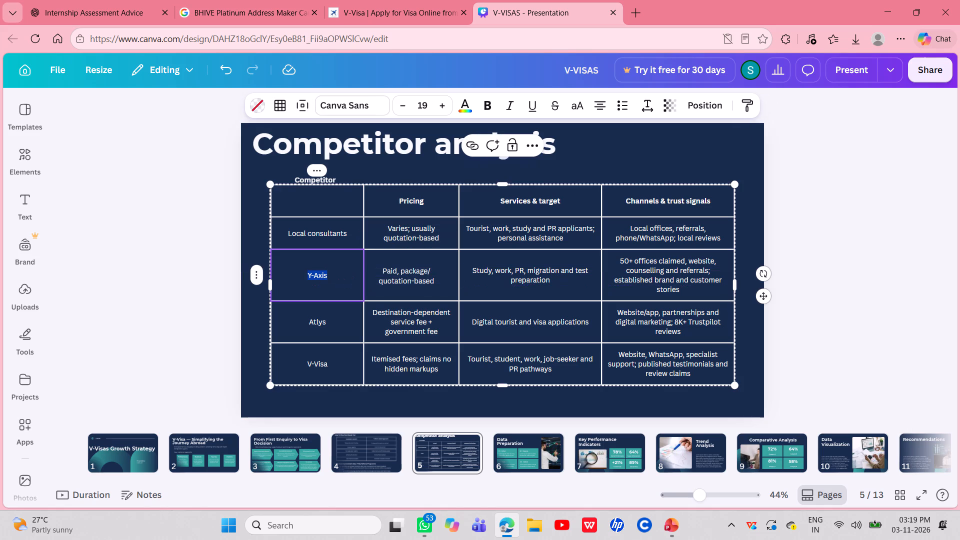
drag(320, 273, 321, 267)
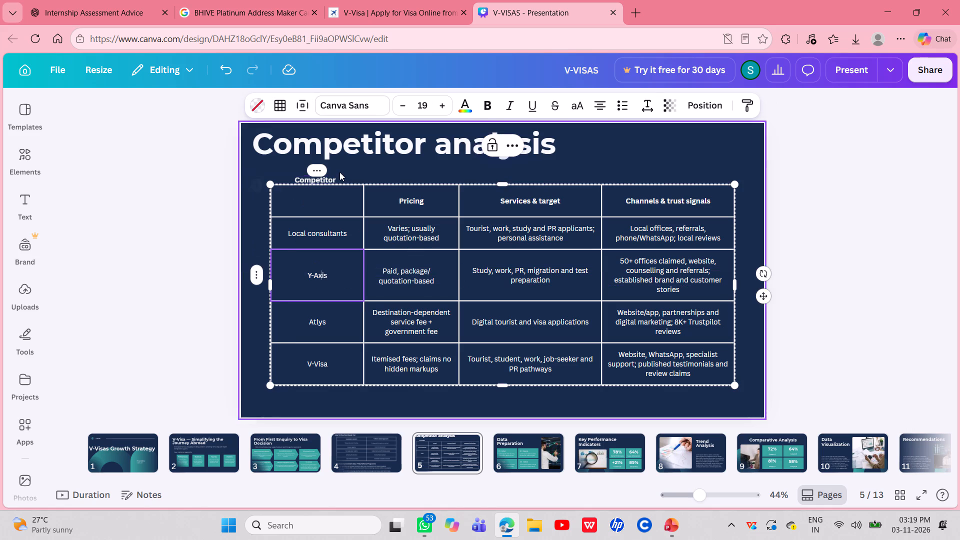
Narrow the loose "Competitor" header text box and place it in the table's empty first header cell, aligned with the other headings.
click(339, 176)
click(339, 176)
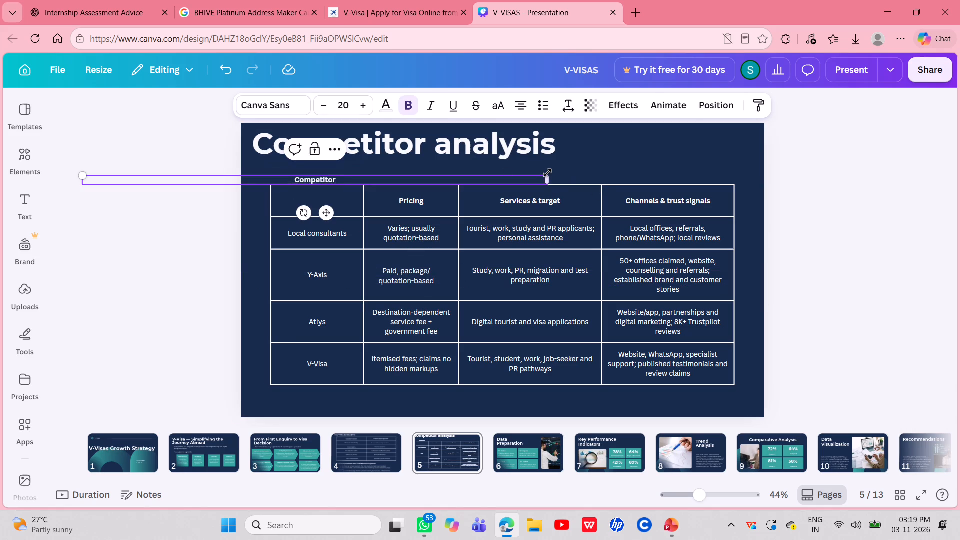
drag(547, 178, 167, 182)
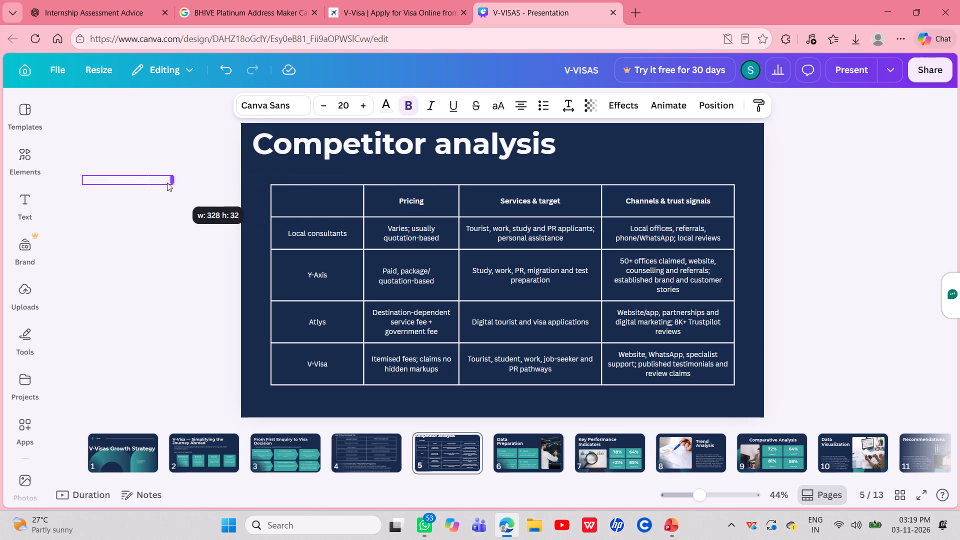
drag(167, 182, 147, 180)
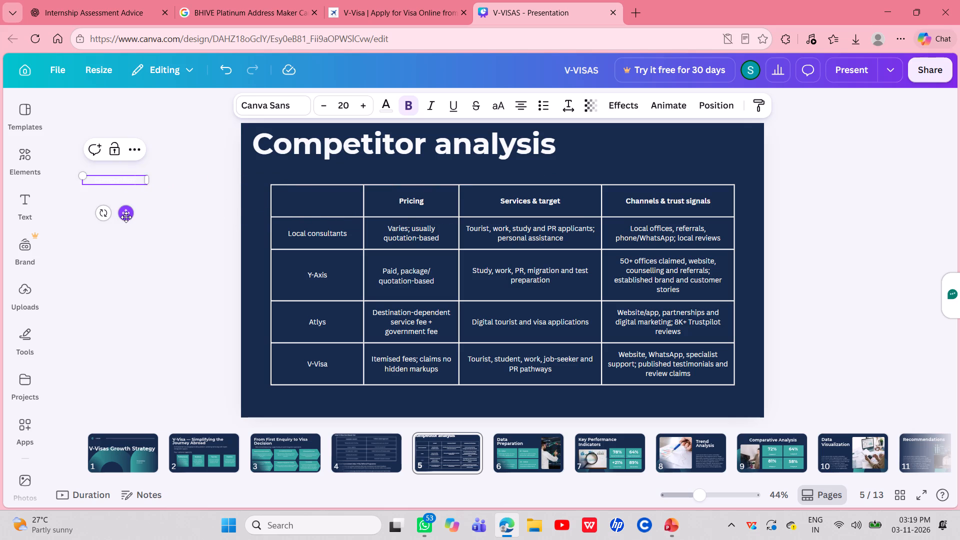
drag(126, 217, 325, 236)
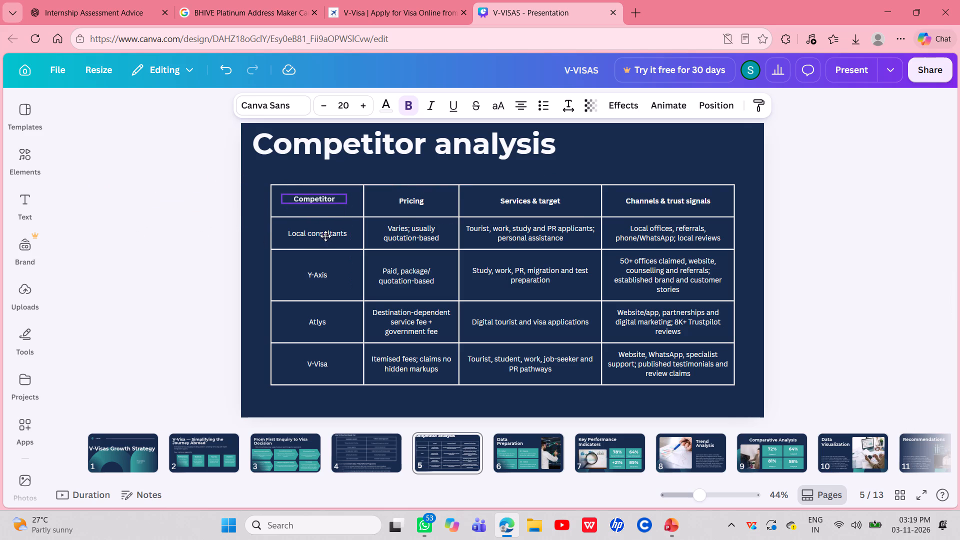
drag(325, 236, 327, 237)
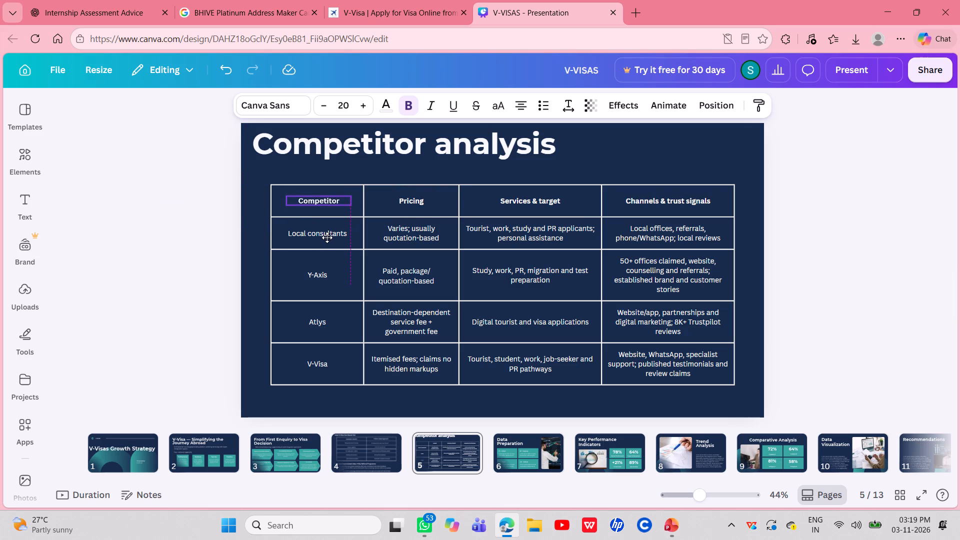
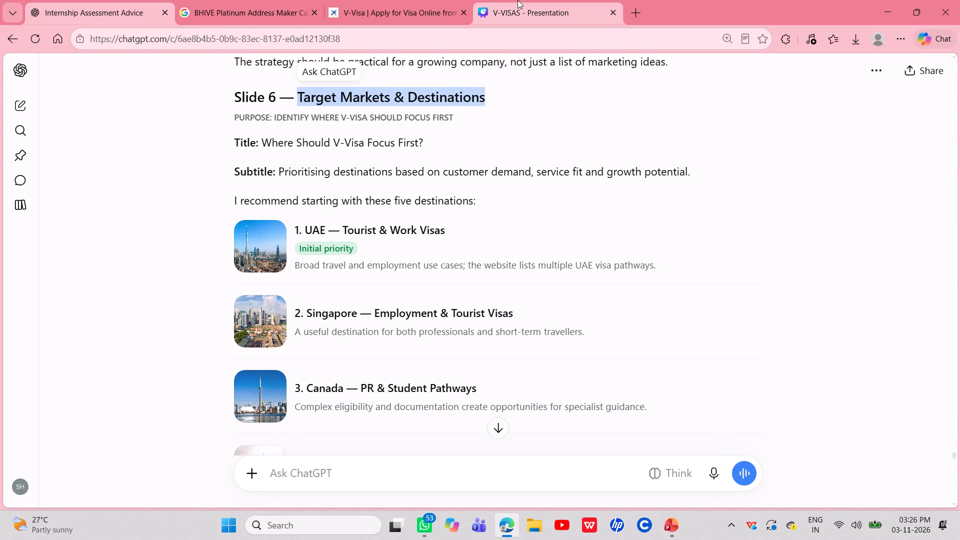
click(517, 0)
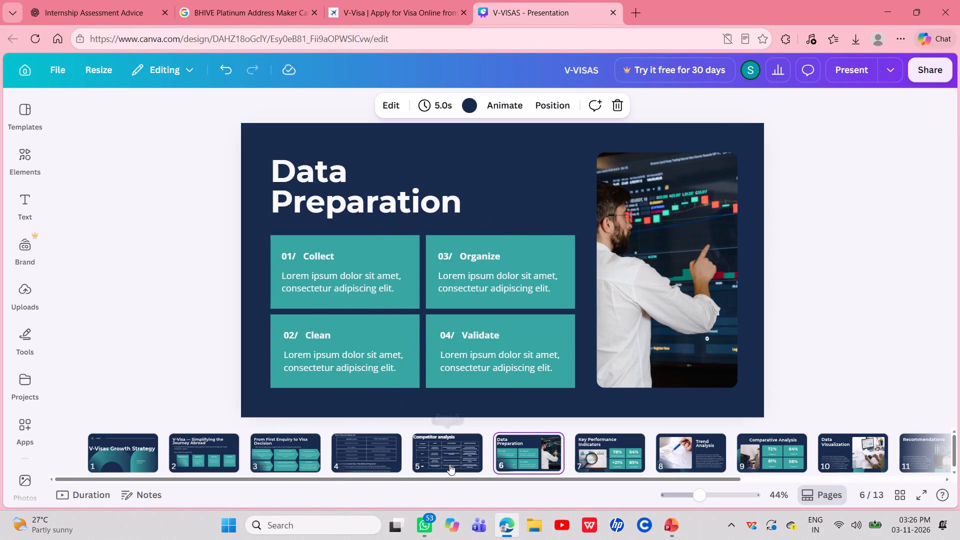
Look through slides 1 to 6 of the presentation to review their content and layout.
click(449, 464)
click(530, 436)
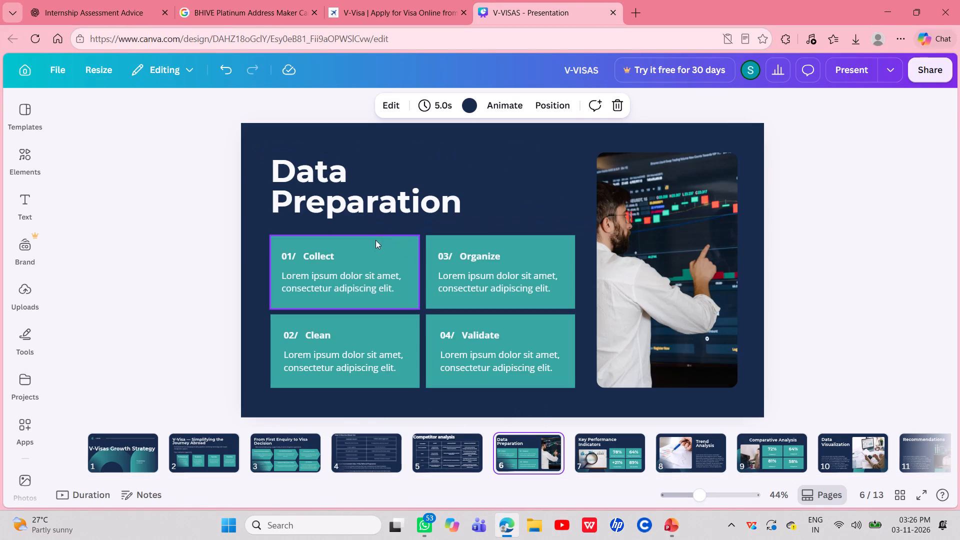
click(448, 448)
click(349, 445)
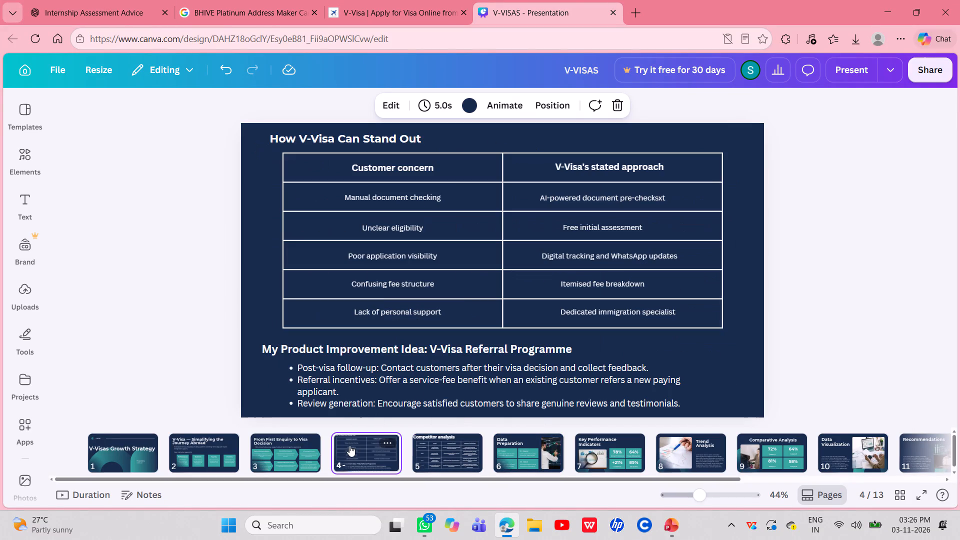
click(285, 454)
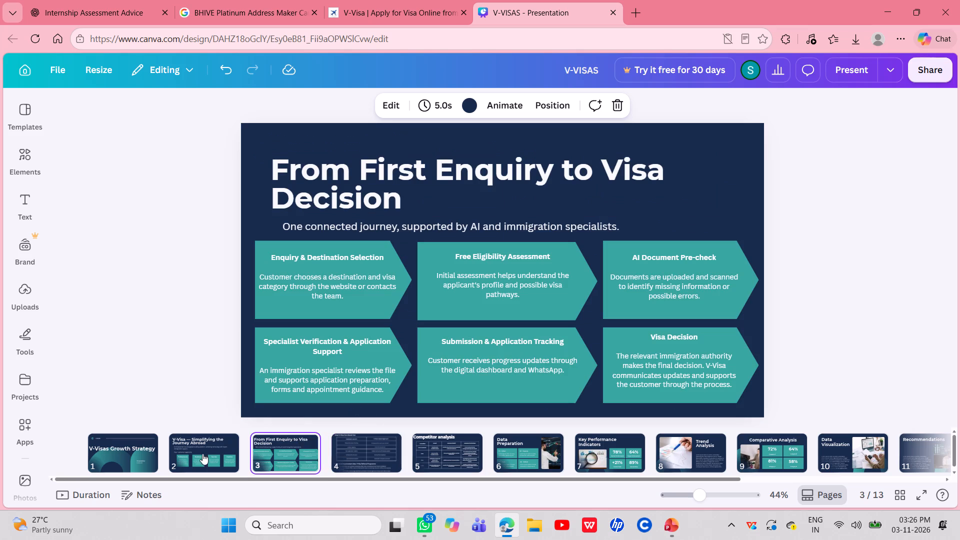
click(195, 453)
click(138, 453)
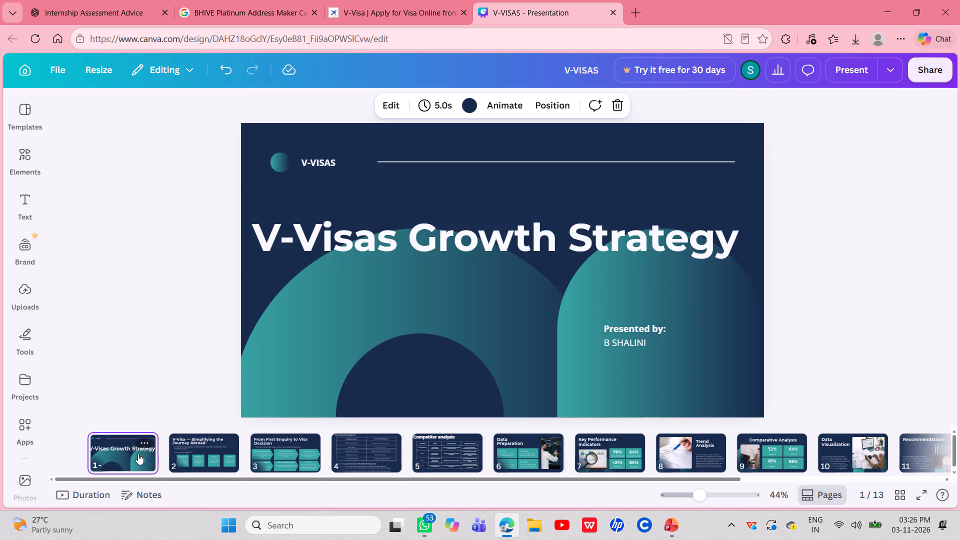
click(183, 453)
click(255, 450)
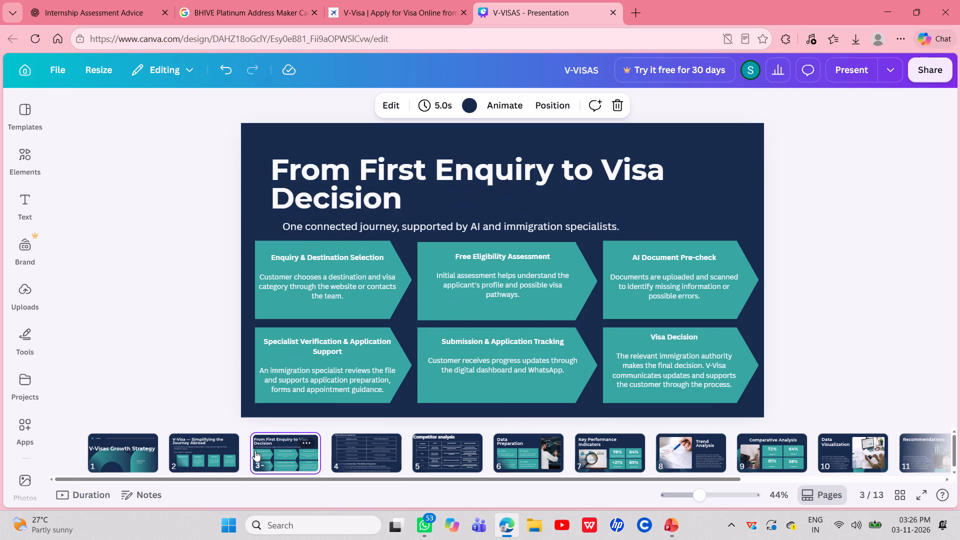
click(351, 451)
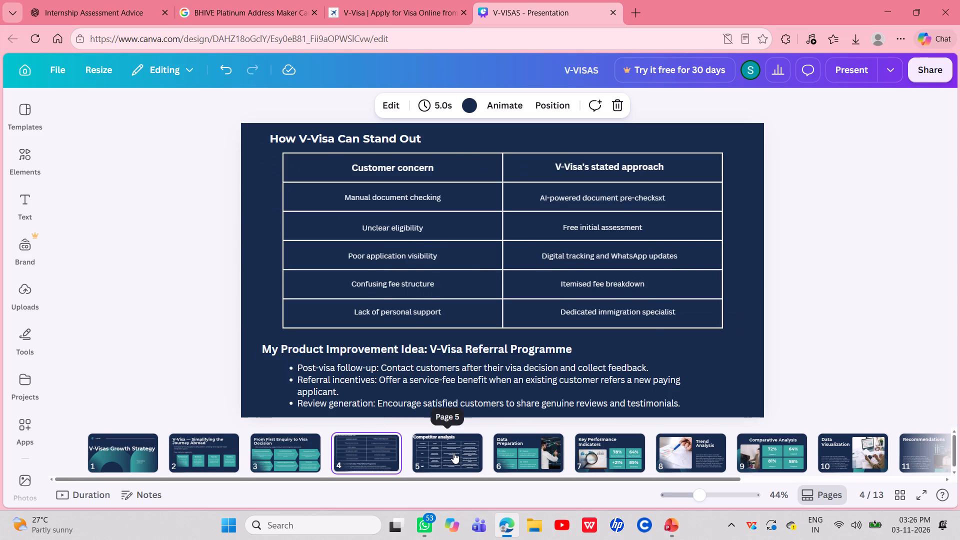
On slide 5, move the comparison table and the "Competitor analysis" title lower, and compare the title placement with slide 3.
click(453, 452)
drag(422, 324, 422, 325)
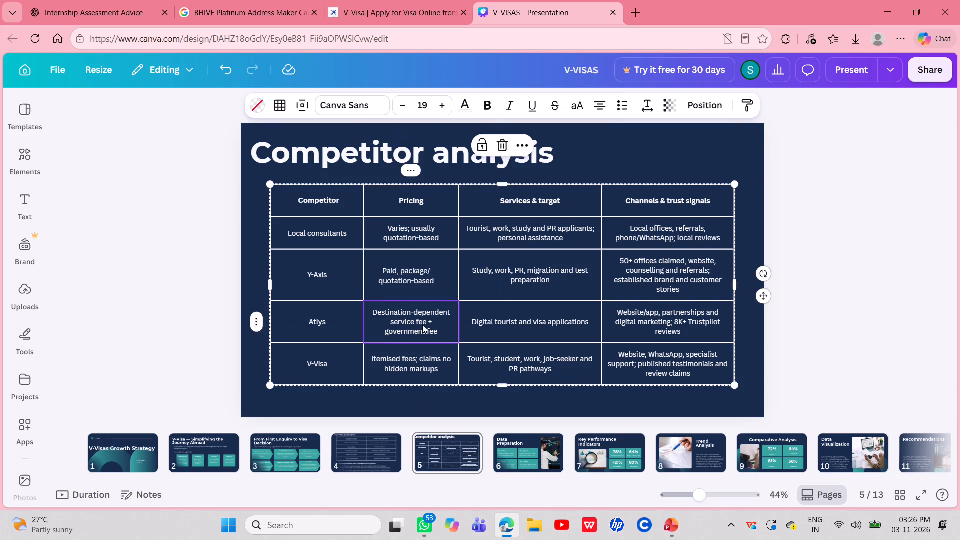
drag(422, 325, 421, 341)
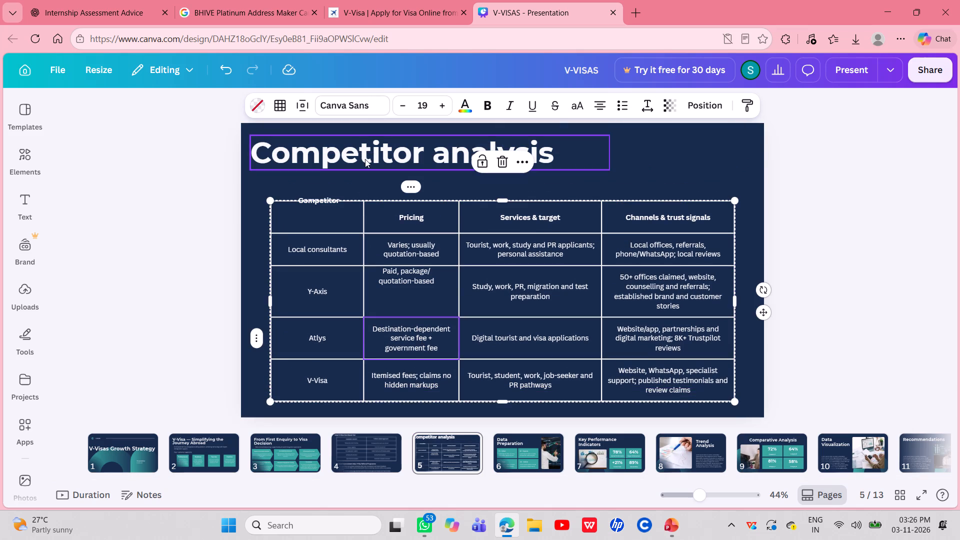
drag(364, 159, 373, 175)
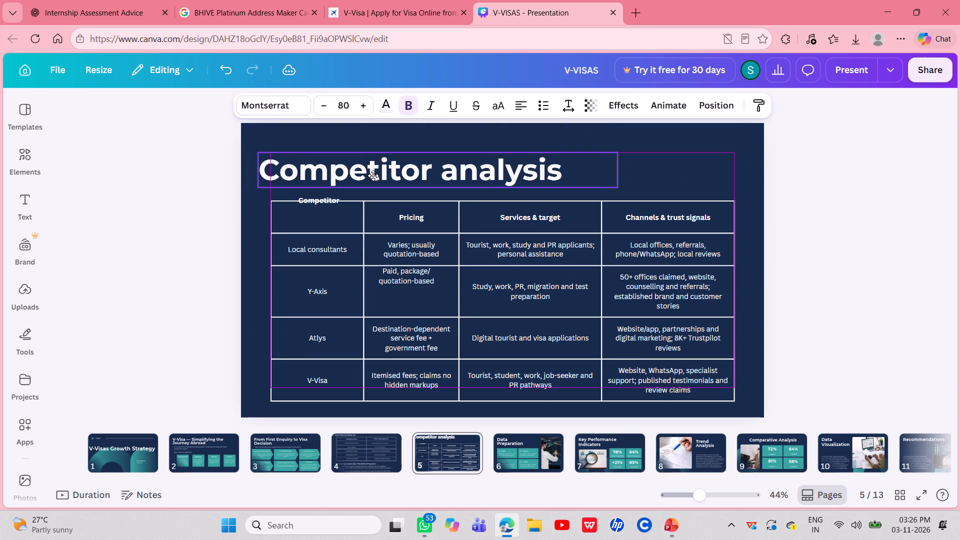
drag(373, 175, 373, 176)
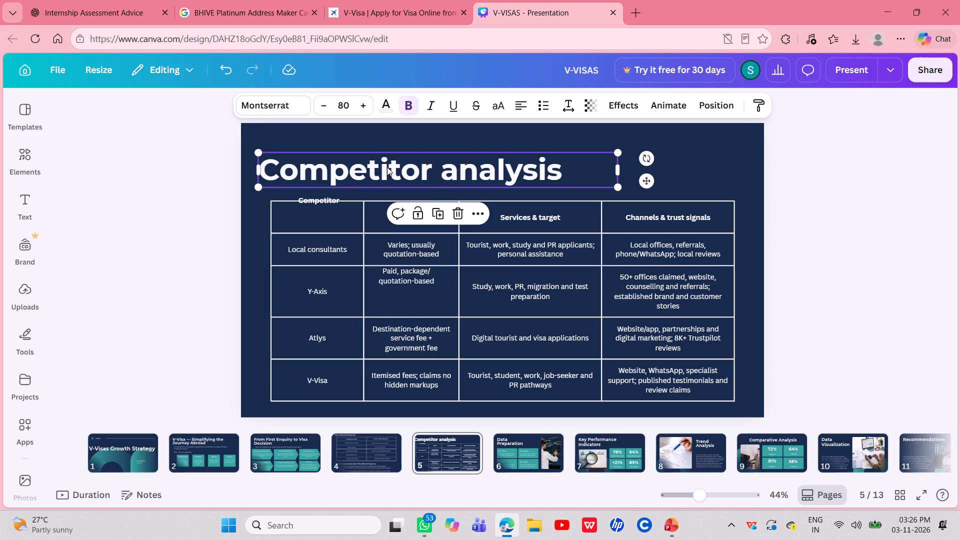
click(281, 462)
click(339, 178)
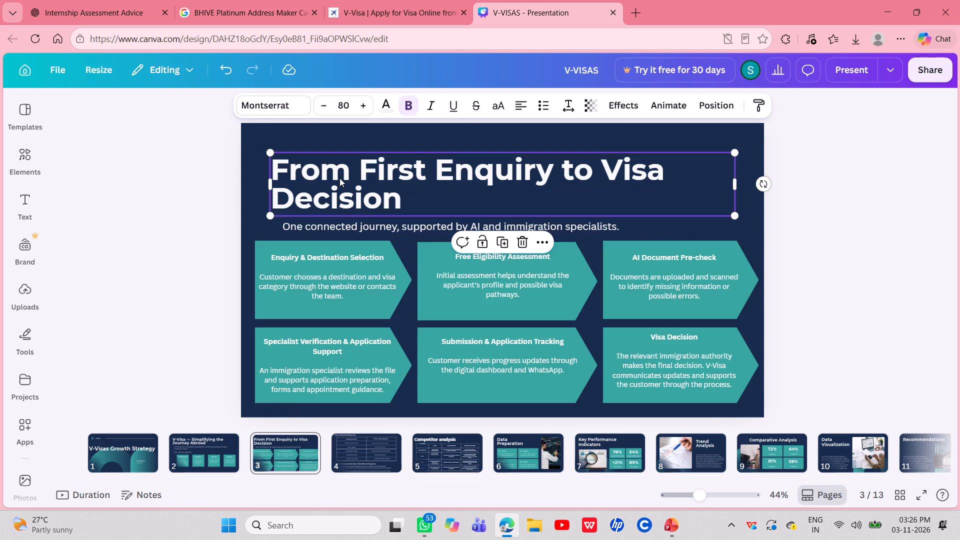
Move the loose "Competitor" label on slide 5 into the table's first header cell, level with the other column headings.
click(435, 461)
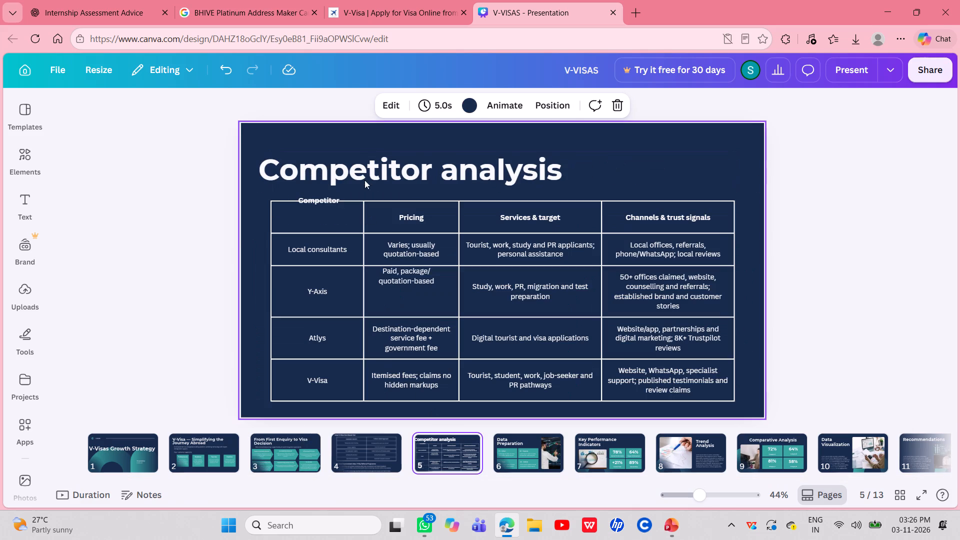
drag(336, 199, 331, 216)
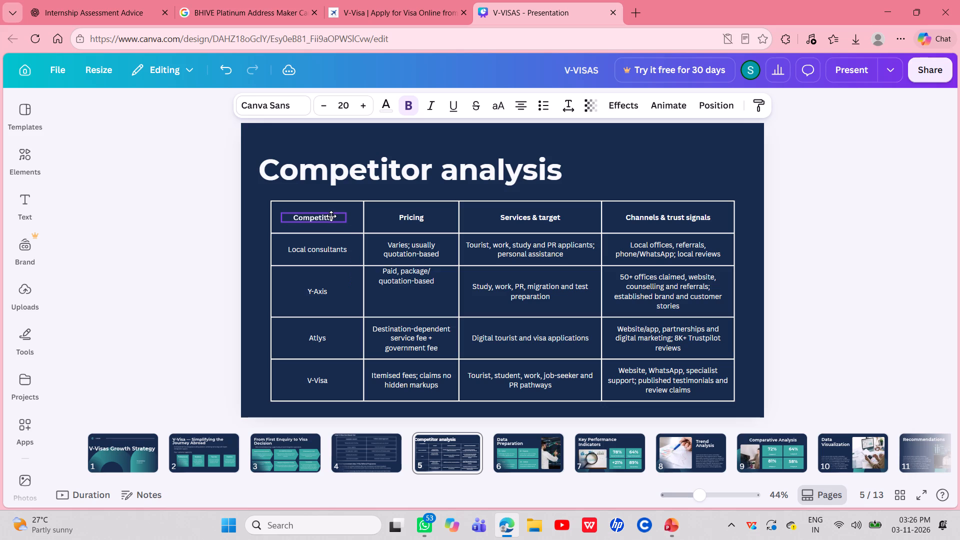
drag(331, 216, 330, 211)
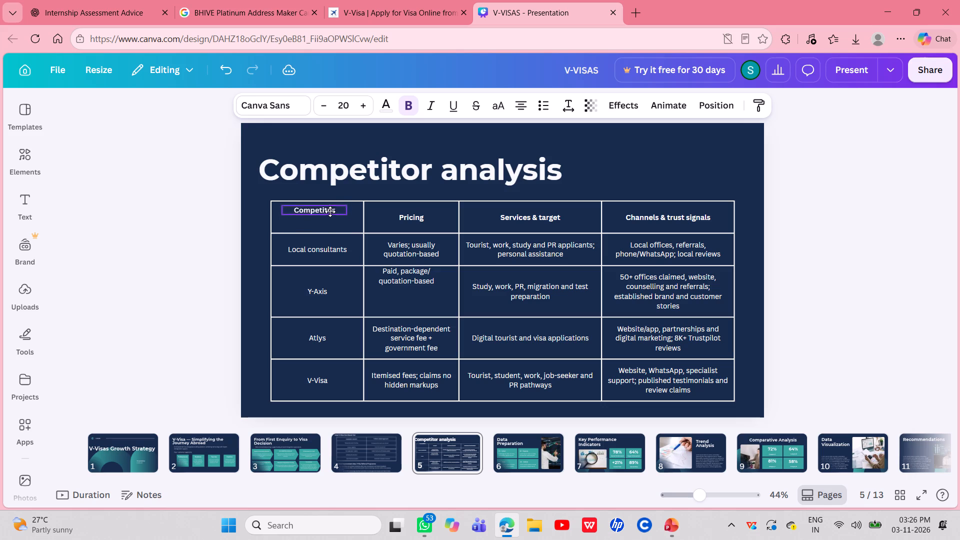
drag(330, 211, 330, 215)
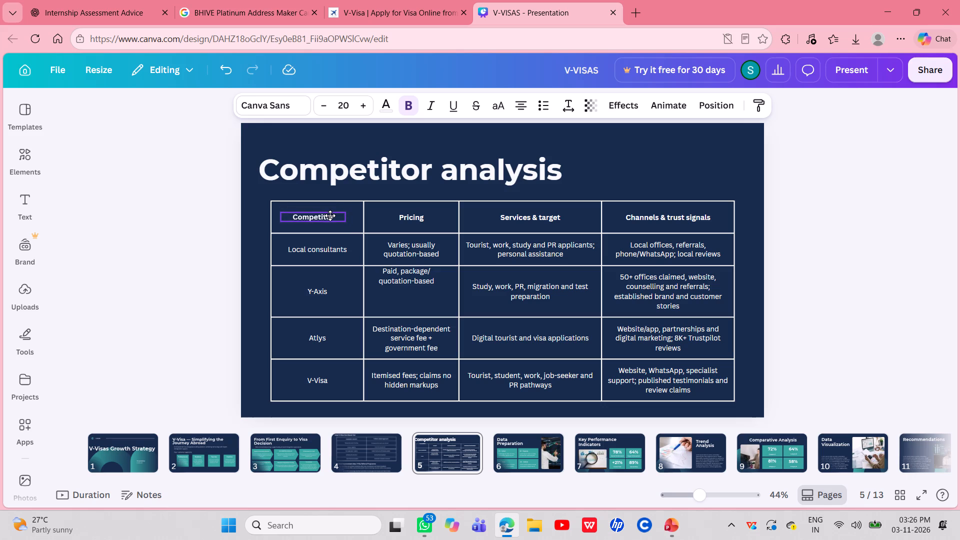
drag(330, 215, 333, 215)
click(246, 261)
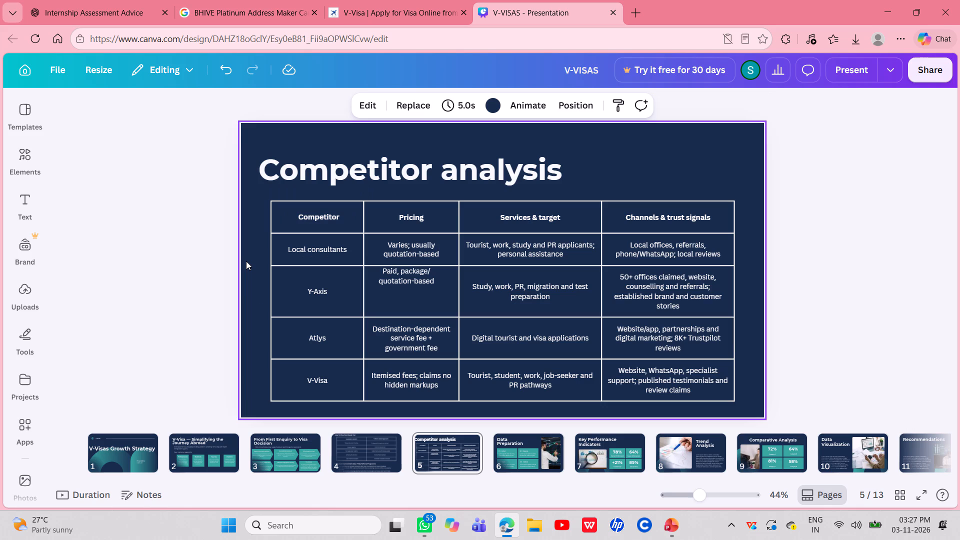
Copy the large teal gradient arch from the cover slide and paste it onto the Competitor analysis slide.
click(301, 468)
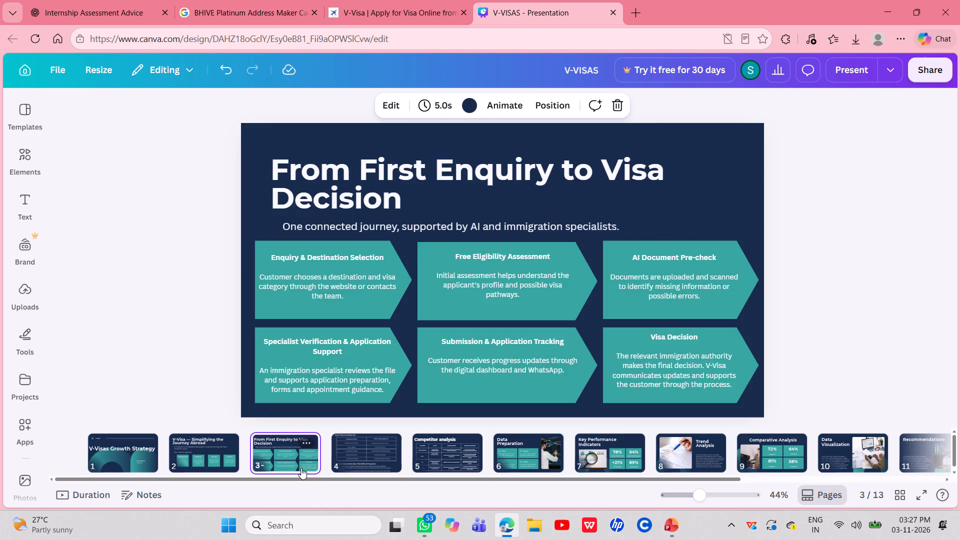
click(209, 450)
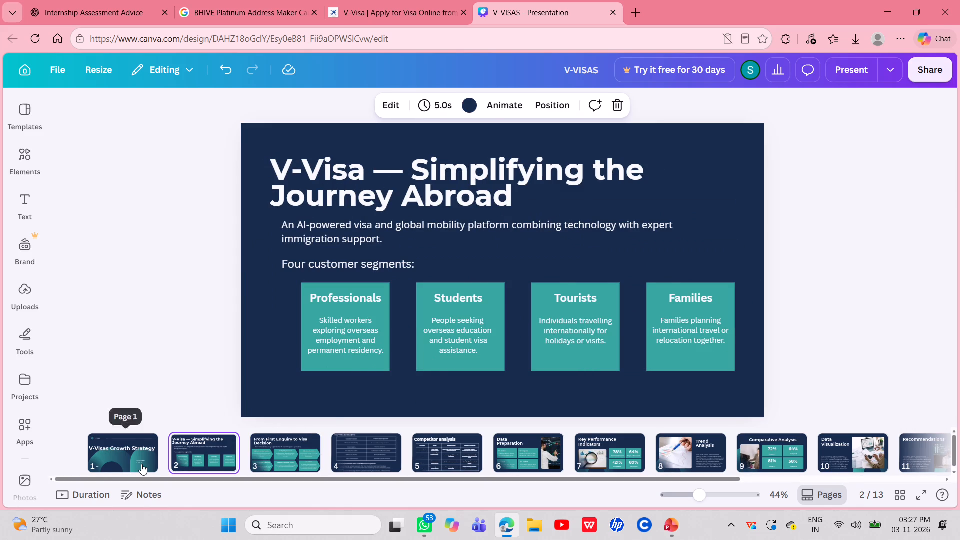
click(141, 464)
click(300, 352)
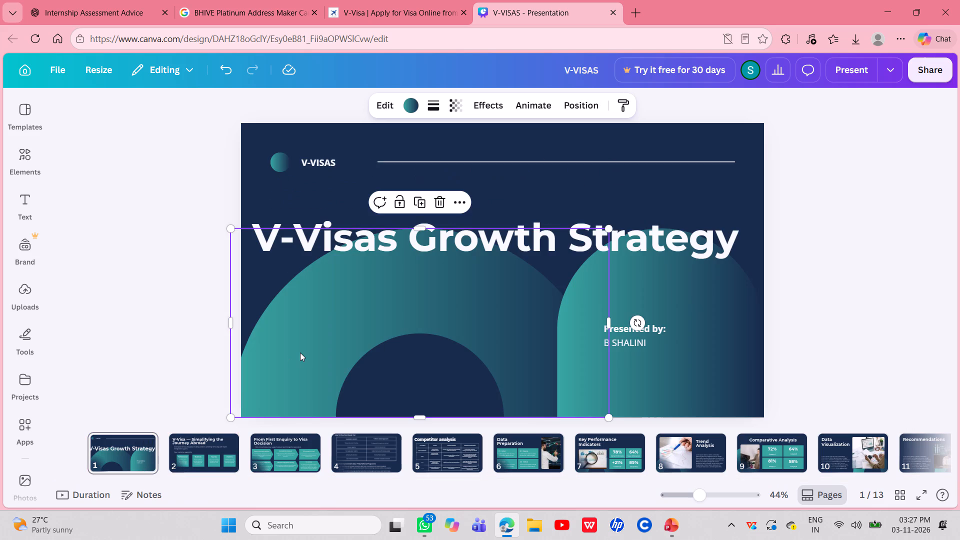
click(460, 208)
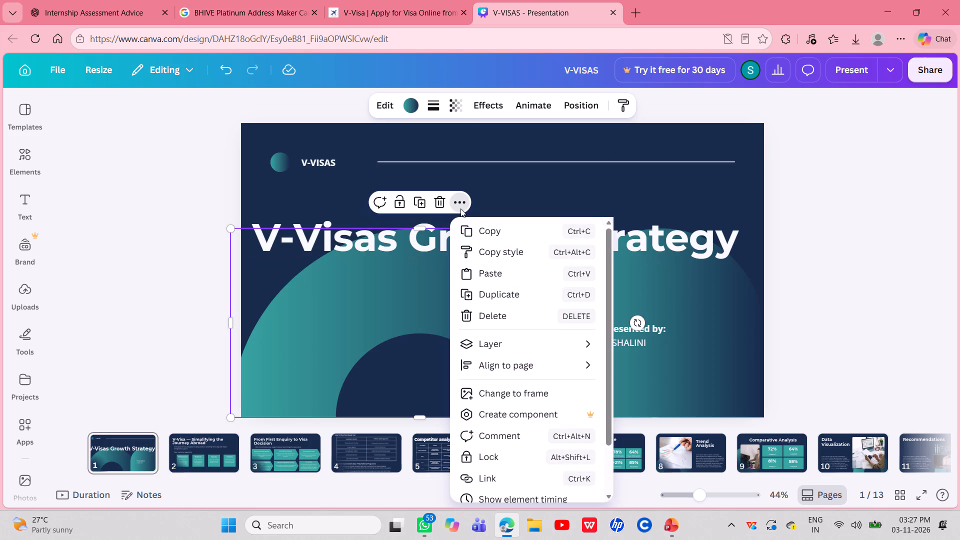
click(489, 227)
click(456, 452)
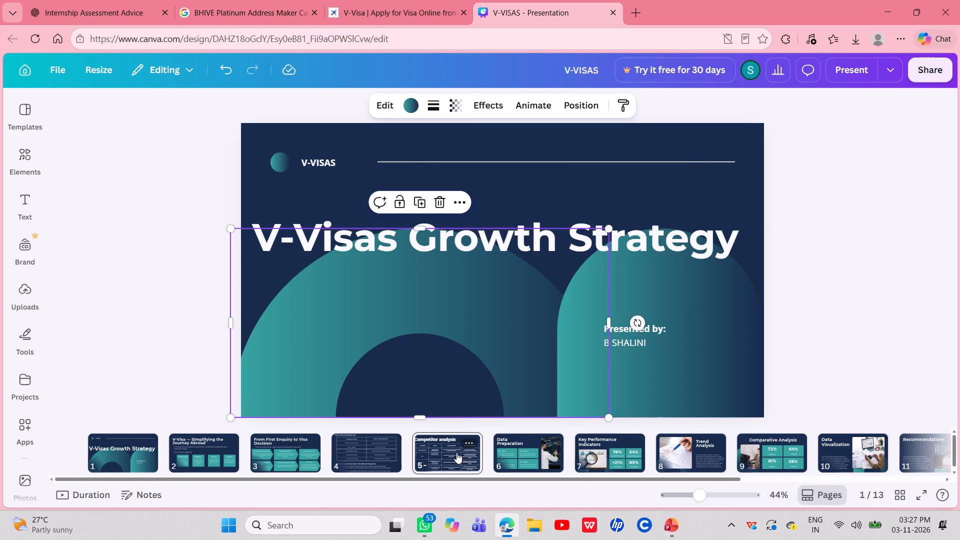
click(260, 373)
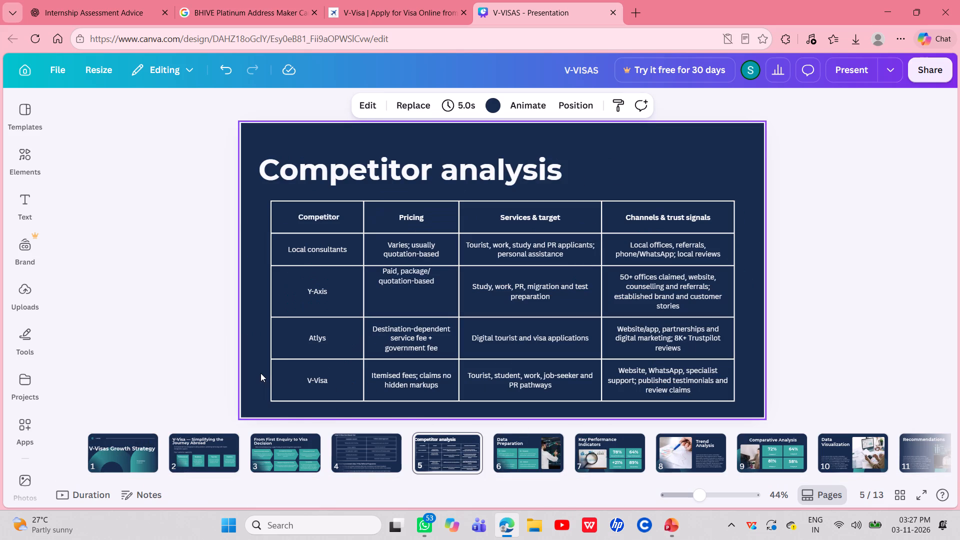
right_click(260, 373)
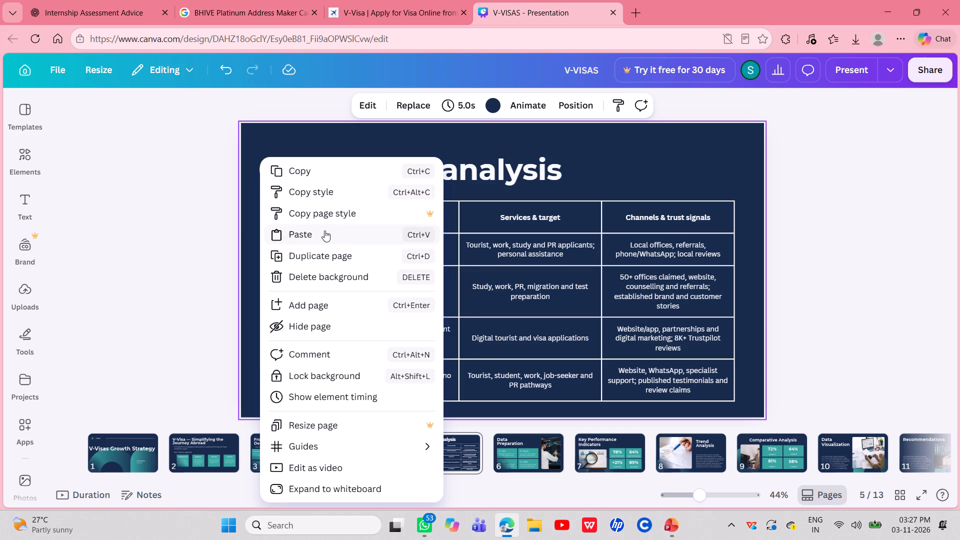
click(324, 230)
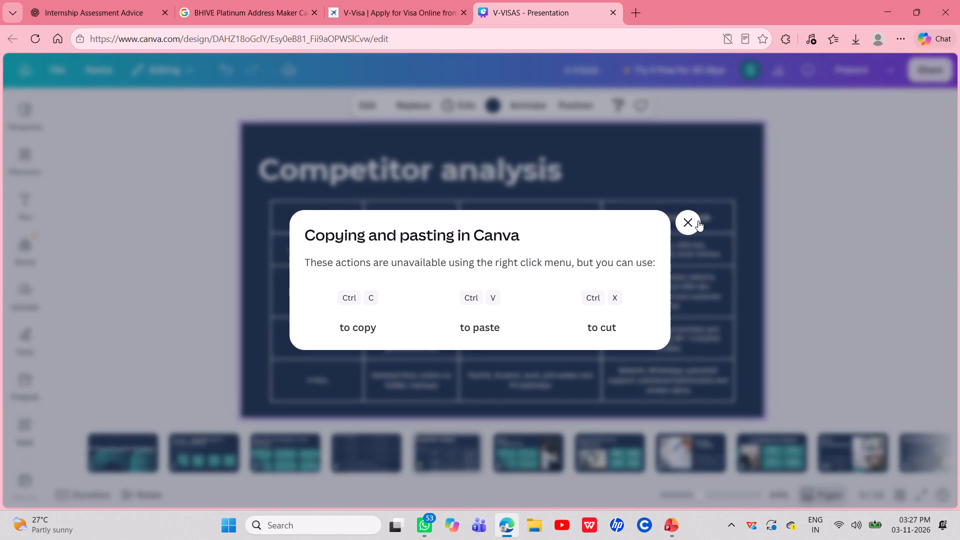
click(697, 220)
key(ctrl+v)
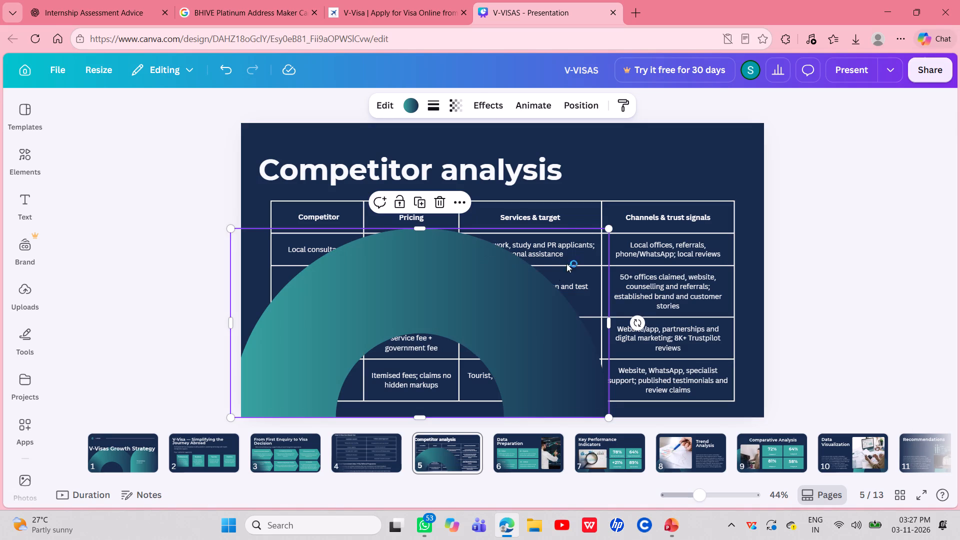
Move the competitor table up past the top edge of slide 5, clear of the pasted arch.
drag(616, 210, 602, 203)
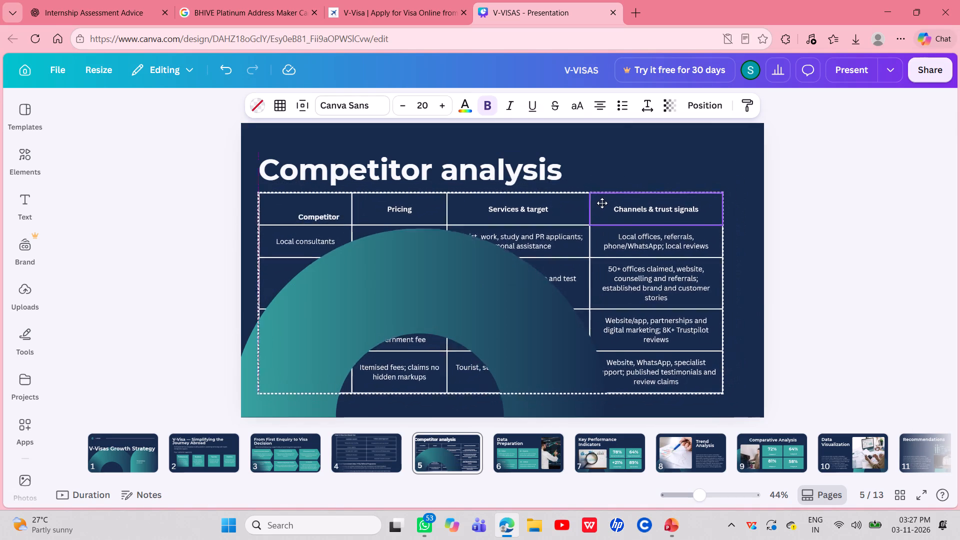
drag(602, 203, 220, 267)
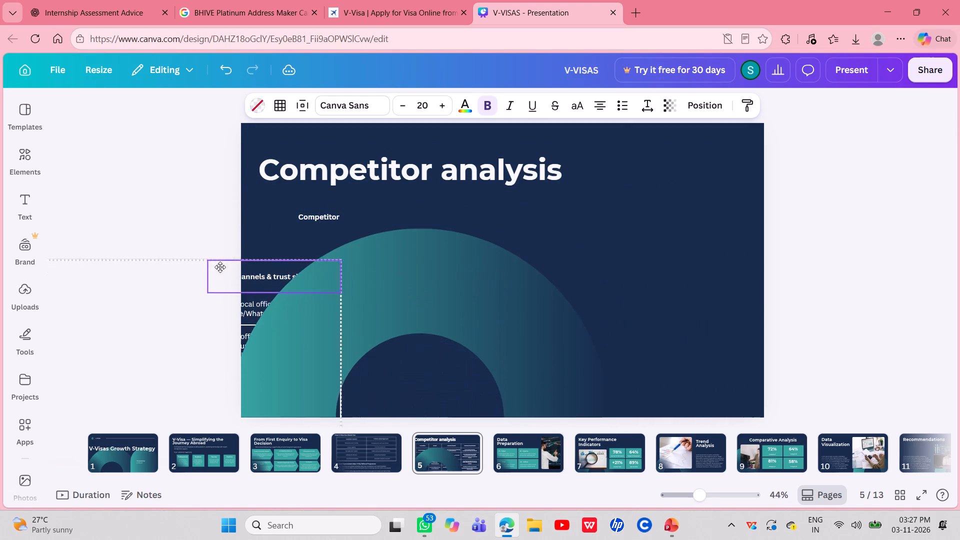
drag(220, 267, 582, 148)
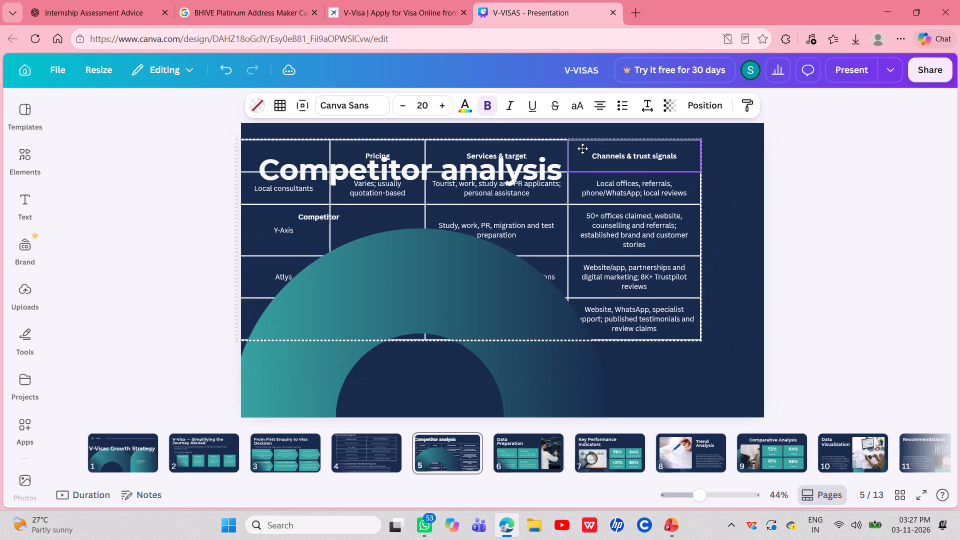
drag(582, 148, 616, 162)
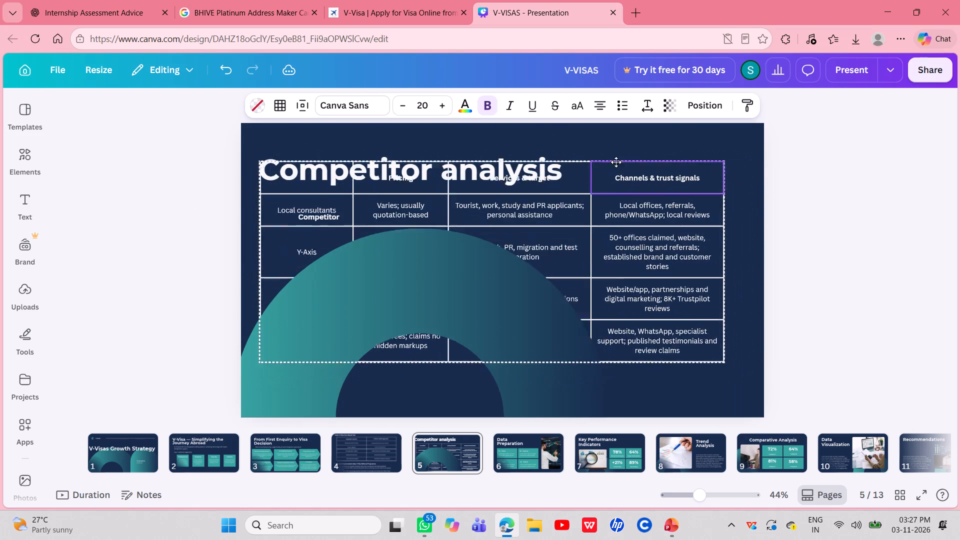
drag(616, 162, 701, 85)
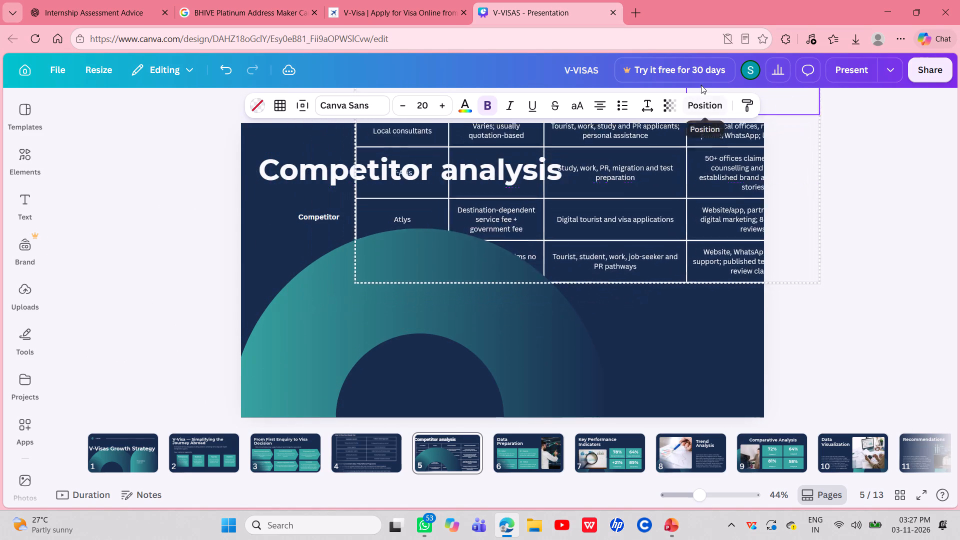
drag(701, 85, 650, 43)
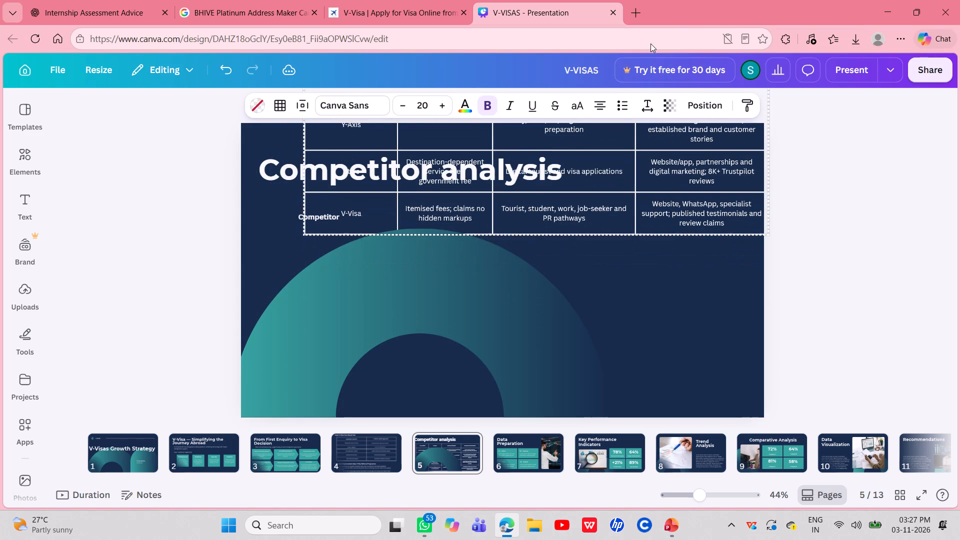
drag(650, 43, 648, 23)
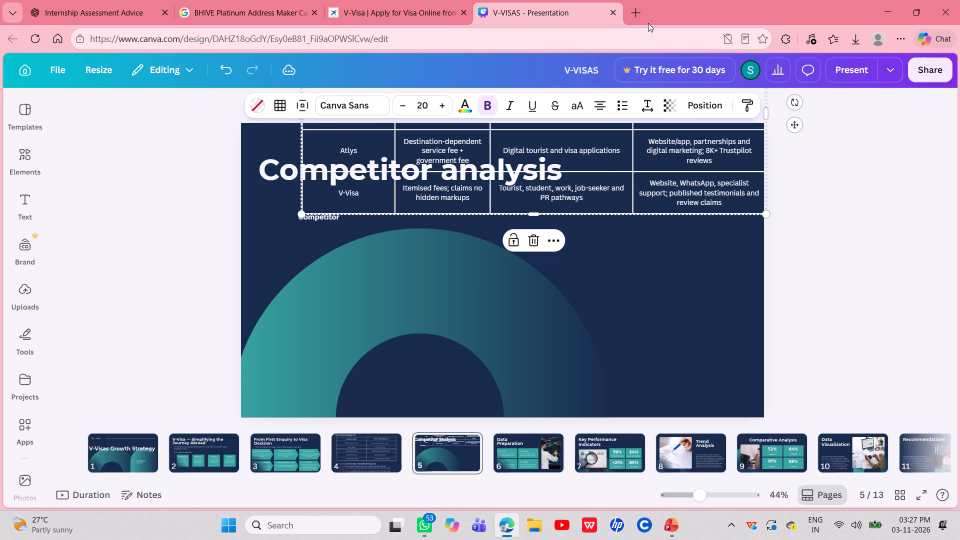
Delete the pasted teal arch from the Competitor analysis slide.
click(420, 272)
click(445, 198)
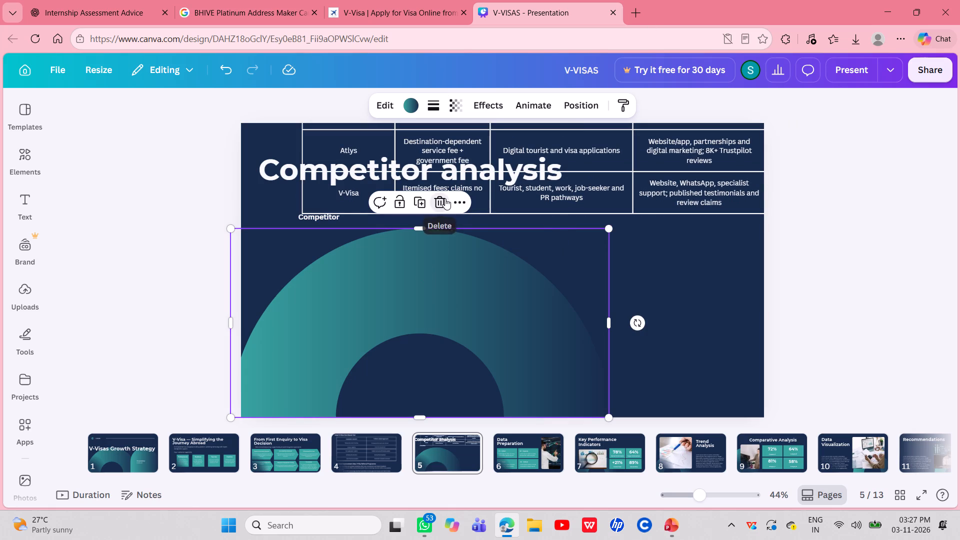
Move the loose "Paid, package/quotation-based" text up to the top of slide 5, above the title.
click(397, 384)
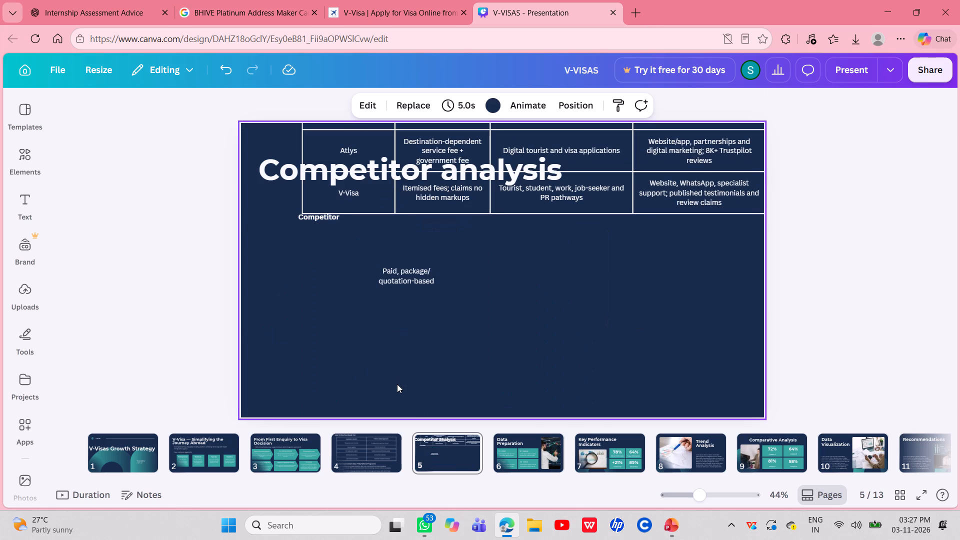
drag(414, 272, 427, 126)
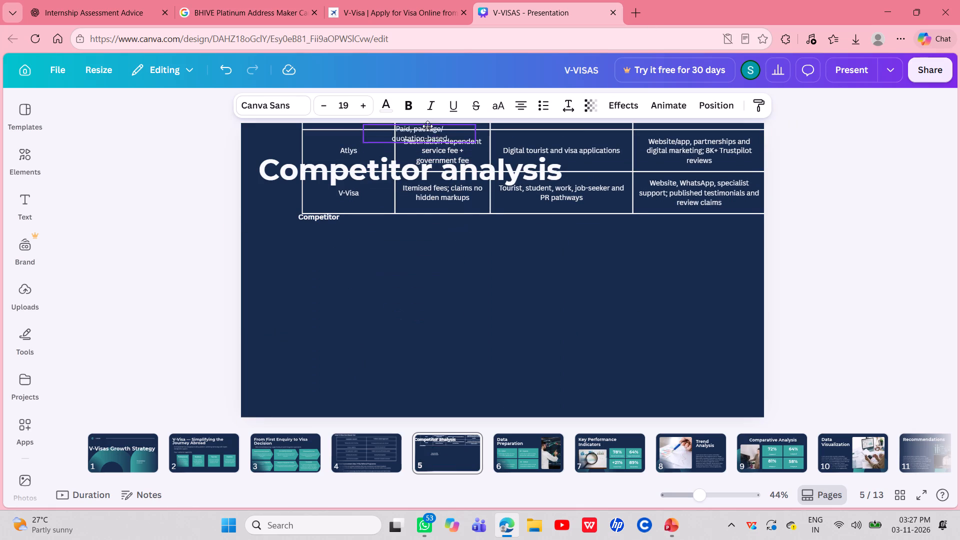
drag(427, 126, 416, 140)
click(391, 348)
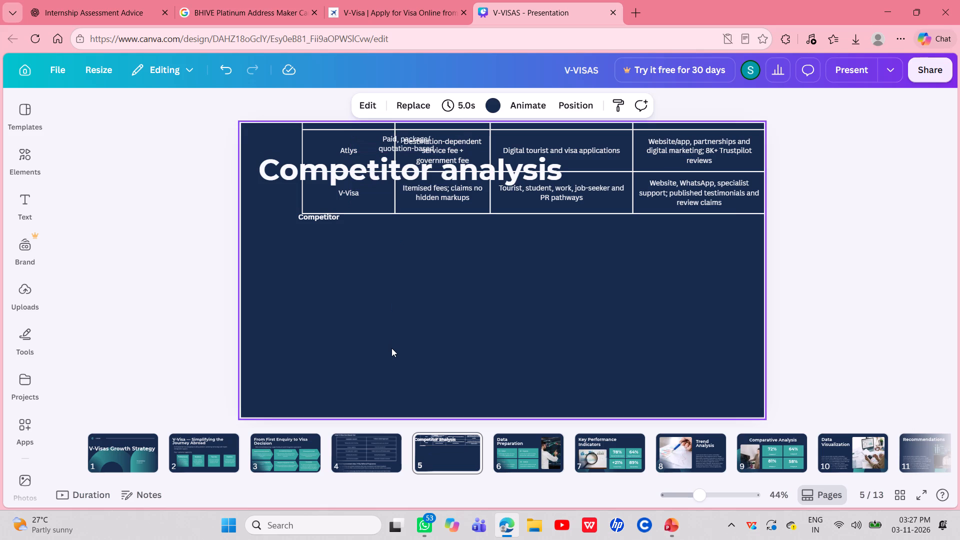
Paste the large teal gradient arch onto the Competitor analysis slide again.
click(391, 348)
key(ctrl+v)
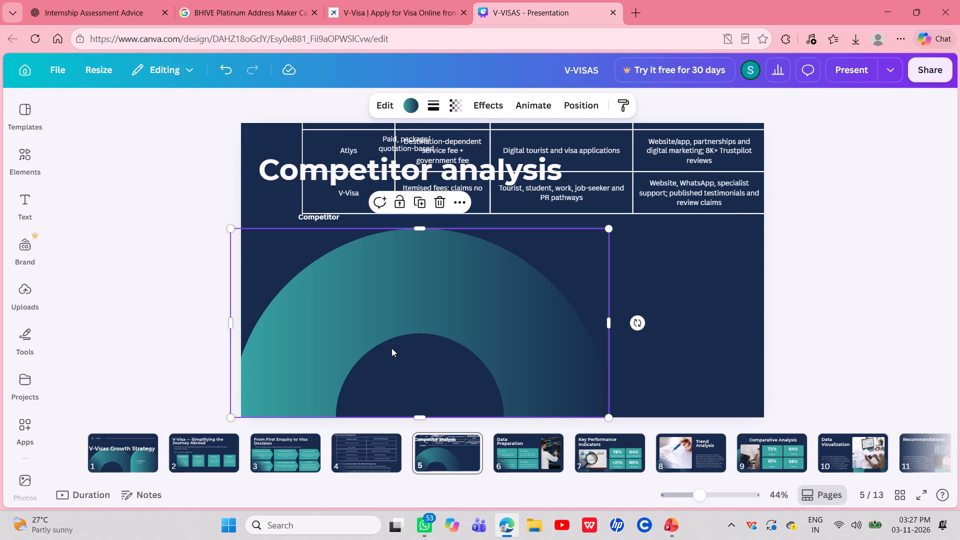
Move the competitor table back down below the slide 5 title, with the "Competitor" label inside its first header cell.
click(499, 204)
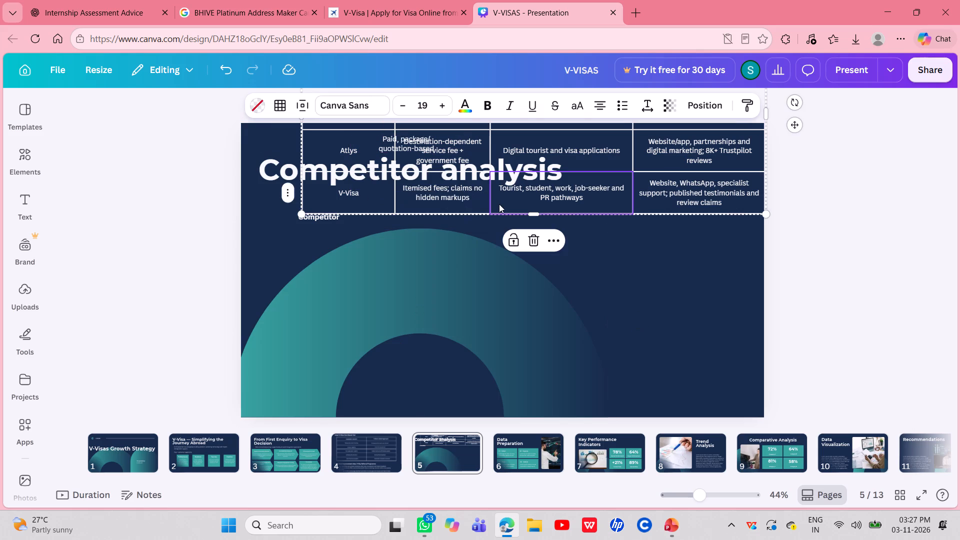
drag(499, 202, 498, 221)
drag(498, 221, 498, 238)
click(460, 206)
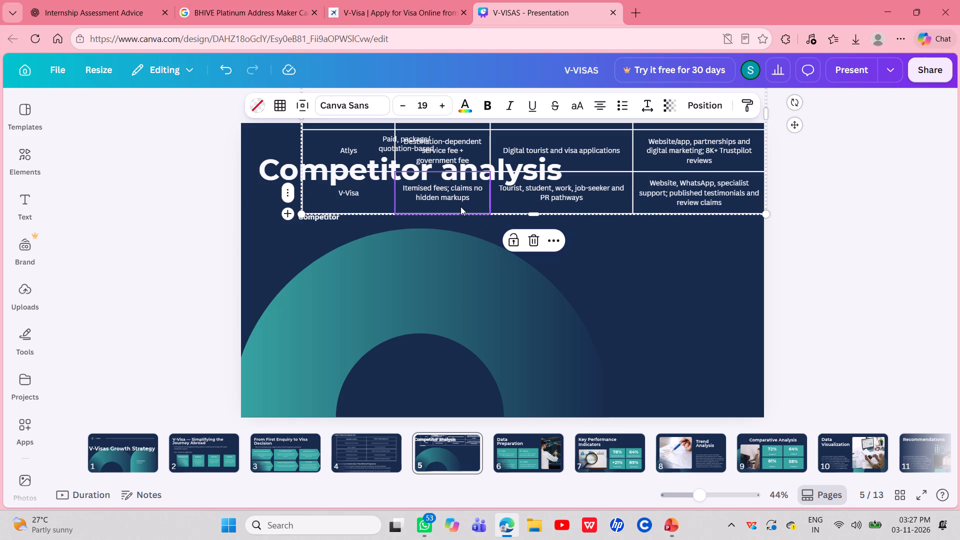
drag(373, 208, 372, 231)
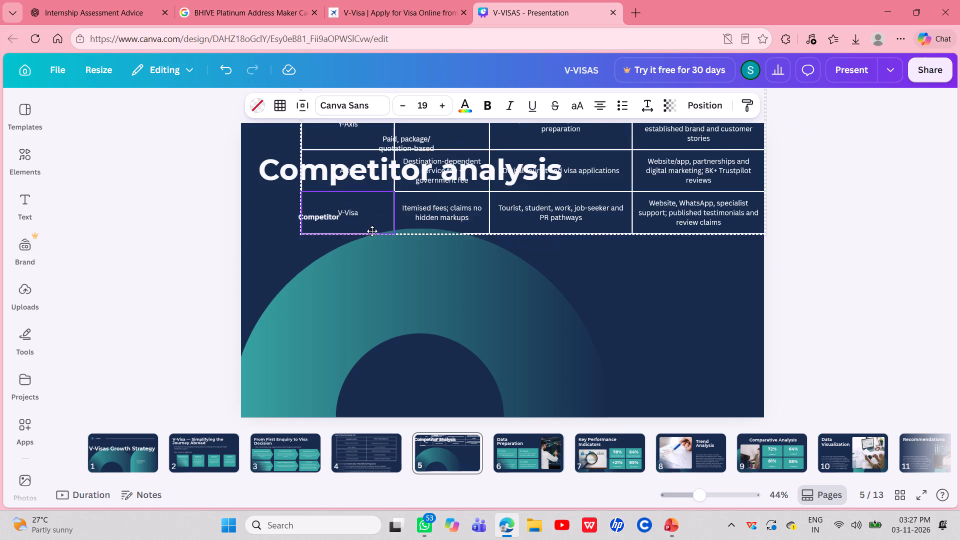
drag(372, 231, 334, 395)
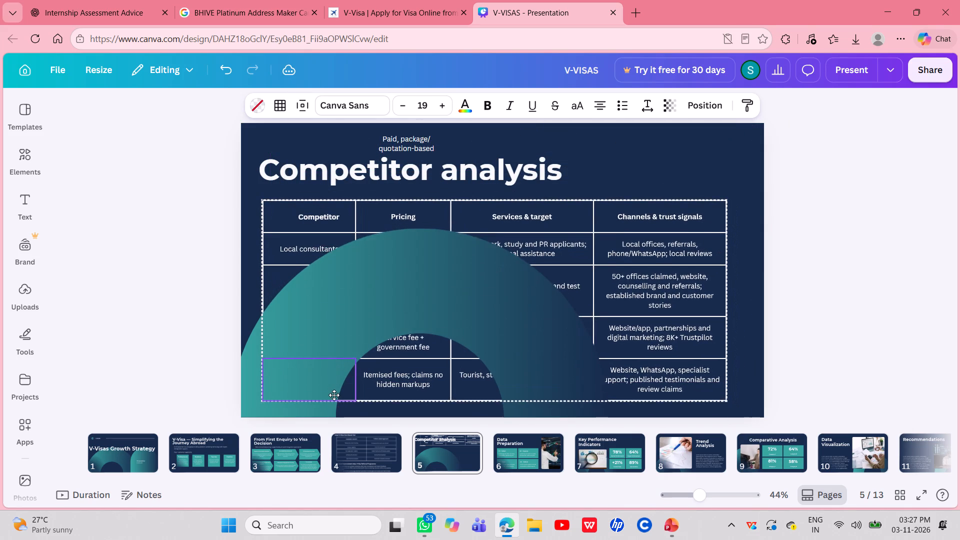
drag(334, 395, 343, 332)
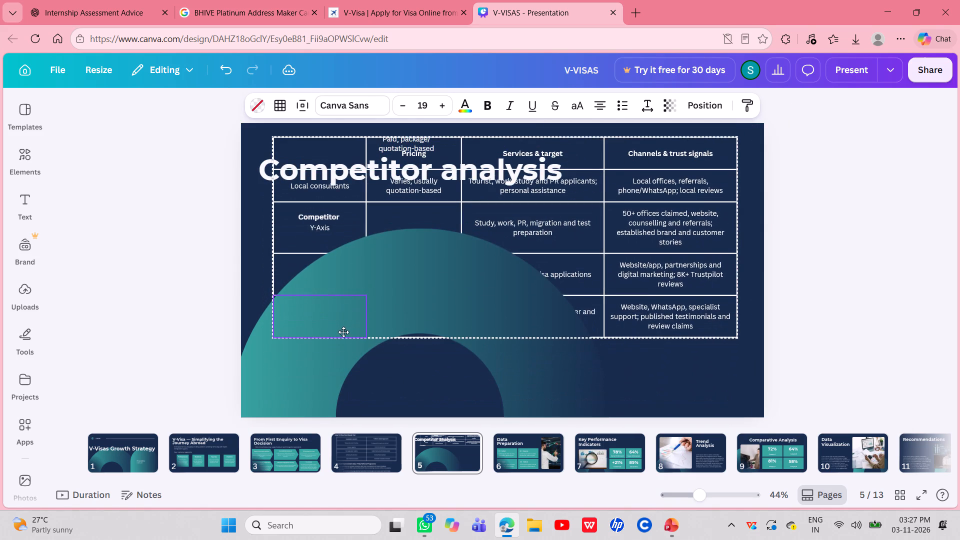
drag(343, 332, 335, 365)
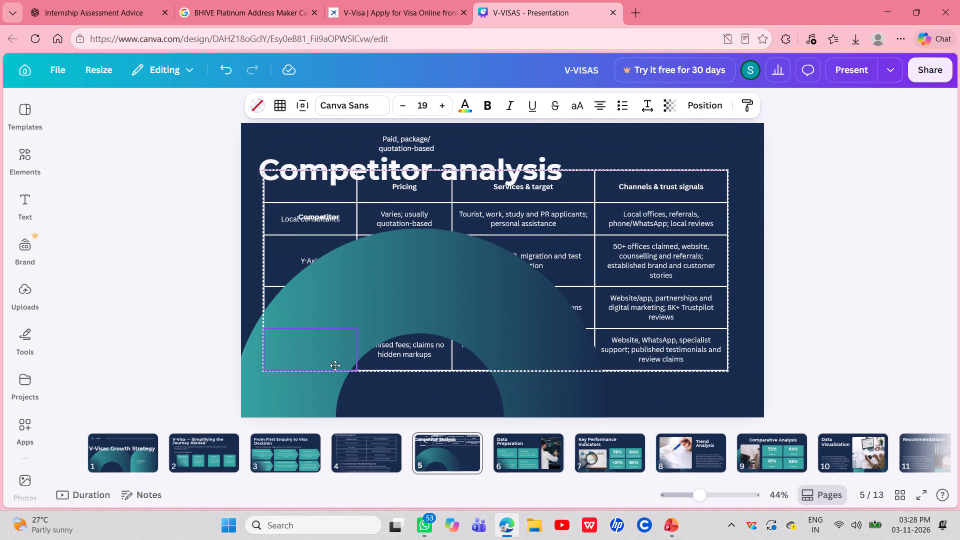
drag(335, 365, 337, 389)
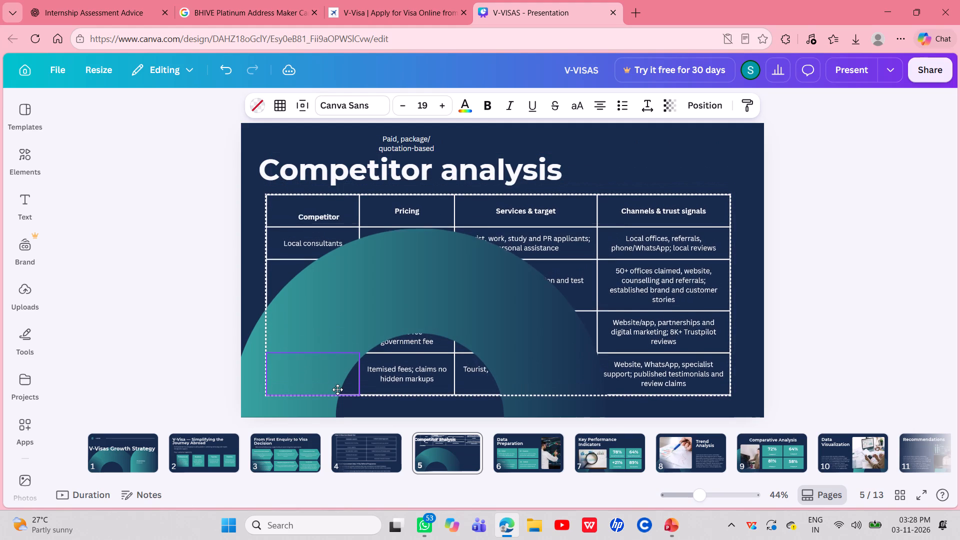
drag(337, 389, 337, 391)
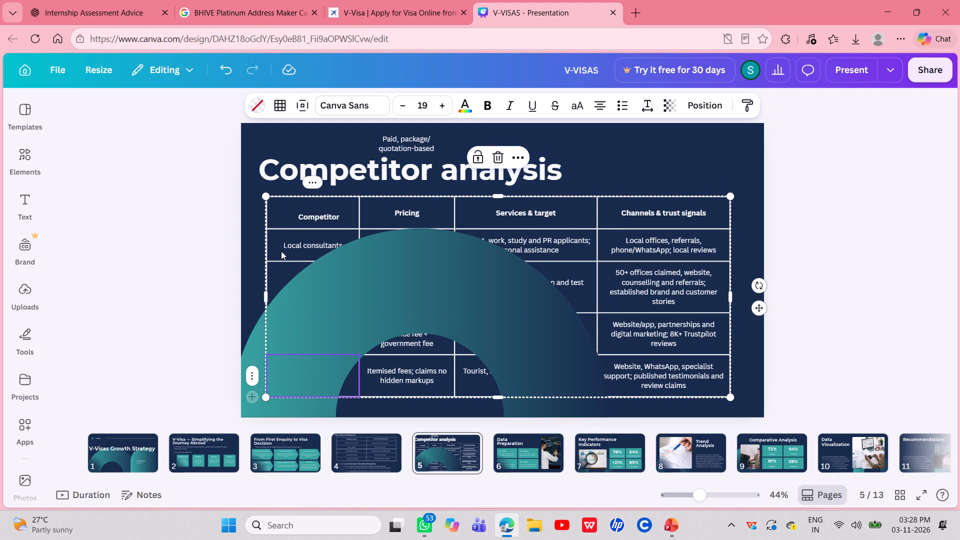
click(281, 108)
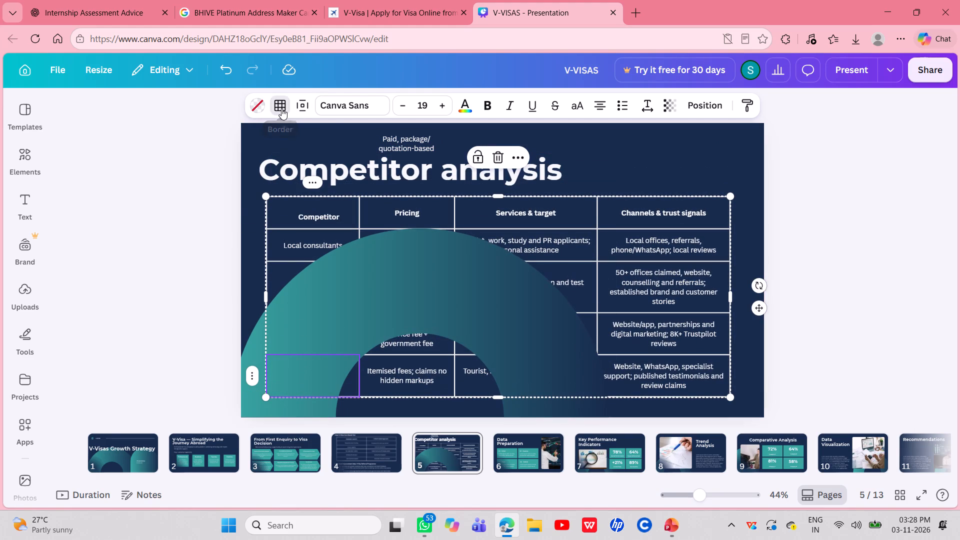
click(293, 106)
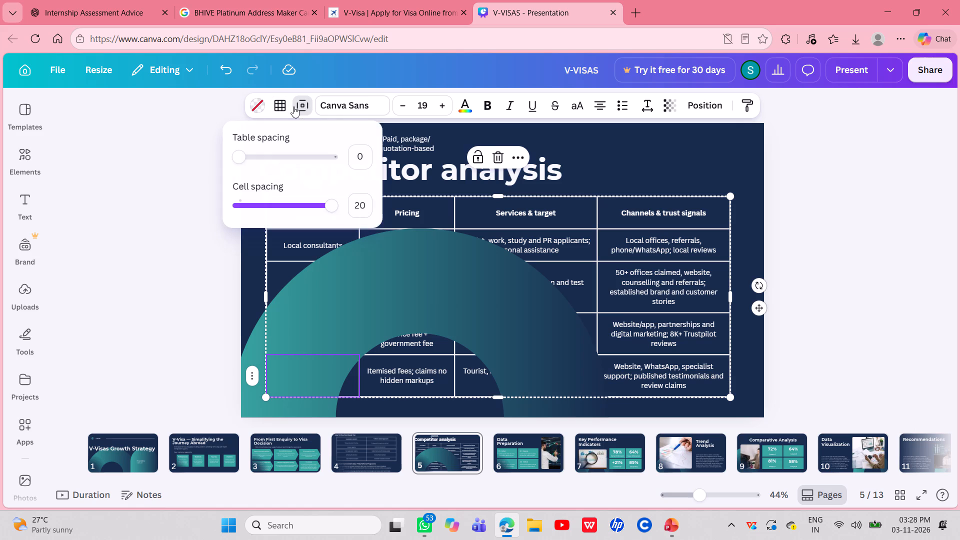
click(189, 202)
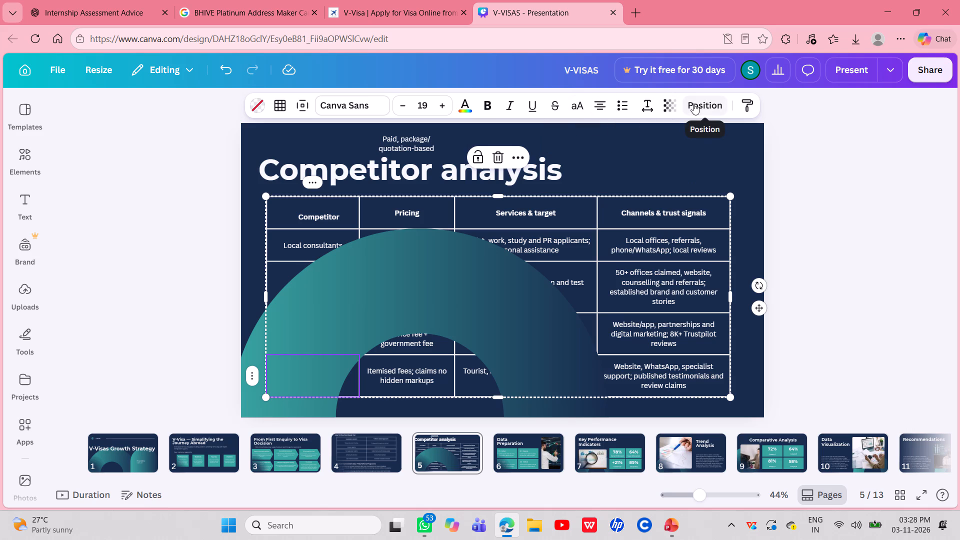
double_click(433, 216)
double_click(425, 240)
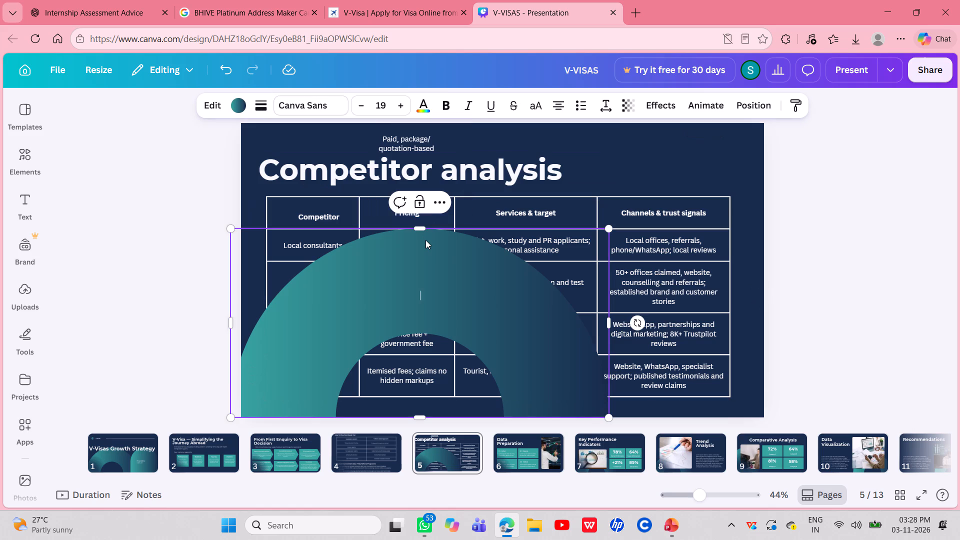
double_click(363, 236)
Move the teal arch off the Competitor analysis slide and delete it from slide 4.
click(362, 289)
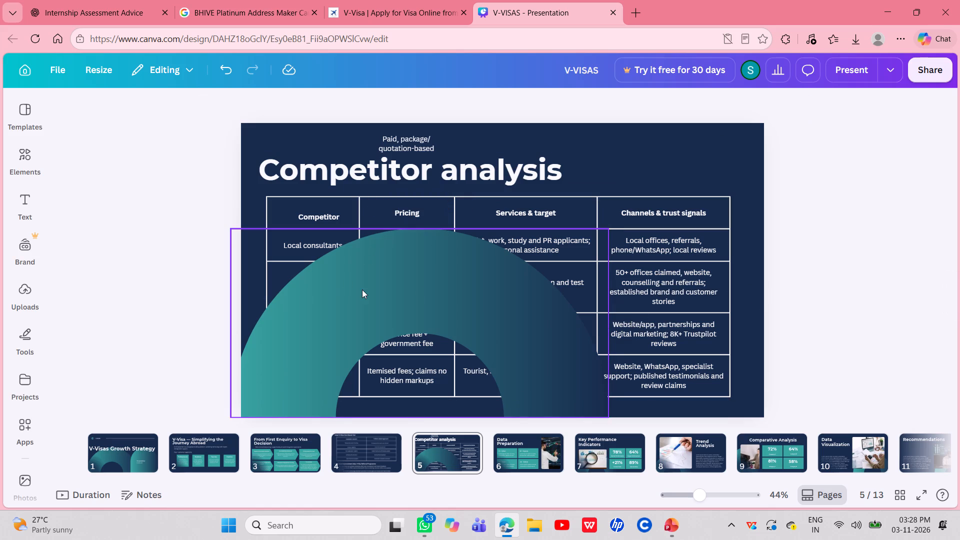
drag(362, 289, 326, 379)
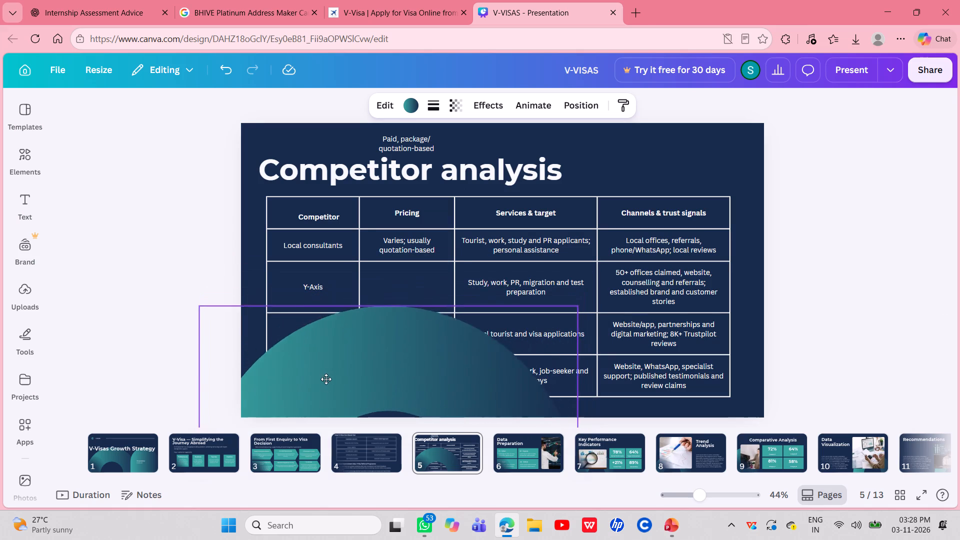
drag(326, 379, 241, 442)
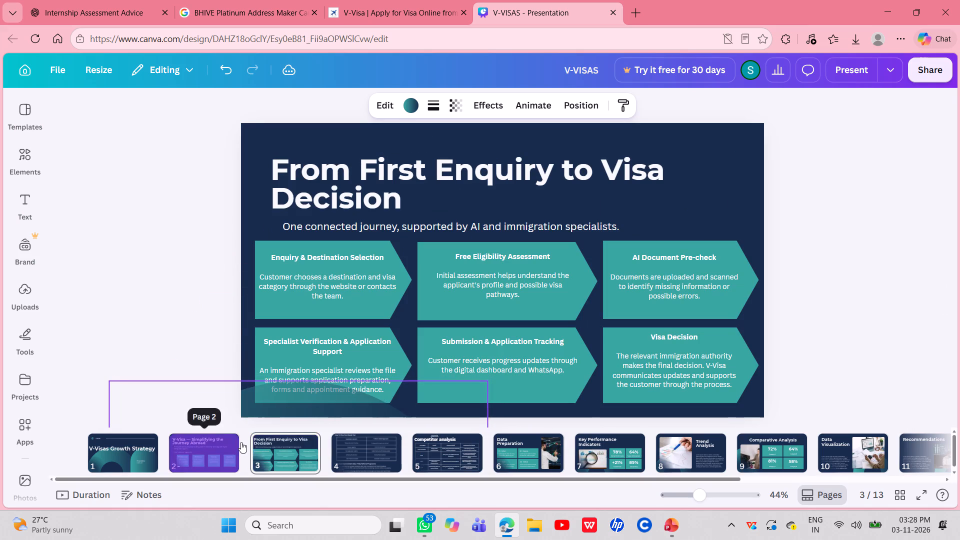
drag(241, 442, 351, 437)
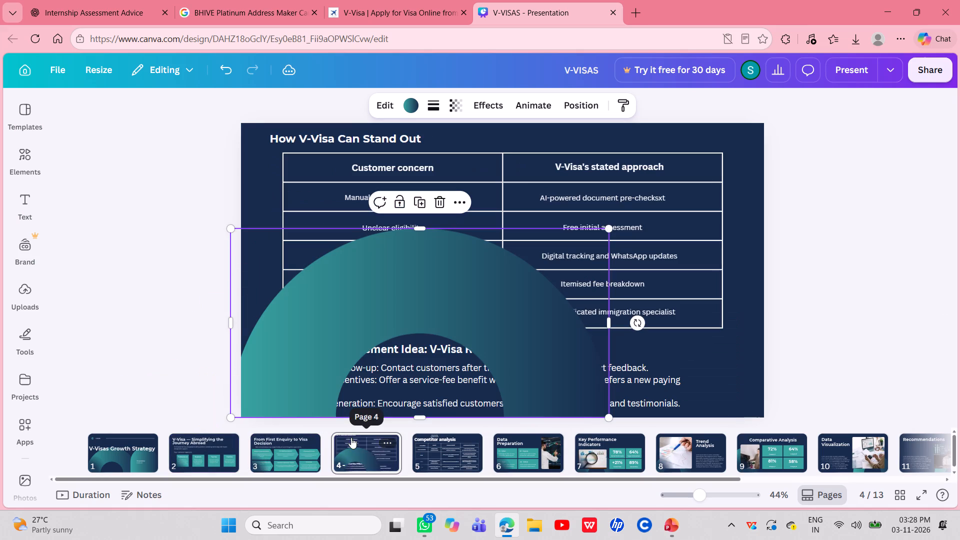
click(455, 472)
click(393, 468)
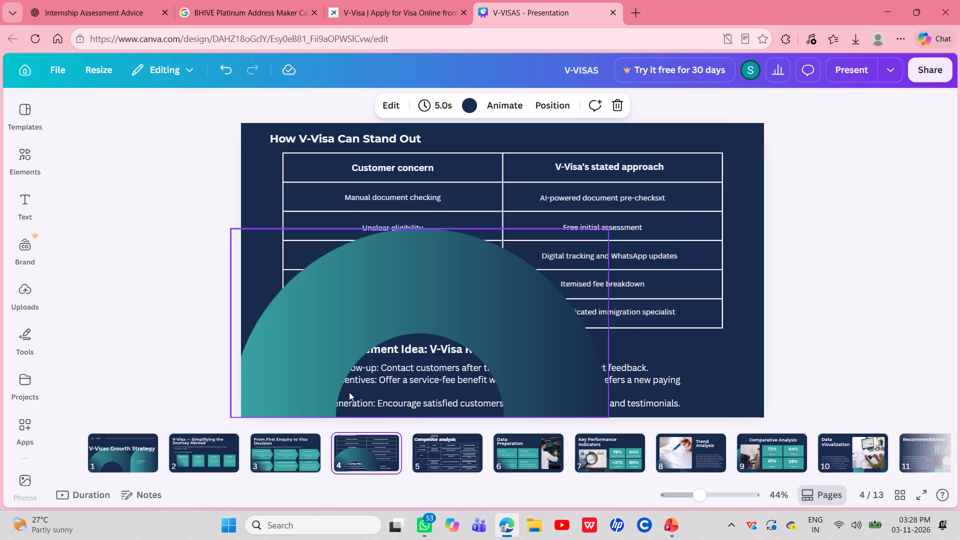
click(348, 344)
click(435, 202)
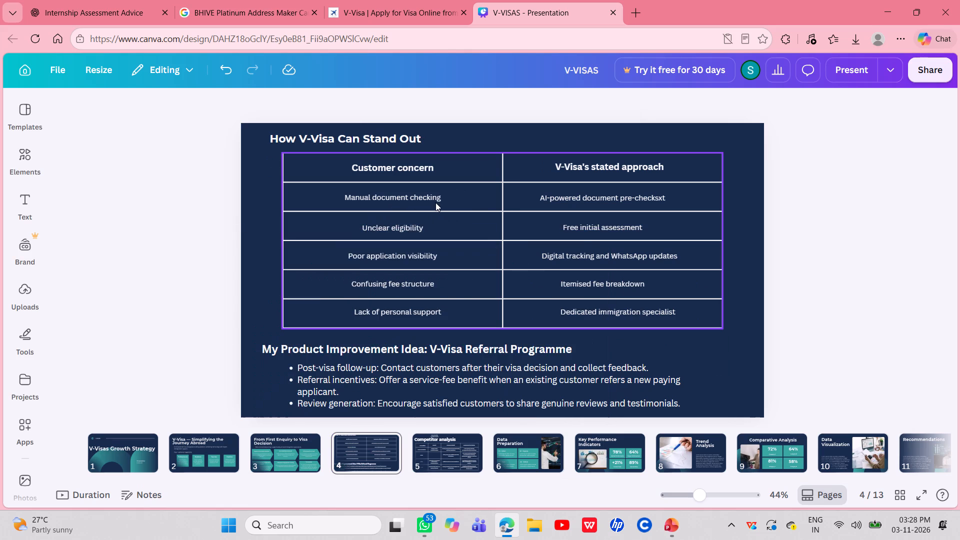
Move the loose "Paid, package/quotation-based" text into the empty Pricing cell of the Y-Axis row on slide 5.
click(445, 457)
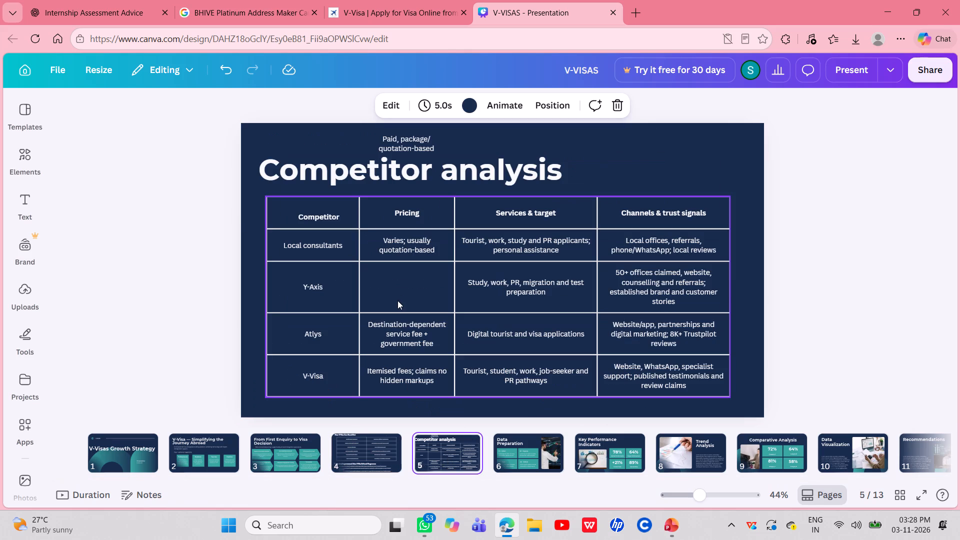
drag(417, 137, 422, 245)
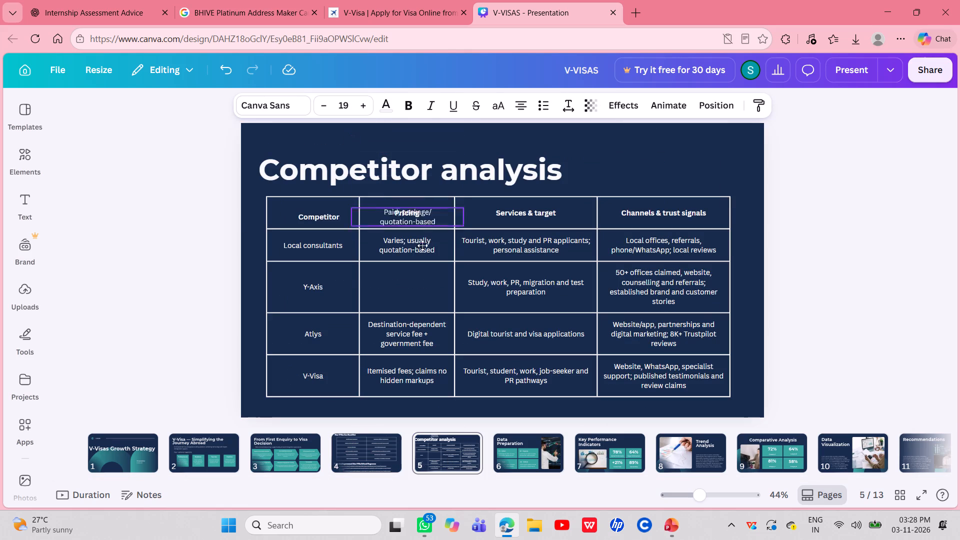
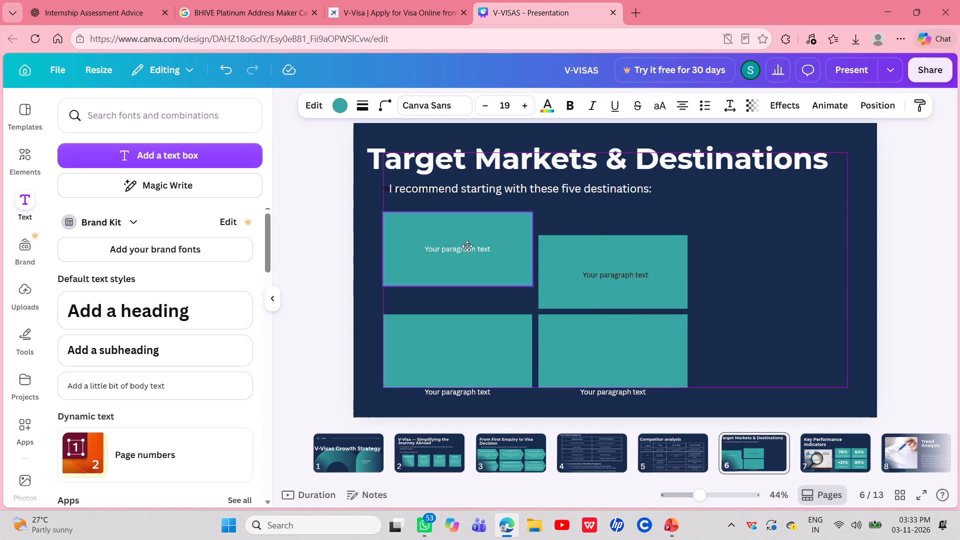
drag(467, 246, 463, 248)
Replace the placeholder text inside the first teal rectangle with "UAE — Tourist & Work Visas".
double_click(465, 242)
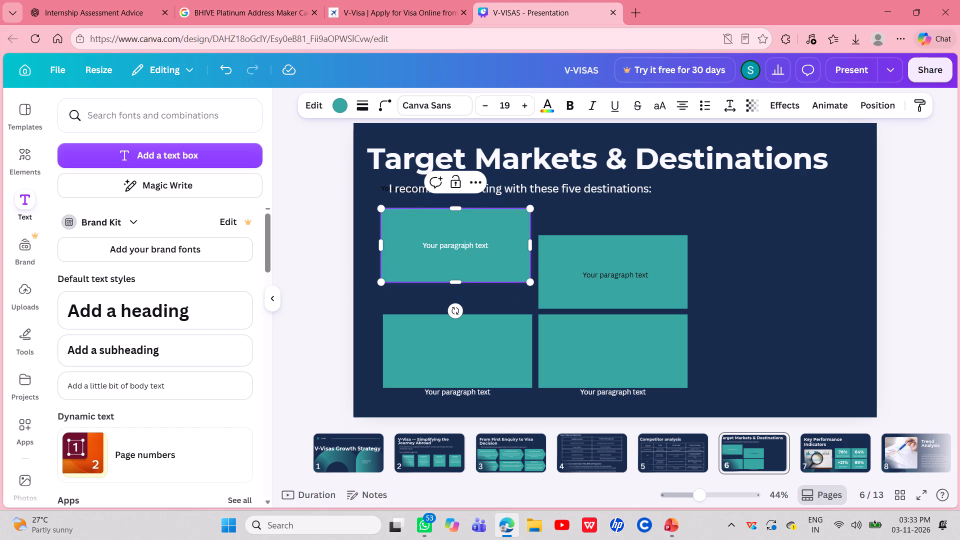
click(494, 244)
drag(494, 244, 409, 248)
key(ctrl+v)
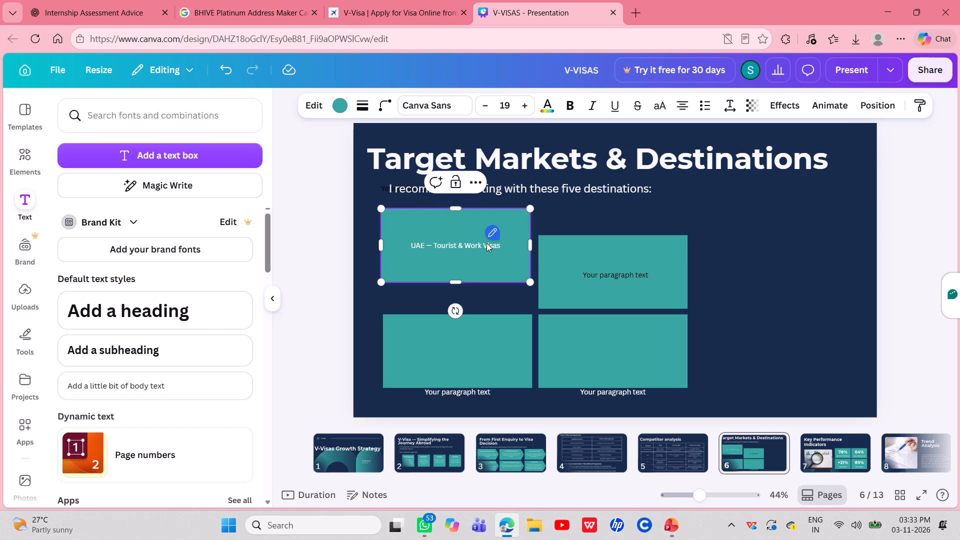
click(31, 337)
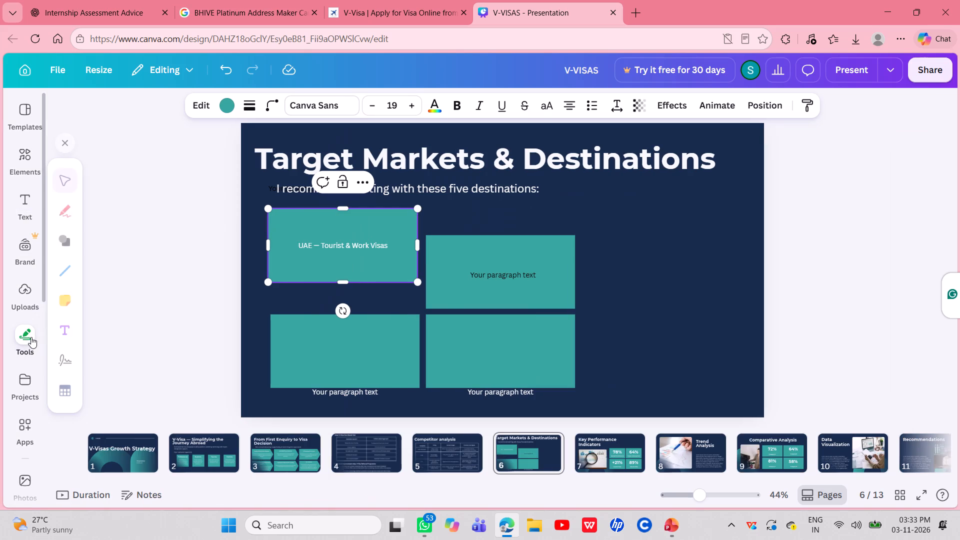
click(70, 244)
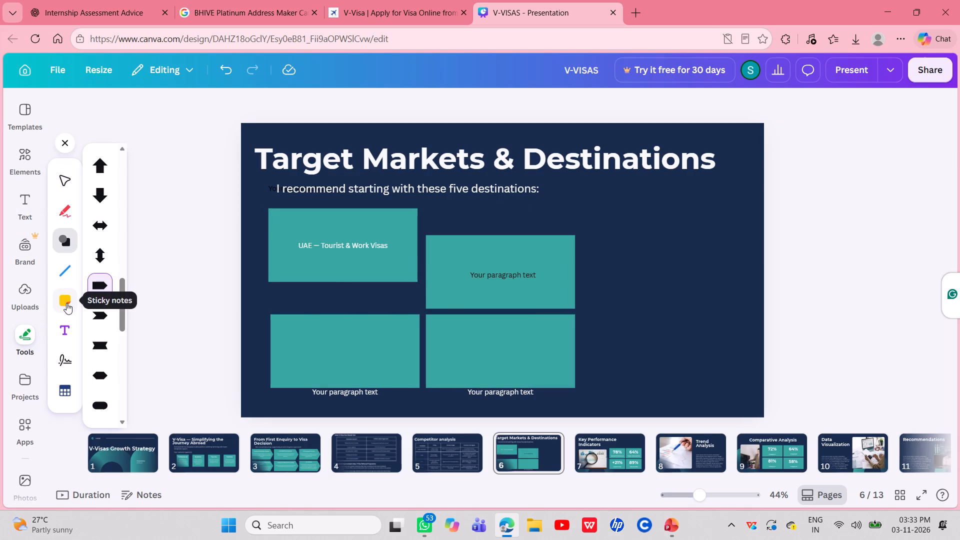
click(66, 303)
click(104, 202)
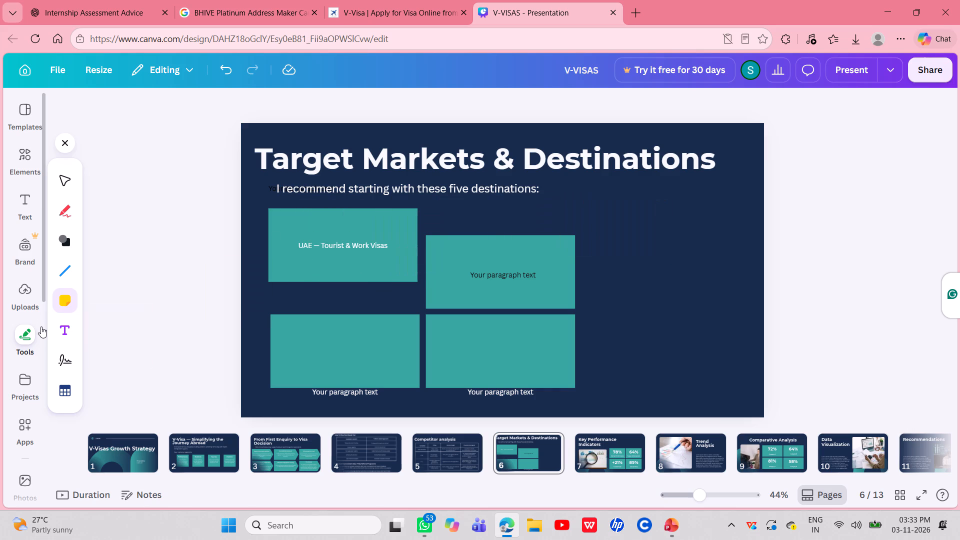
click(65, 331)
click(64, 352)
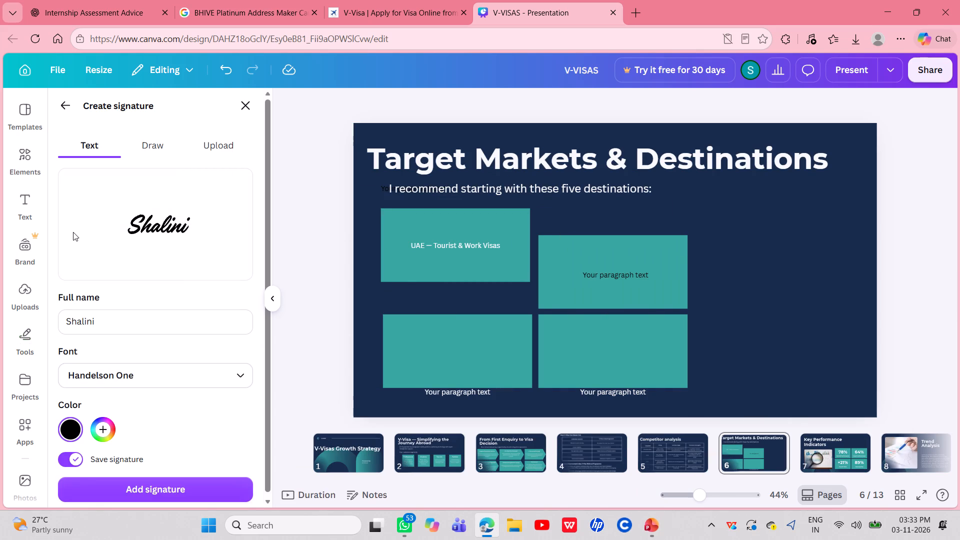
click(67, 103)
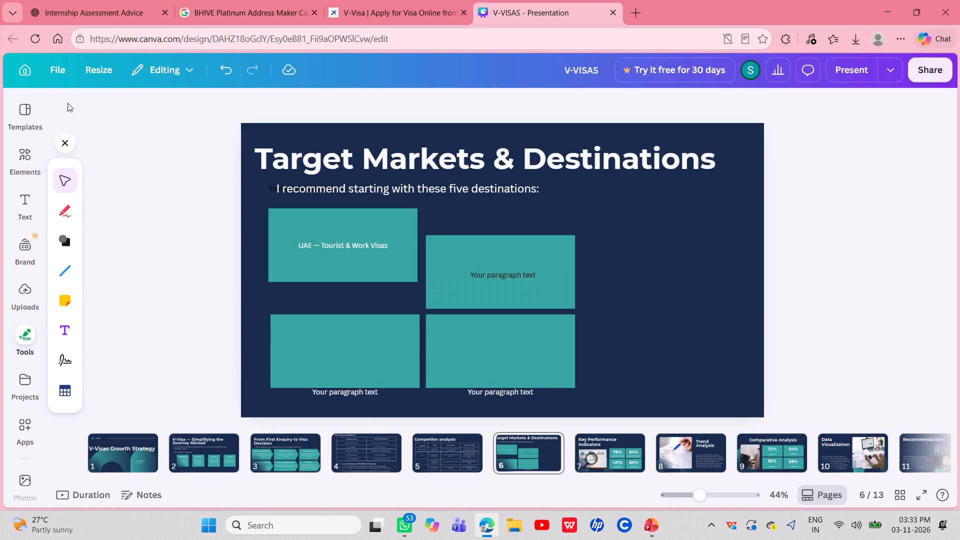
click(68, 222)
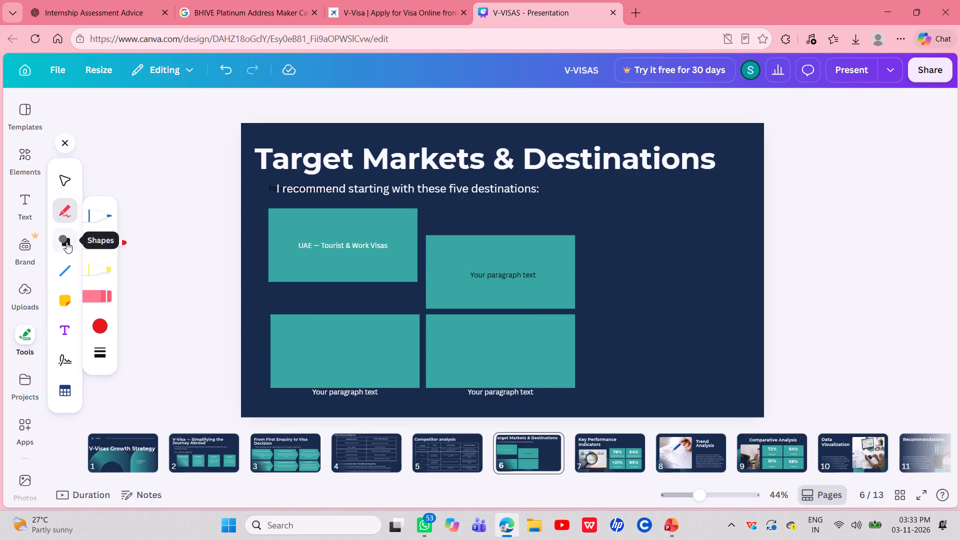
Browse the list of available shapes for one to use on slide 6.
click(66, 242)
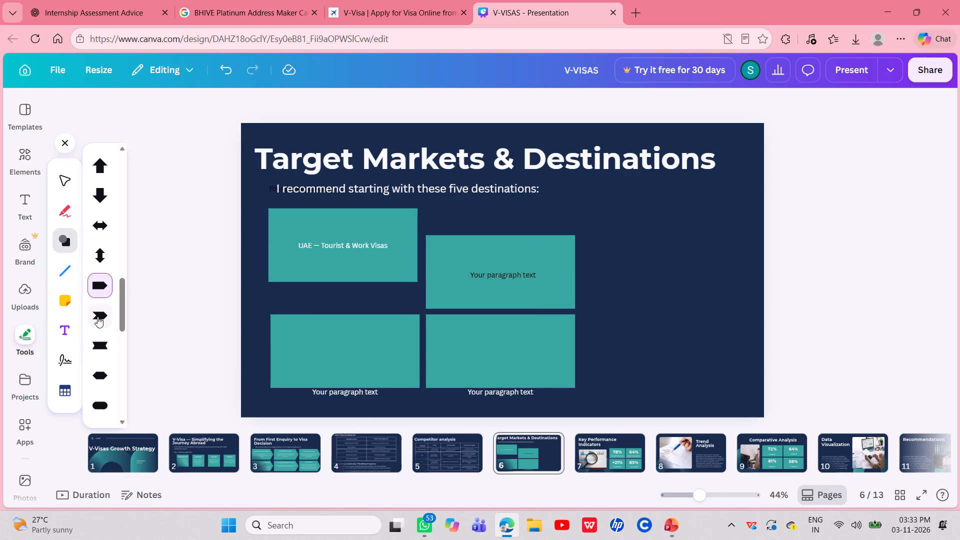
scroll(97, 316, down, 5)
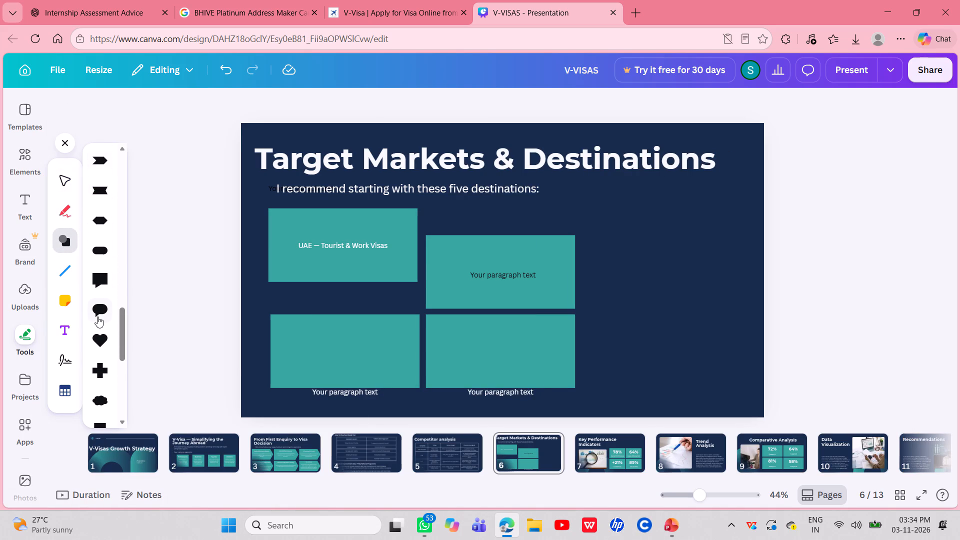
scroll(94, 355, down, 6)
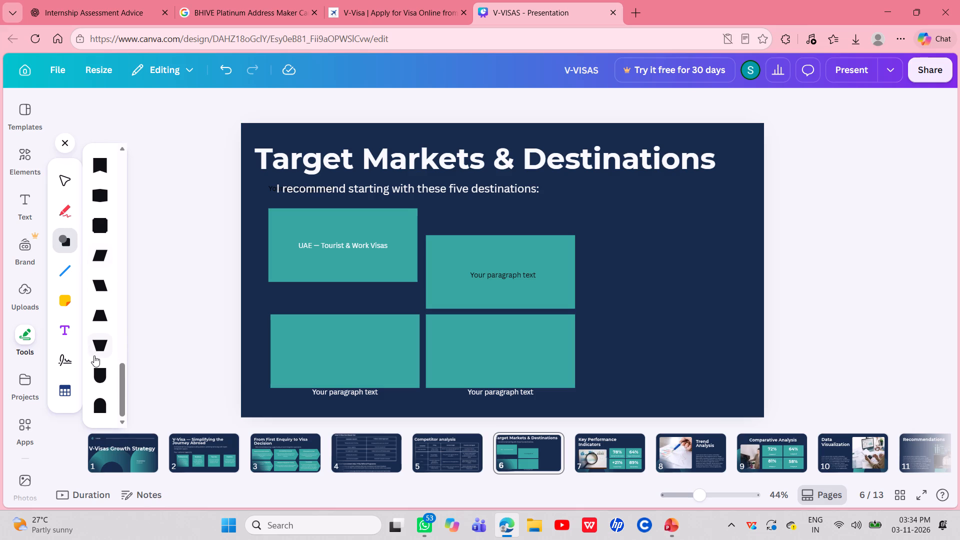
scroll(94, 355, down, 1)
scroll(94, 355, up, 5)
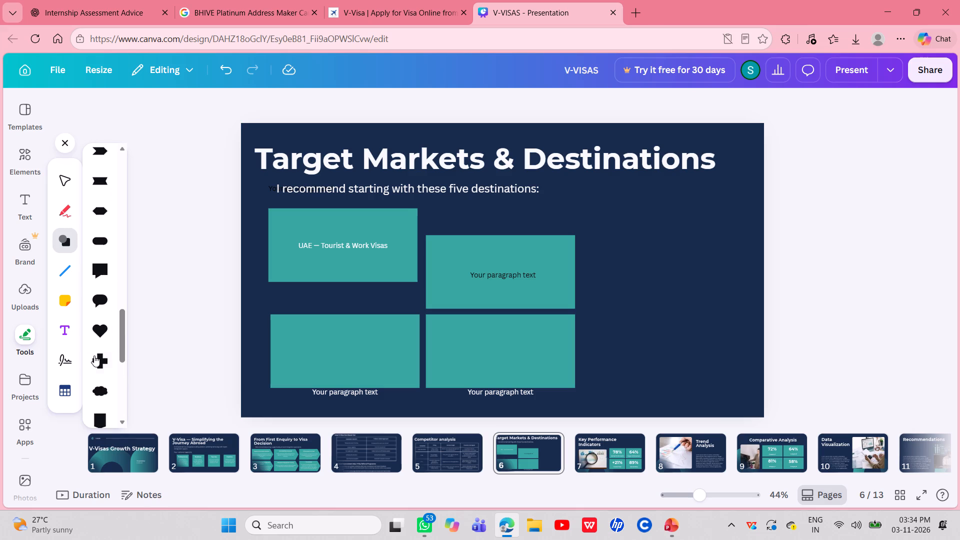
scroll(94, 355, up, 1)
scroll(98, 240, up, 1)
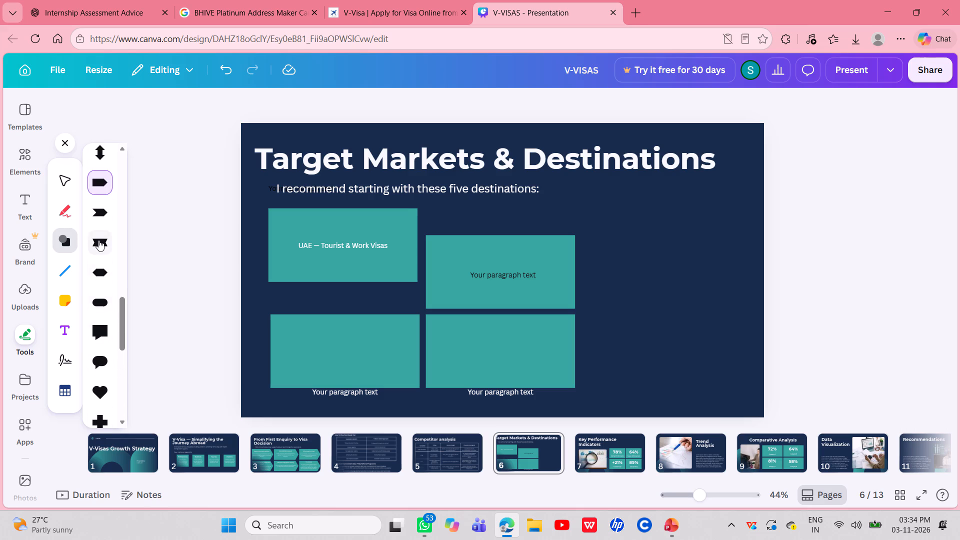
scroll(98, 240, up, 9)
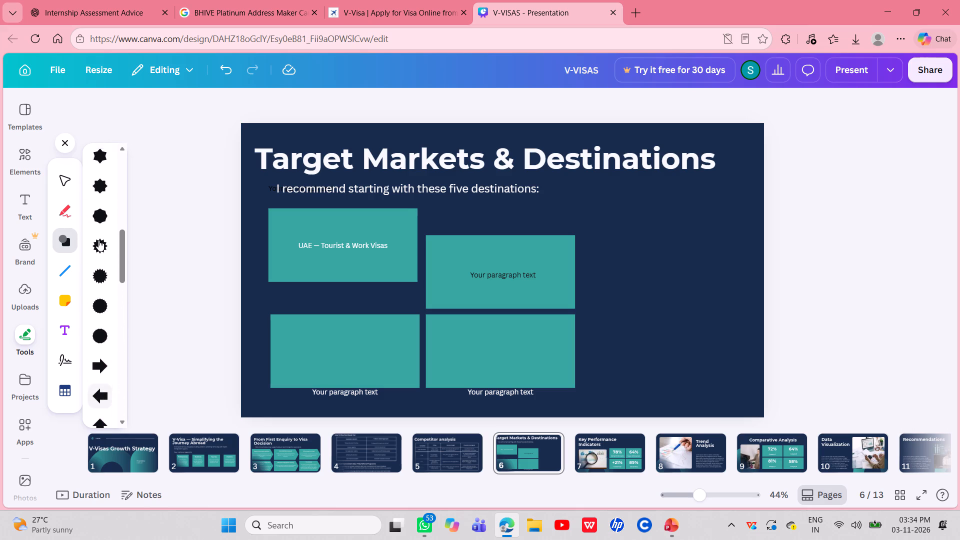
scroll(98, 240, up, 6)
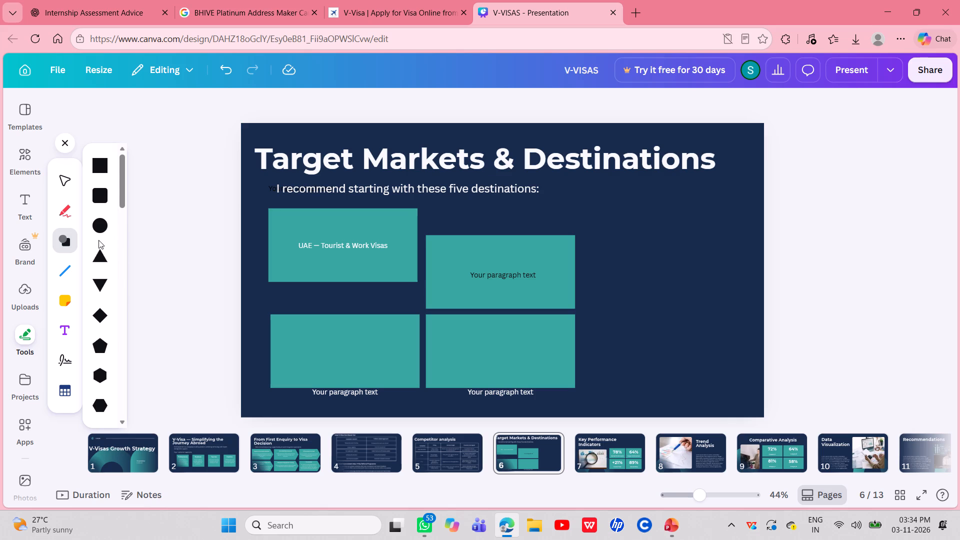
Add a teal pill shape with fully rounded ends to the empty area beside the rectangles on slide 6.
scroll(98, 240, down, 7)
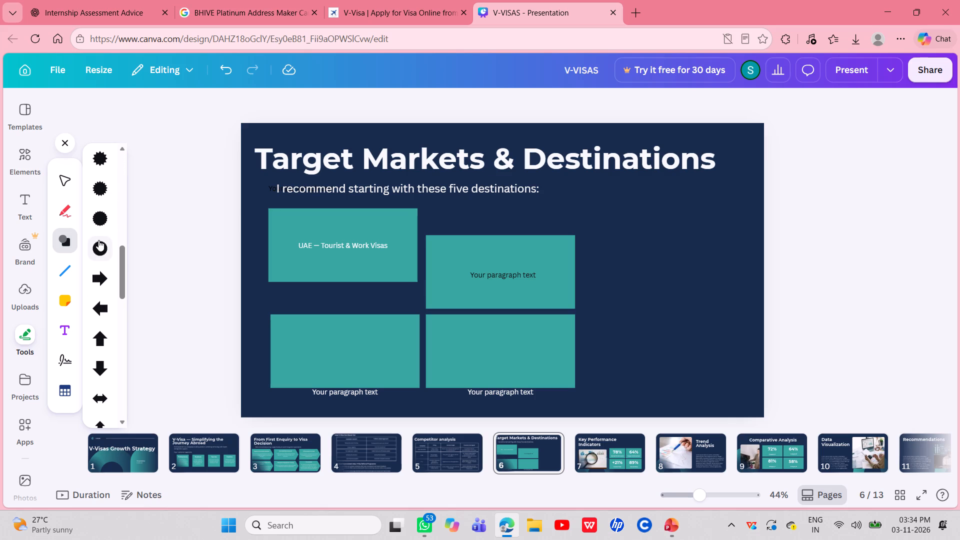
scroll(98, 240, down, 5)
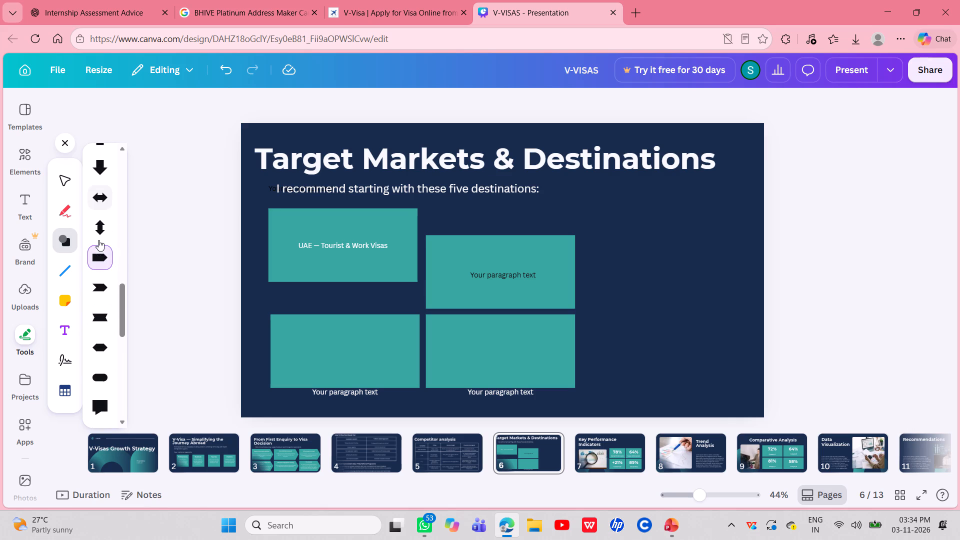
scroll(98, 240, down, 2)
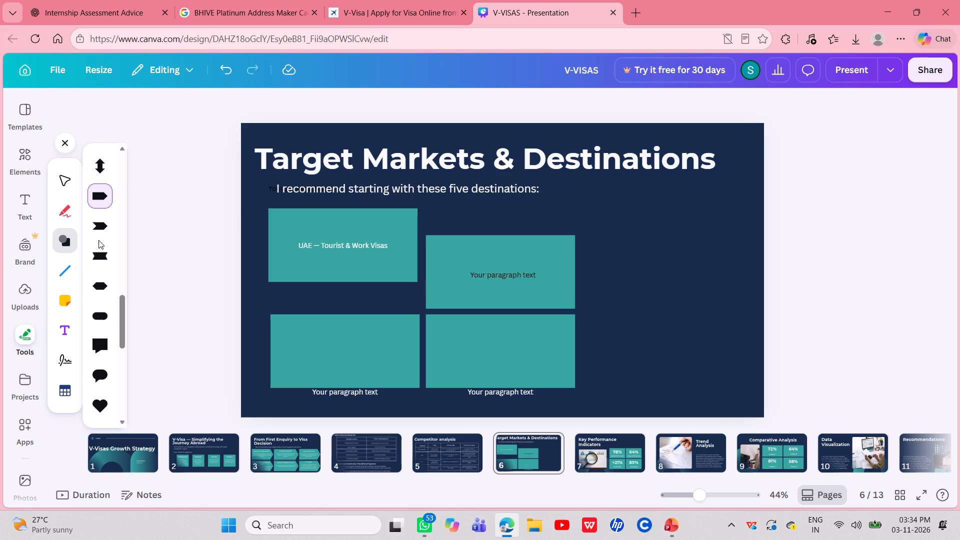
scroll(98, 240, down, 1)
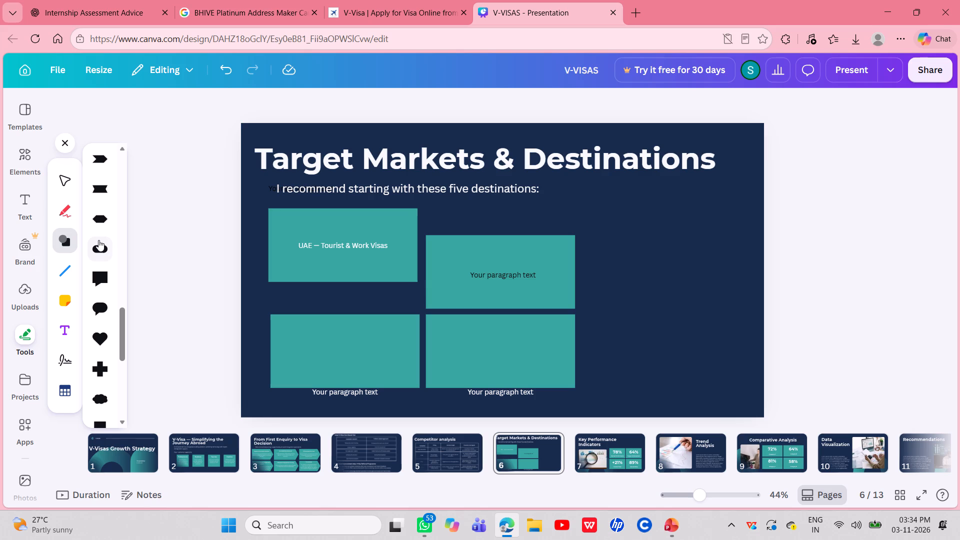
click(98, 240)
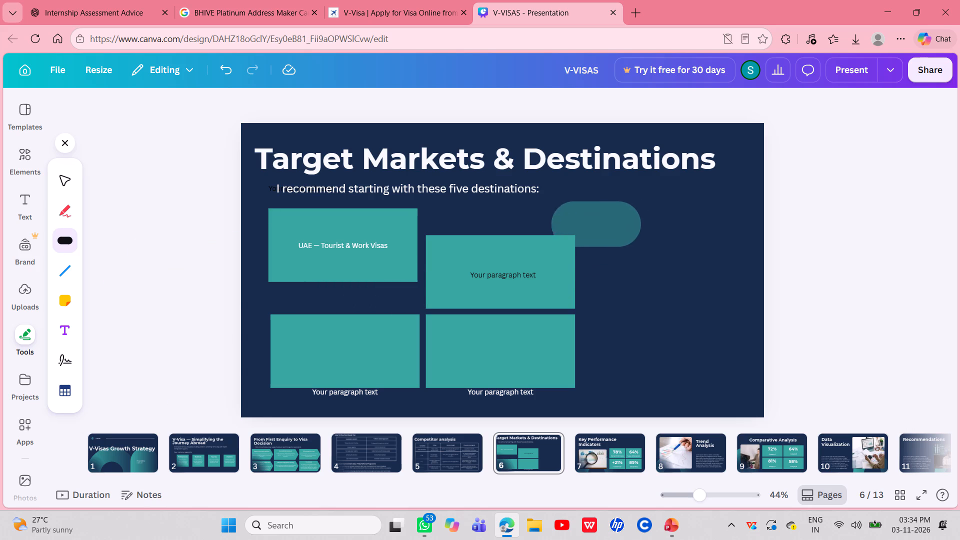
click(592, 201)
Delete all four teal rectangles from slide 6, along with the placeholder text lying over the second one.
click(323, 241)
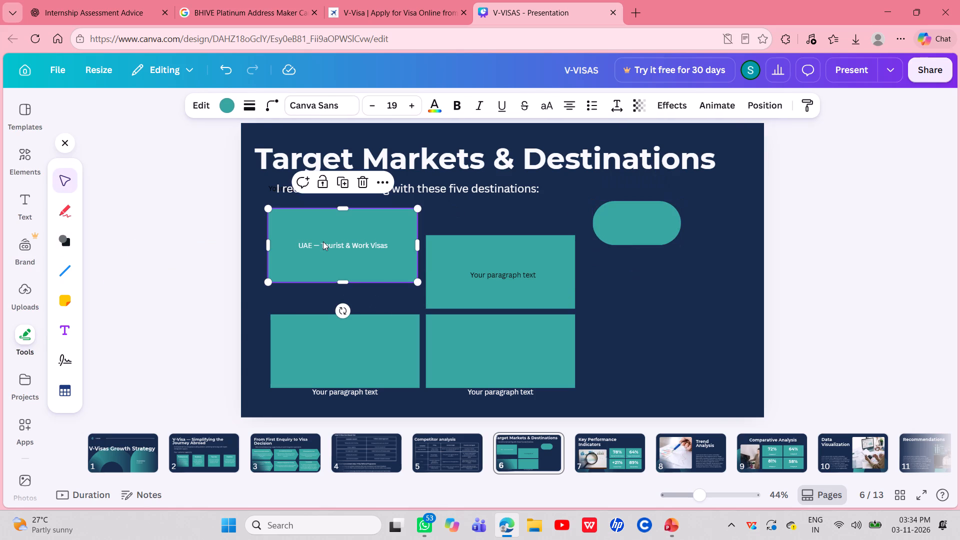
click(364, 180)
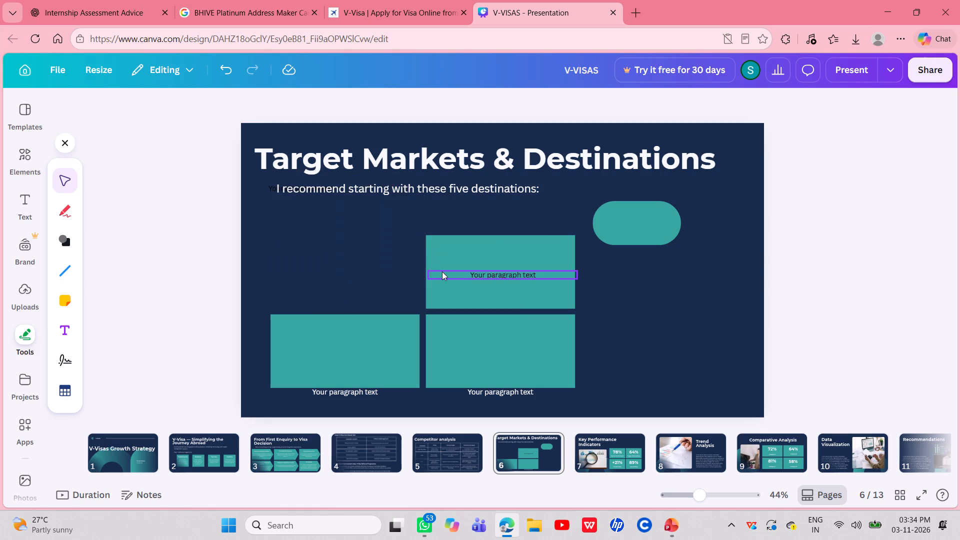
click(442, 271)
click(517, 249)
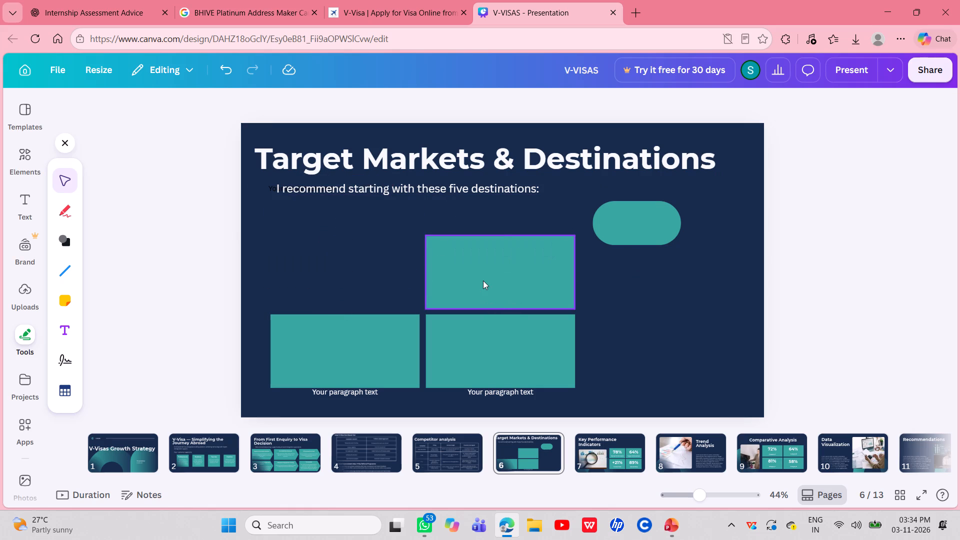
click(483, 280)
click(520, 211)
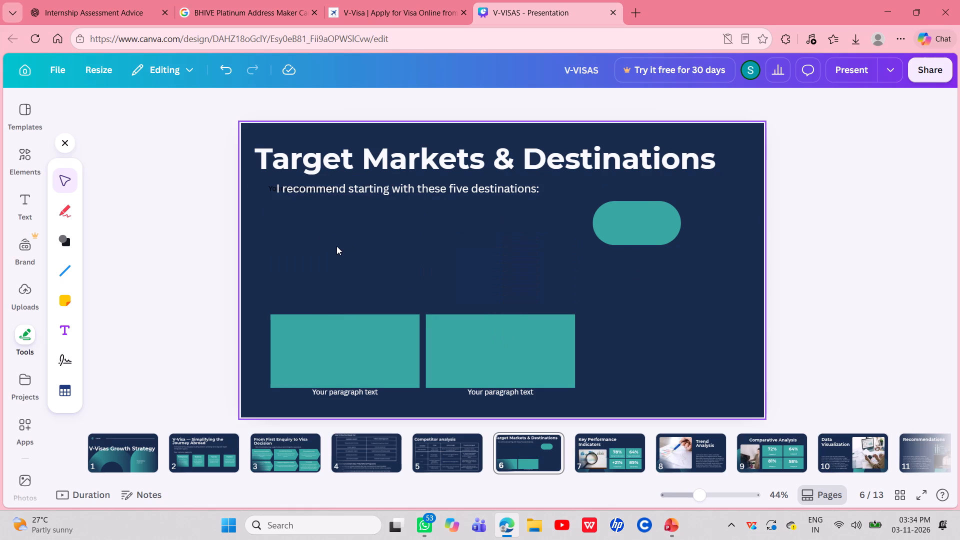
drag(336, 246, 336, 262)
click(336, 262)
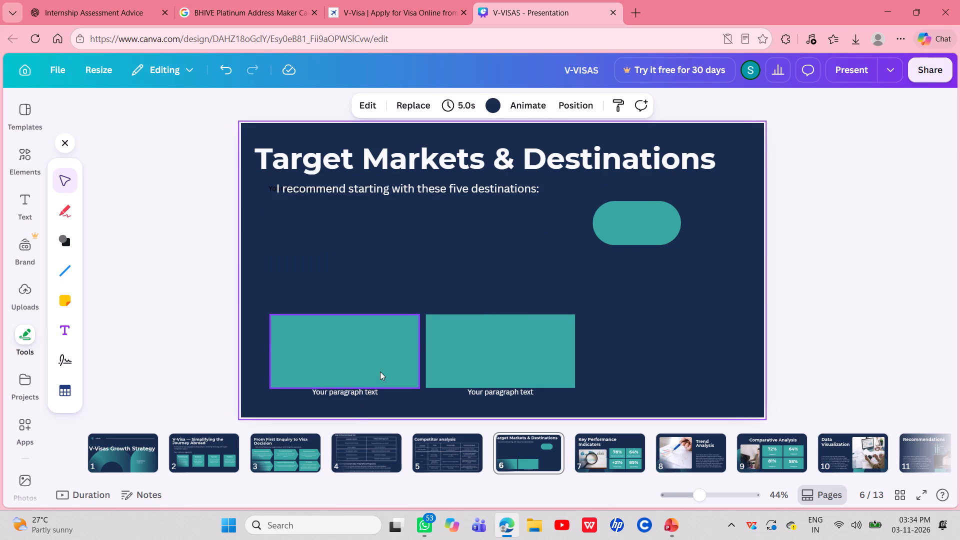
click(380, 371)
click(363, 288)
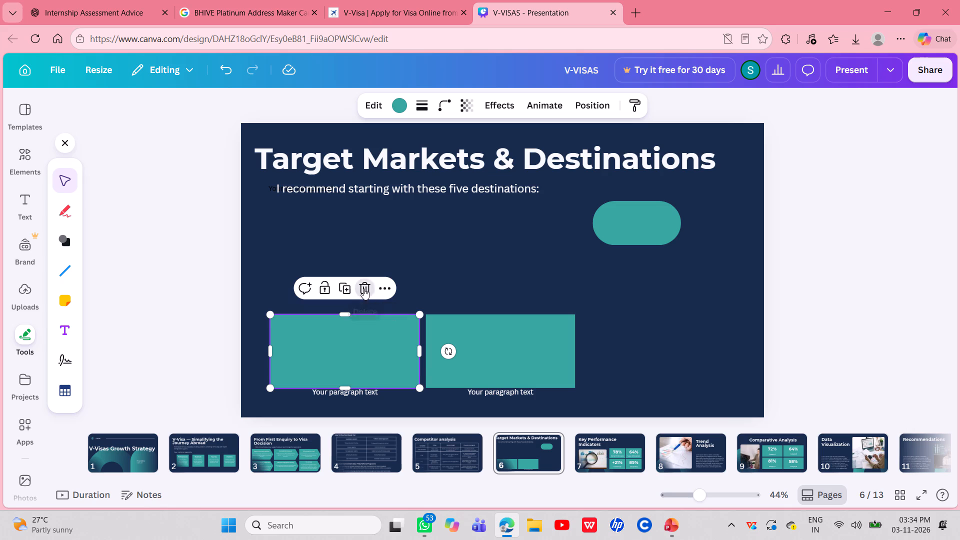
click(483, 358)
click(524, 287)
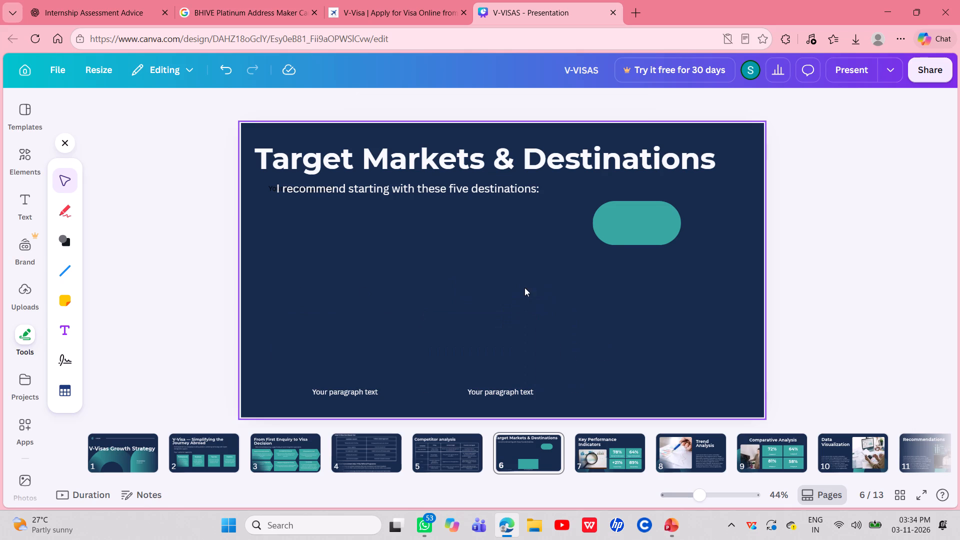
Move the teal pill below the start of the "I recommend starting with these five destinations:" line.
drag(636, 220, 333, 241)
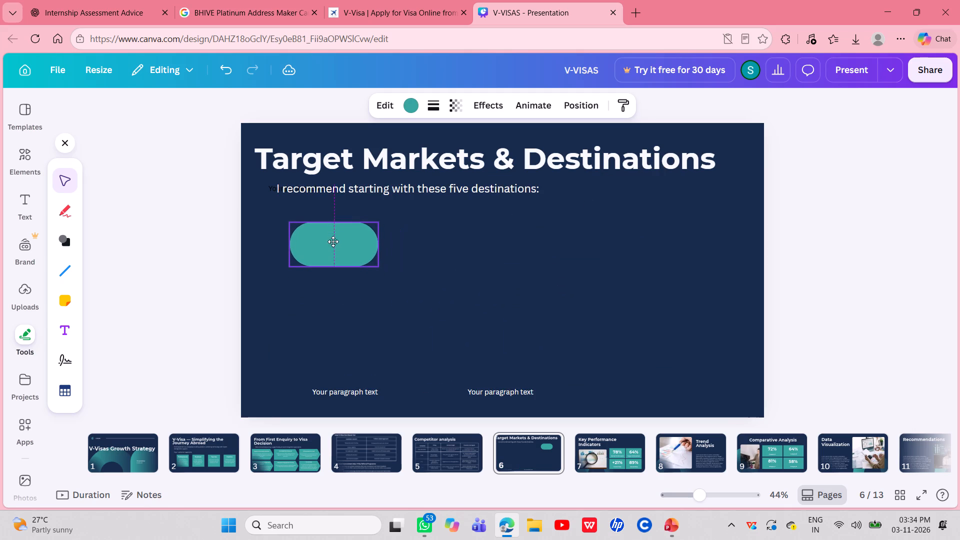
drag(333, 241, 318, 229)
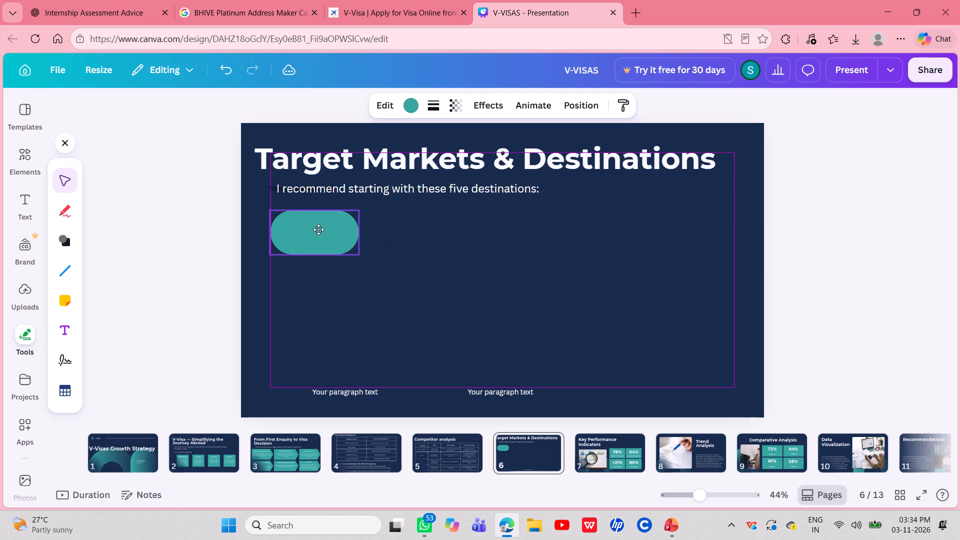
drag(318, 229, 312, 229)
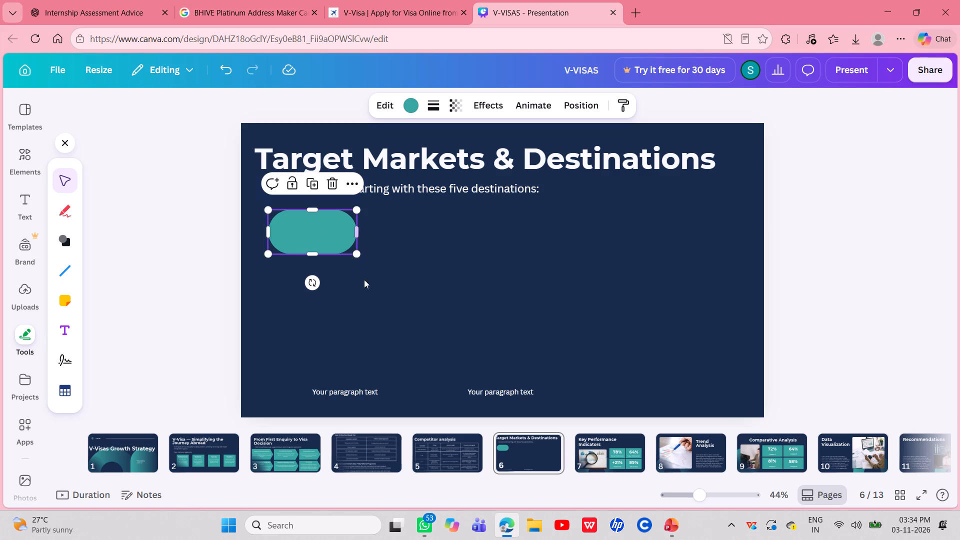
Copy the teal pill and paste four duplicates of it on slide 6.
click(329, 237)
key(ctrl+c)
click(426, 237)
key(ctrl+v)
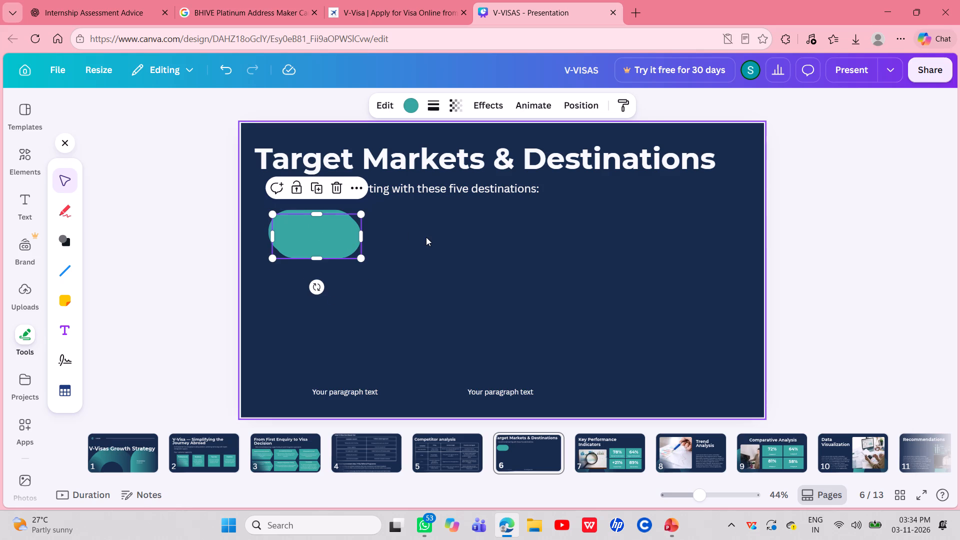
key(ctrl+v)
key(ctrl+v)
key(ctrl+v)
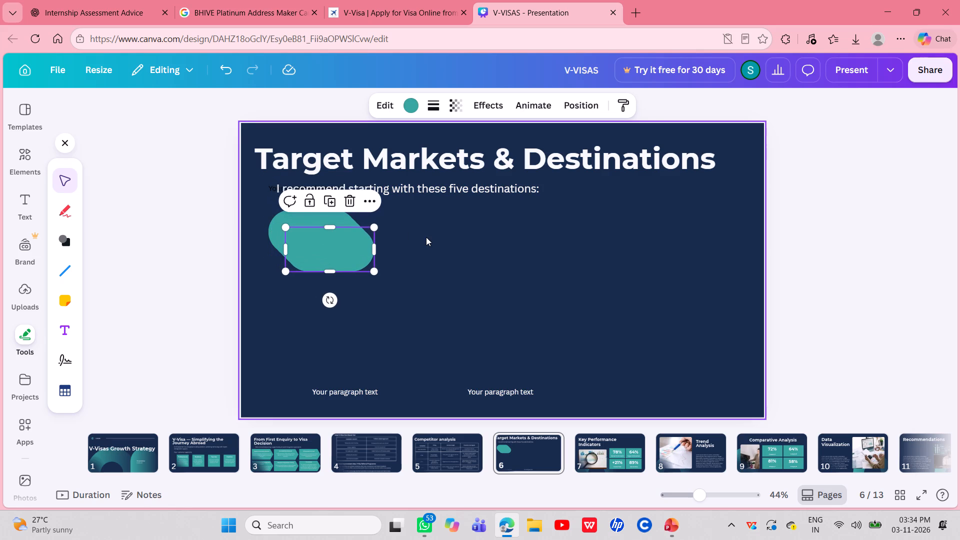
Spread the stacked duplicates out, placing three in a row beside the original pill and the fourth below the row.
drag(323, 258, 408, 241)
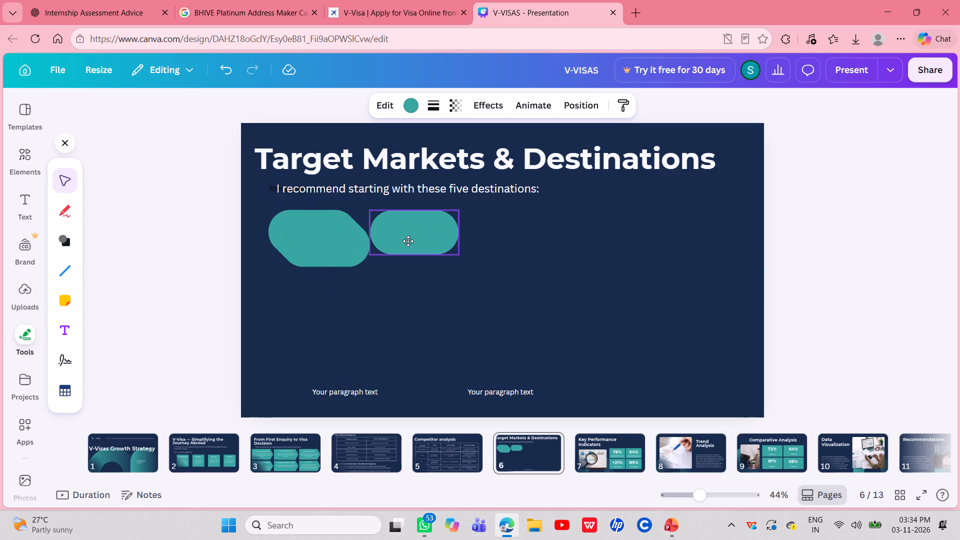
drag(408, 241, 411, 241)
drag(331, 251, 521, 238)
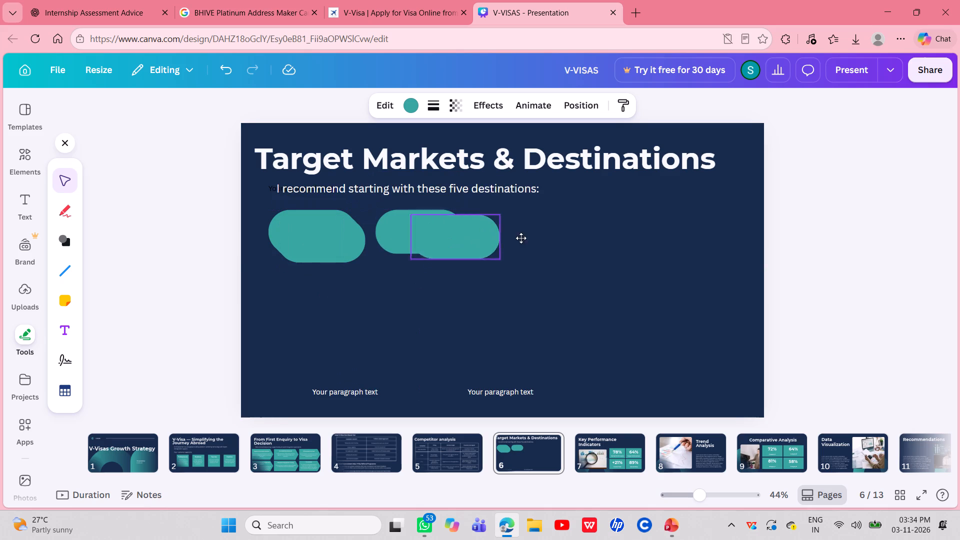
drag(521, 238, 536, 237)
drag(314, 254, 576, 241)
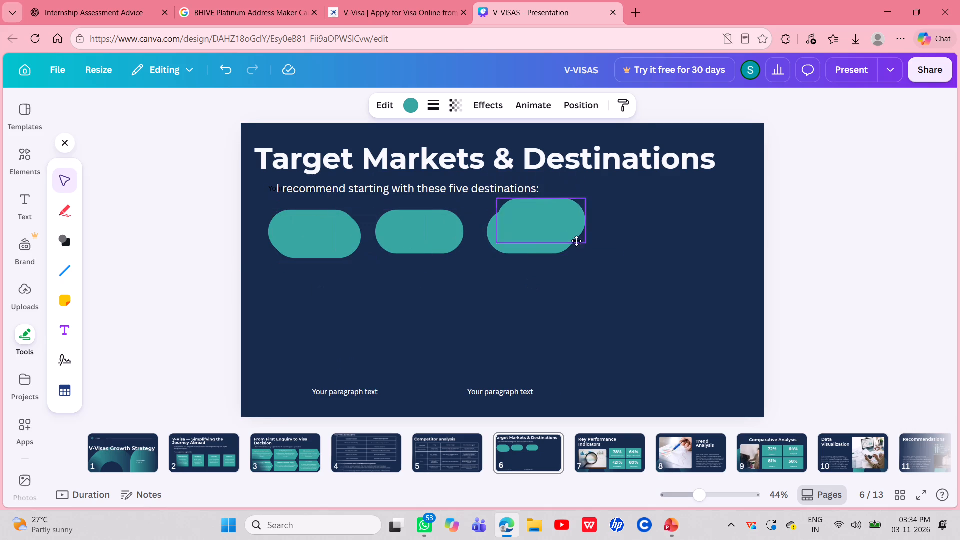
drag(576, 241, 639, 244)
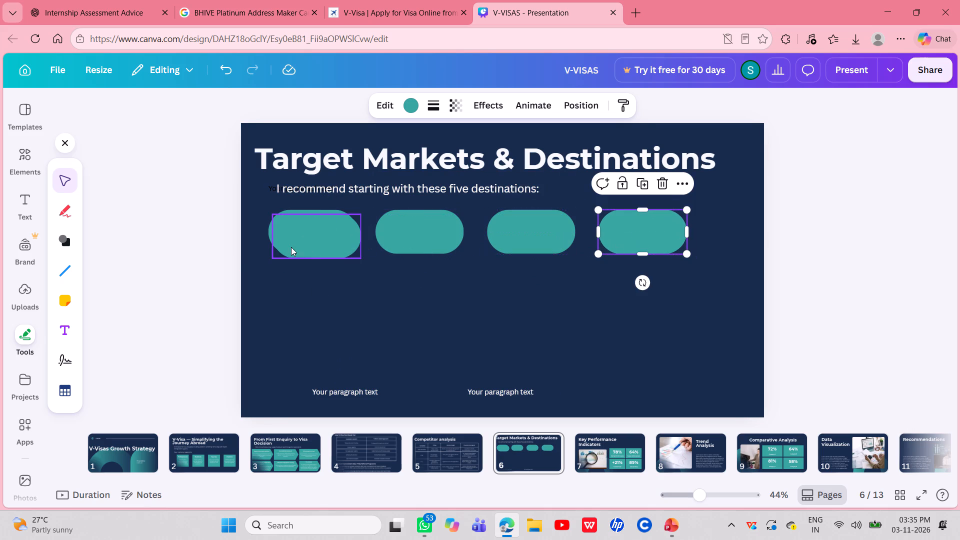
drag(291, 245, 555, 302)
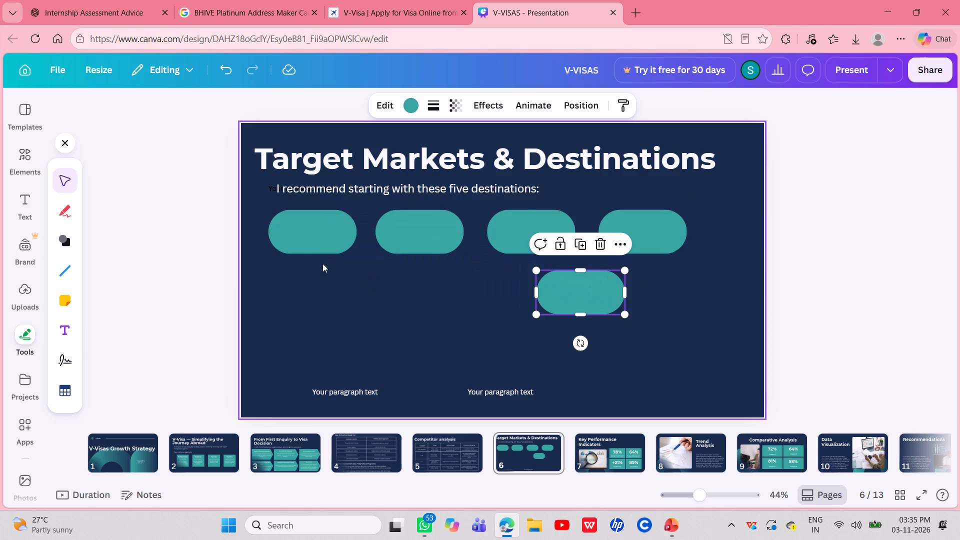
Shift the first pill outward toward the slide's left margin, keeping it level with the other pills in the row.
drag(310, 229, 293, 229)
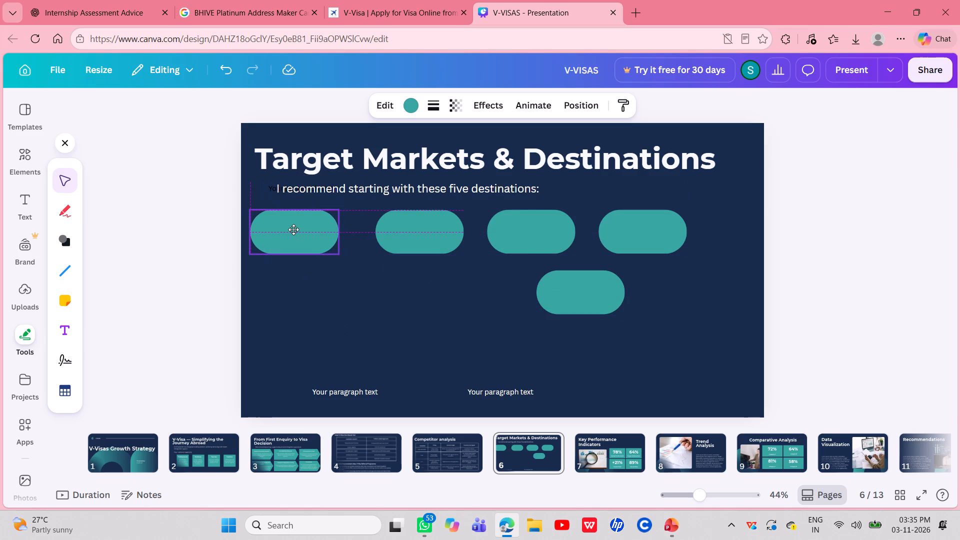
drag(293, 229, 293, 231)
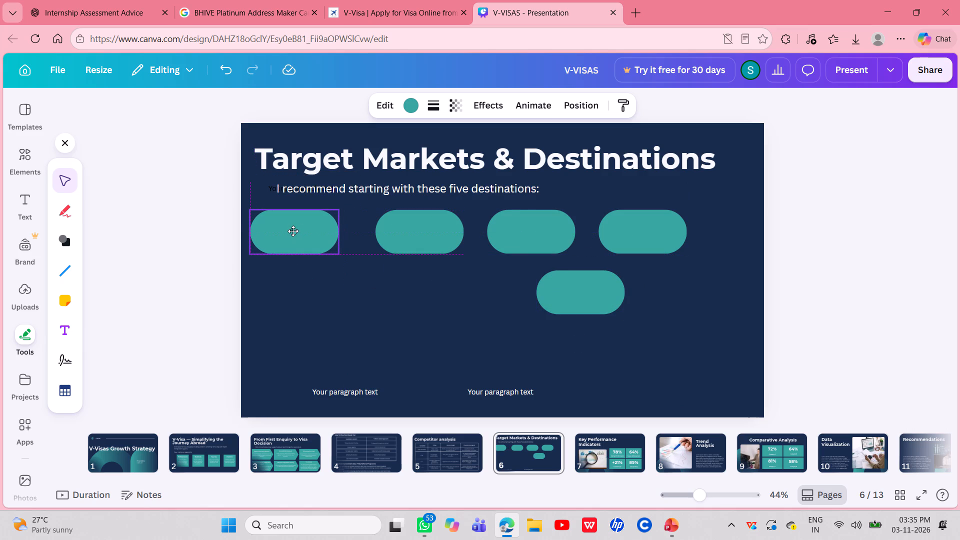
drag(293, 231, 294, 230)
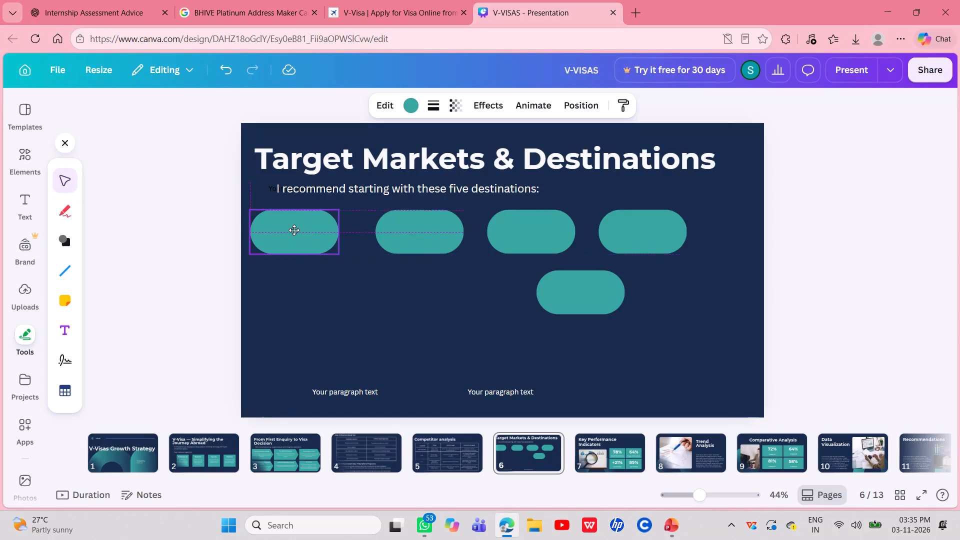
drag(294, 230, 292, 228)
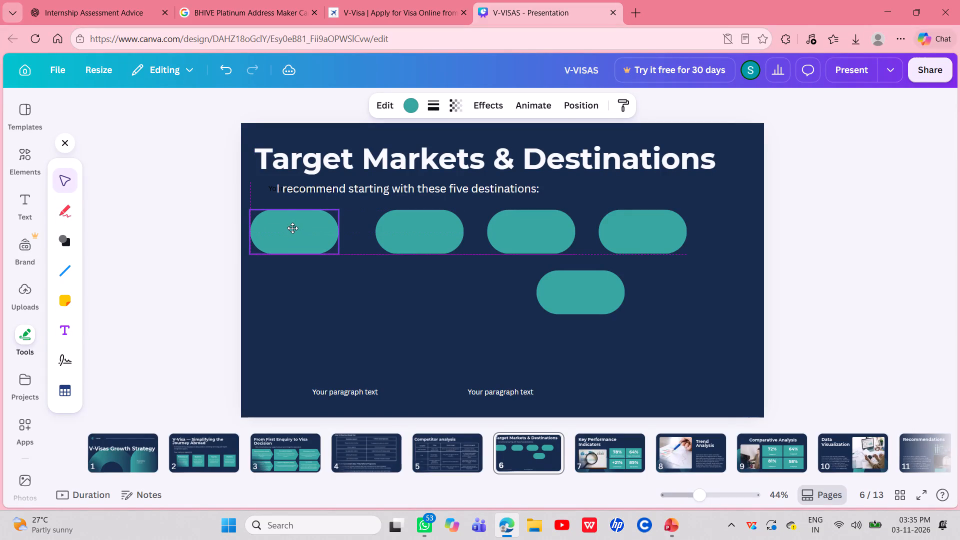
drag(292, 228, 293, 228)
drag(293, 228, 293, 229)
Move the second, third and fourth pills closer to the first, level in one row with equal gaps of about 39.
drag(423, 239, 417, 241)
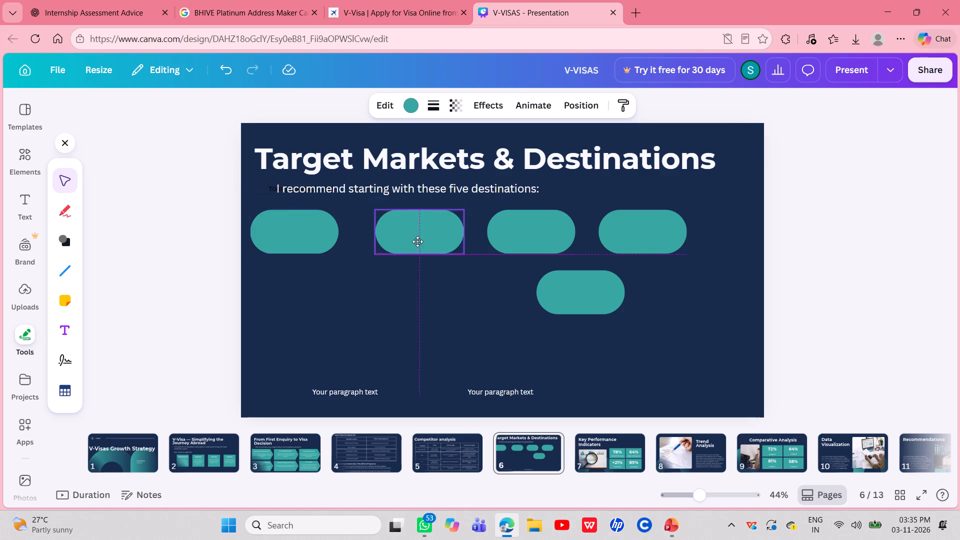
drag(417, 241, 397, 237)
drag(494, 235, 481, 236)
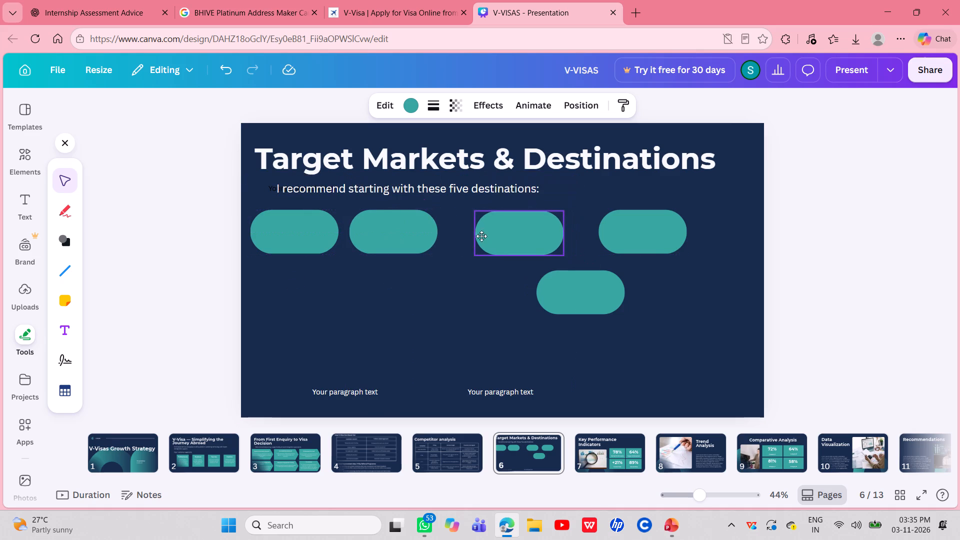
drag(481, 236, 476, 233)
drag(624, 240, 604, 240)
drag(533, 225, 515, 224)
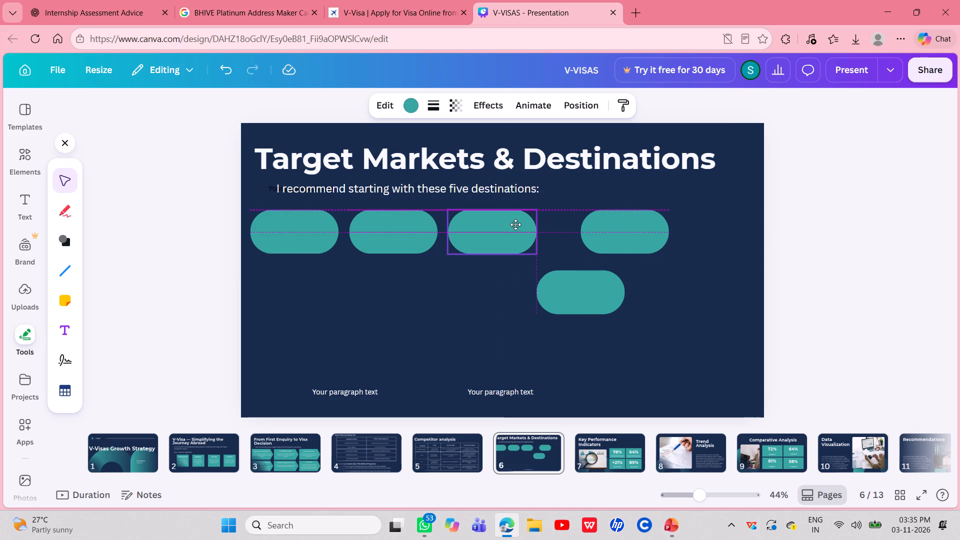
drag(515, 224, 515, 226)
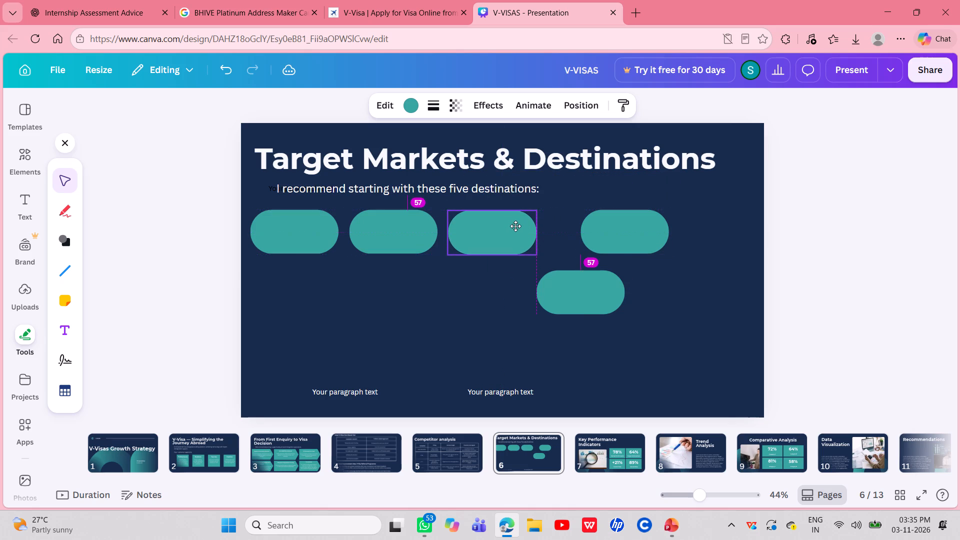
drag(515, 226, 509, 226)
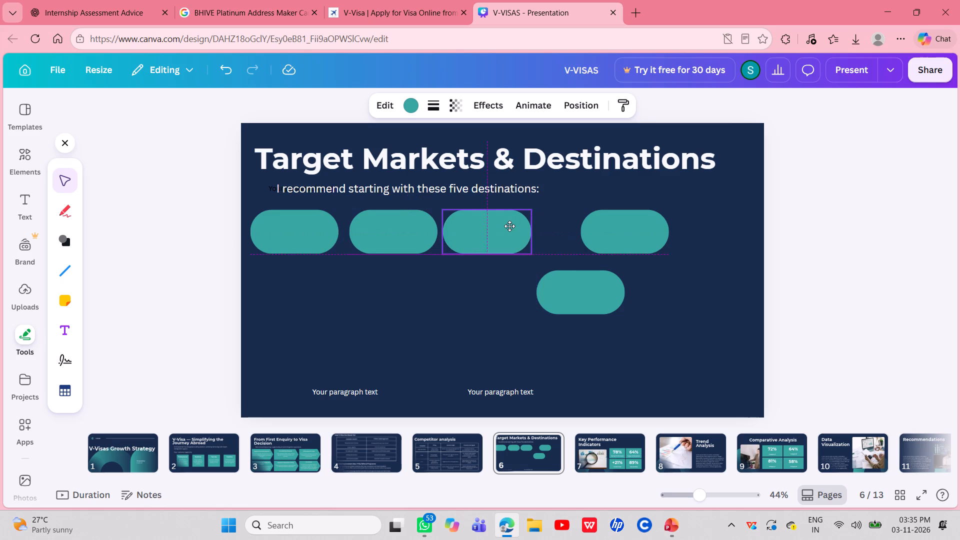
drag(509, 226, 511, 225)
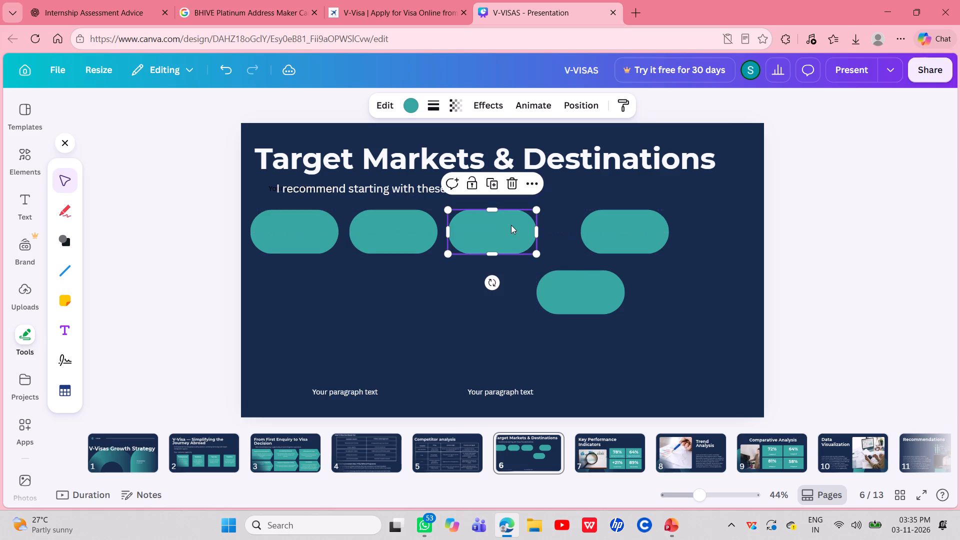
drag(642, 234, 608, 235)
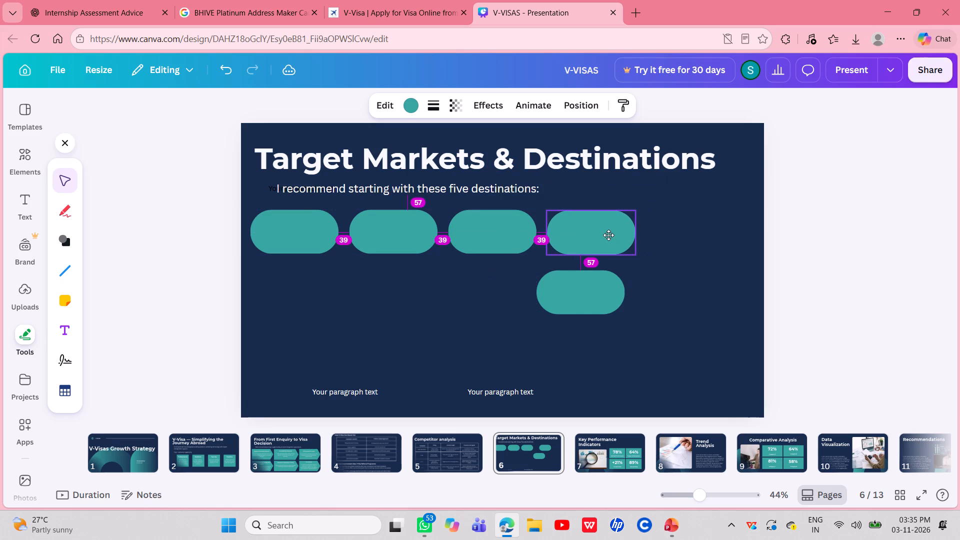
drag(608, 235, 608, 234)
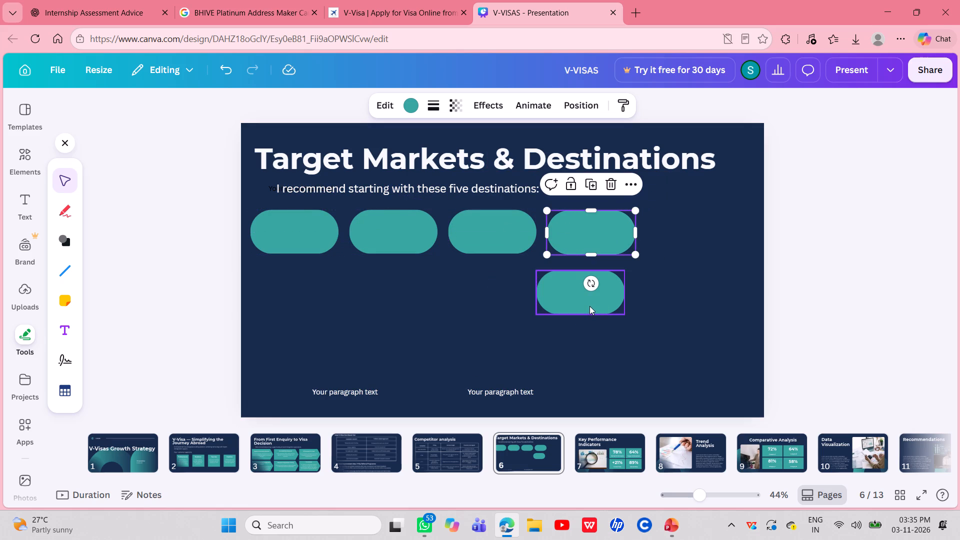
Bring the fifth pill up from below to complete the row, placed just after the fourth pill and level with it.
drag(585, 304, 712, 238)
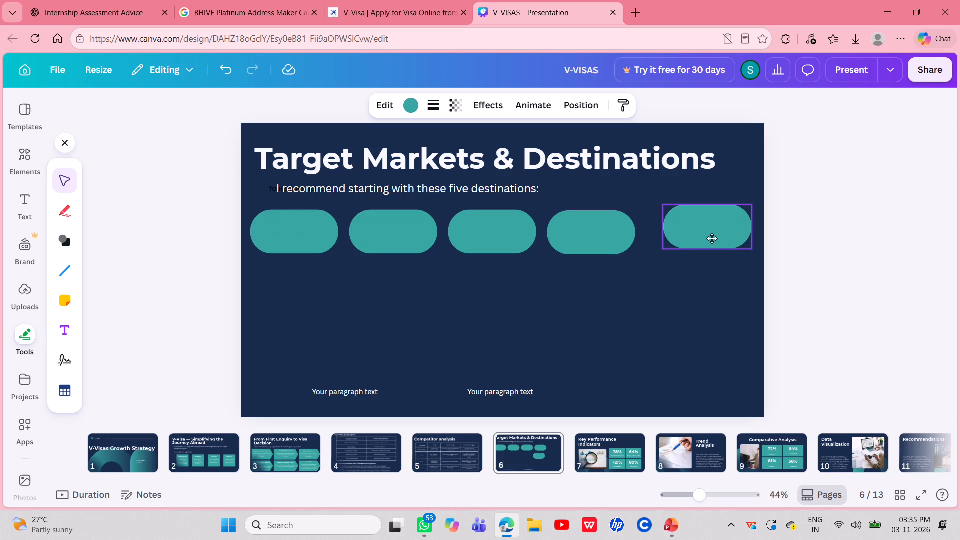
drag(712, 238, 705, 242)
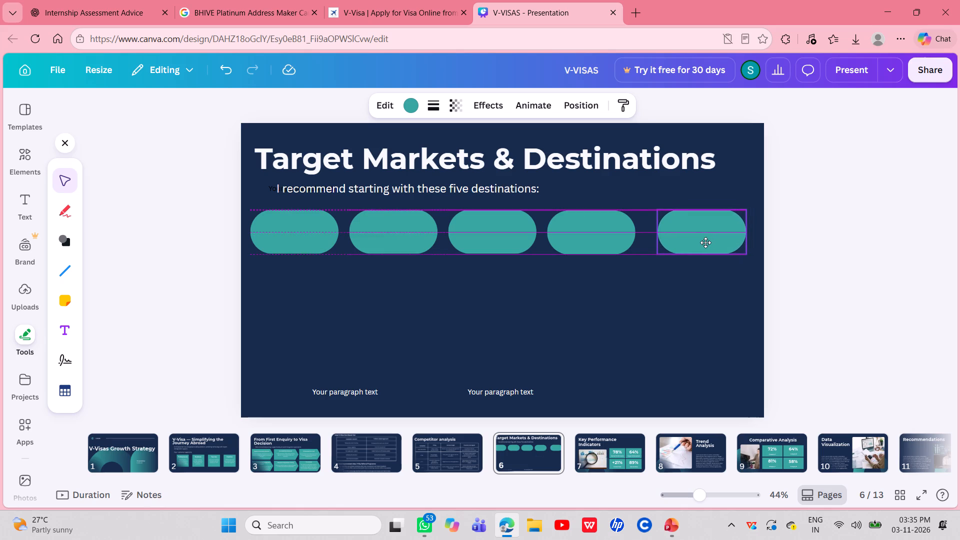
drag(705, 242, 694, 243)
click(622, 361)
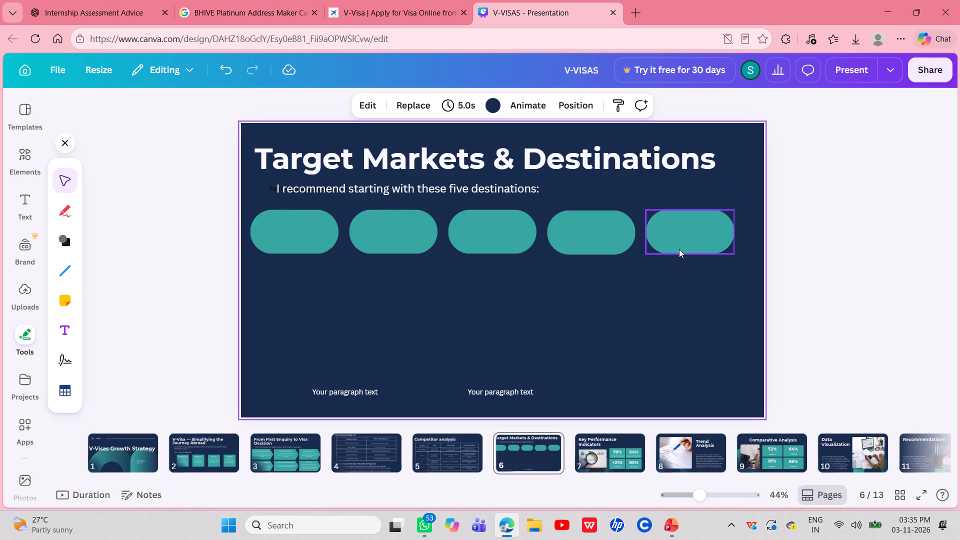
Spread the fifth, fourth and third pills outward toward the slide's right margin so the row fills the slide's width.
drag(695, 241, 710, 237)
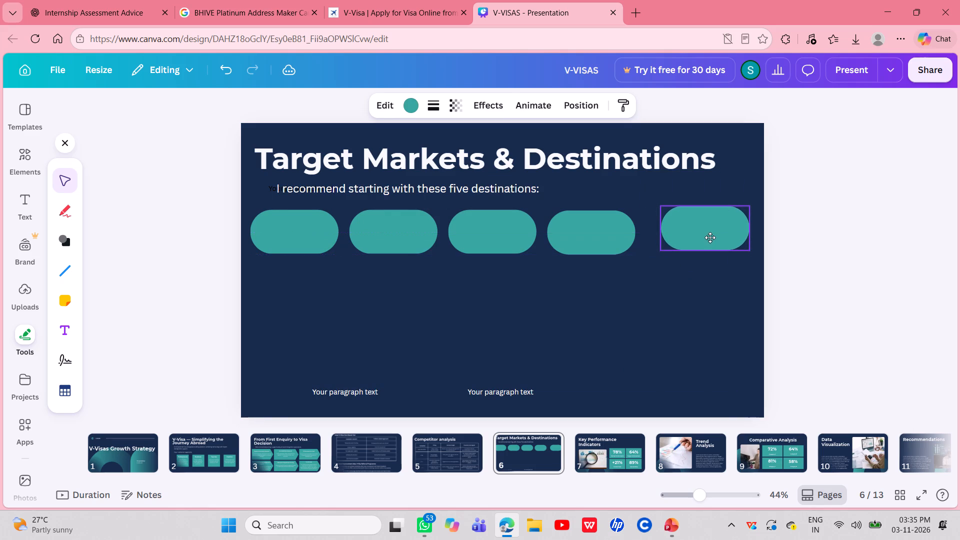
drag(710, 237, 708, 237)
click(706, 227)
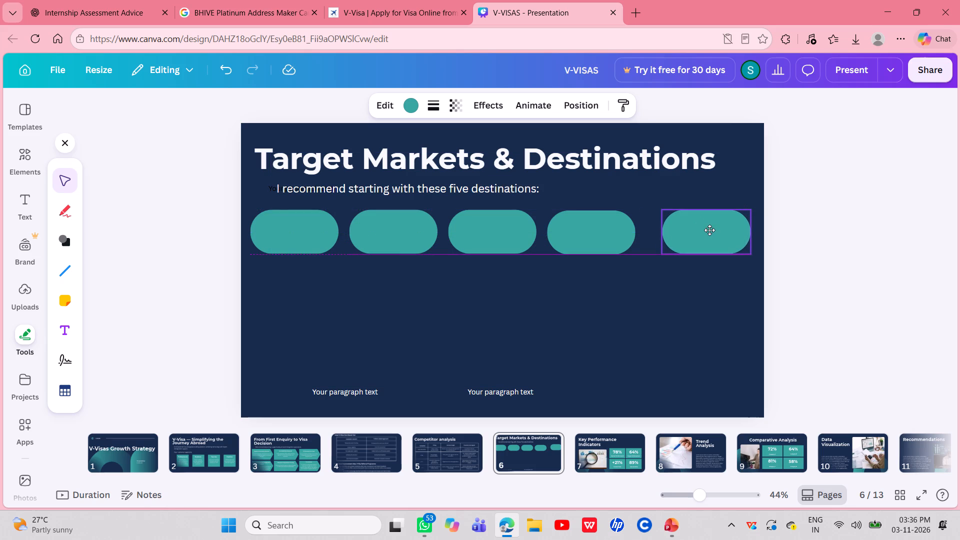
drag(603, 226, 612, 226)
click(499, 233)
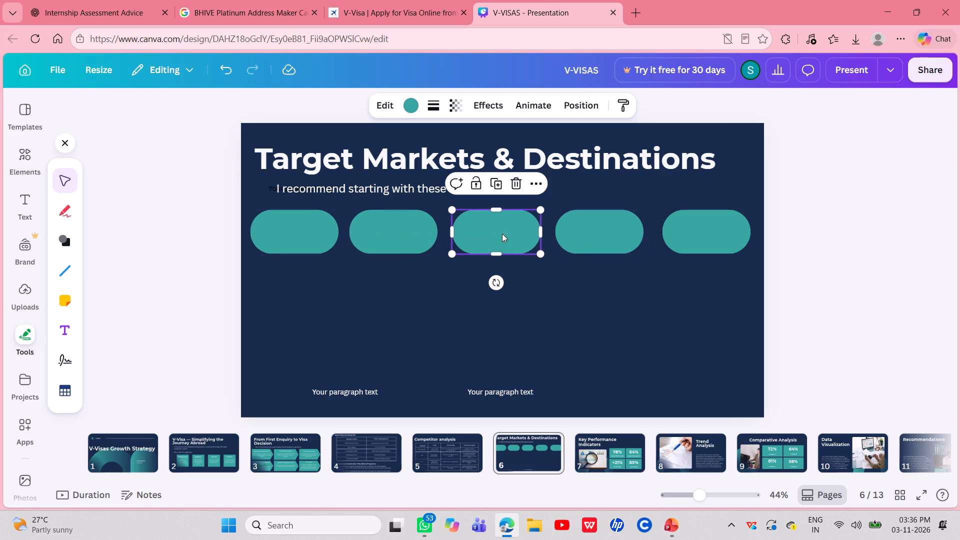
click(438, 326)
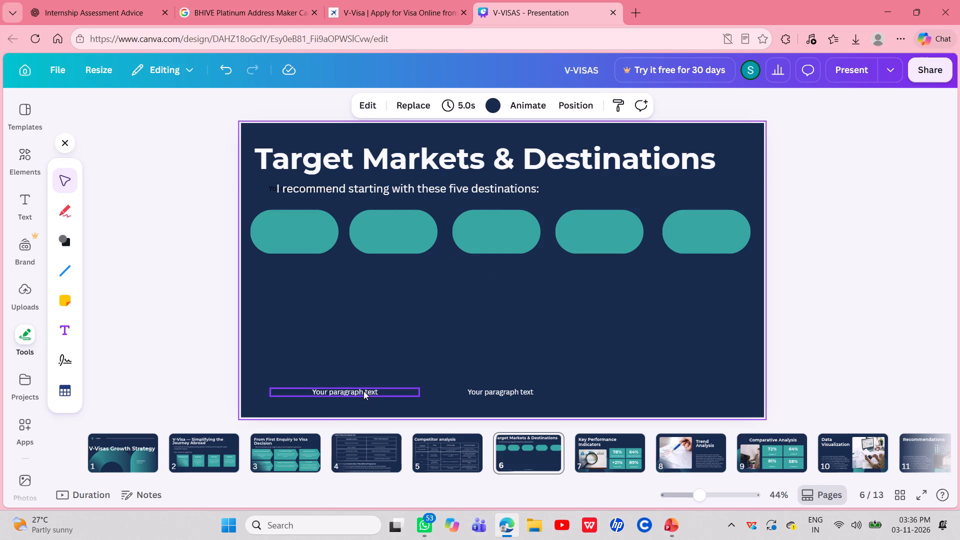
Delete the two leftover "Your paragraph text" boxes near the bottom of slide 6.
drag(363, 391, 338, 357)
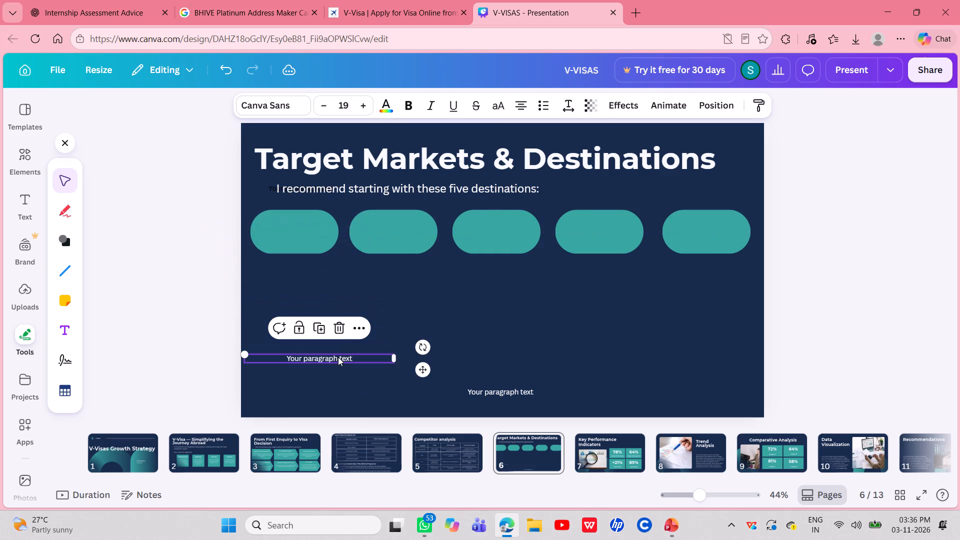
click(339, 332)
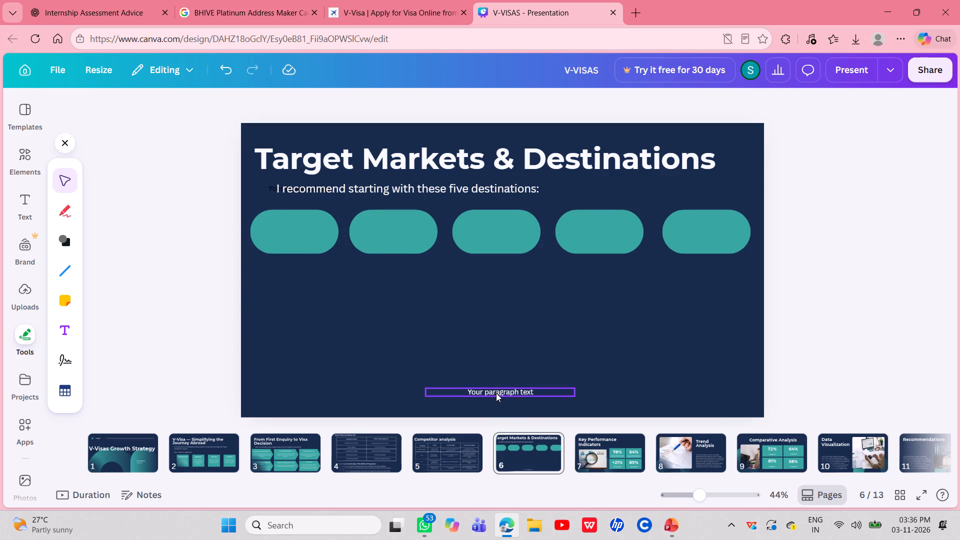
drag(496, 393, 477, 378)
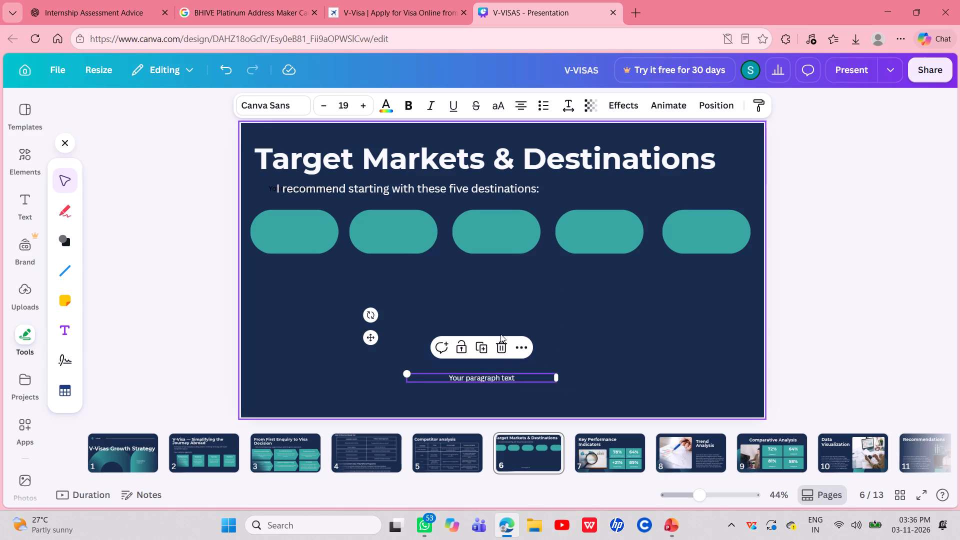
click(500, 345)
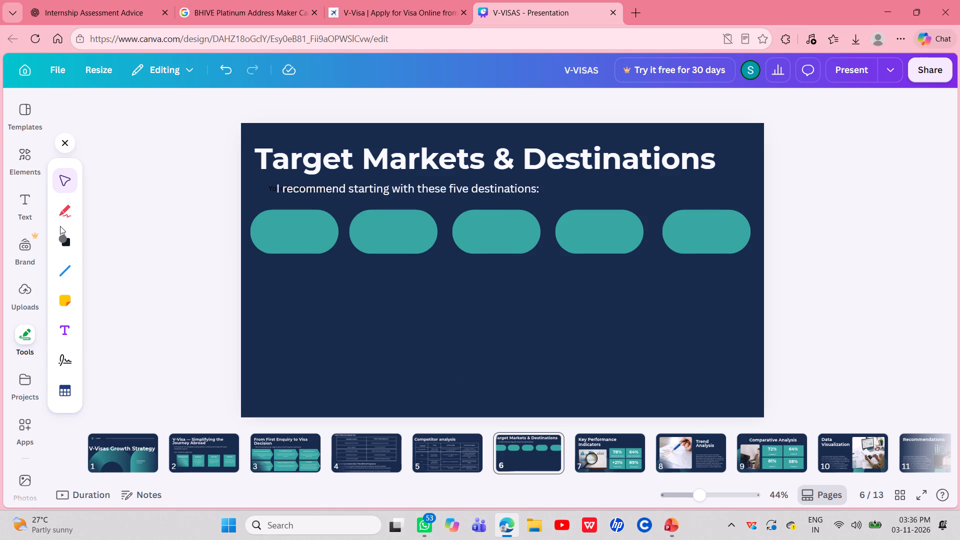
Add a new text box to slide 6 and centre it on the middle pill.
click(28, 199)
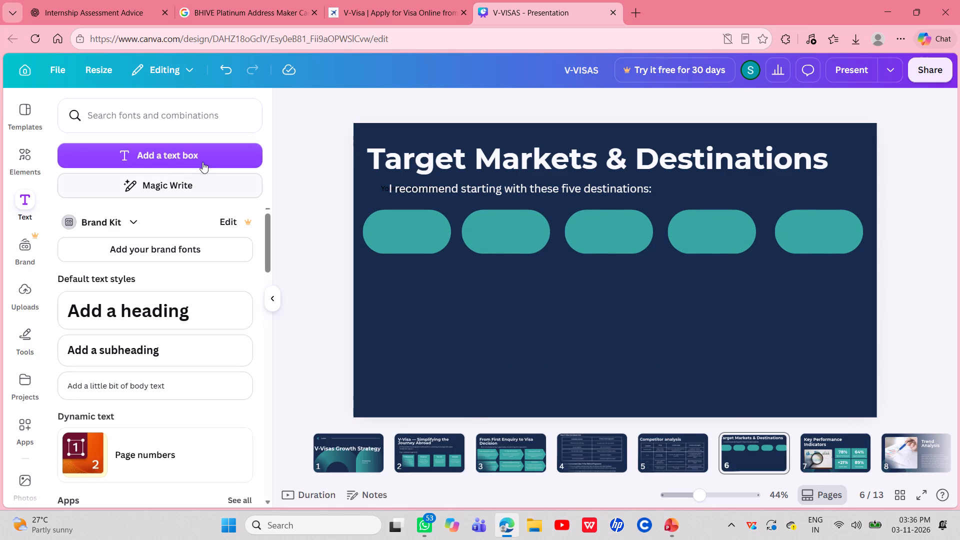
click(203, 160)
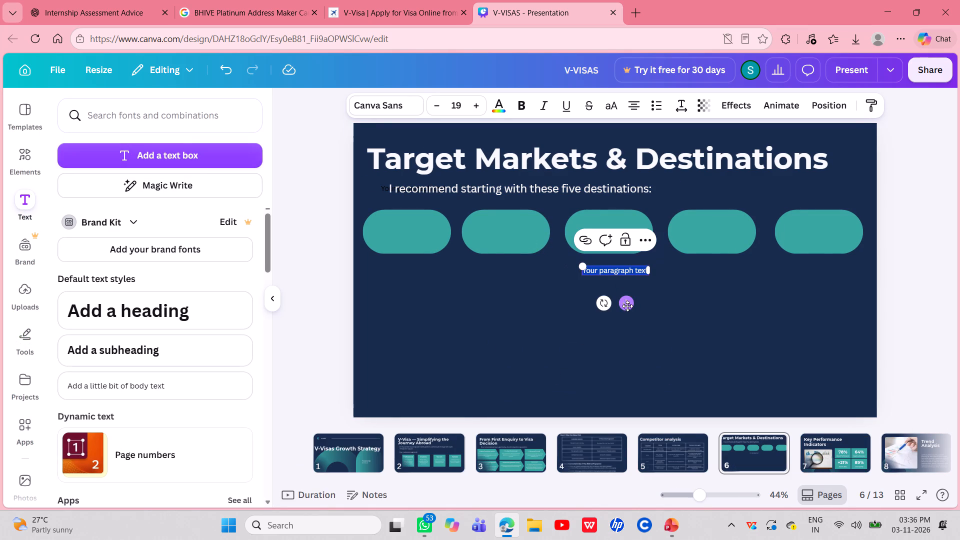
drag(629, 306, 624, 267)
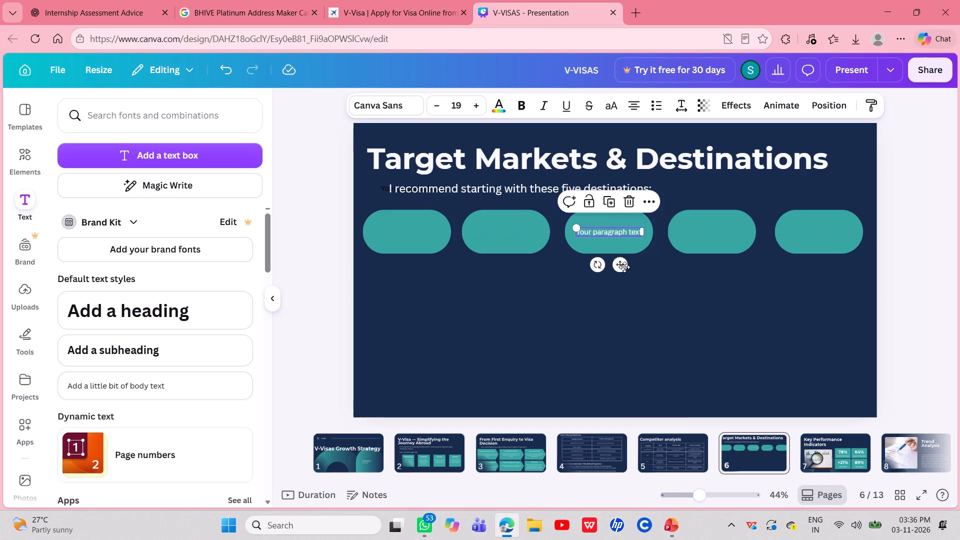
Copy the middle pill's "Your paragraph text" placeholder and paste it as text inside each of the other four pills.
click(619, 232)
key(ctrl+c)
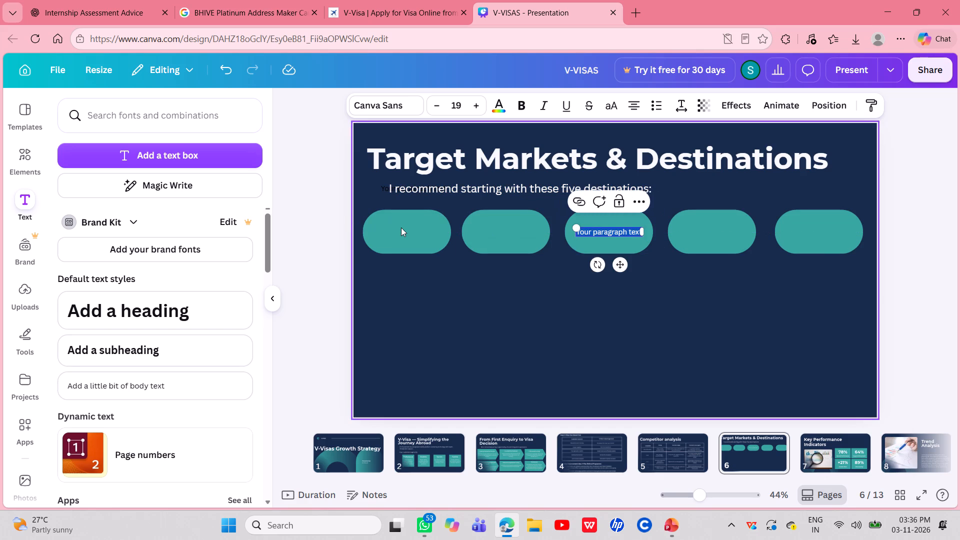
double_click(401, 227)
key(ctrl+v)
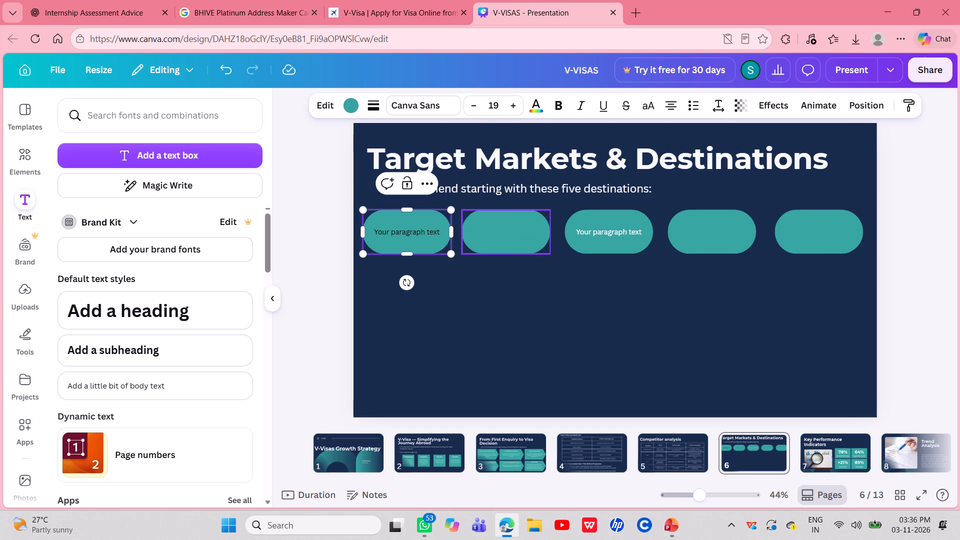
double_click(516, 231)
key(ctrl+v)
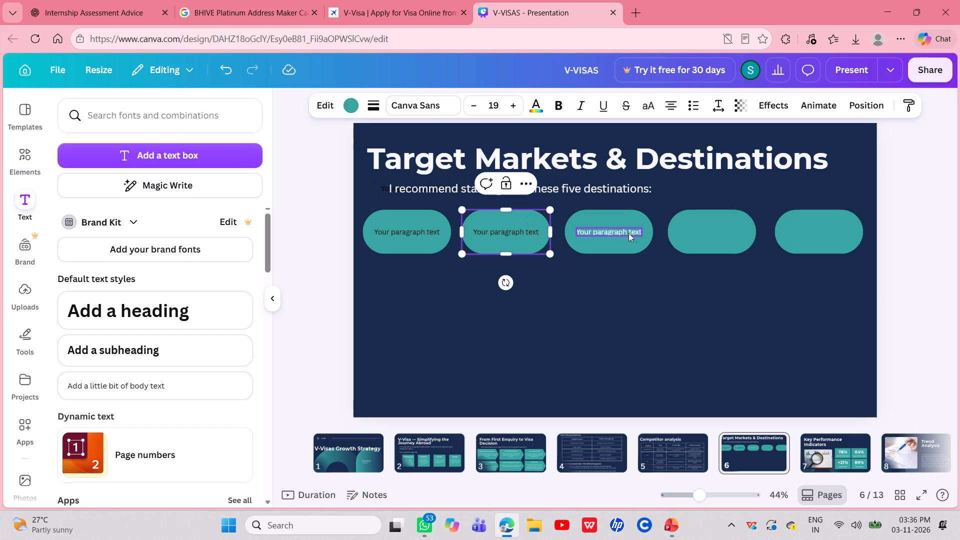
double_click(703, 232)
key(ctrl+v)
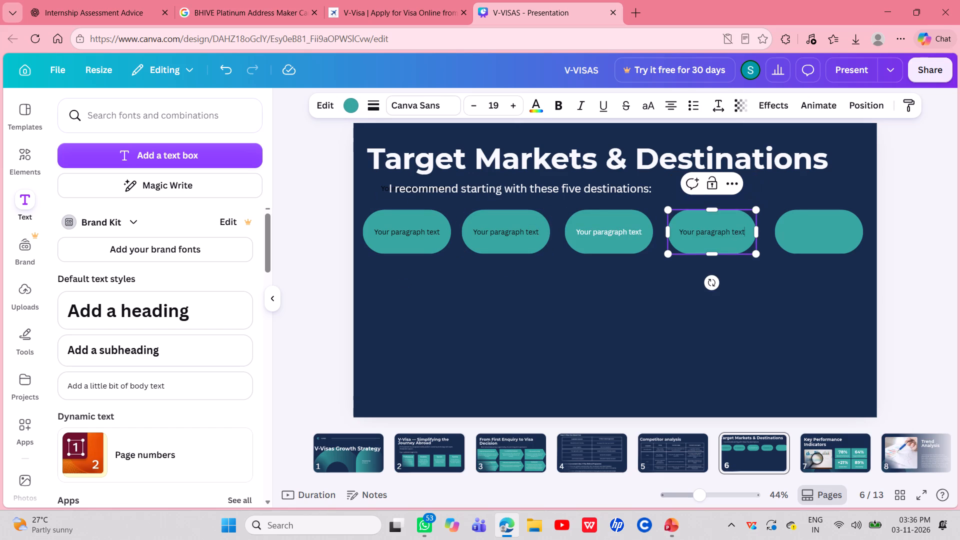
double_click(824, 228)
key(ctrl+v)
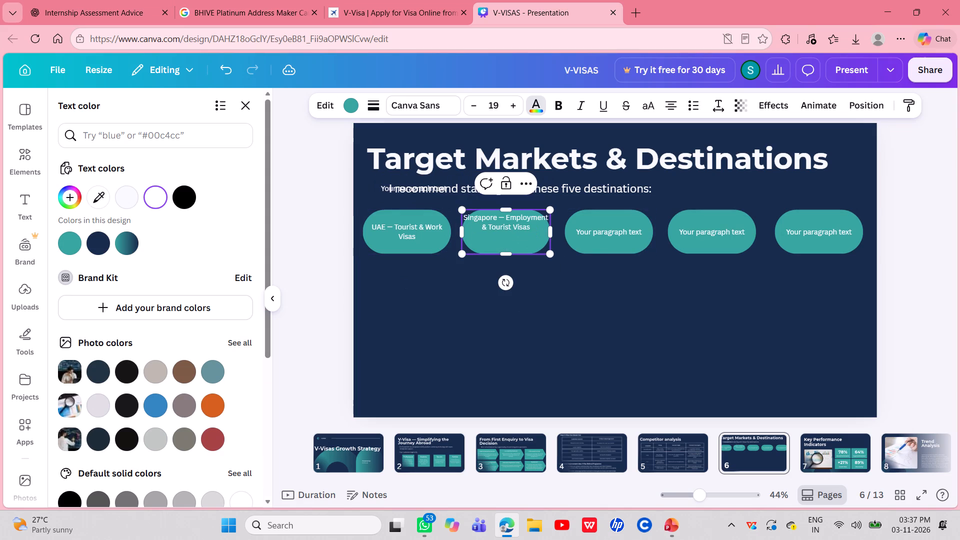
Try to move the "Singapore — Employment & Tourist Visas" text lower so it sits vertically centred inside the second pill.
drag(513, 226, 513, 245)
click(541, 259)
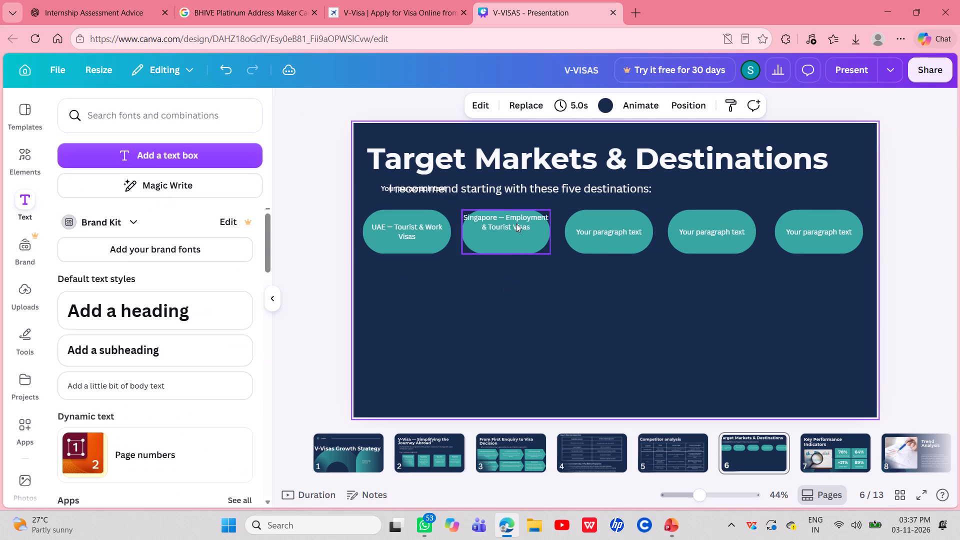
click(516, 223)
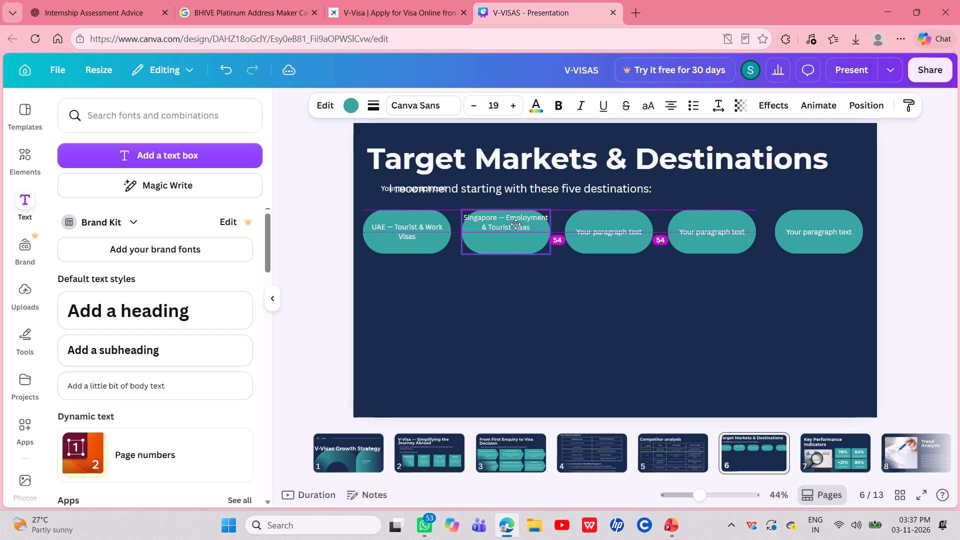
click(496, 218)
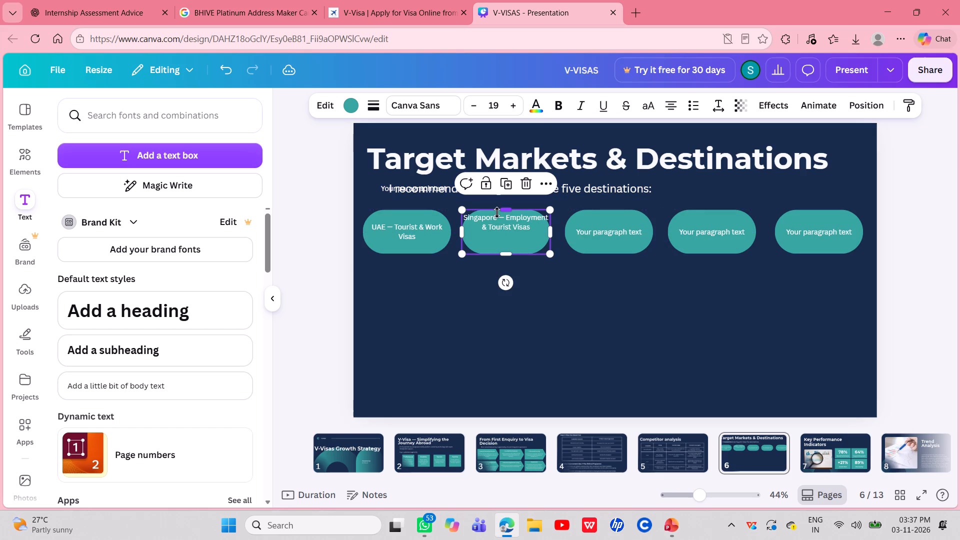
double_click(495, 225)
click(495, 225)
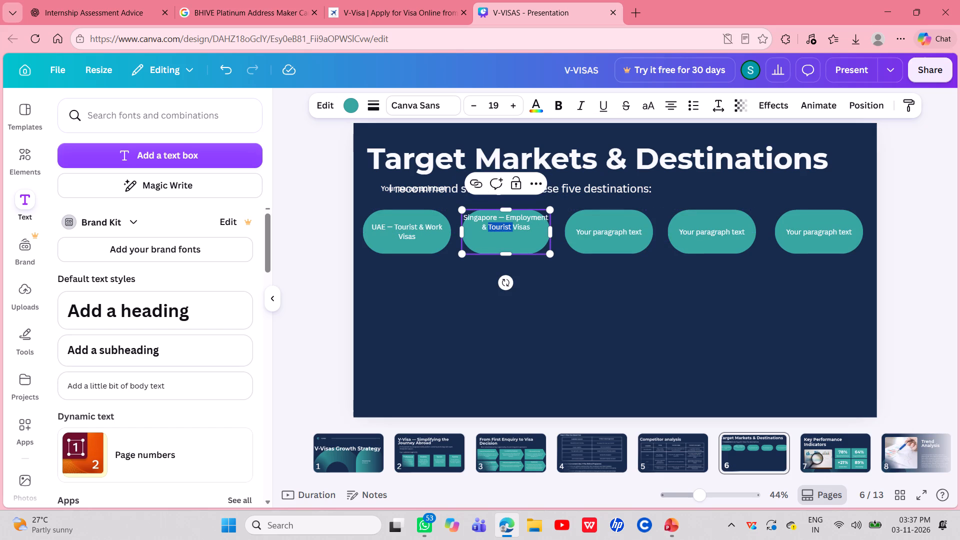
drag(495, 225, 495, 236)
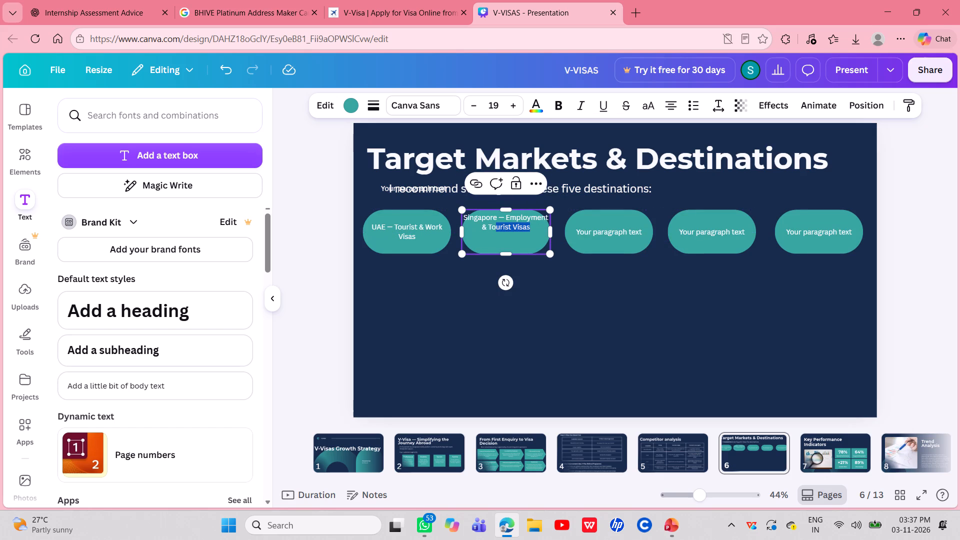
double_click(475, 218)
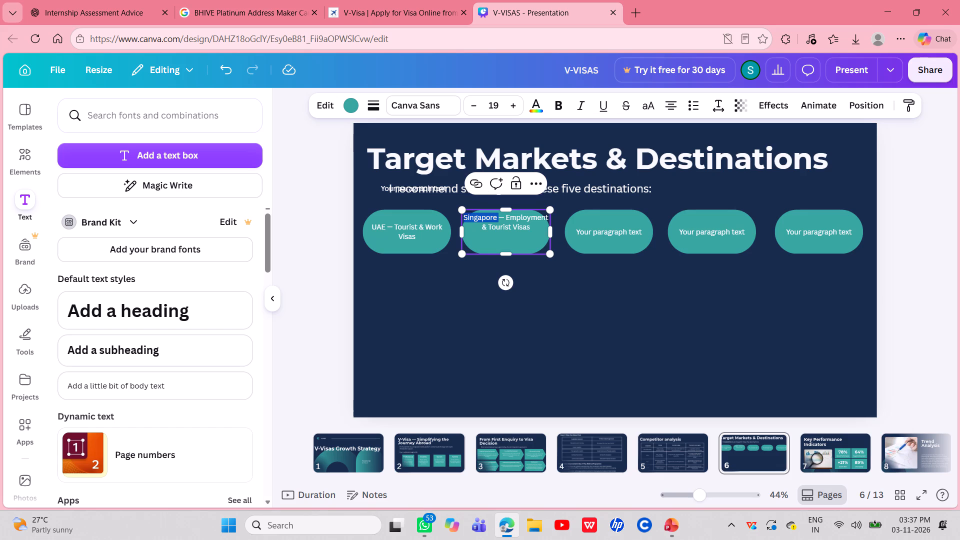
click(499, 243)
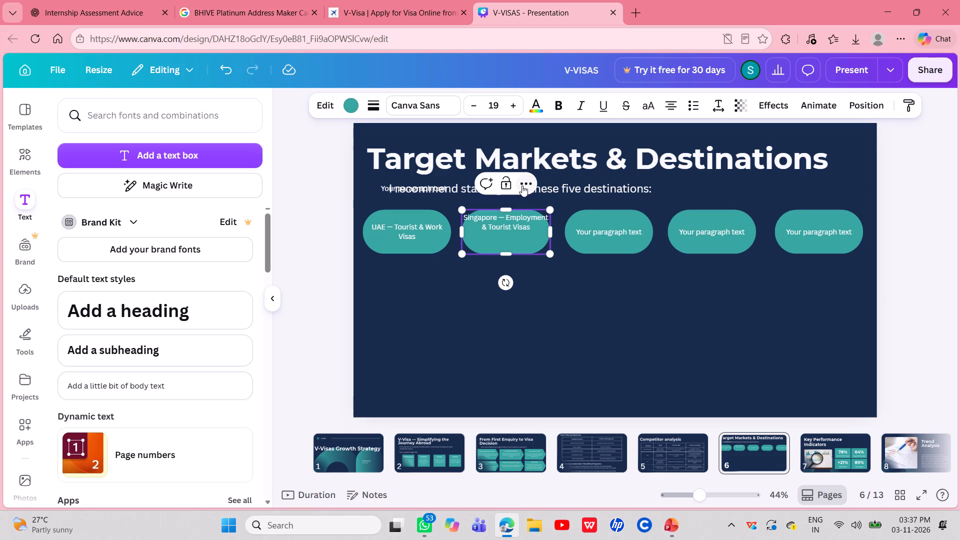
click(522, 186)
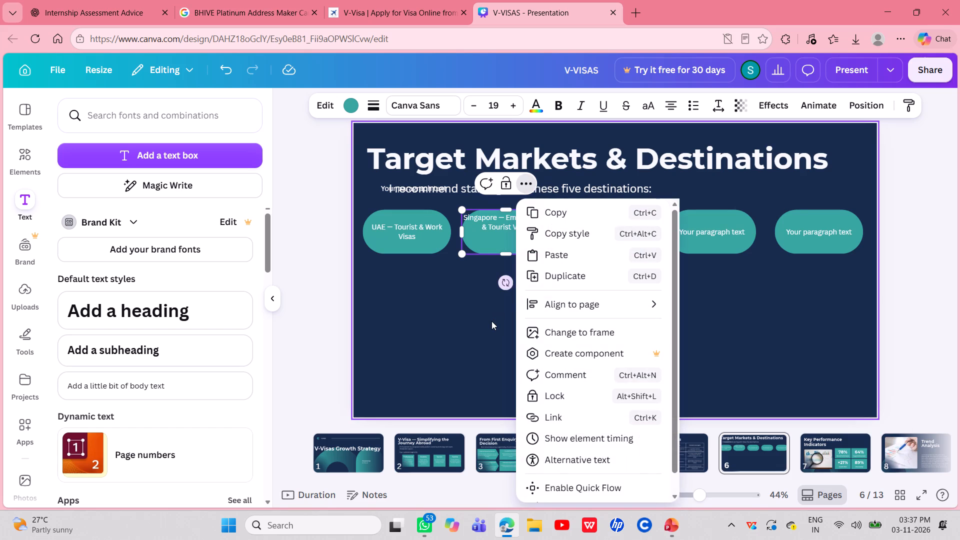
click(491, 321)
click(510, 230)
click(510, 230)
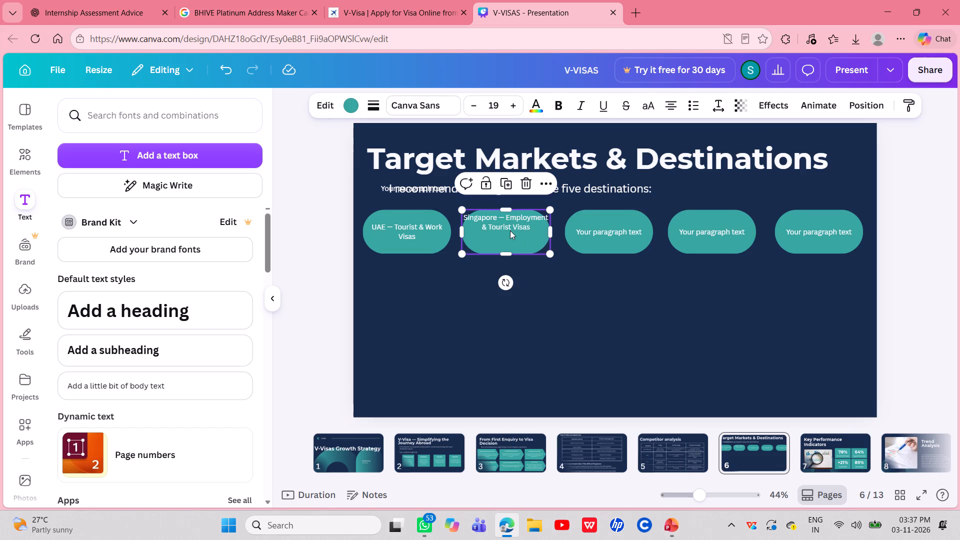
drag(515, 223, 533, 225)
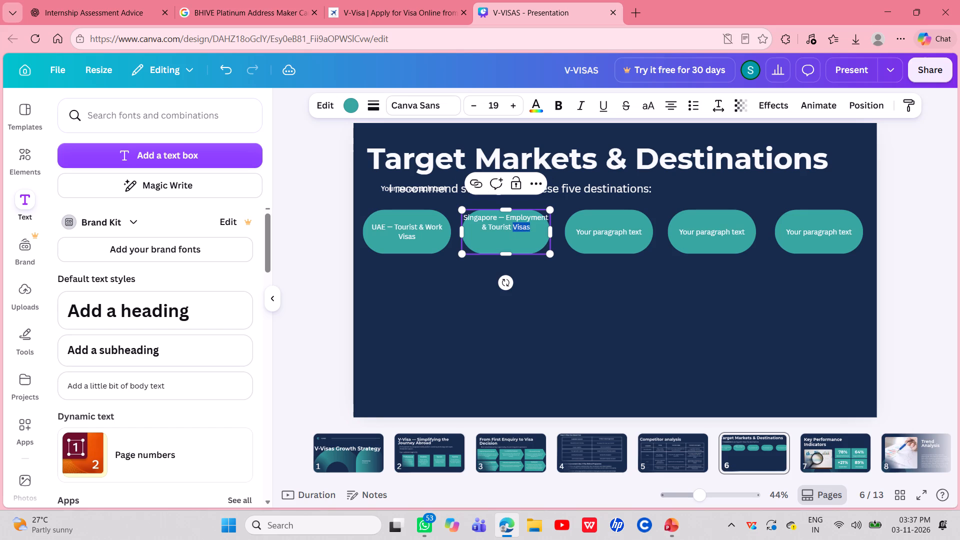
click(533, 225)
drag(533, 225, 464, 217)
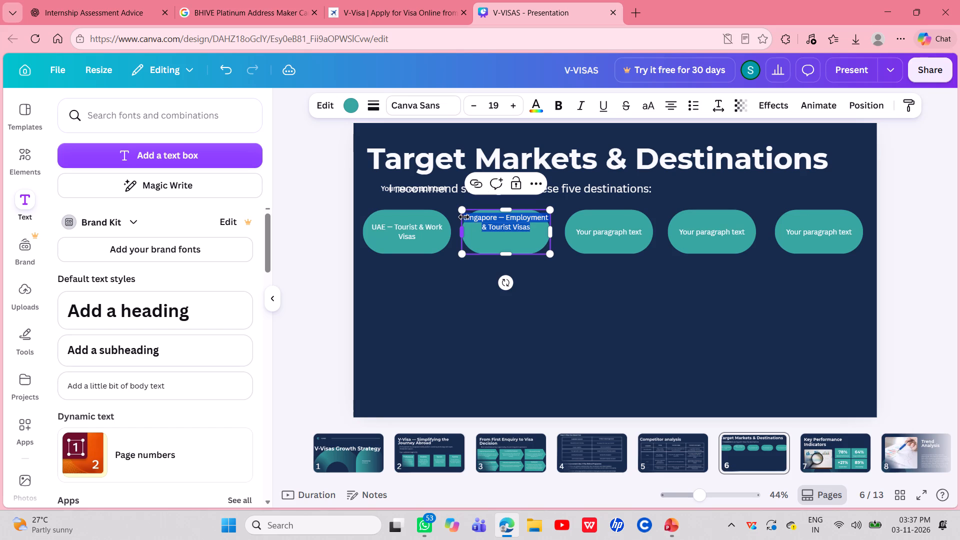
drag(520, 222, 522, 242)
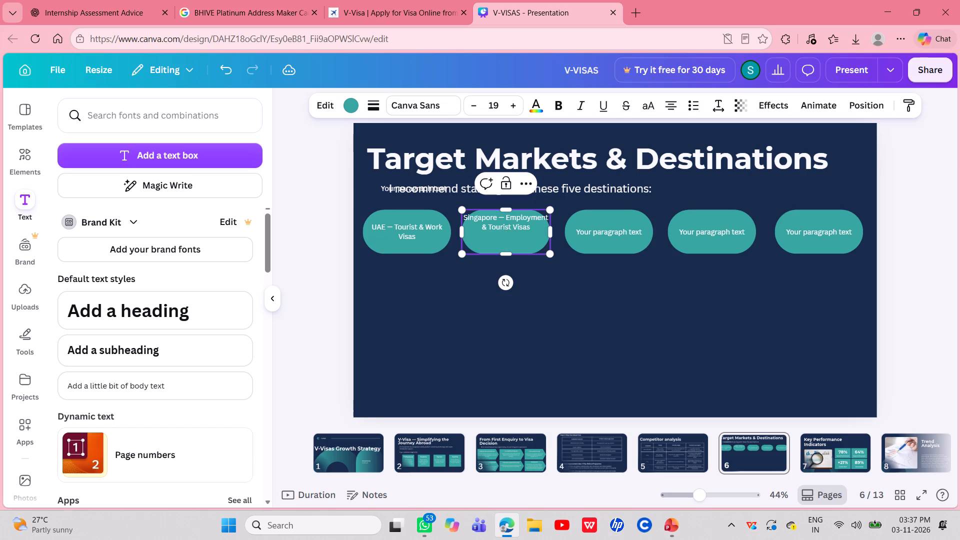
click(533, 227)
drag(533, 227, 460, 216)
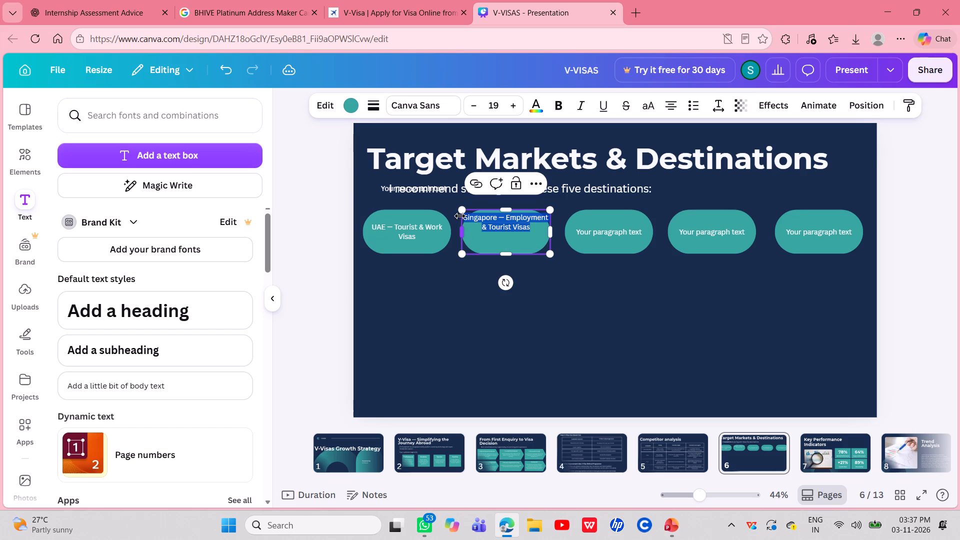
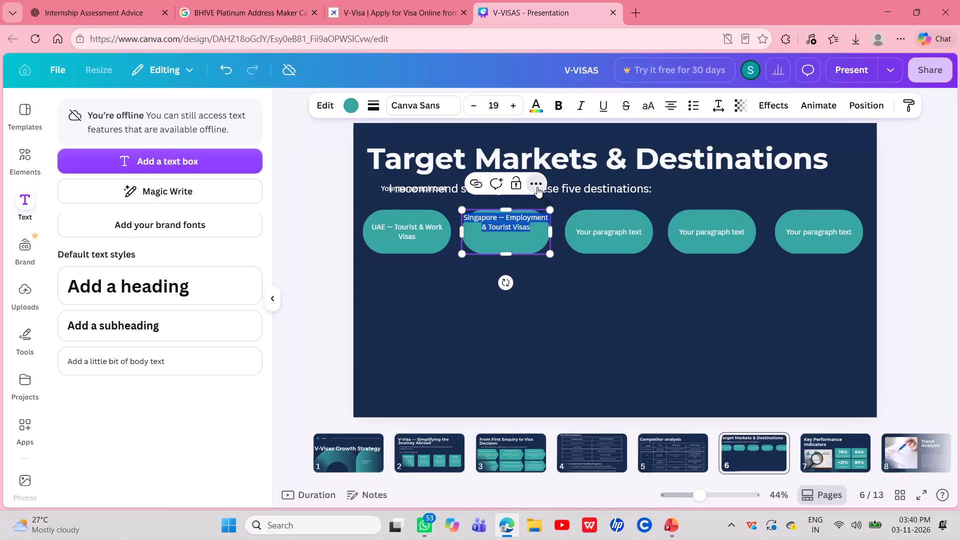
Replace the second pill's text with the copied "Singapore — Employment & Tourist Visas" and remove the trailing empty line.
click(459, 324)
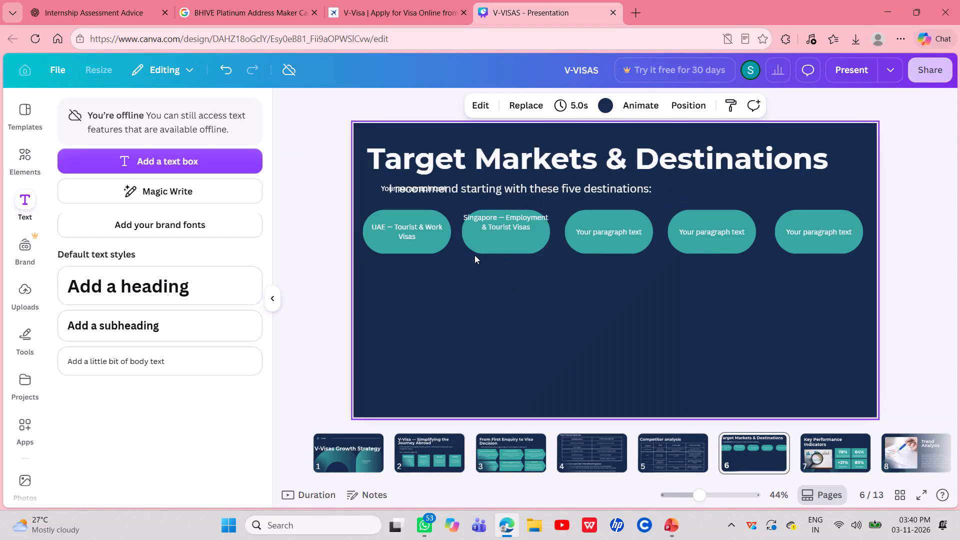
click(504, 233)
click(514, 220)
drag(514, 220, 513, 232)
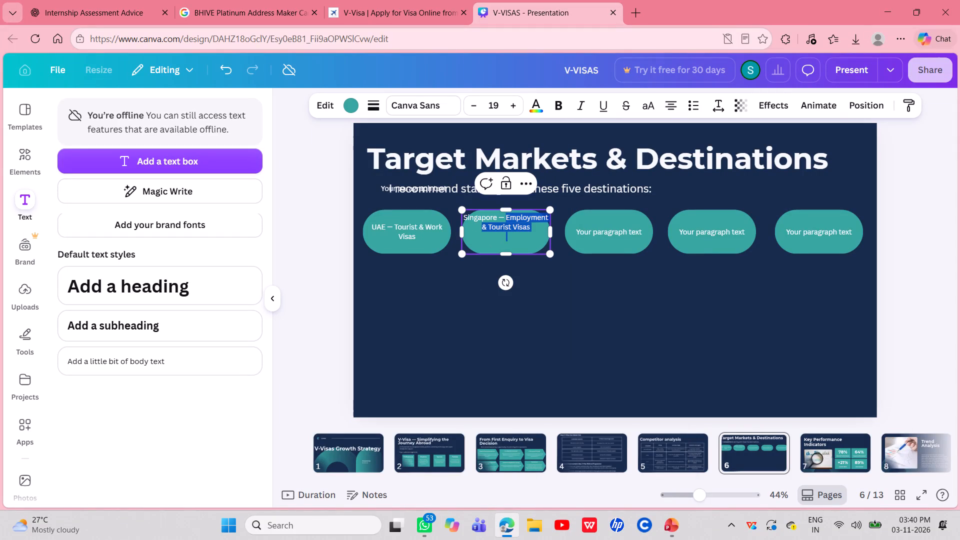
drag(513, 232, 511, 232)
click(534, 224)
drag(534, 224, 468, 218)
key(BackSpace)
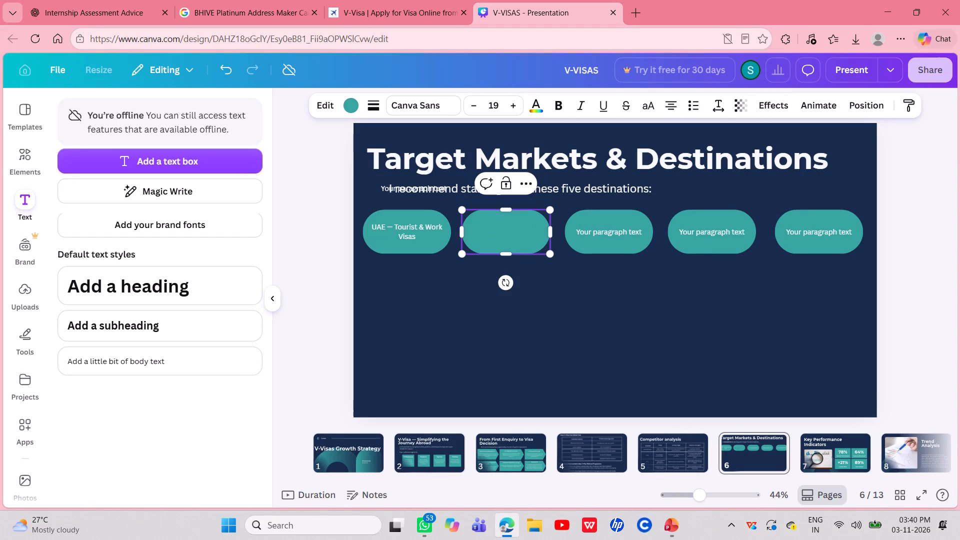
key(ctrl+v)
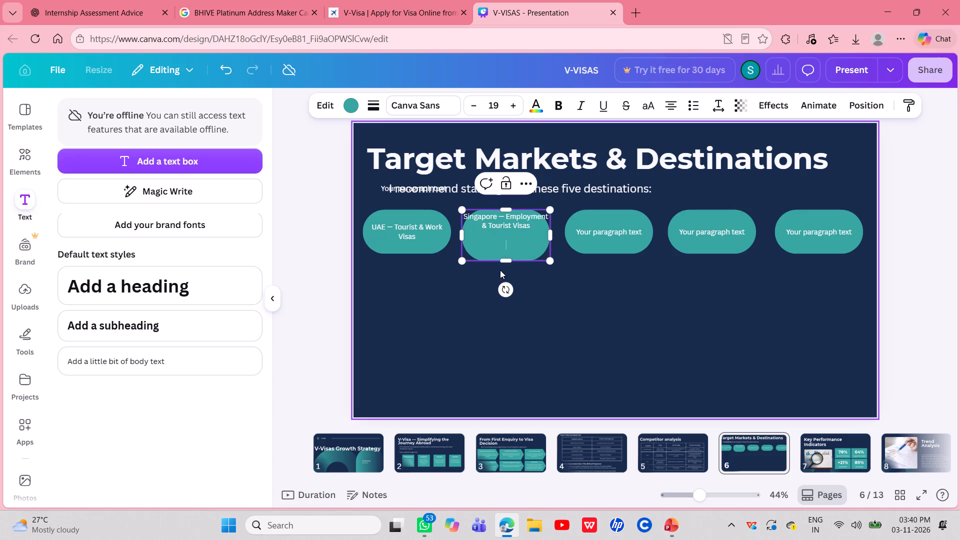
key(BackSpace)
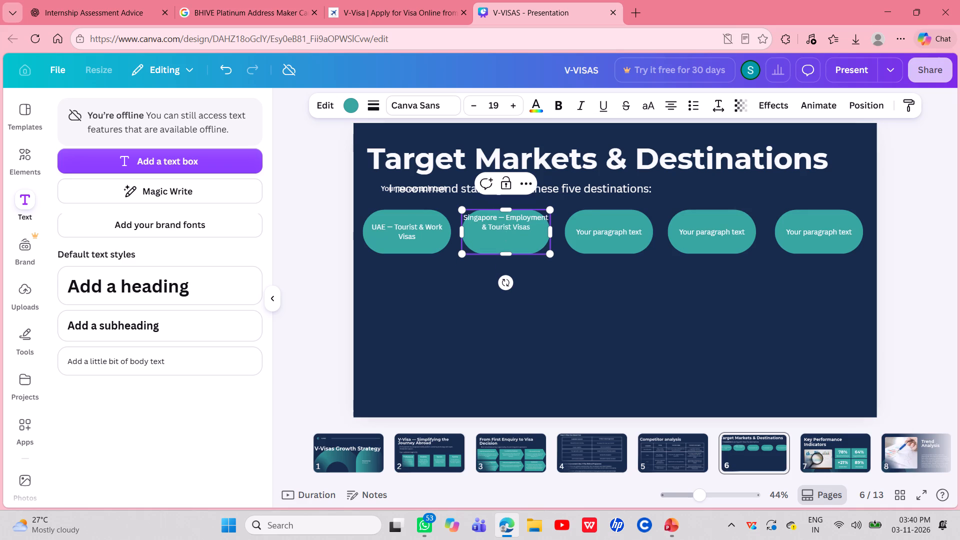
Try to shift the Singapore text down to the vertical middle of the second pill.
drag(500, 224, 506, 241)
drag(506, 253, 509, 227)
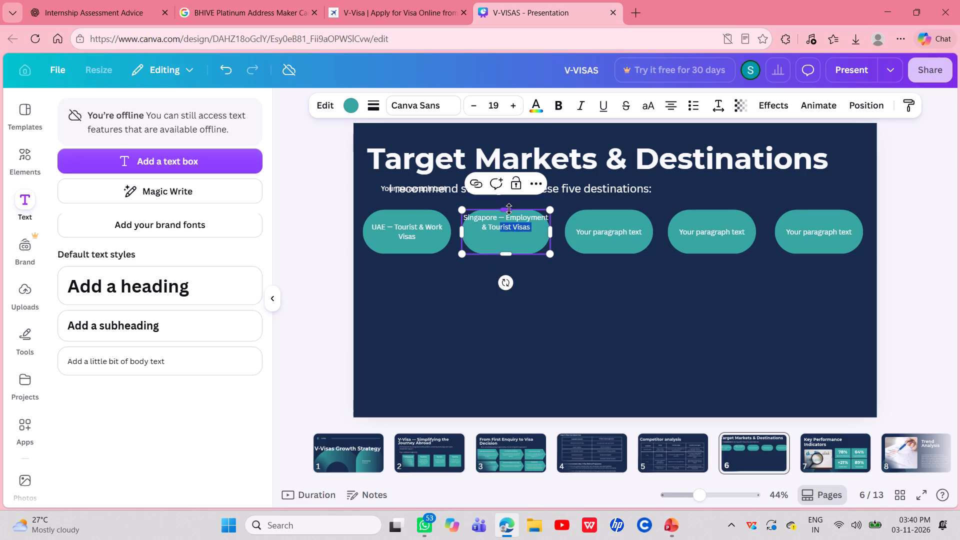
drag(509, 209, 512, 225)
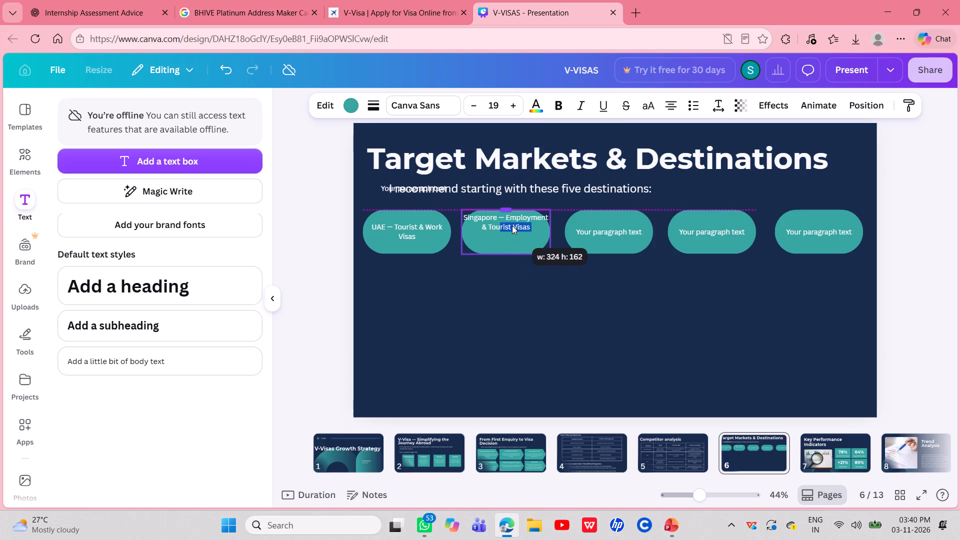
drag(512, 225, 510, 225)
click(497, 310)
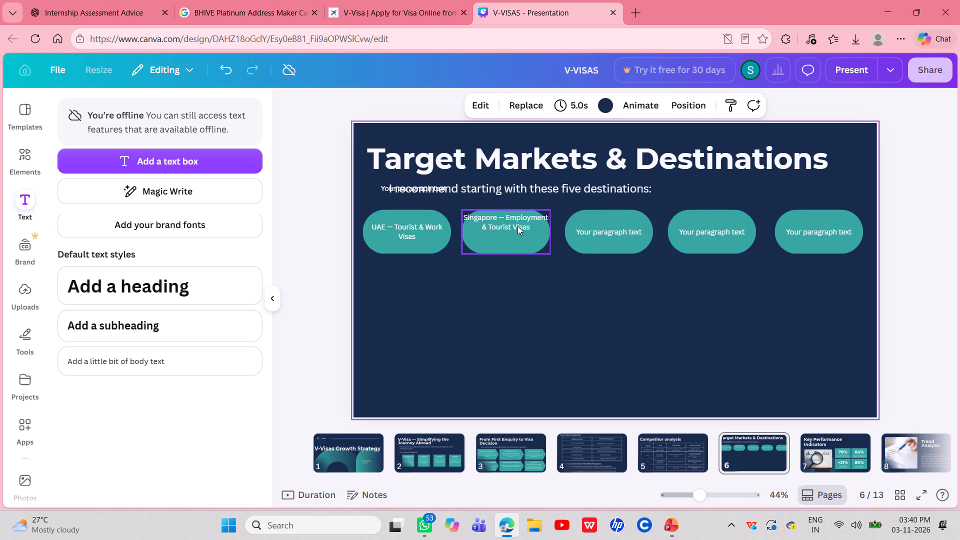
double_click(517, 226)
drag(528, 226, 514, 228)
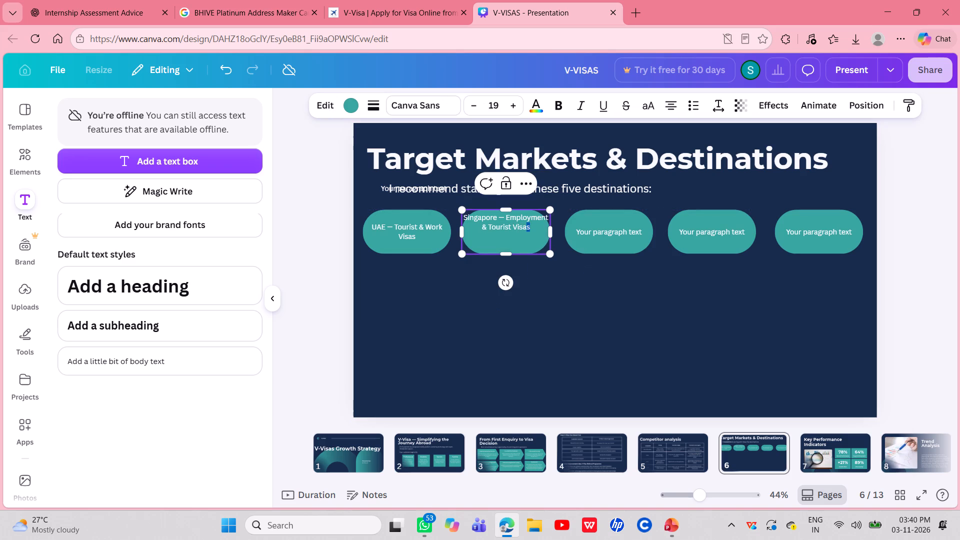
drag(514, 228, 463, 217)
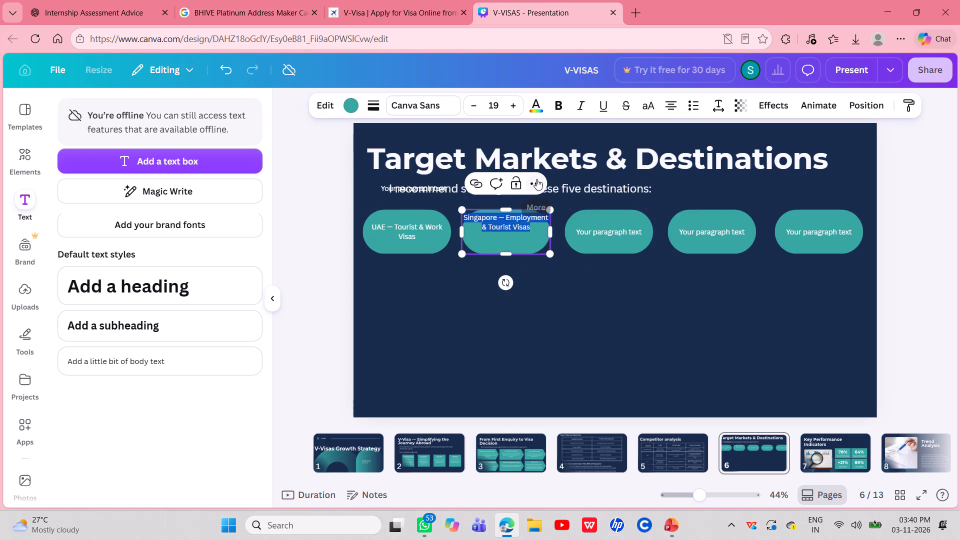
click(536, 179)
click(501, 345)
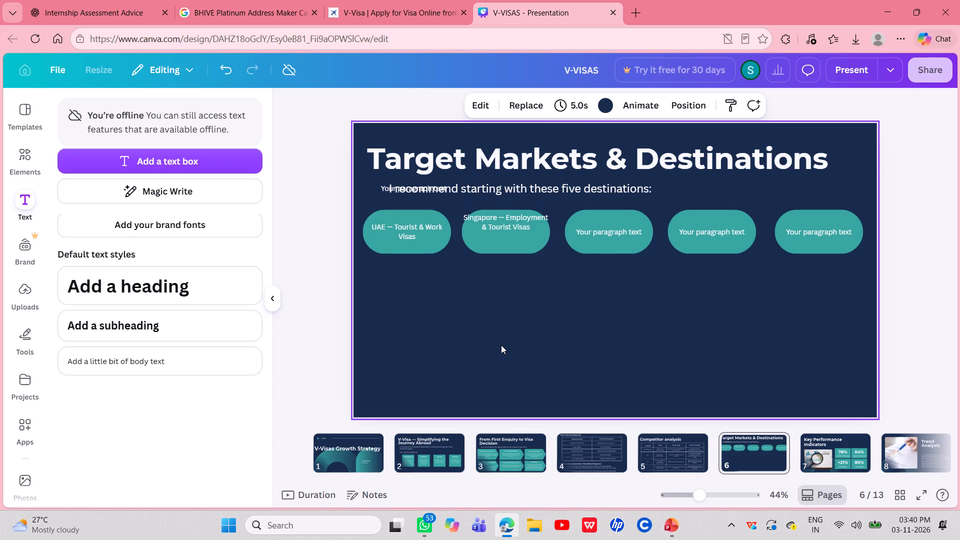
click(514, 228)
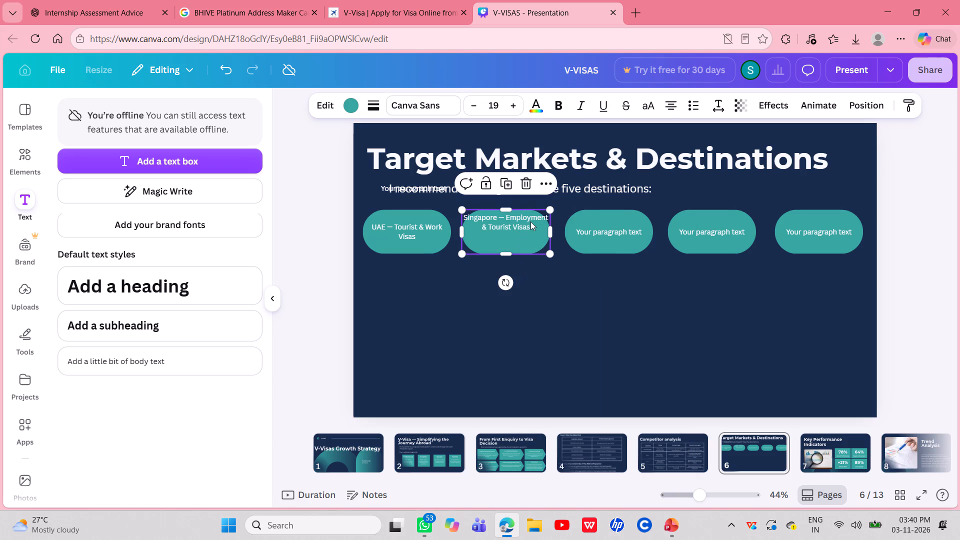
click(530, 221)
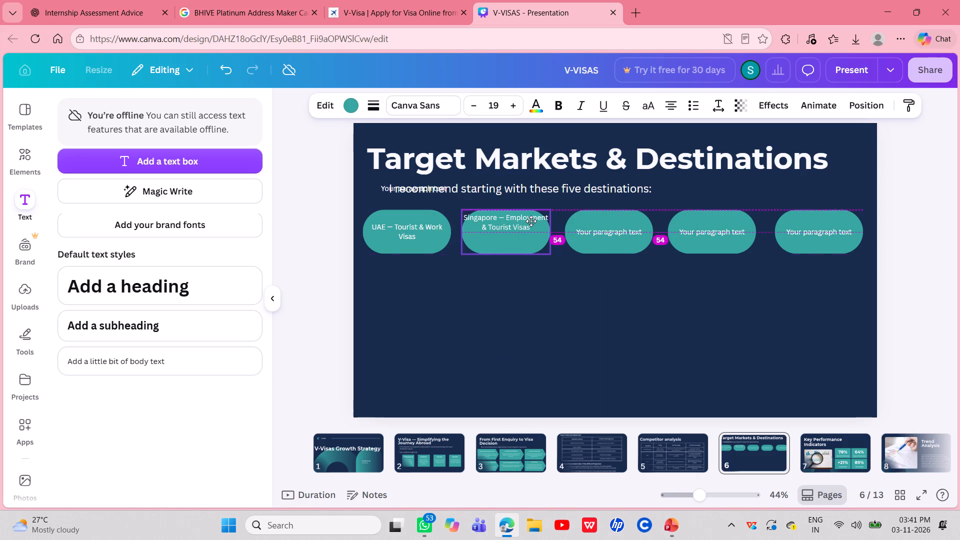
Delete all the text inside the second pill.
click(511, 225)
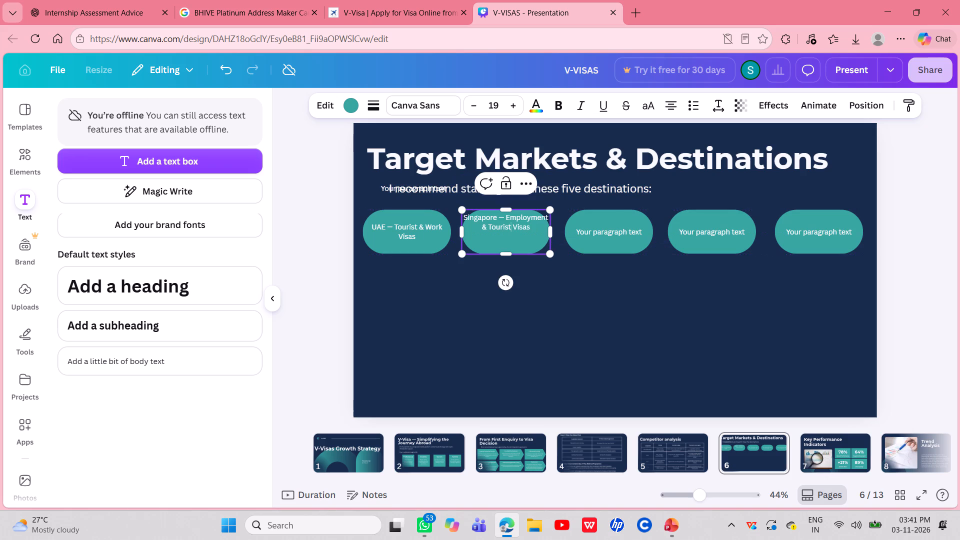
click(531, 226)
key(ctrl+a)
key(BackSpace)
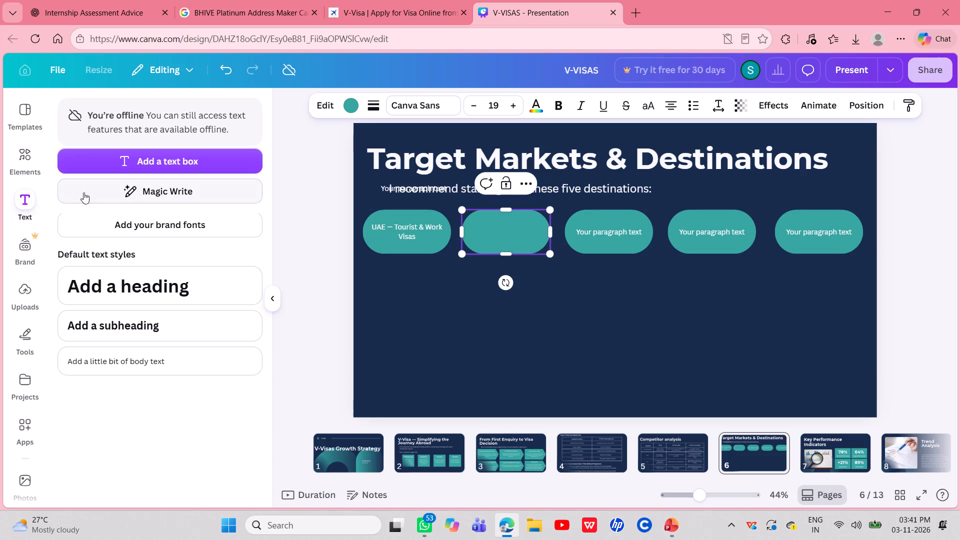
Add a separate text box reading "Singapore — Employment & Tourist Visas" and centre it on the second pill.
click(110, 161)
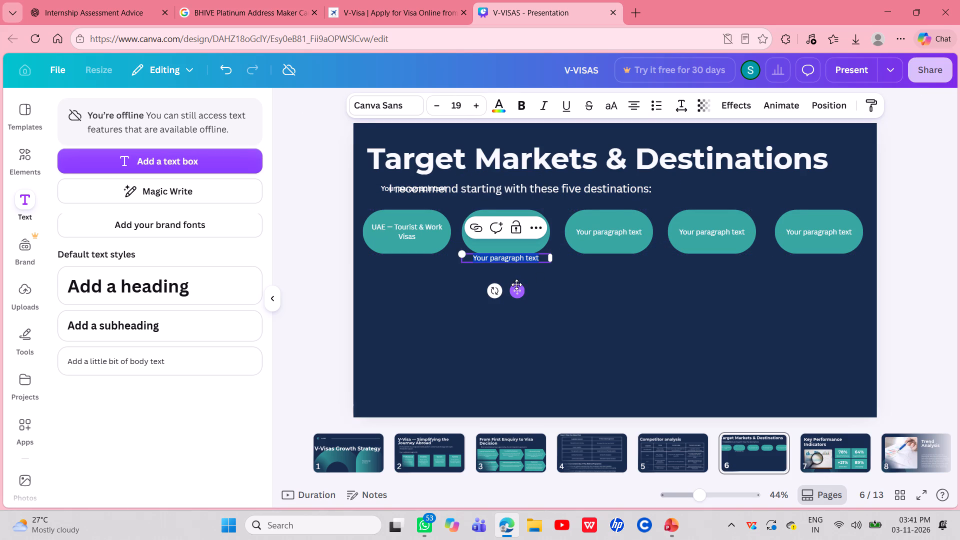
drag(519, 294, 518, 266)
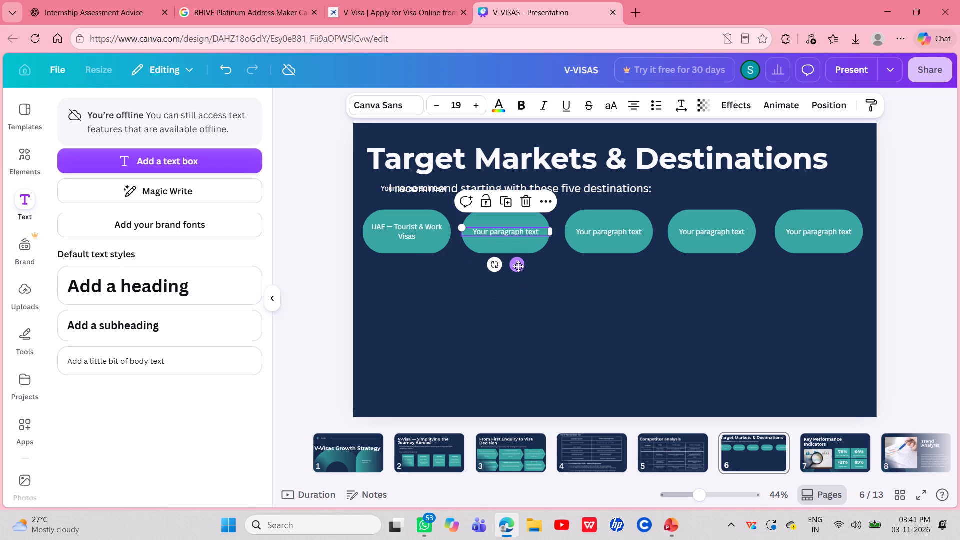
double_click(538, 229)
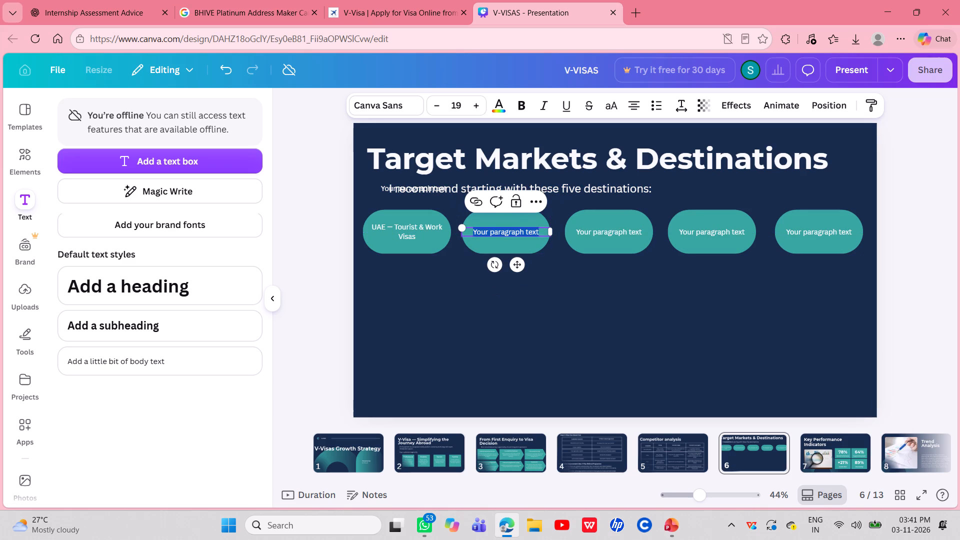
key(ctrl+v)
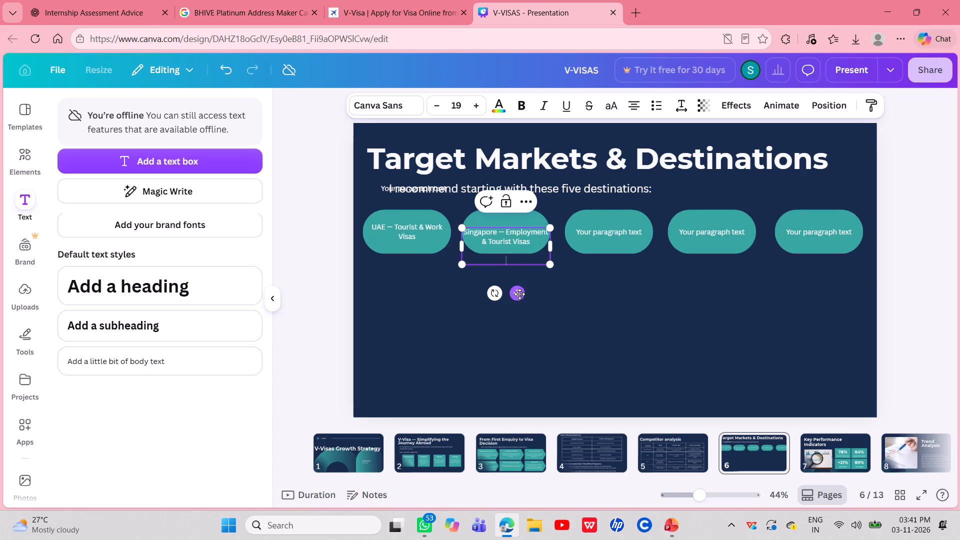
drag(519, 294, 519, 292)
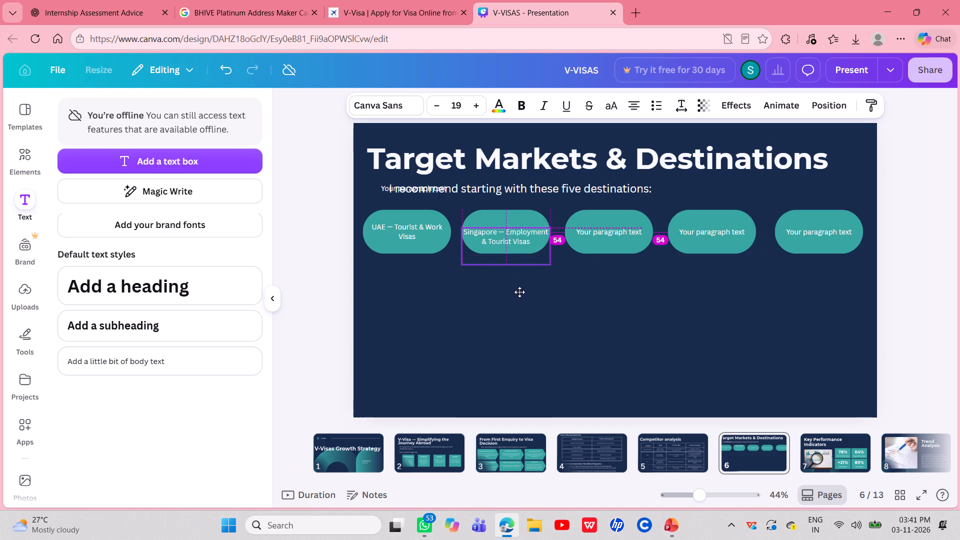
drag(519, 292, 518, 289)
click(501, 334)
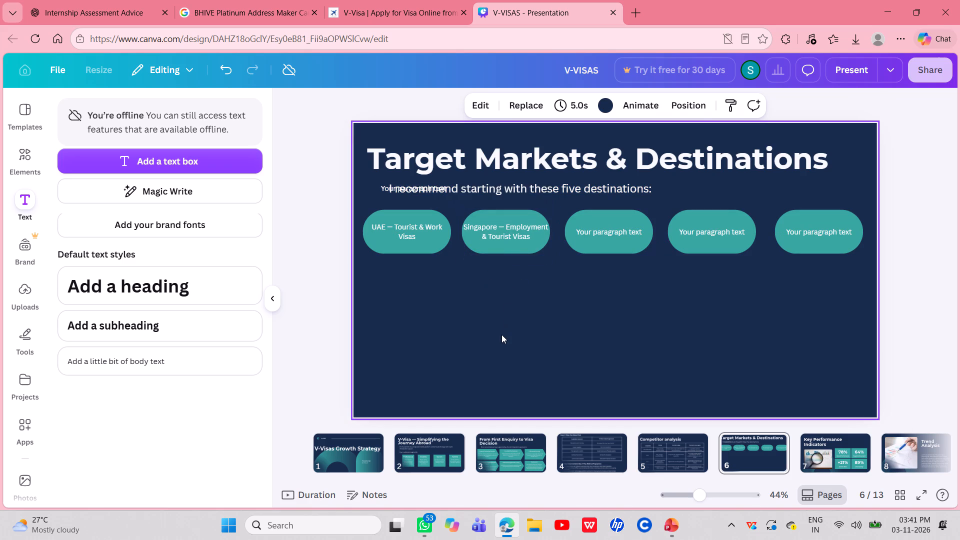
click(105, 10)
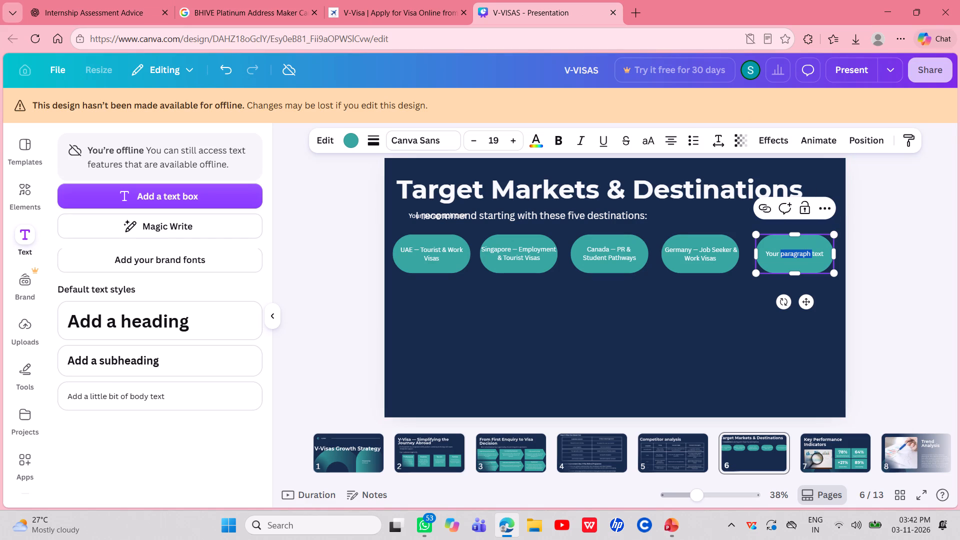
drag(825, 254, 812, 254)
drag(812, 254, 770, 253)
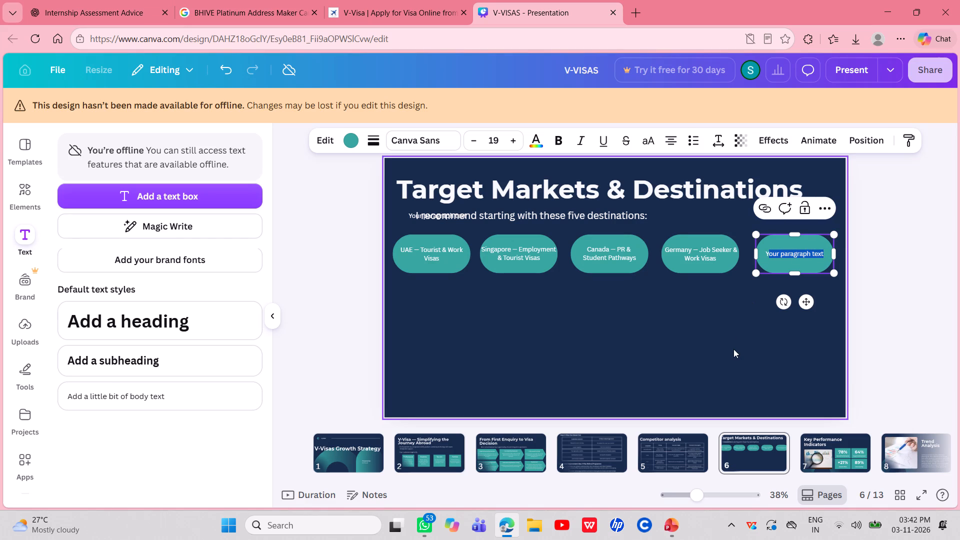
click(733, 349)
click(821, 252)
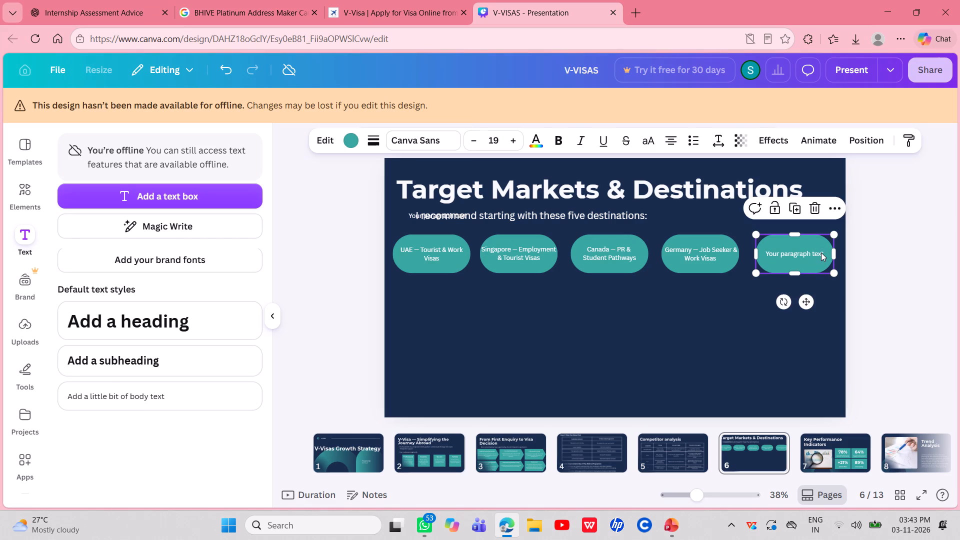
double_click(824, 255)
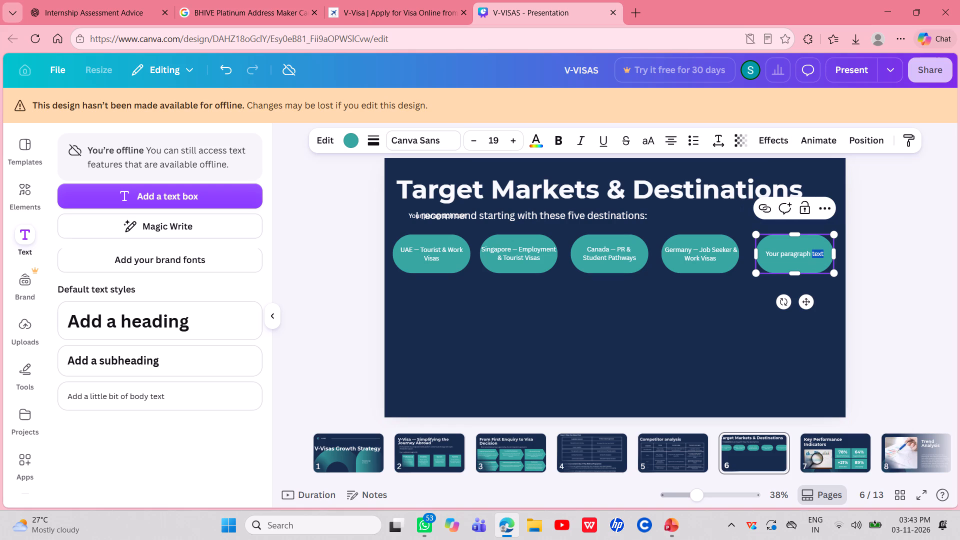
click(824, 255)
drag(823, 255, 788, 257)
drag(788, 257, 764, 252)
drag(764, 252, 847, 252)
key(ctrl+v)
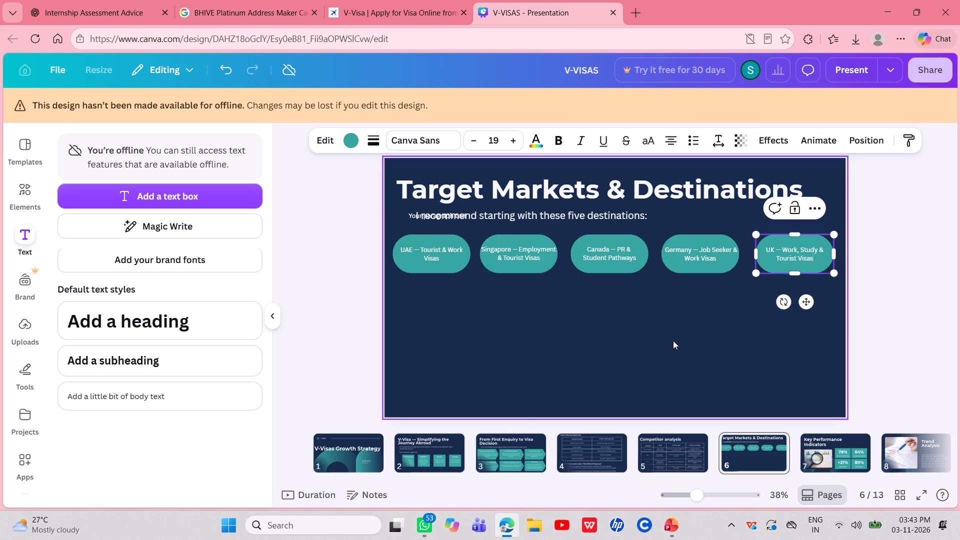
click(673, 340)
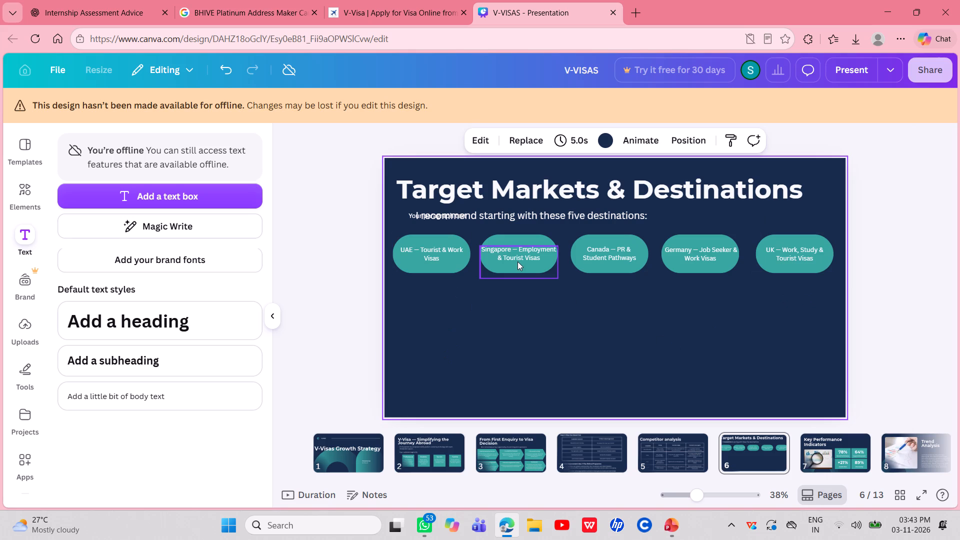
Nudge the second pill and its separate Singapore text box slightly to the right, towards the Canada pill.
click(531, 236)
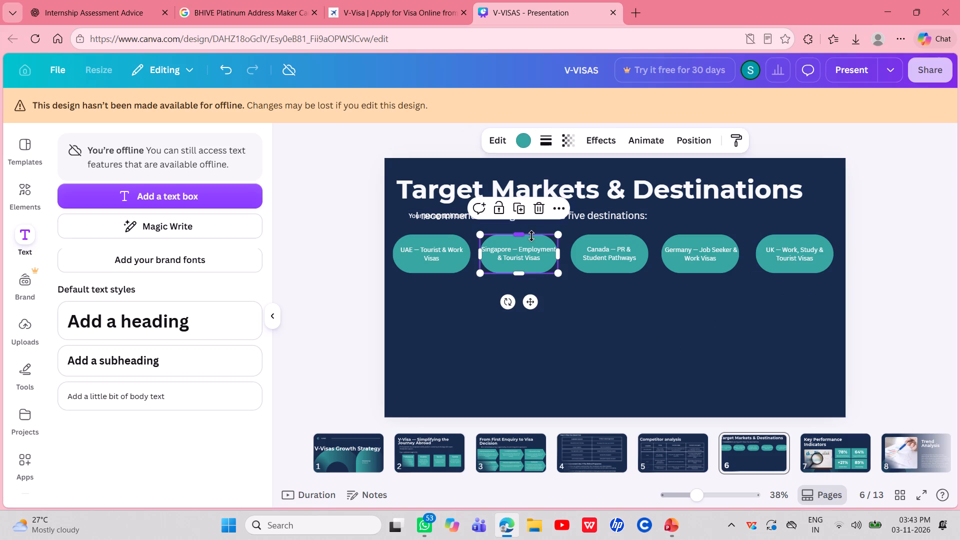
click(528, 303)
click(516, 344)
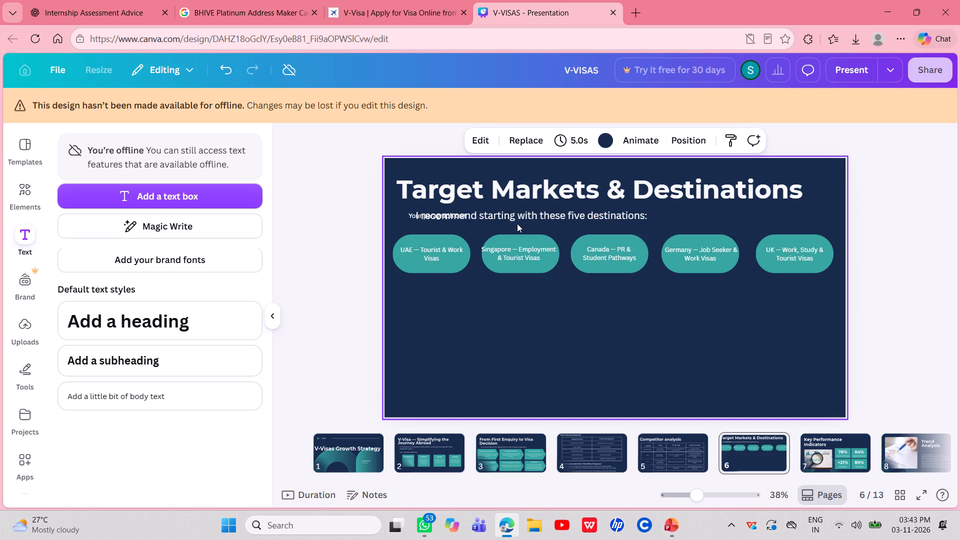
click(517, 262)
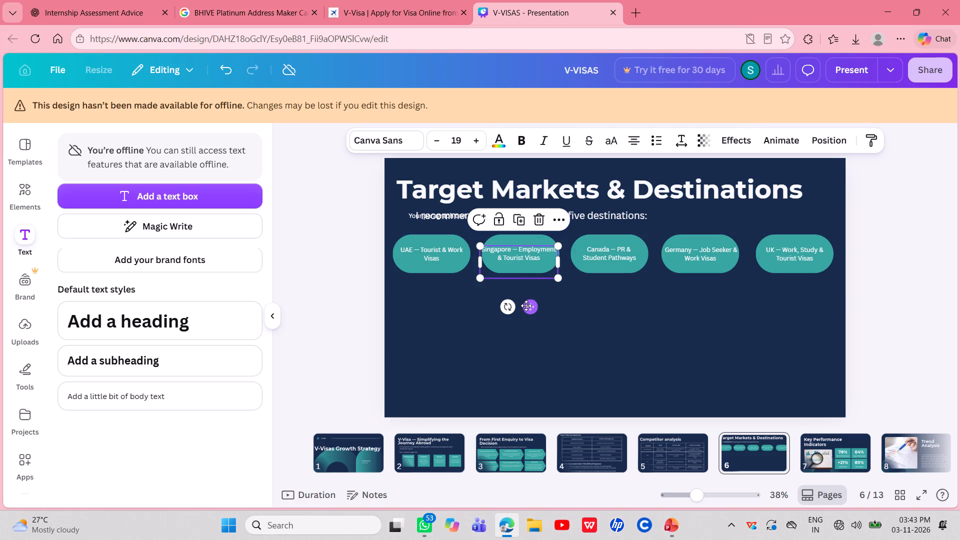
click(528, 306)
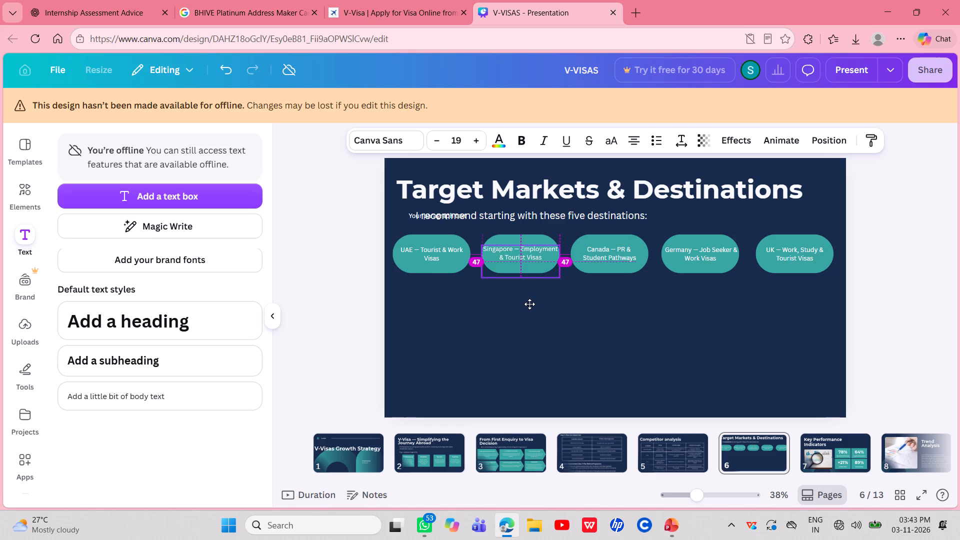
Insert a line break before "Employment" in the Singapore text on the second pill.
click(521, 249)
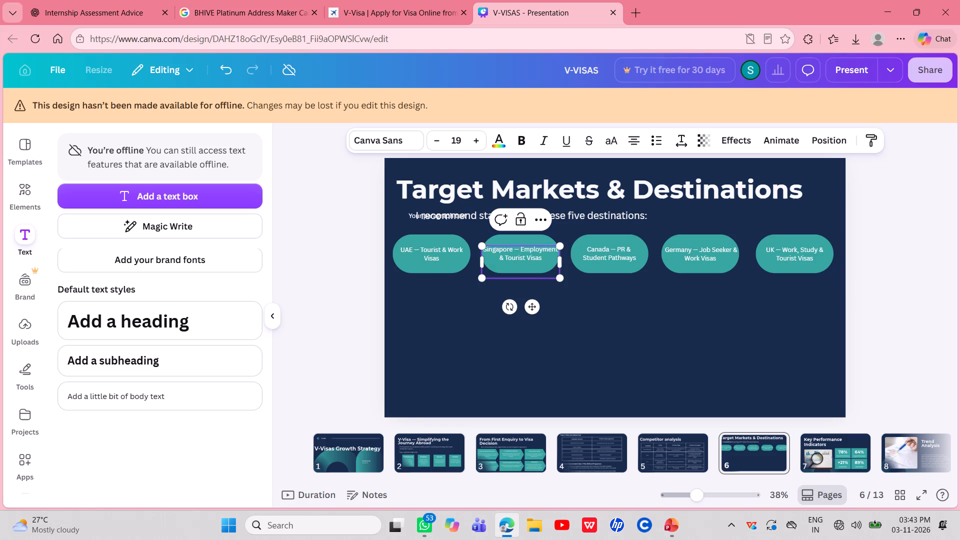
key(Return)
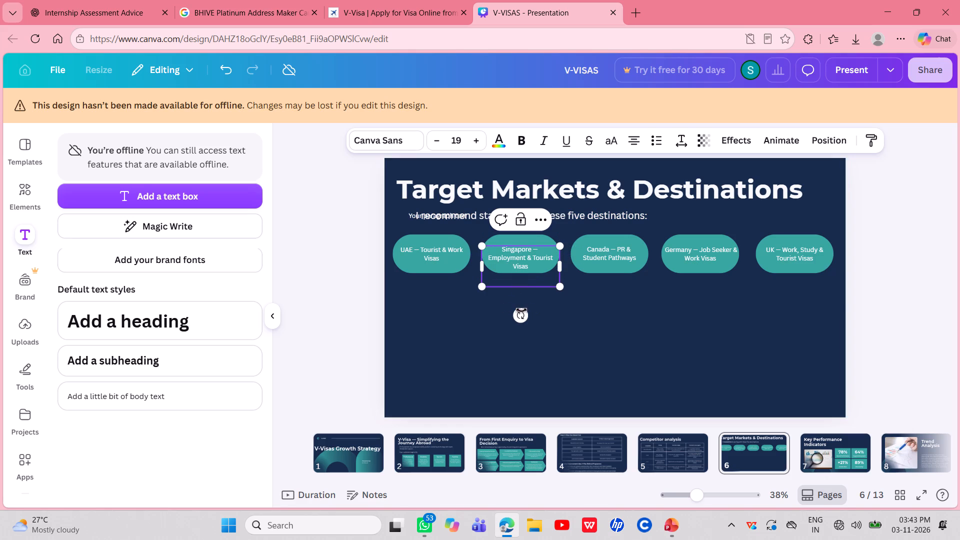
click(536, 281)
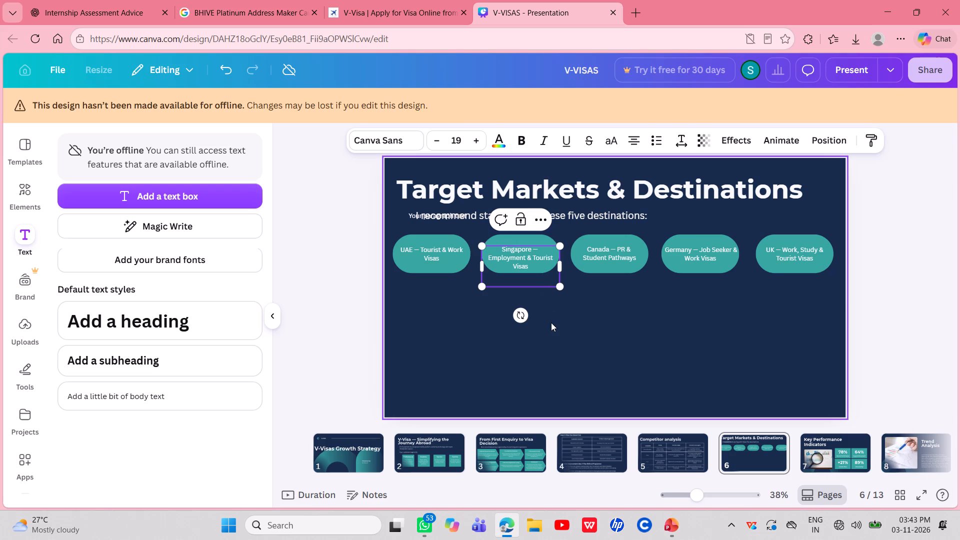
click(551, 322)
click(530, 249)
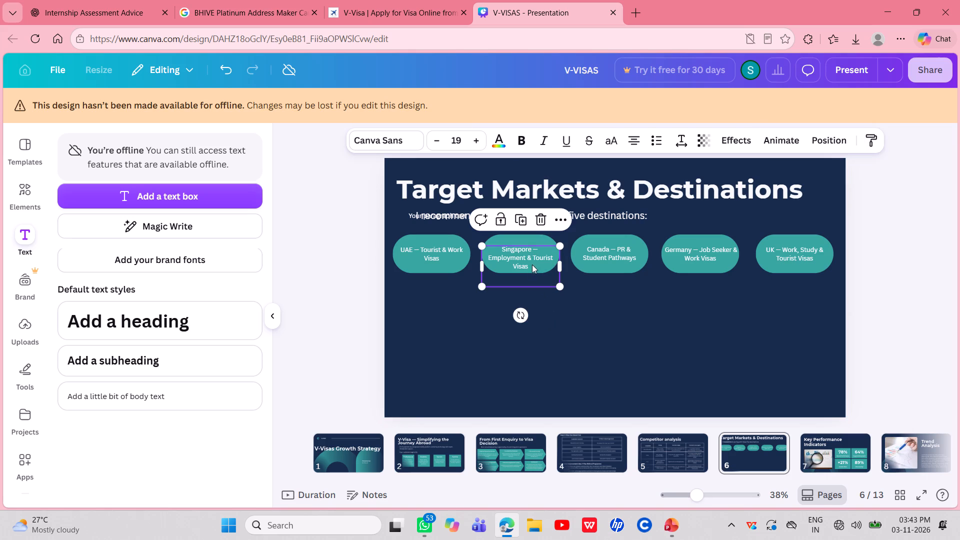
click(533, 263)
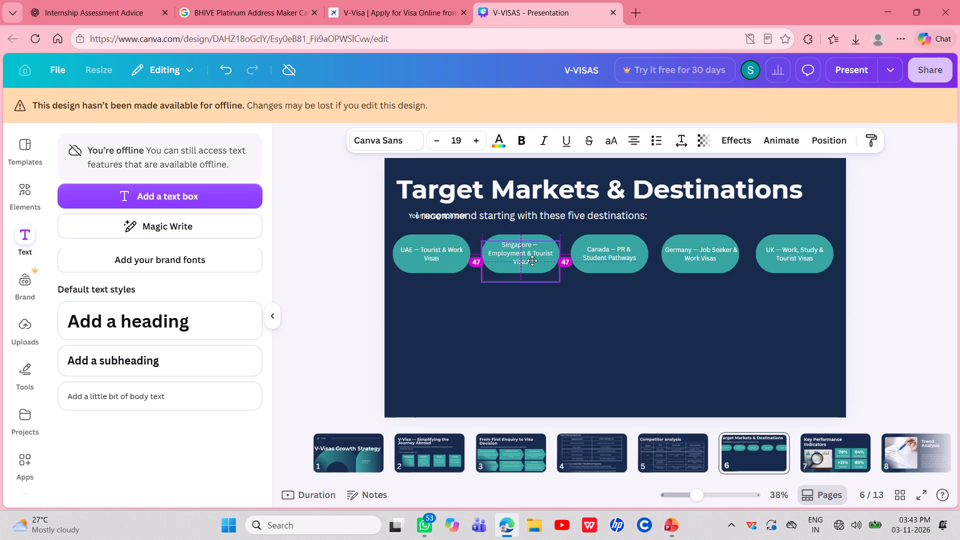
click(565, 341)
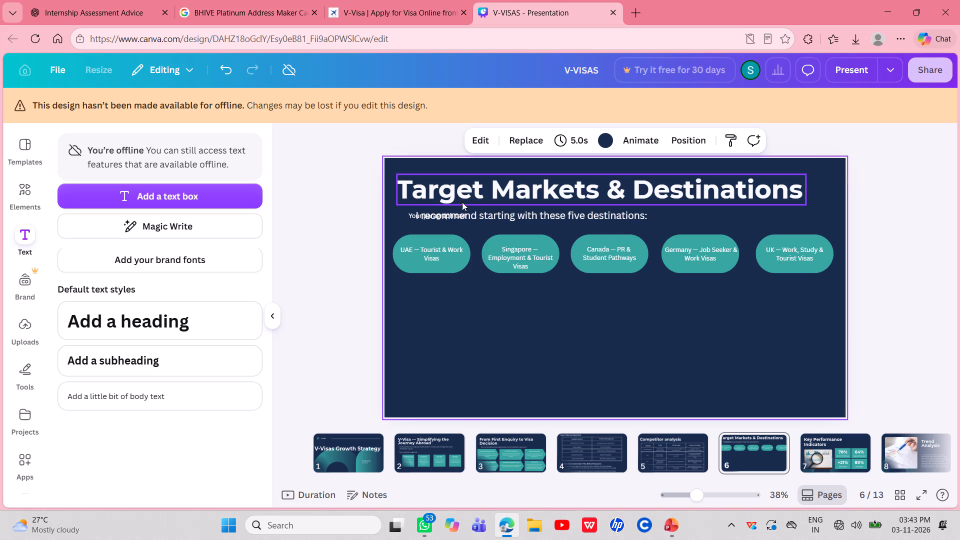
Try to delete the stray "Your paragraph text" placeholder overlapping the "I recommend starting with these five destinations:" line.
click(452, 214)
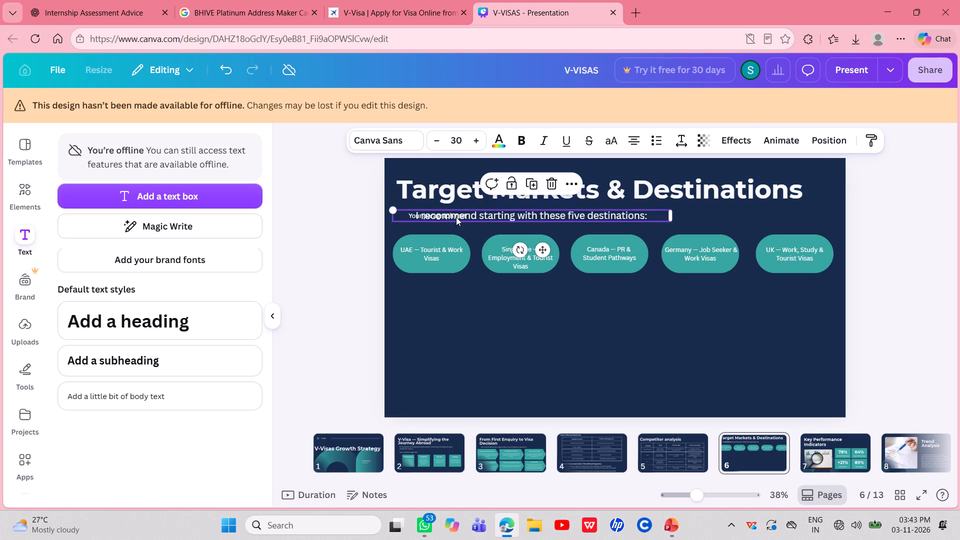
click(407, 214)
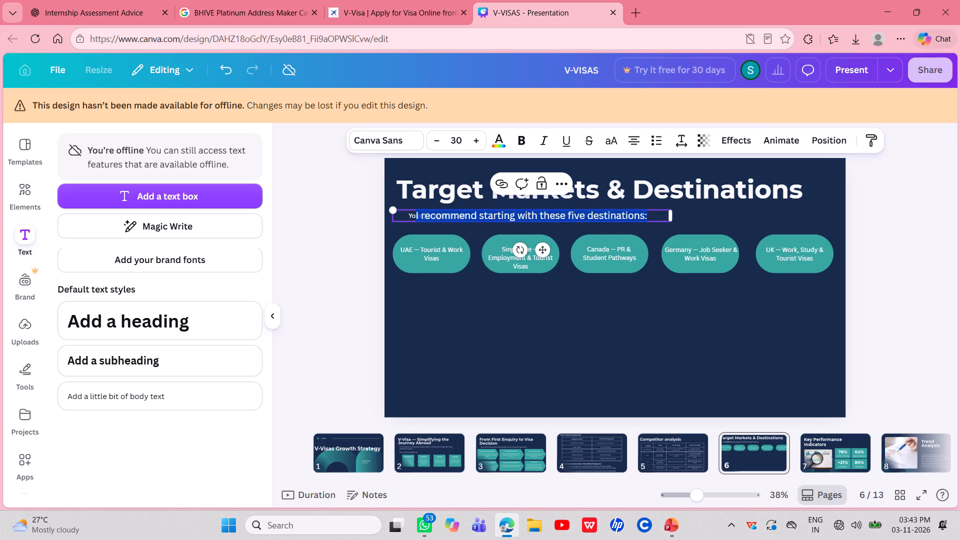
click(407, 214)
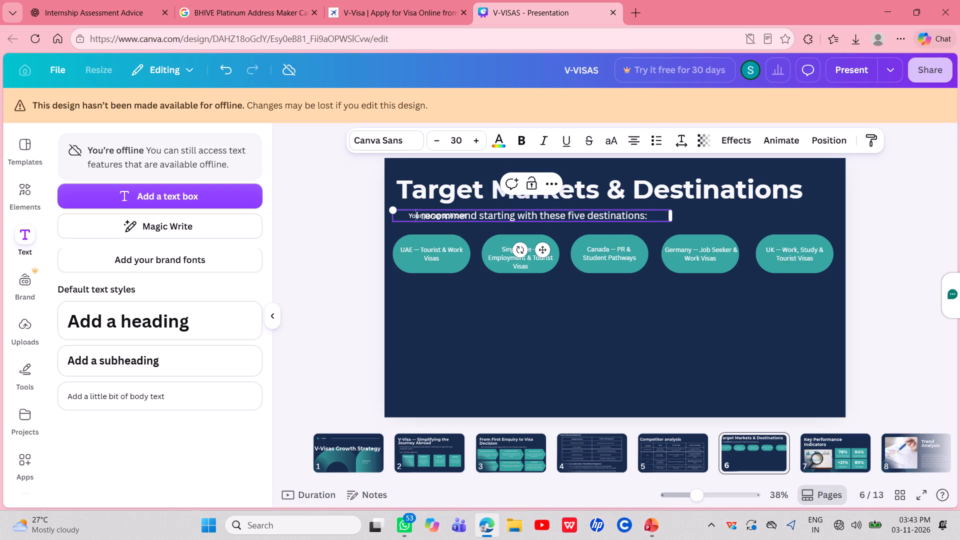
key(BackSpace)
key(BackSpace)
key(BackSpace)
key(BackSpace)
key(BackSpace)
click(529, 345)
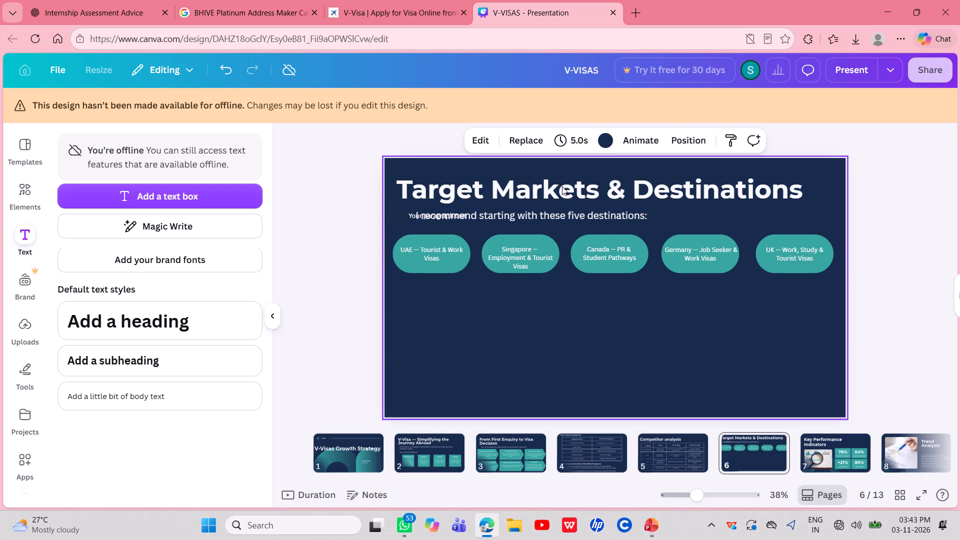
Move the "I recommend starting with these five destinations:" line below the pills and delete the stray "Your paragraph text" box.
drag(558, 210, 549, 288)
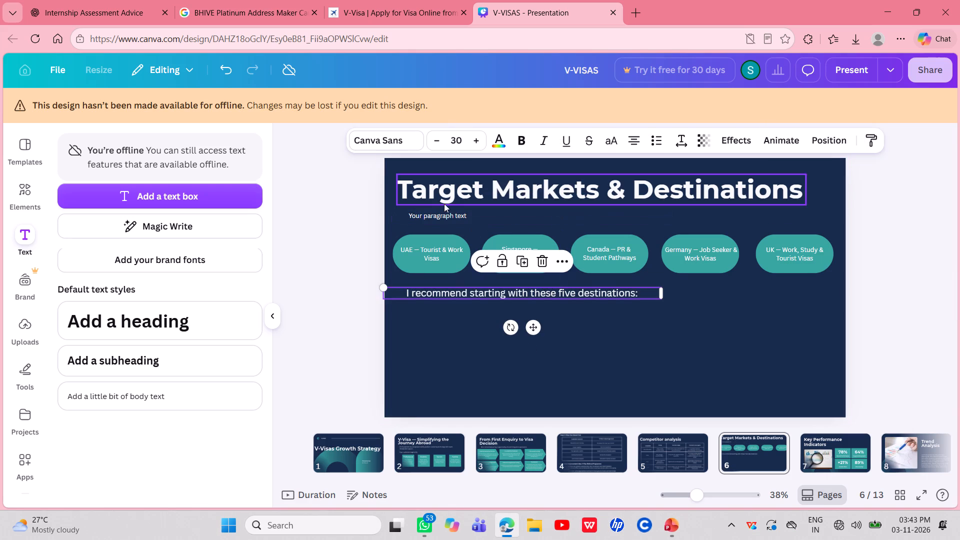
click(441, 218)
click(457, 186)
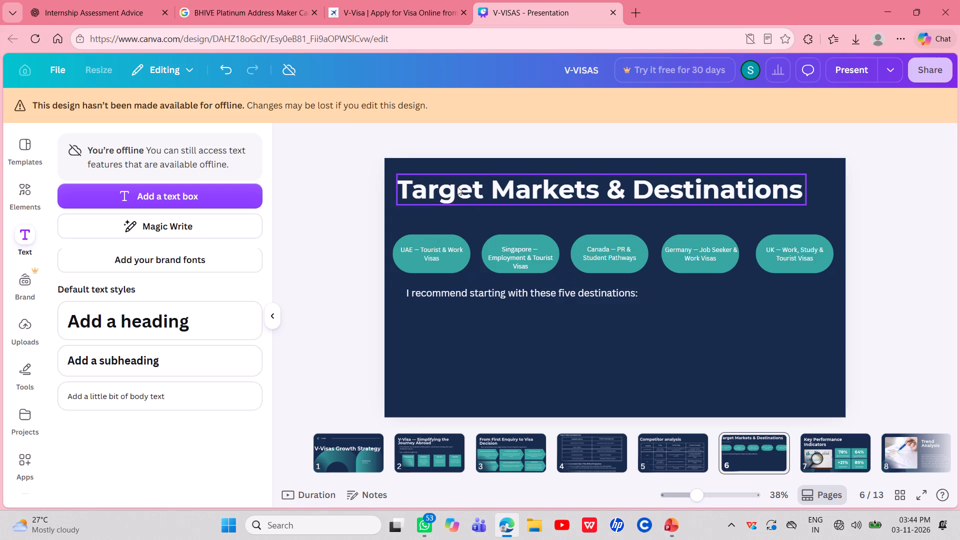
Move the recommendation line back between the title and the pills, with its box's left edge aligned to the first pill.
drag(485, 289, 485, 216)
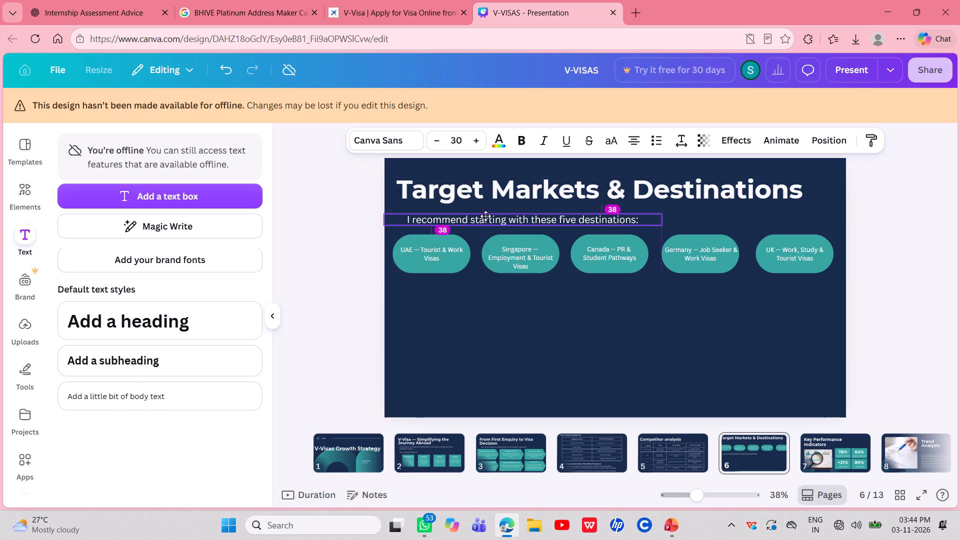
drag(485, 216, 491, 216)
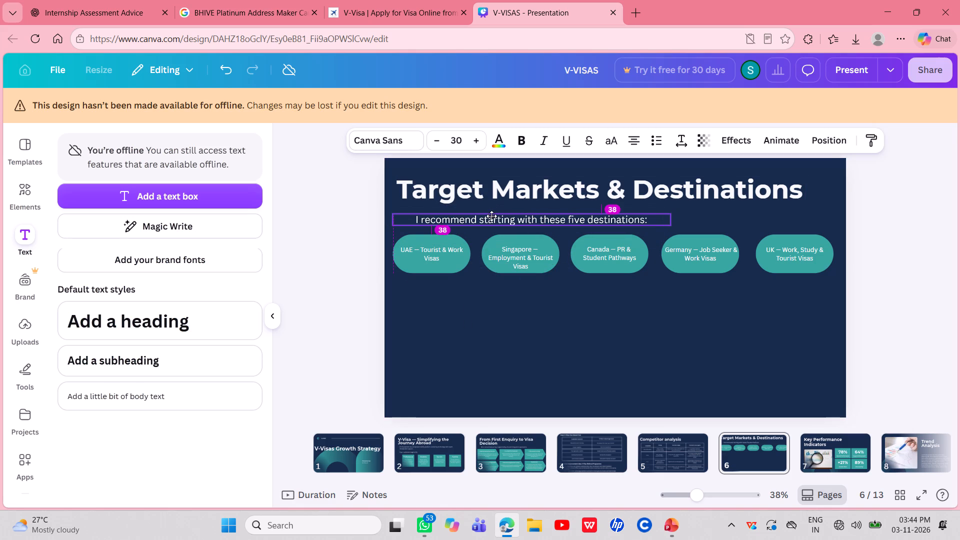
Move the "I recommend starting with these five destinations:" line up closer to the title, with its box against the slide's left edge.
drag(491, 216, 490, 211)
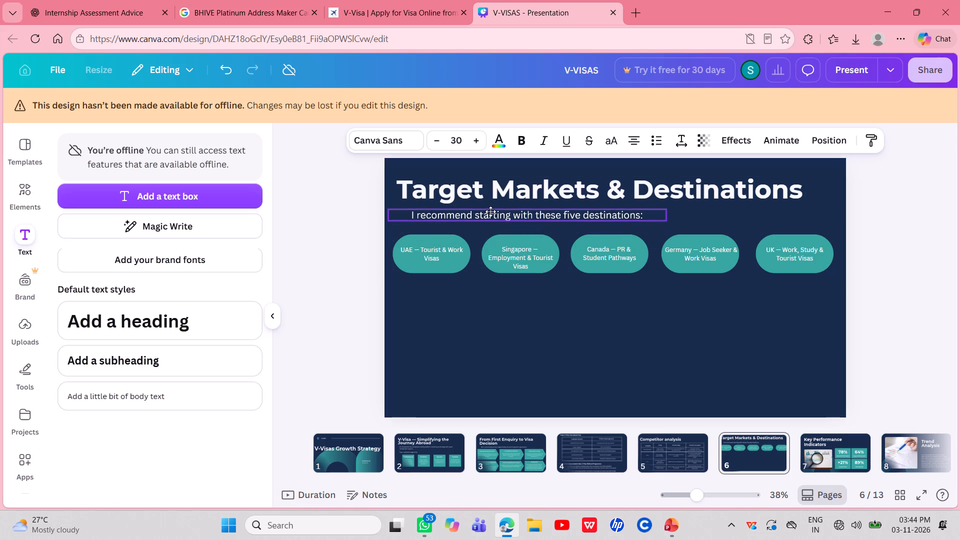
drag(490, 211, 491, 210)
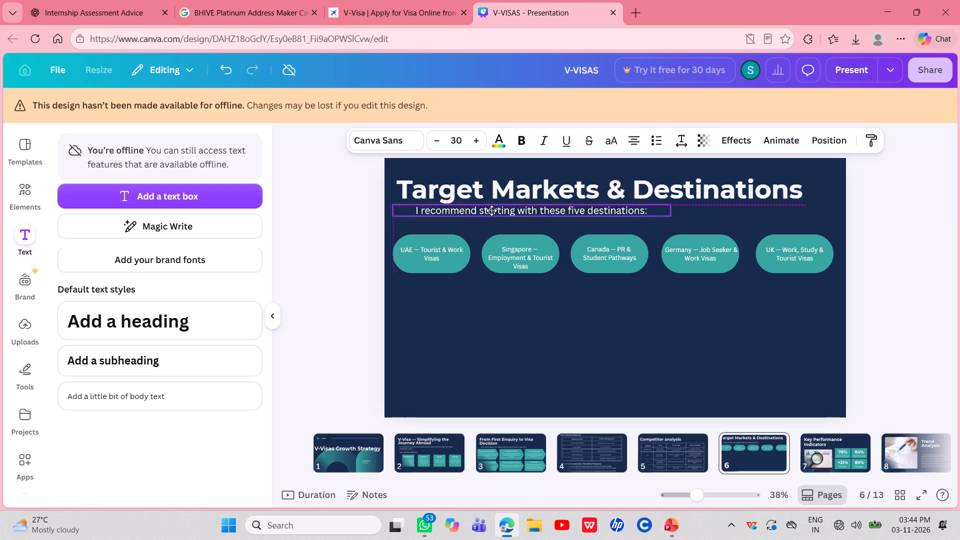
drag(491, 210, 490, 212)
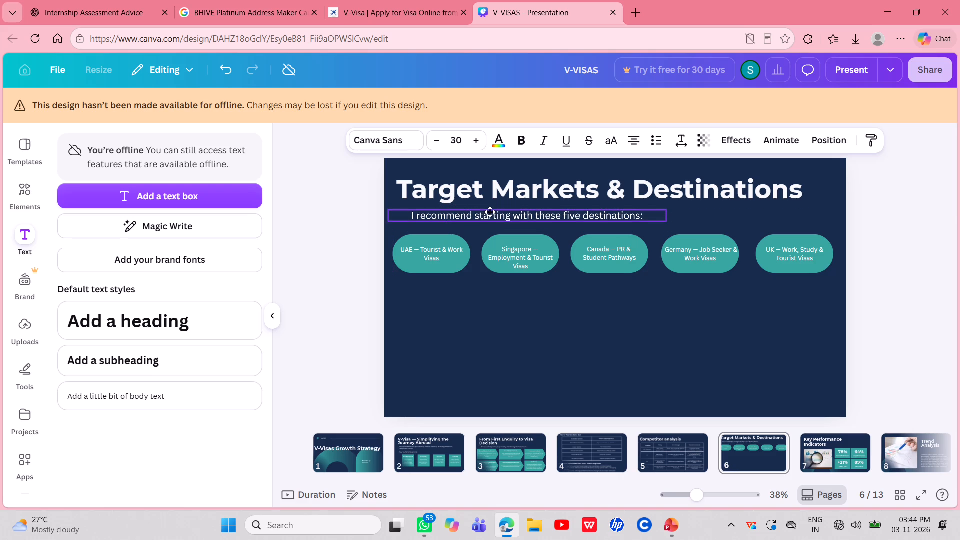
drag(490, 212, 486, 211)
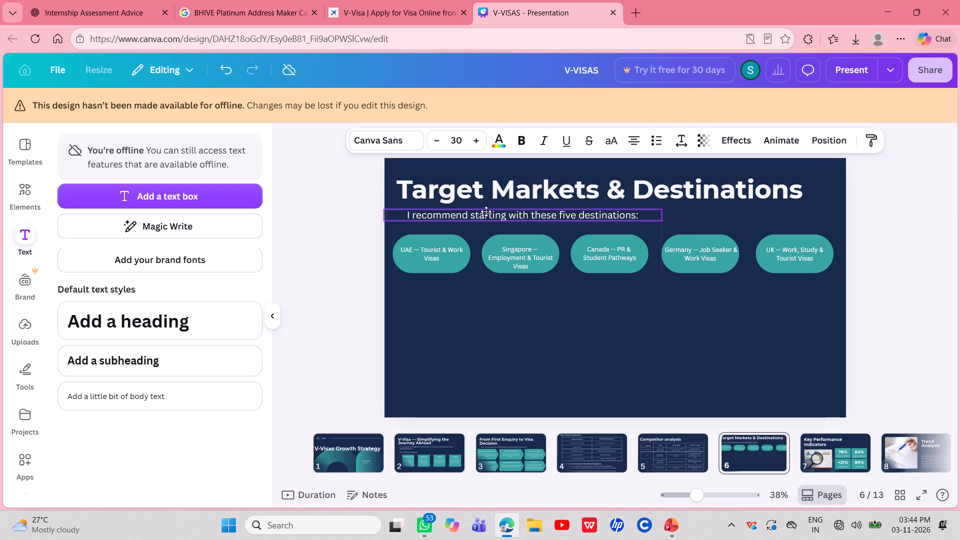
drag(486, 211, 486, 211)
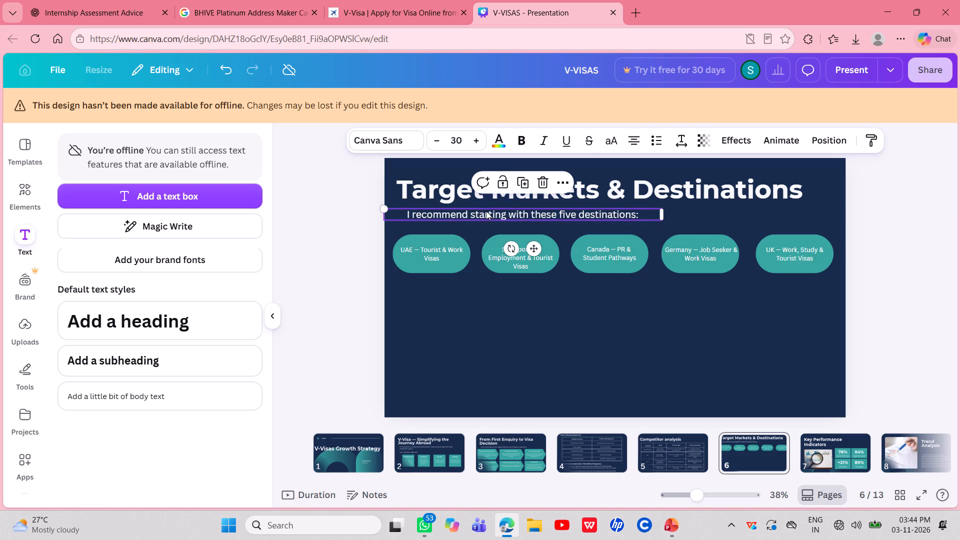
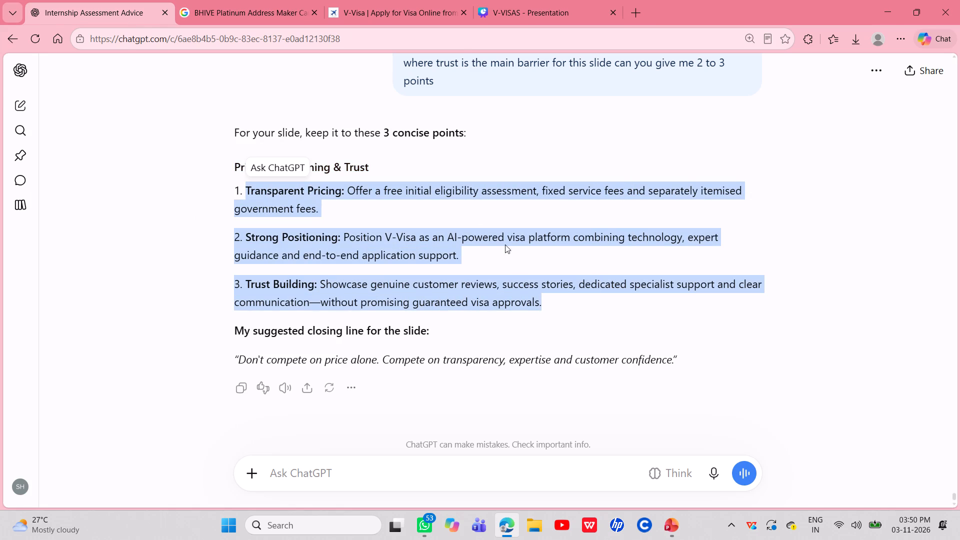
Back in the Canva deck, add a text box and place it 45 below the "Pricing , Positioning & Trust" heading.
click(519, 0)
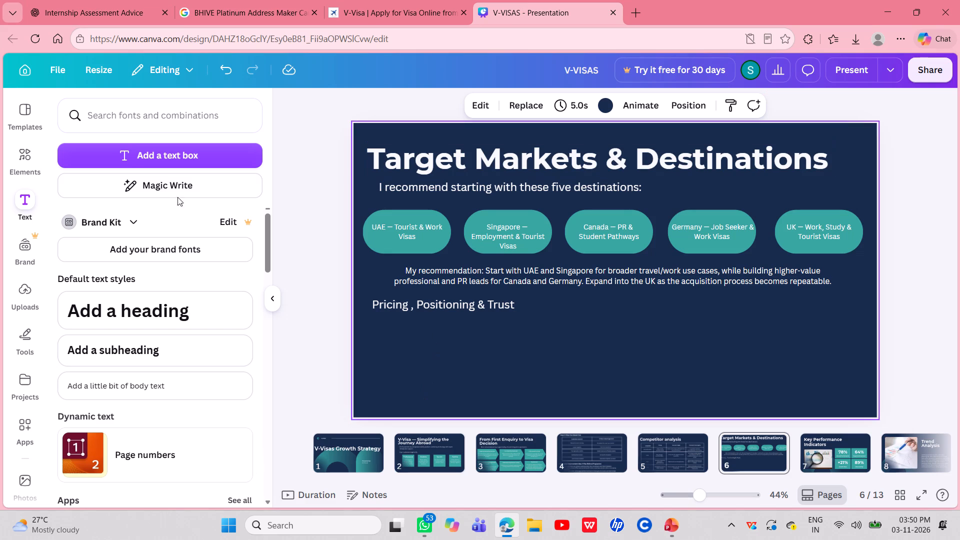
click(168, 158)
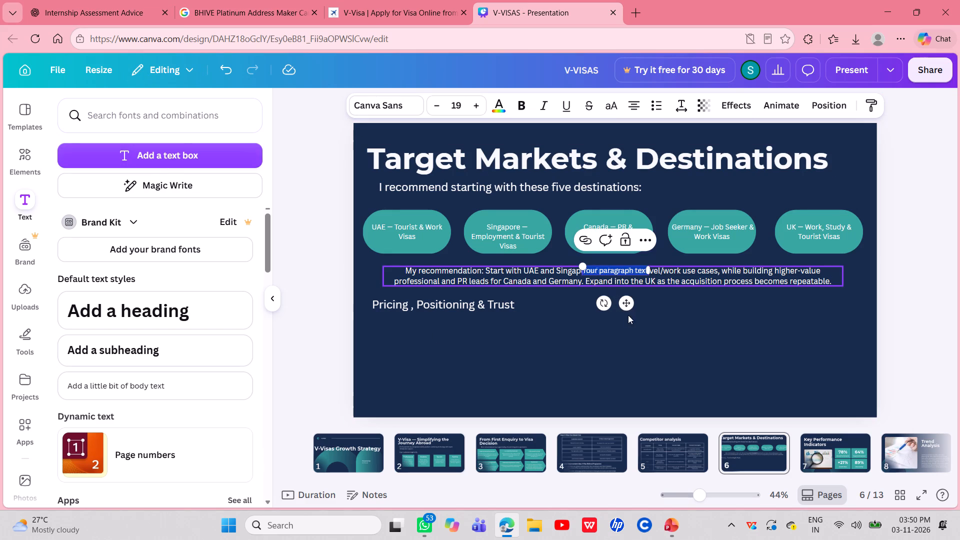
drag(628, 305, 450, 365)
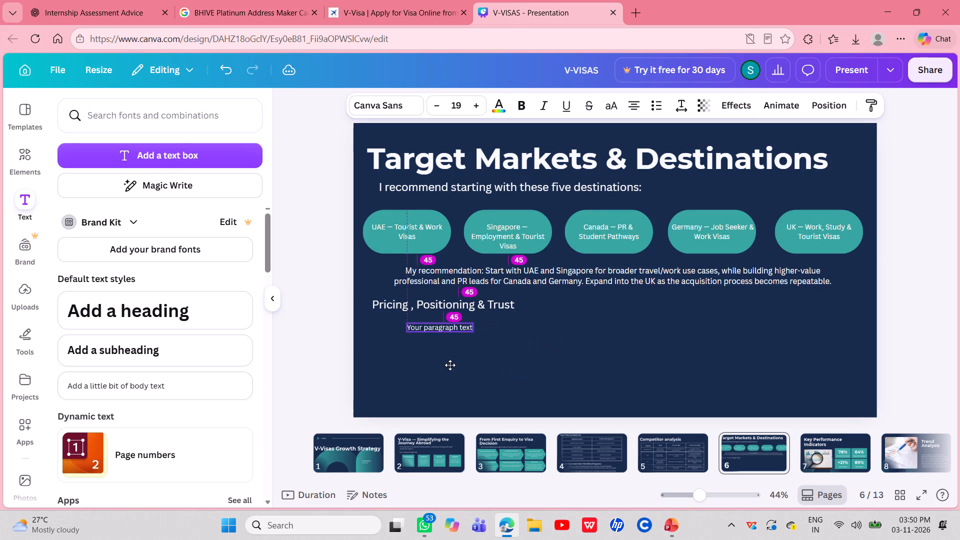
drag(450, 365, 468, 359)
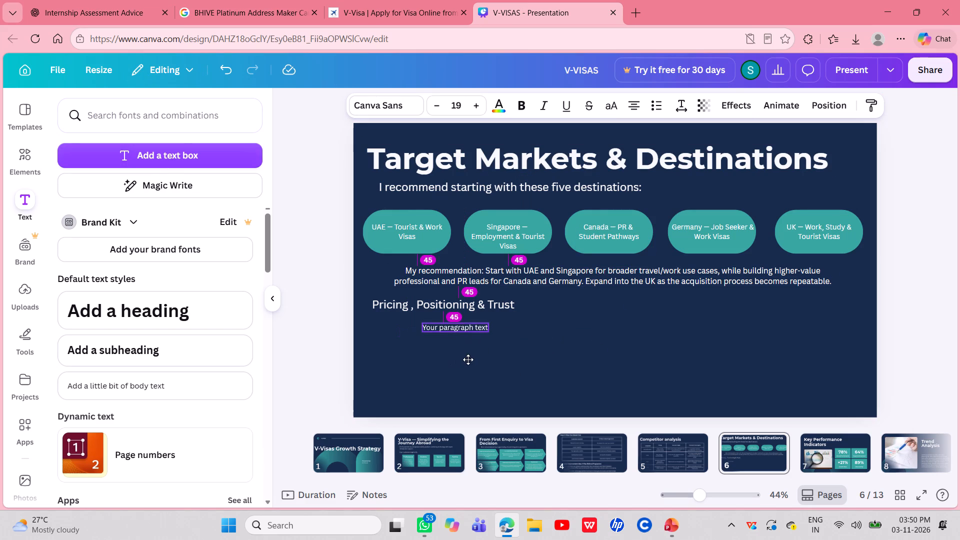
drag(468, 359, 454, 361)
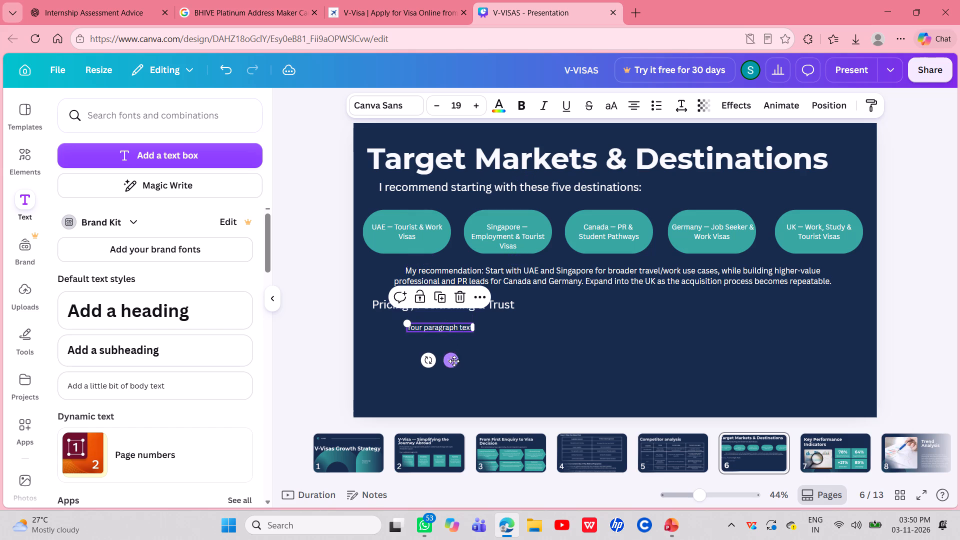
Replace the new text box's placeholder with the three copied points and widen the box to nearly the full slide width.
double_click(458, 326)
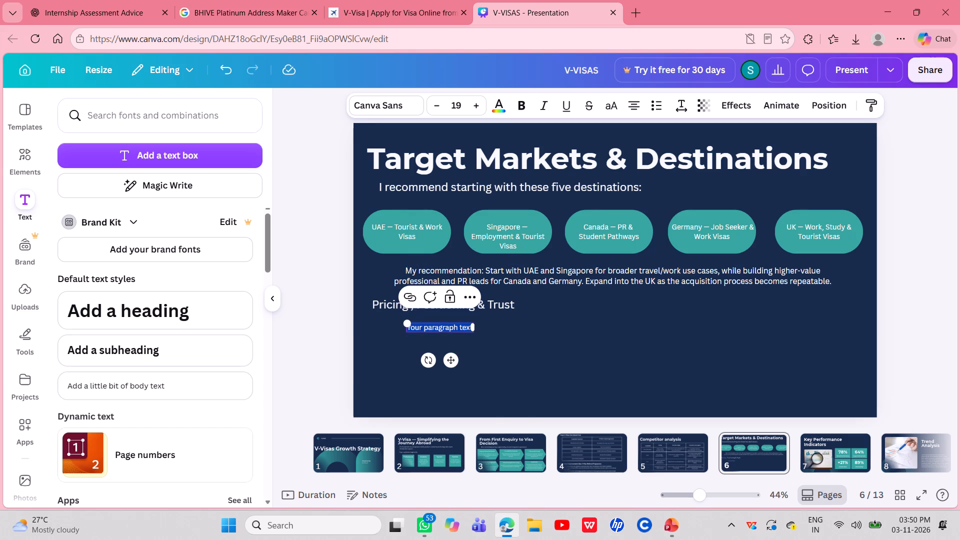
key(ctrl+v)
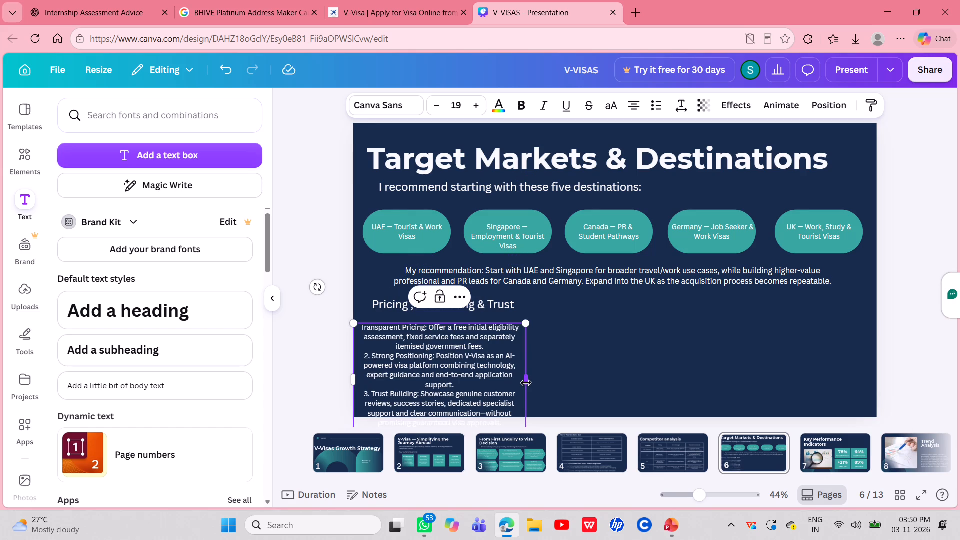
drag(526, 383, 854, 347)
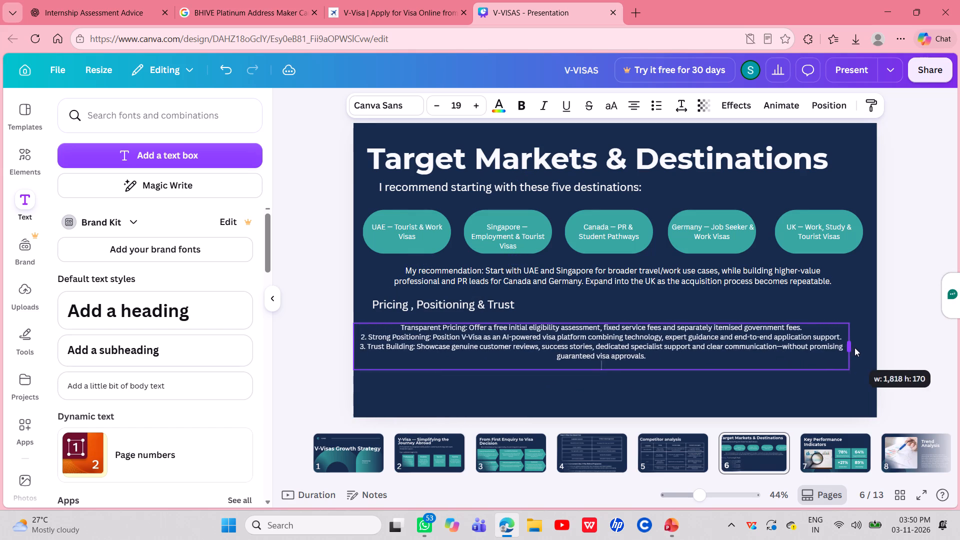
drag(854, 347, 855, 359)
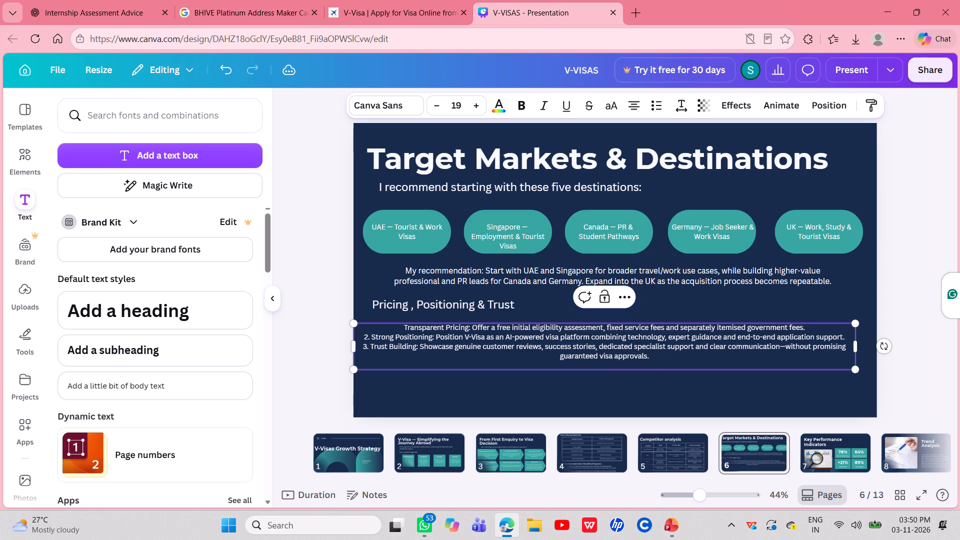
click(643, 389)
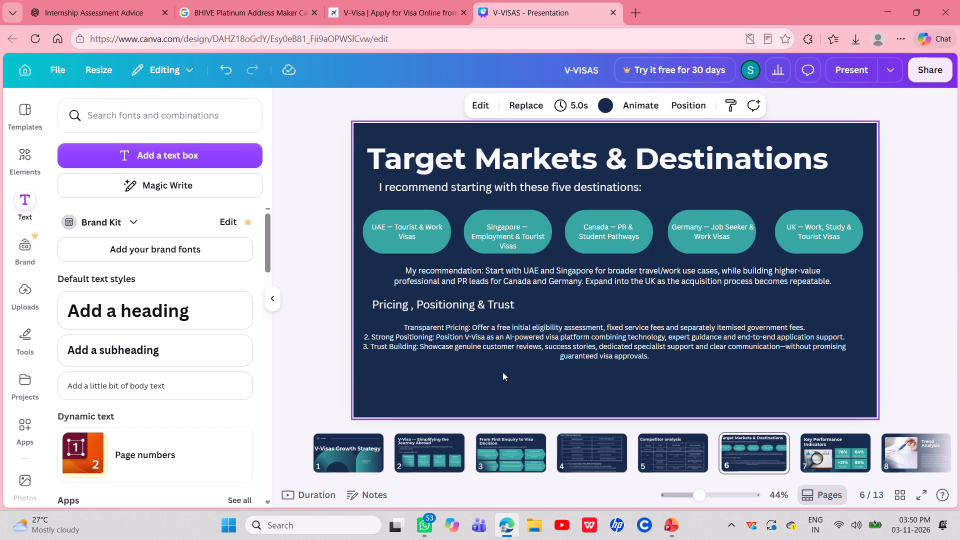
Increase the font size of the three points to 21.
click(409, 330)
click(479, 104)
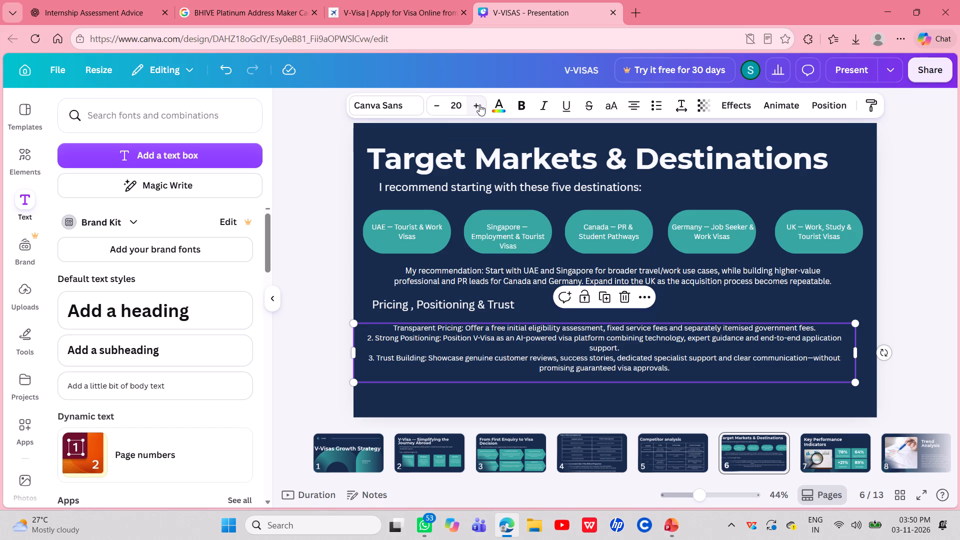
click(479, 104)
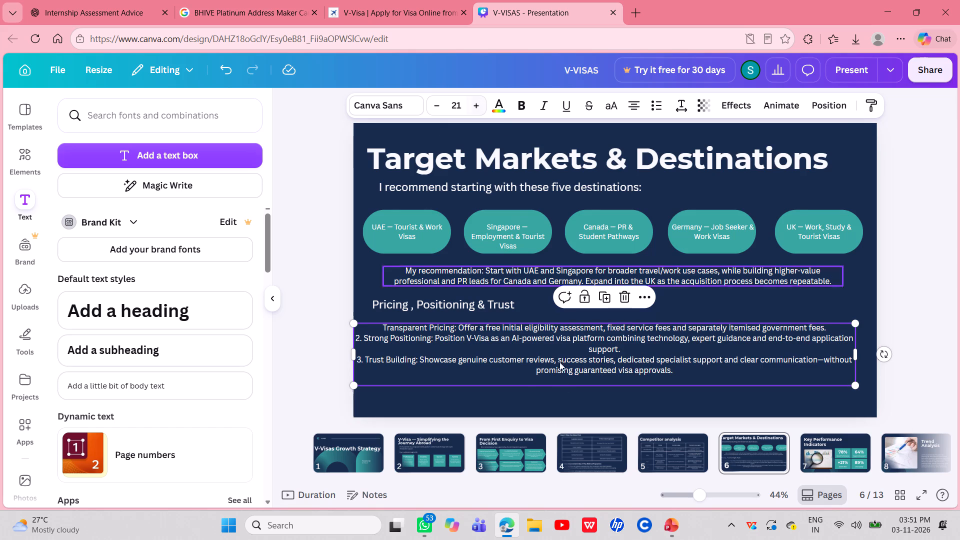
Shift the three-point text box right to line up with the title's left edge, keeping it 45 below the section heading.
drag(525, 377, 557, 377)
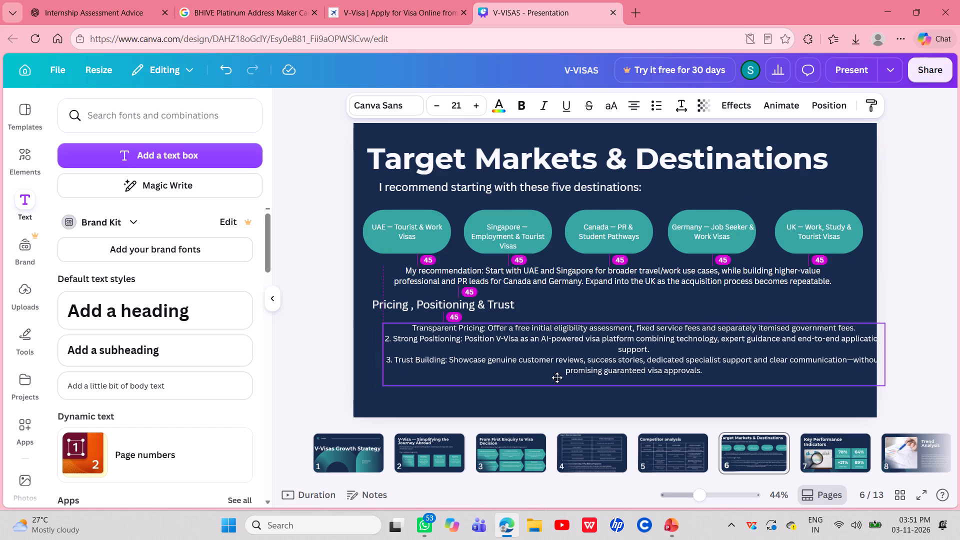
drag(557, 377, 540, 377)
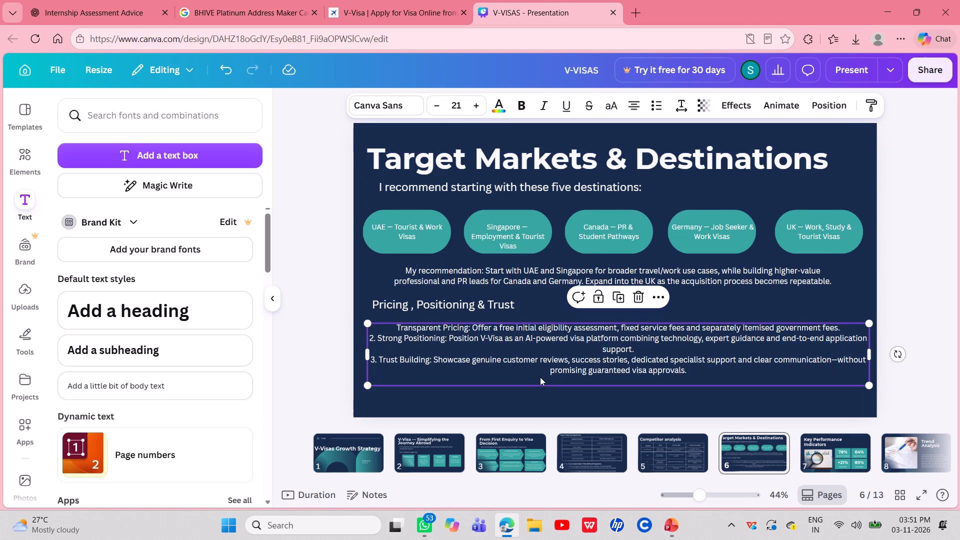
Shift the "Pricing , Positioning & Trust" heading and the "I recommend starting with these five destinations:" subheading left, with the subheading 45 above the destination shapes.
drag(432, 309, 418, 313)
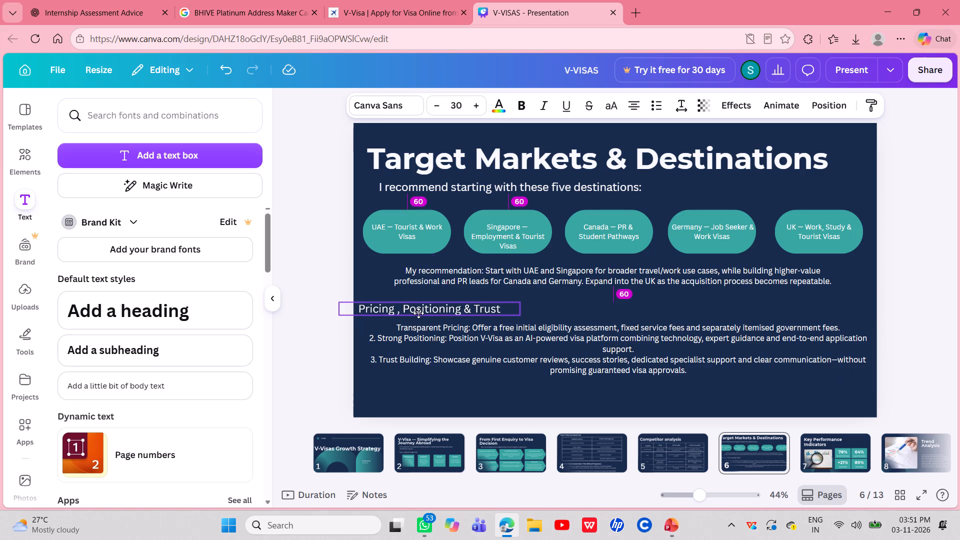
drag(418, 313, 417, 306)
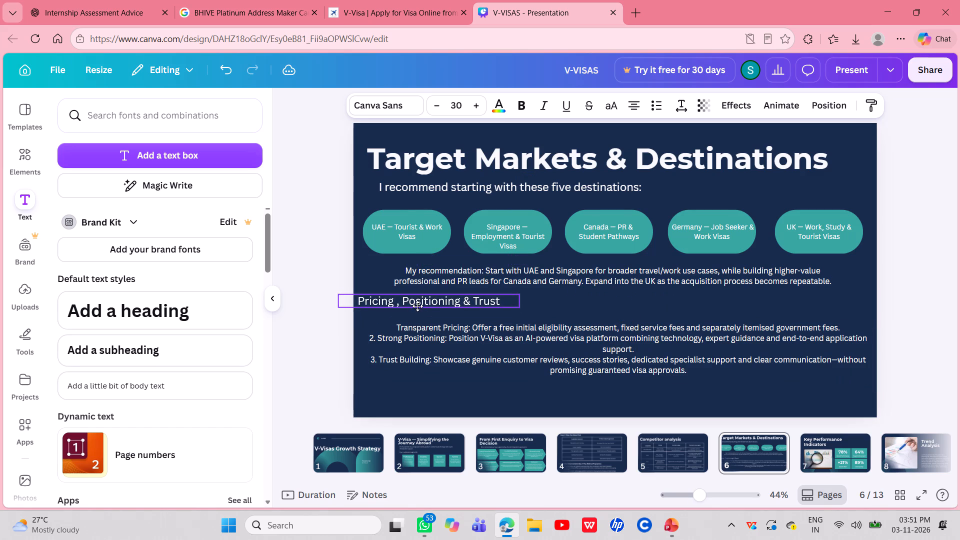
drag(417, 306, 420, 306)
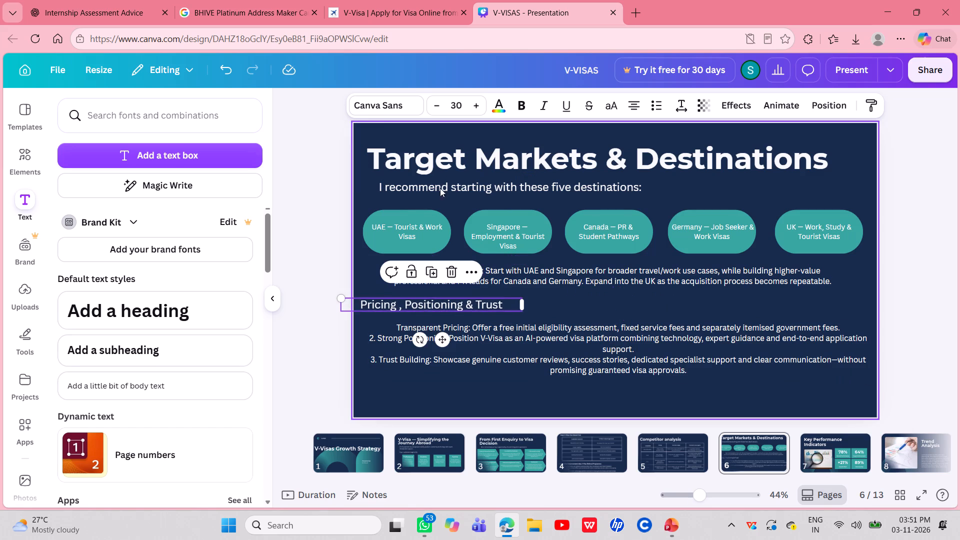
drag(438, 180, 426, 183)
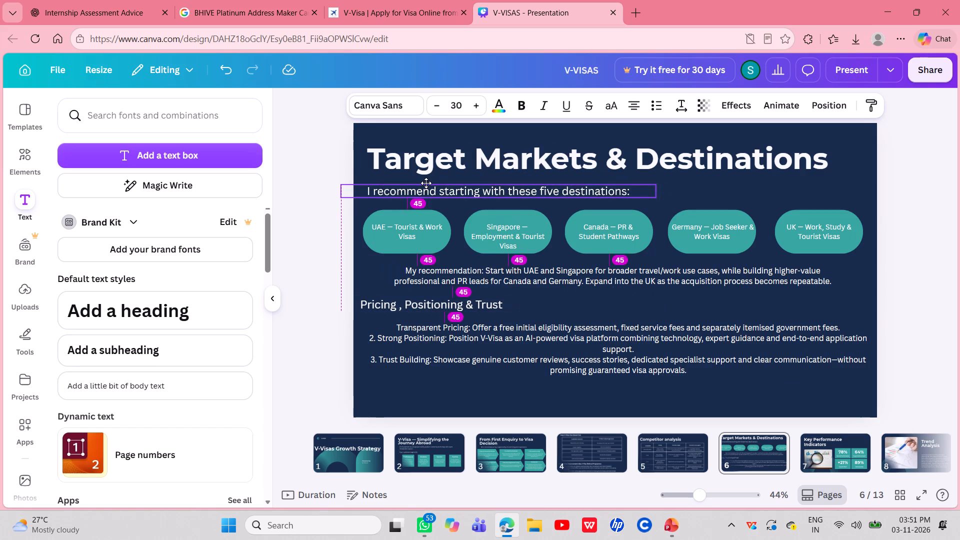
drag(426, 183, 423, 182)
Set the font size of the three points to 20.
click(451, 338)
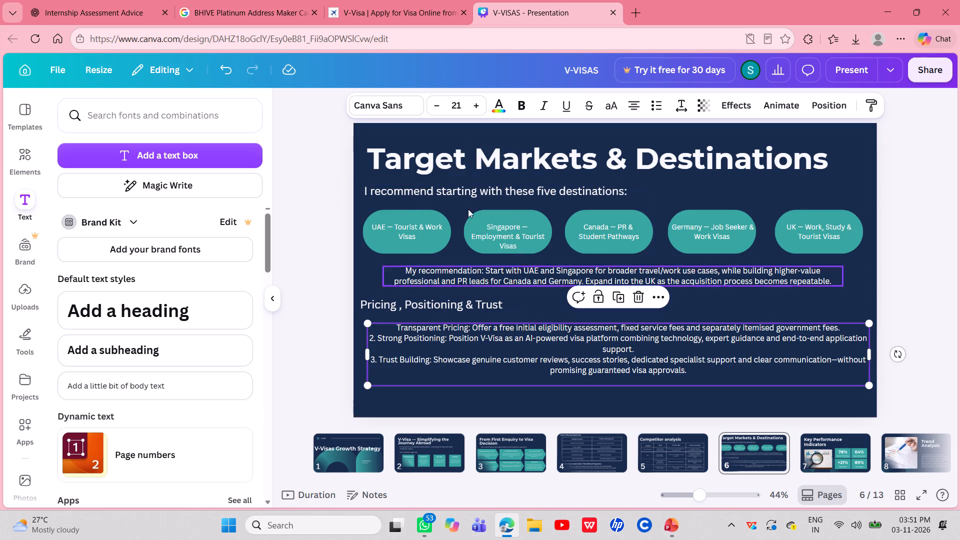
click(437, 103)
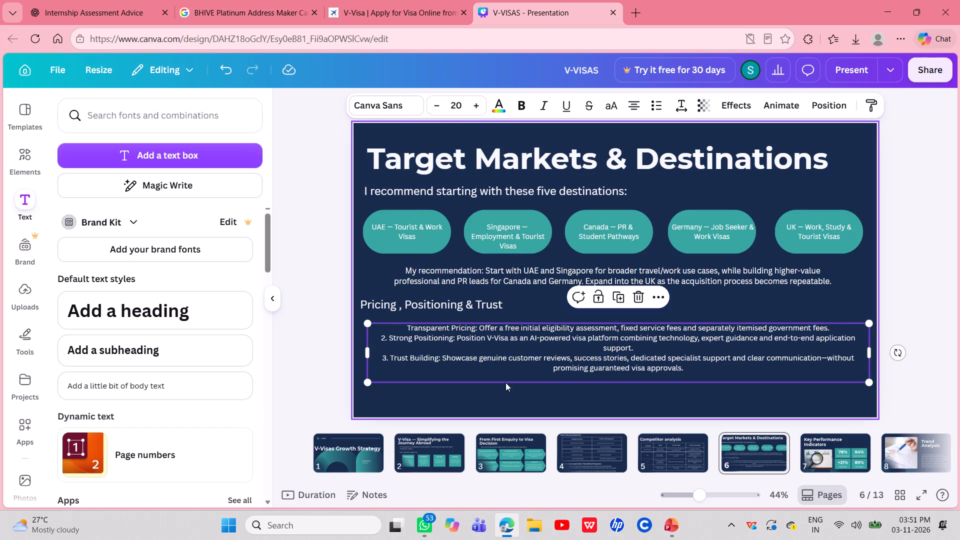
Add the number "1." in front of "Transparent Pricing" in the points text box.
click(406, 327)
double_click(406, 327)
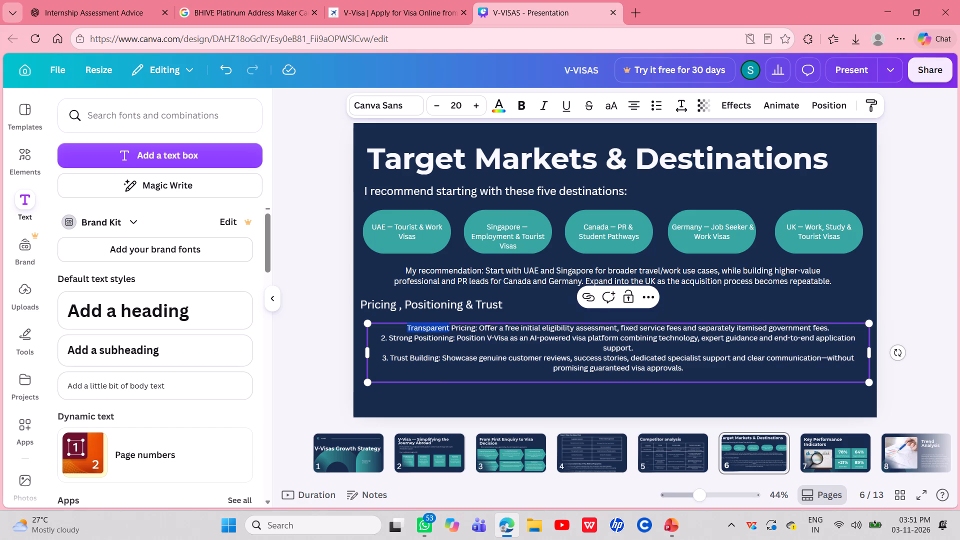
click(406, 327)
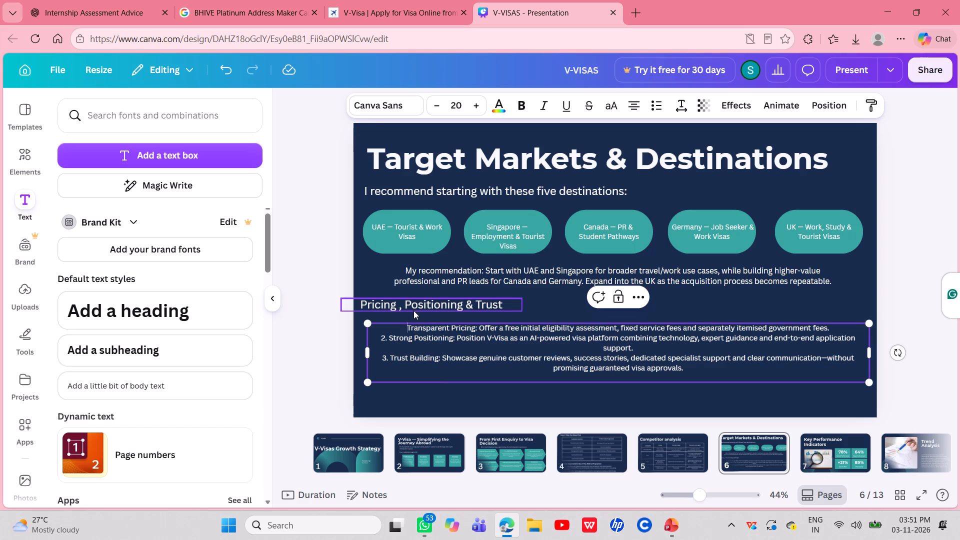
key(1)
key(period)
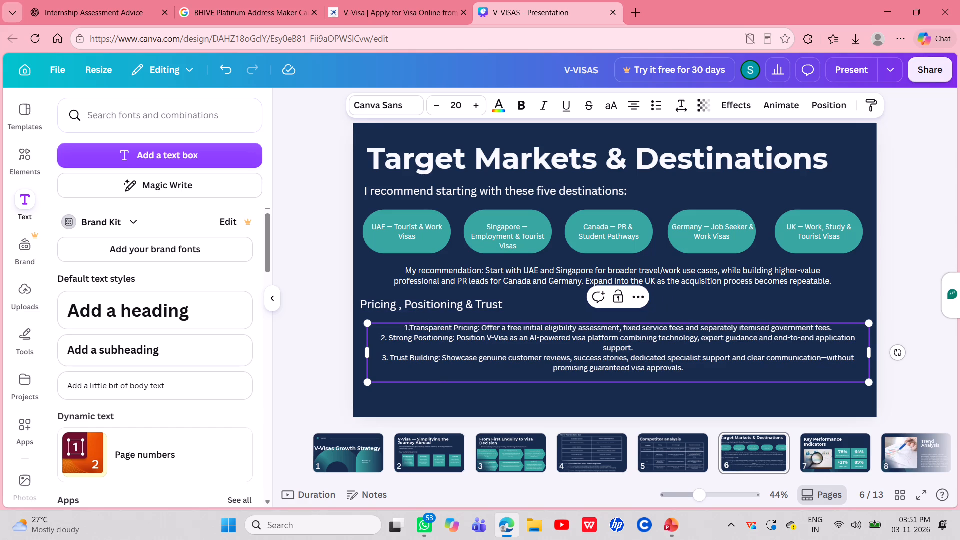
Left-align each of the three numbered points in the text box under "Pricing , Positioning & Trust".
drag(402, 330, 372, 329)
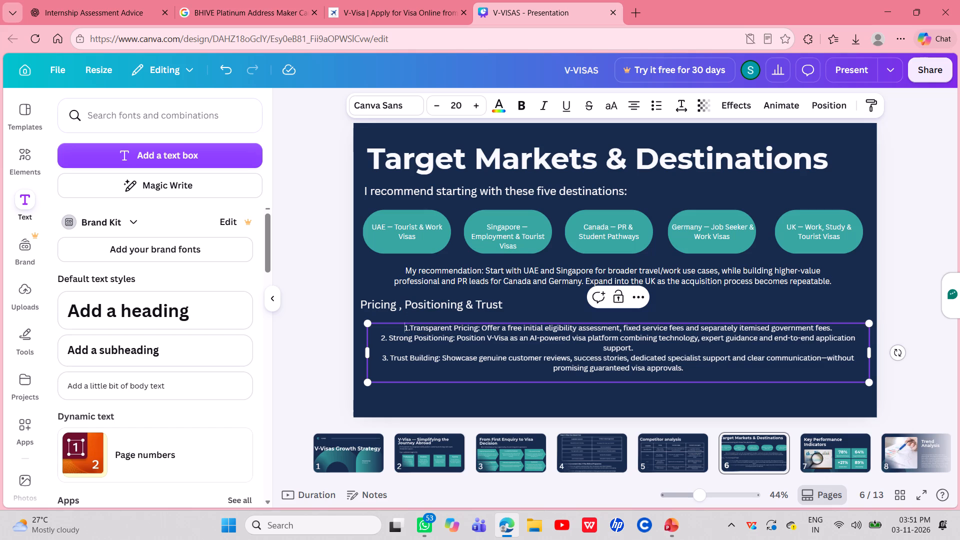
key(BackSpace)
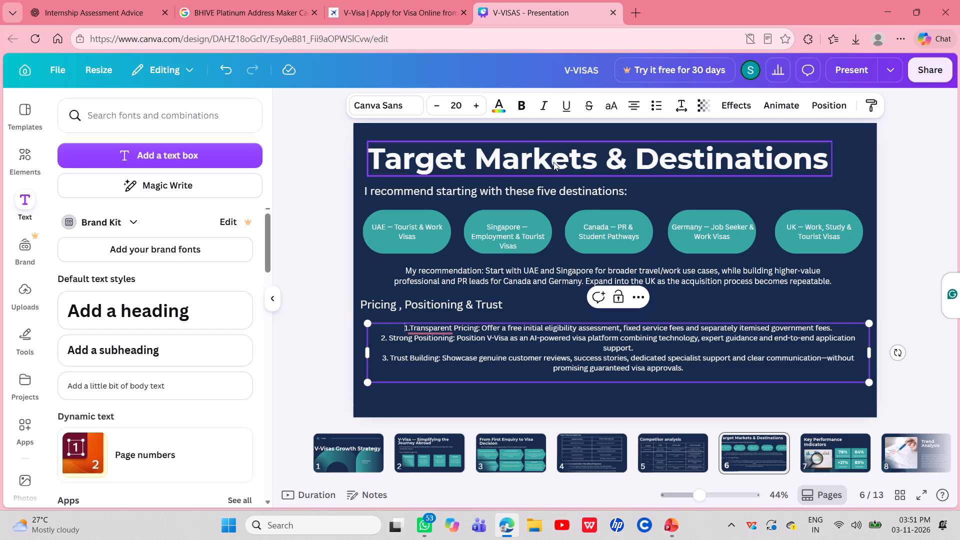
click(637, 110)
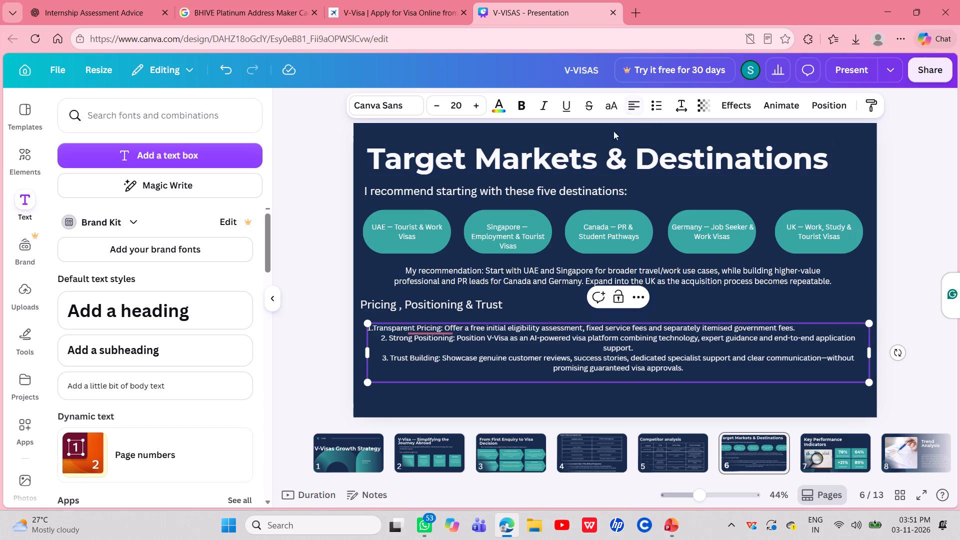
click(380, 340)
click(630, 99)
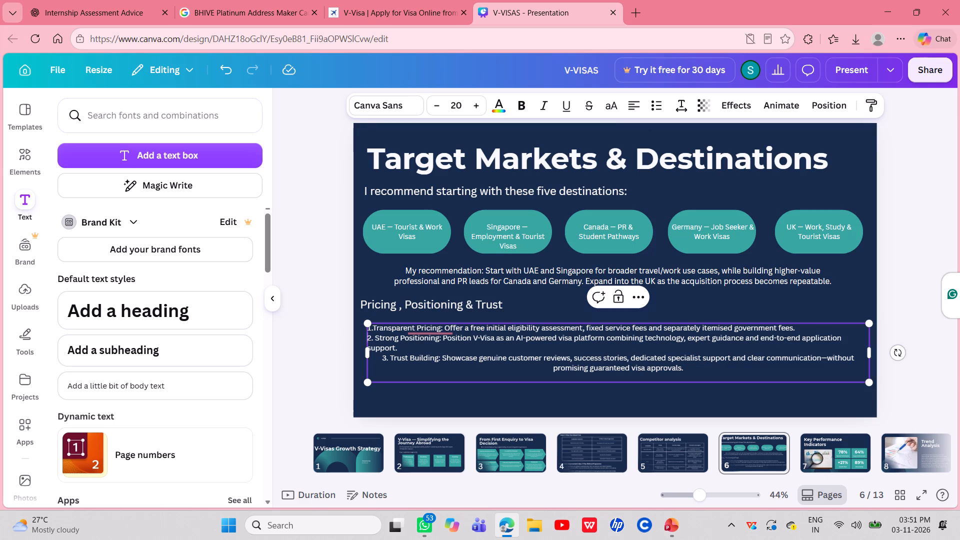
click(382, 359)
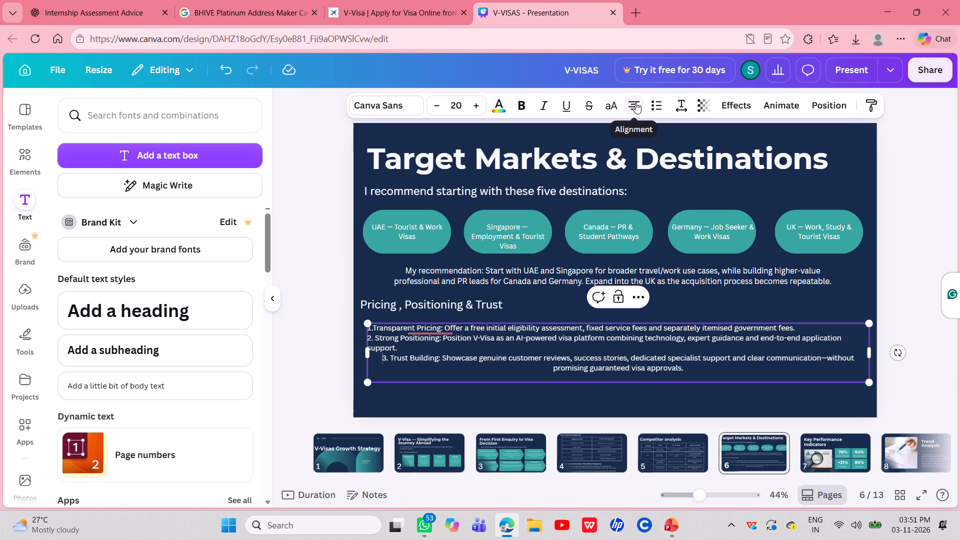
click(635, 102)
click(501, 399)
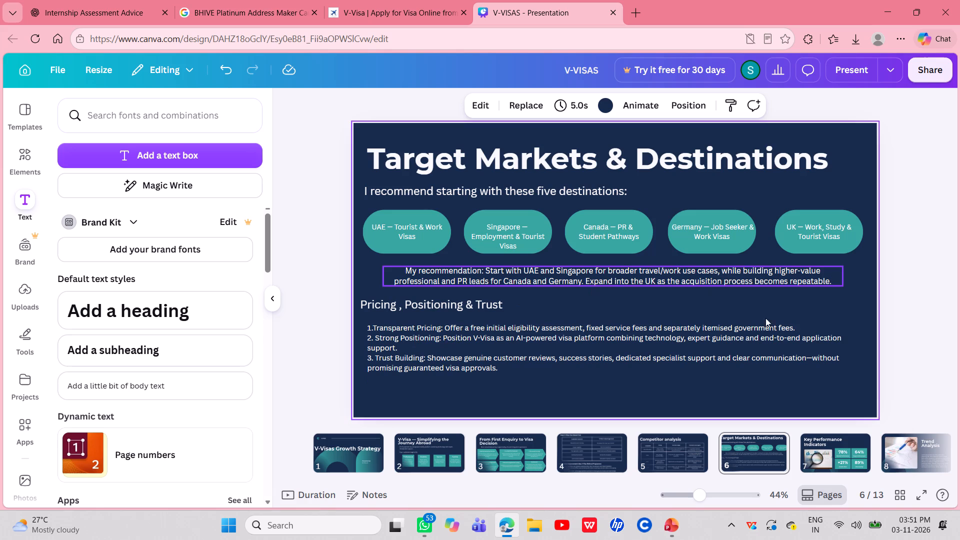
Justify the whole text box holding the three numbered points.
click(542, 350)
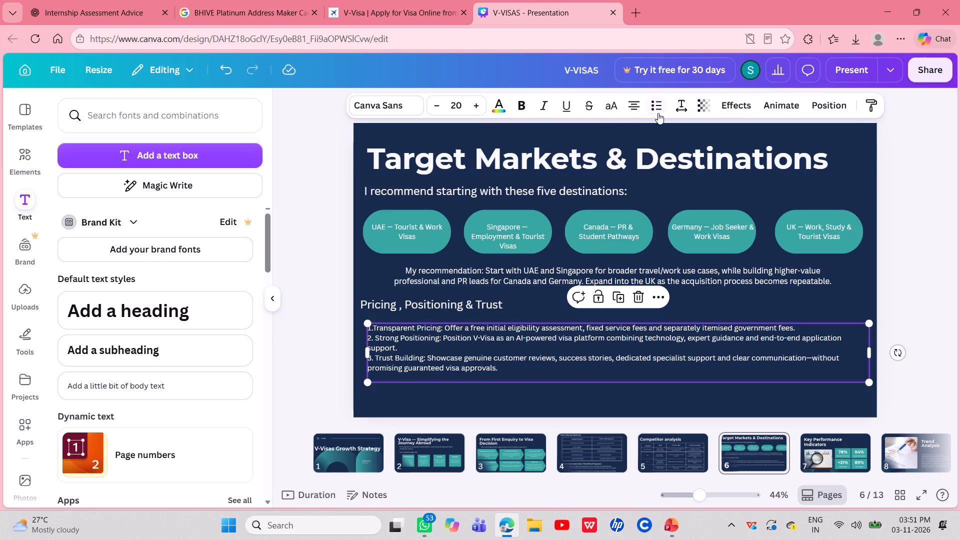
click(637, 108)
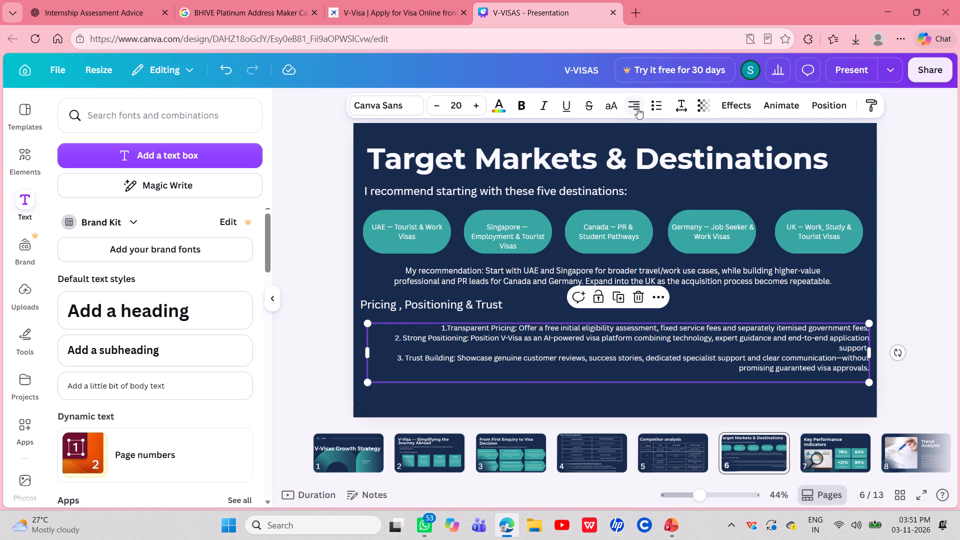
click(637, 108)
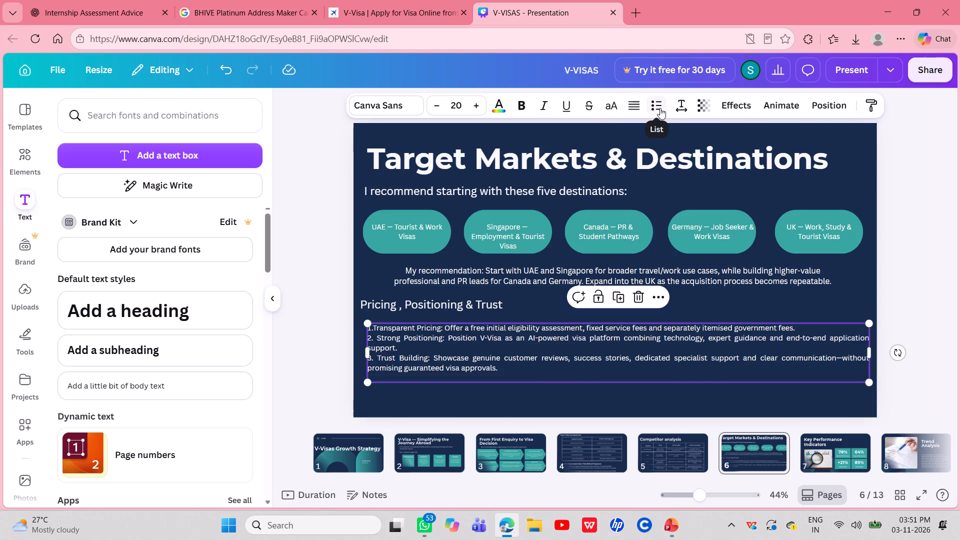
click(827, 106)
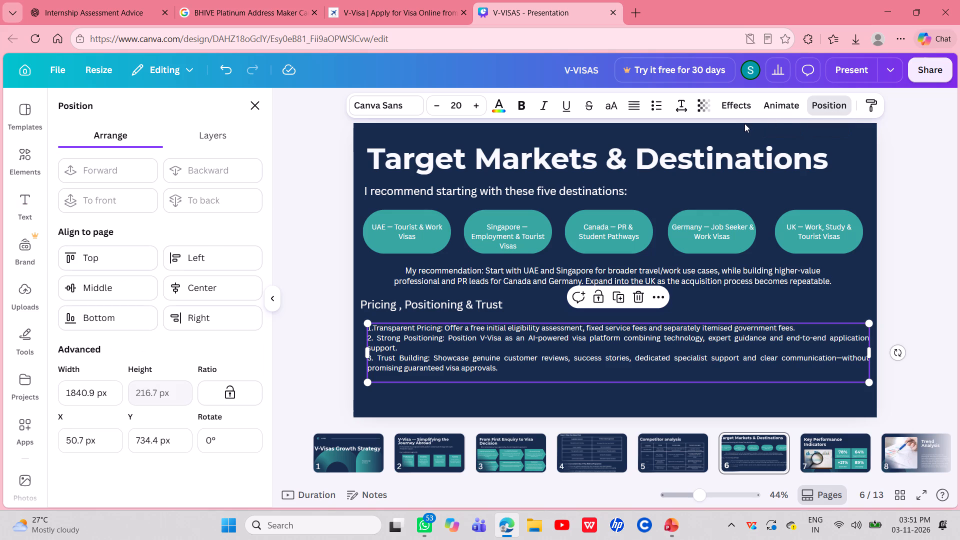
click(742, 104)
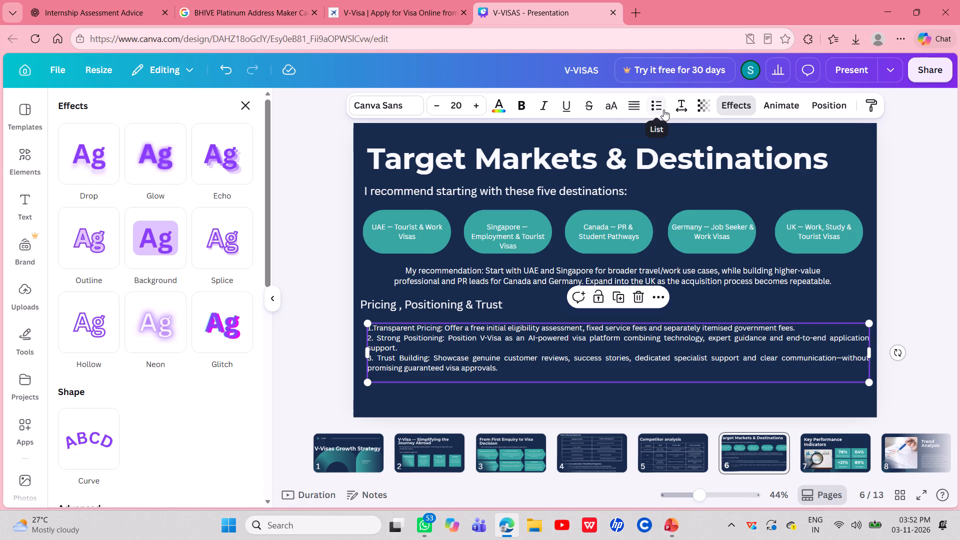
Set the line spacing of the three-point text box to 1.74 and deselect it.
click(679, 108)
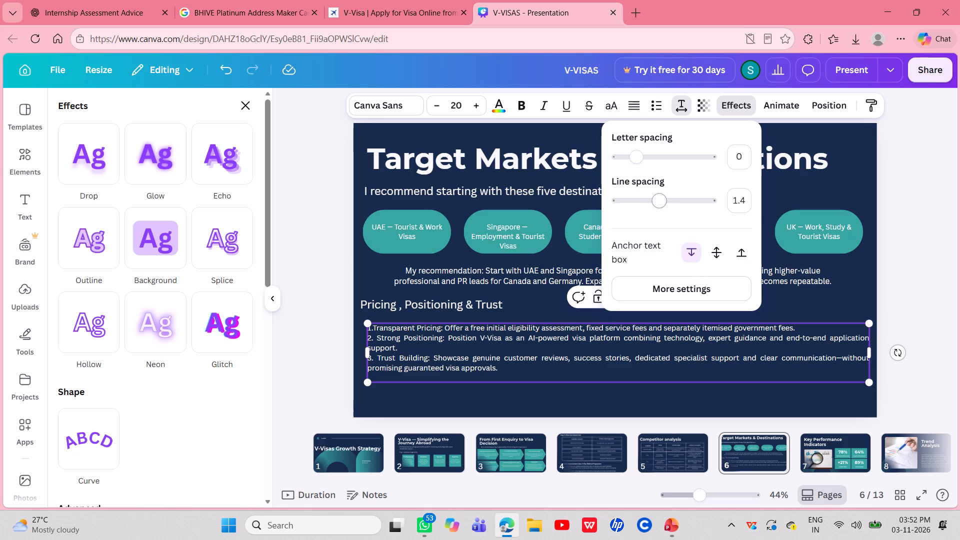
drag(658, 198, 680, 203)
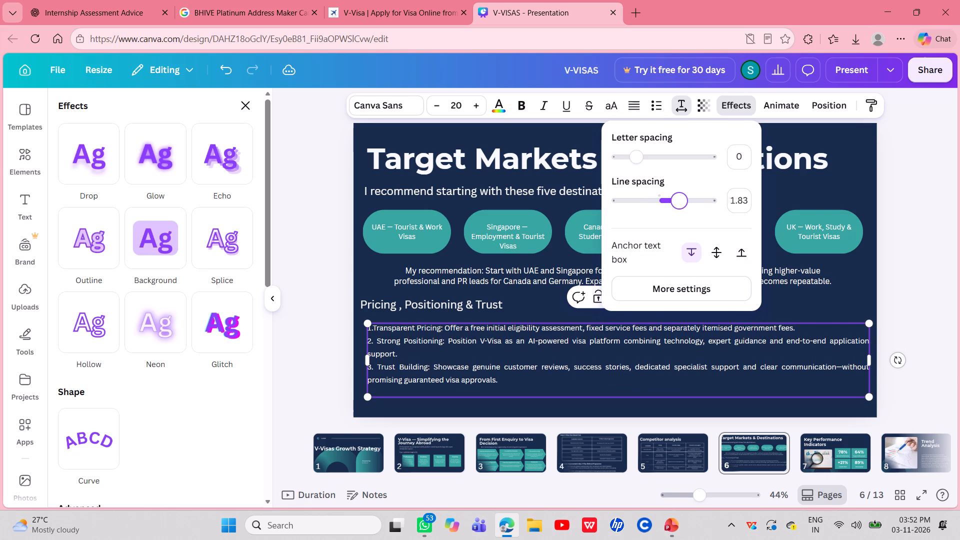
drag(680, 203, 680, 203)
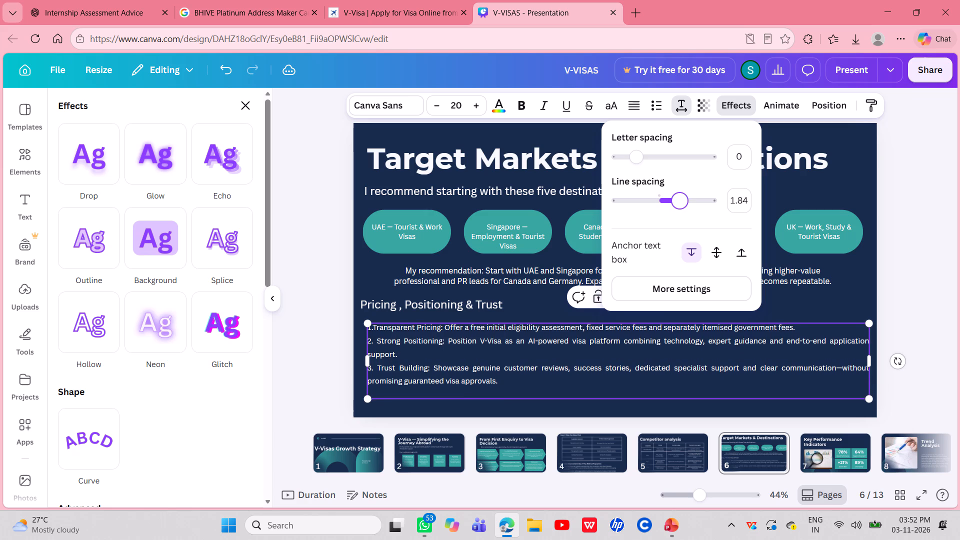
drag(680, 203, 675, 205)
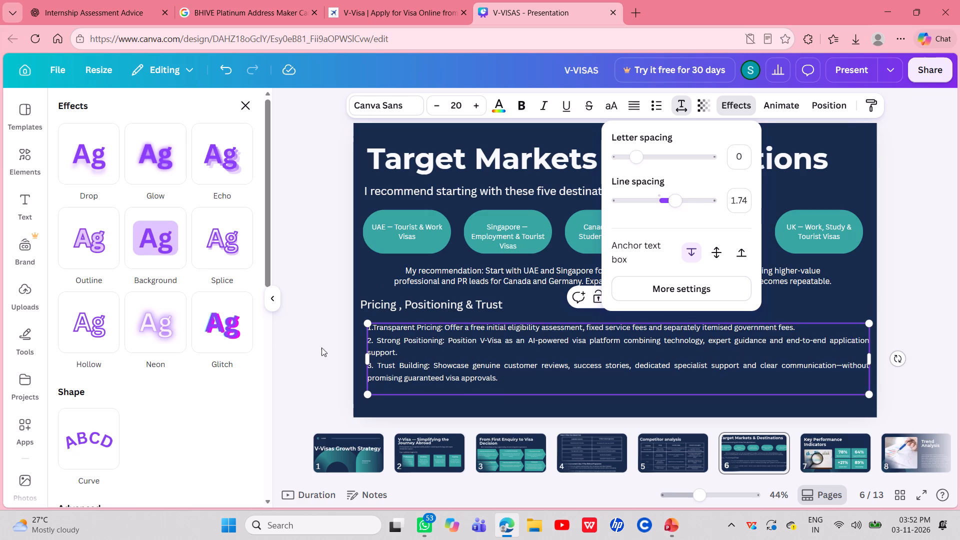
click(328, 356)
click(328, 356)
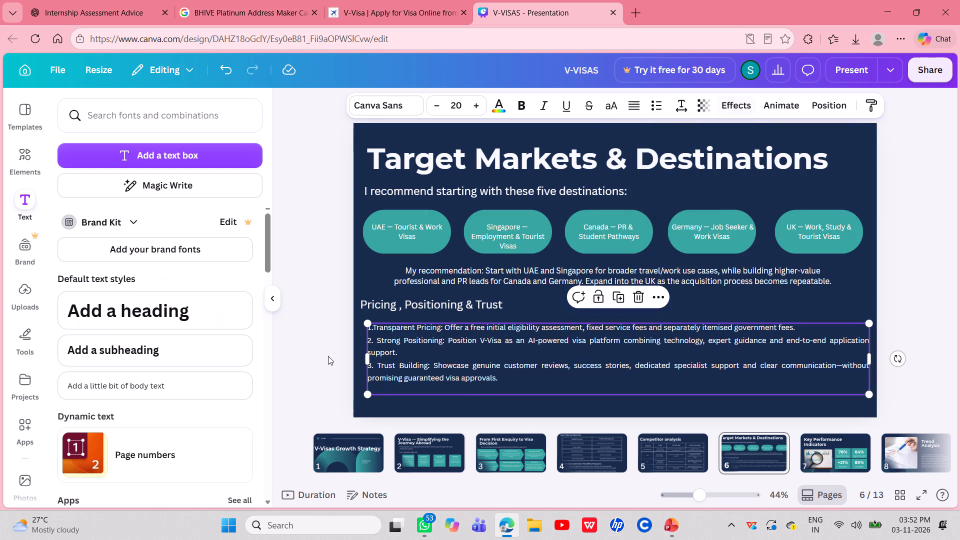
click(328, 356)
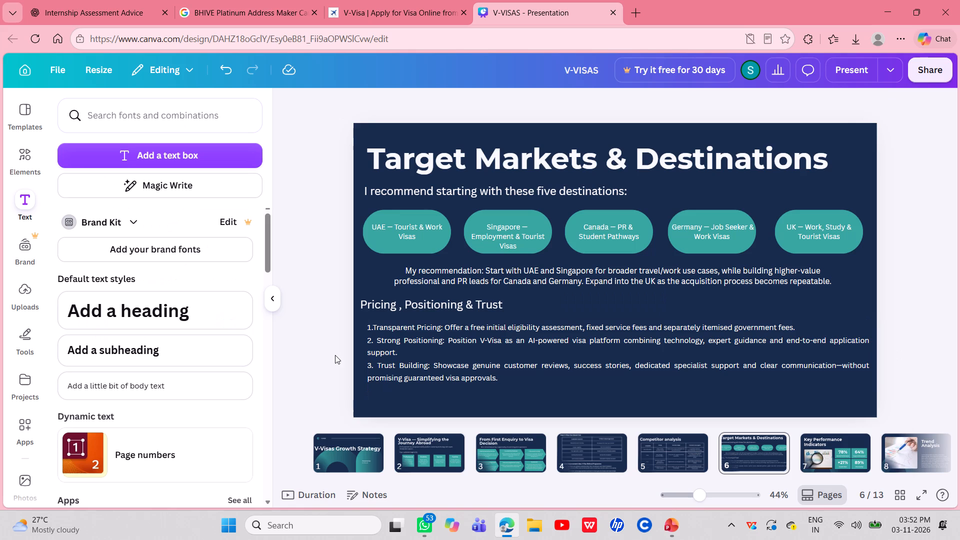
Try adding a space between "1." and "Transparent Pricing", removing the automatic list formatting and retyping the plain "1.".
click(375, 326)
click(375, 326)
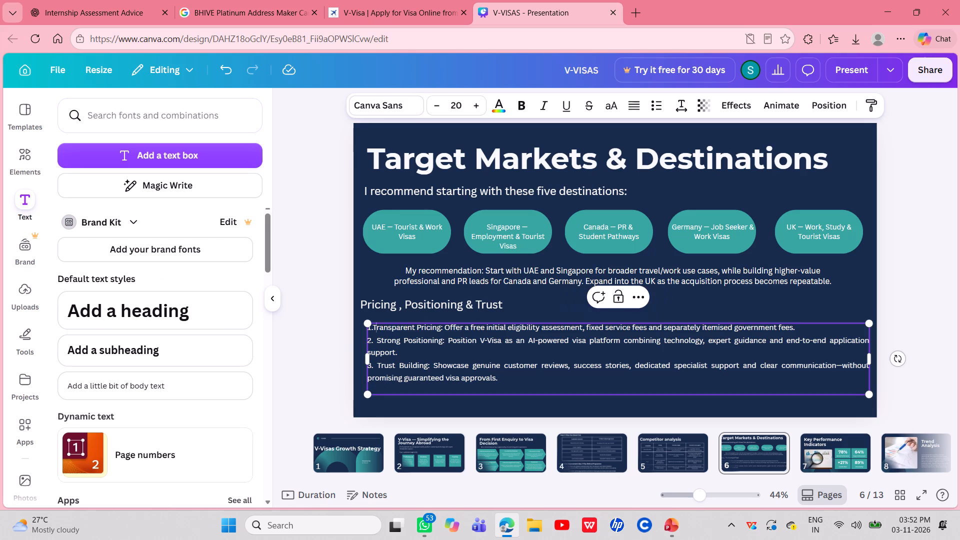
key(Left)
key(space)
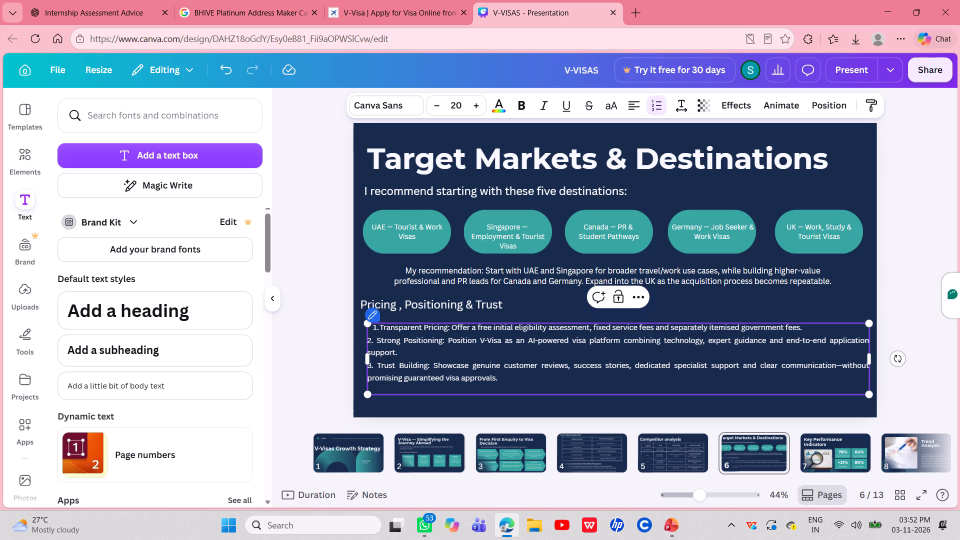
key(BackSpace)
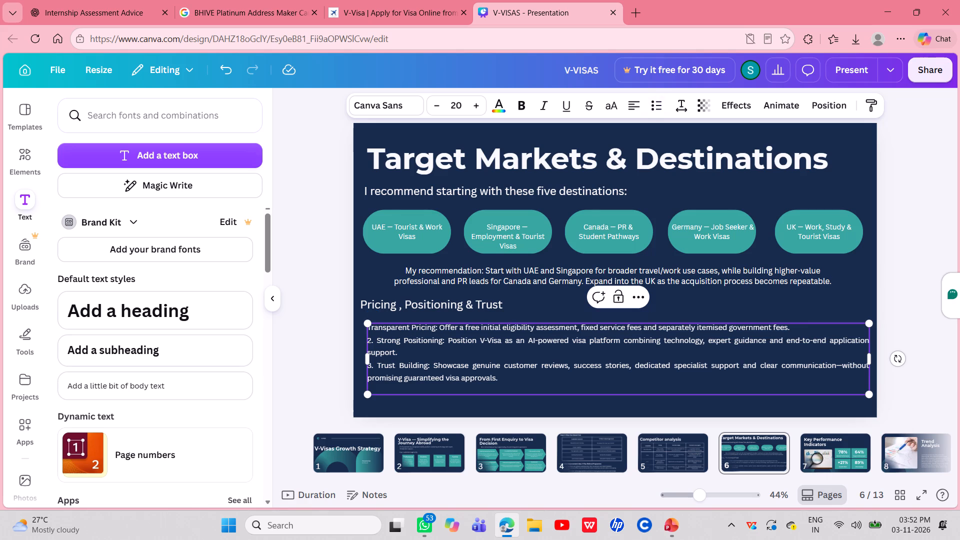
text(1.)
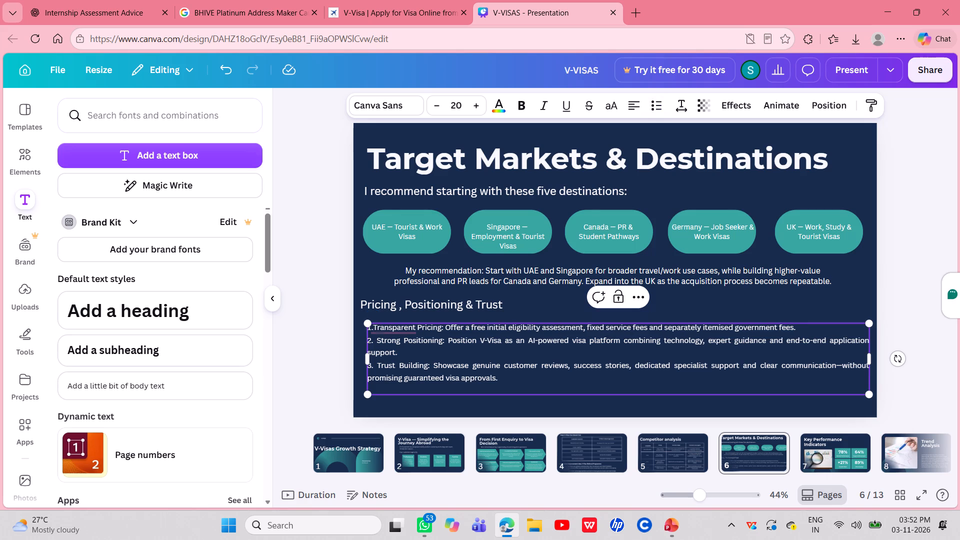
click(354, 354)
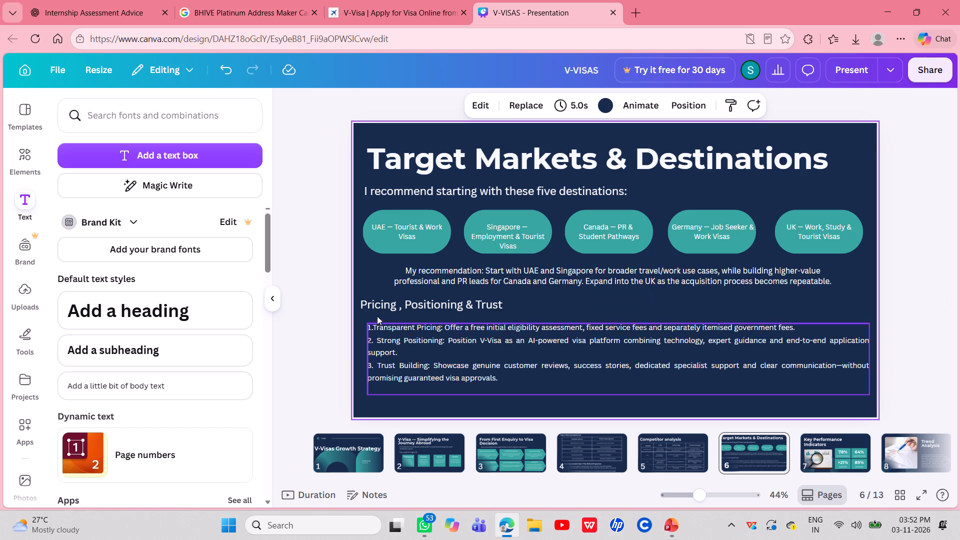
Remove the space after "2." and "3." so the numbers sit directly before "Strong Positioning" and "Trust Building".
click(377, 340)
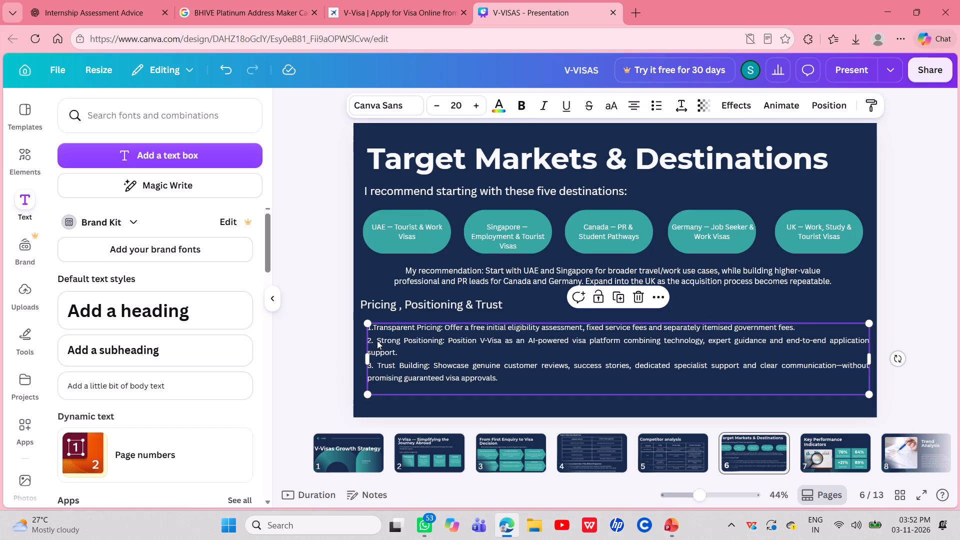
double_click(377, 340)
click(377, 340)
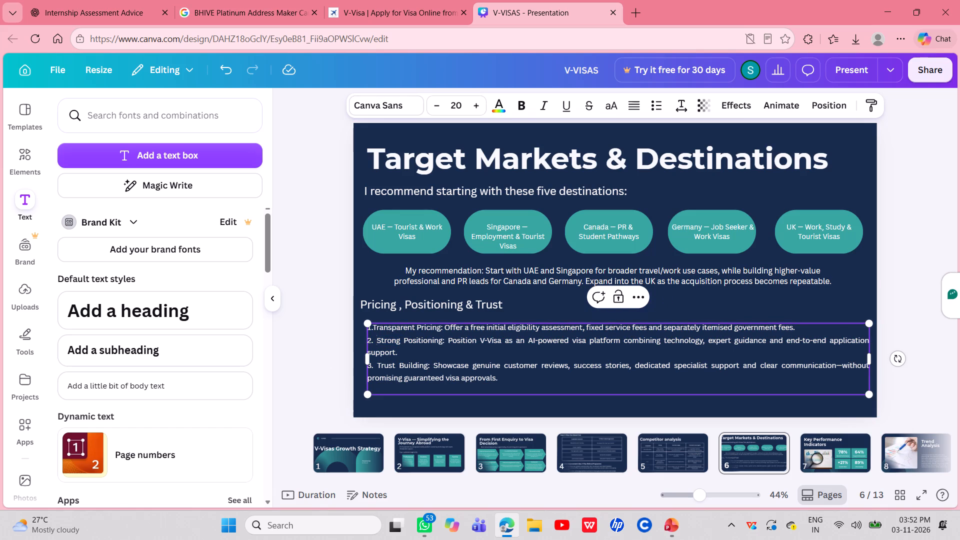
key(BackSpace)
click(377, 370)
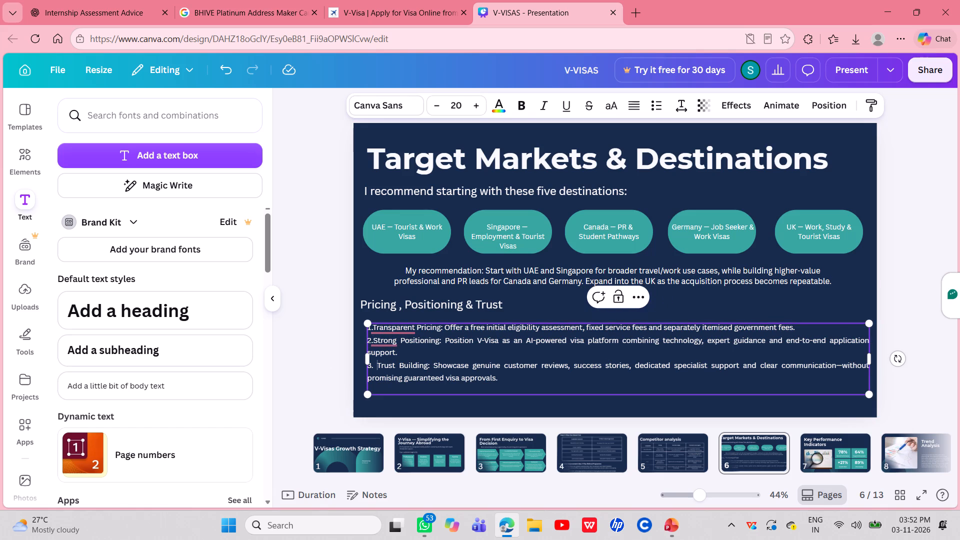
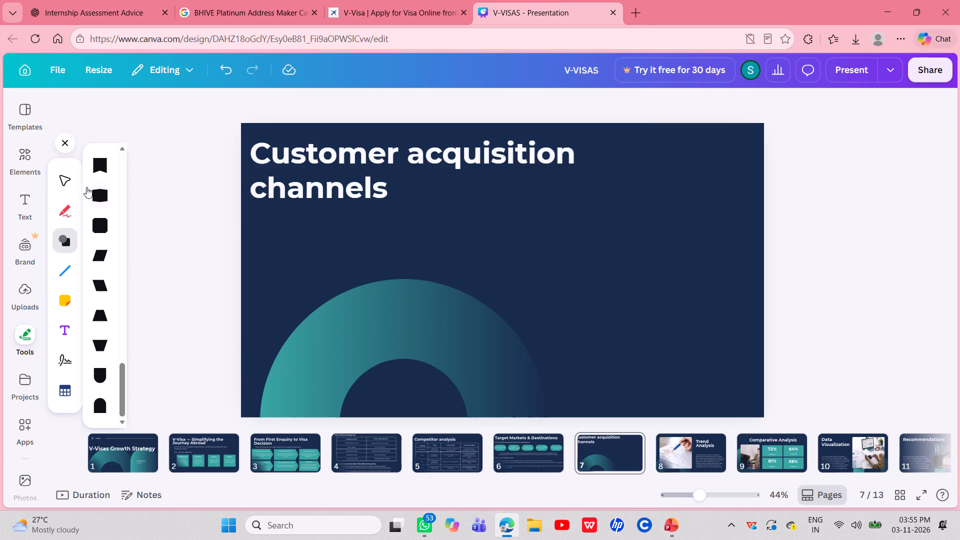
Look through the shape elements for something suitable for the customer acquisition channels slide.
click(66, 143)
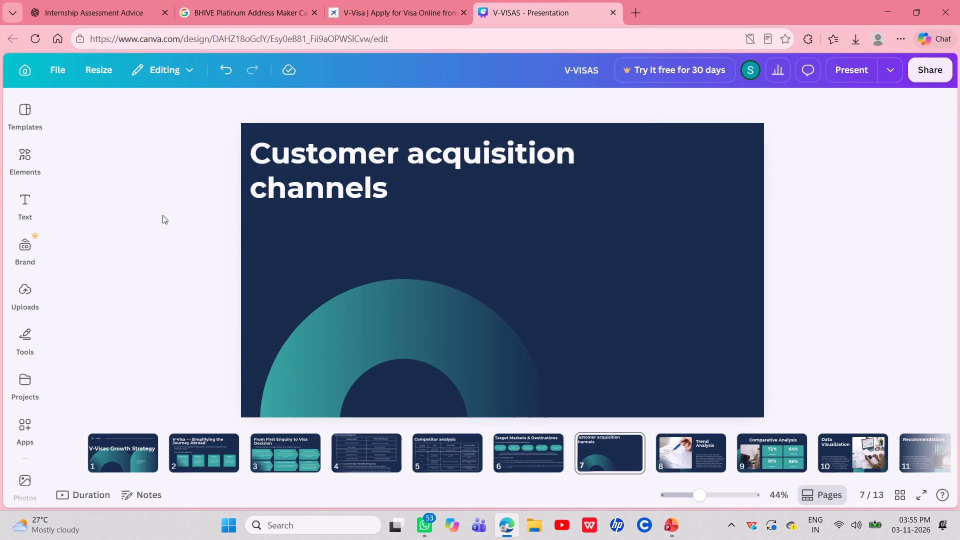
click(31, 147)
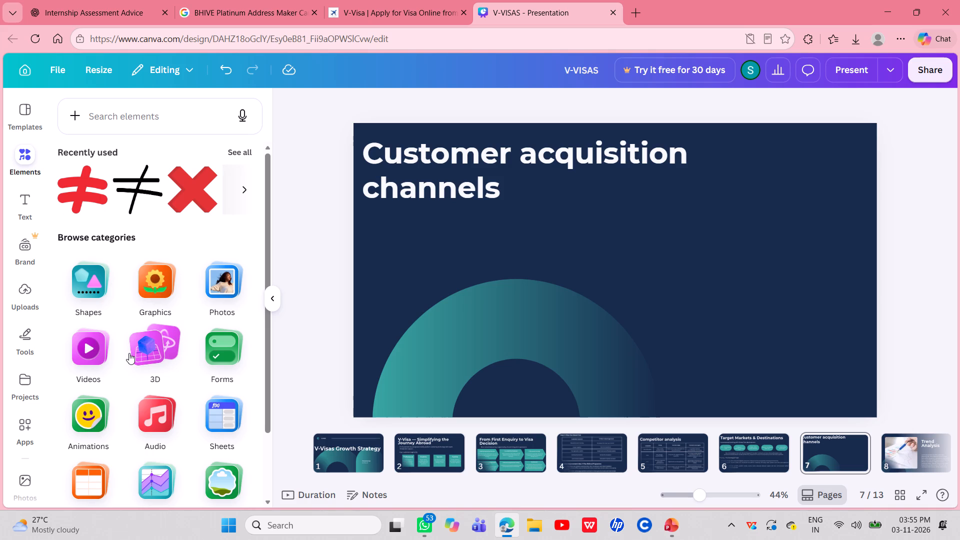
click(96, 293)
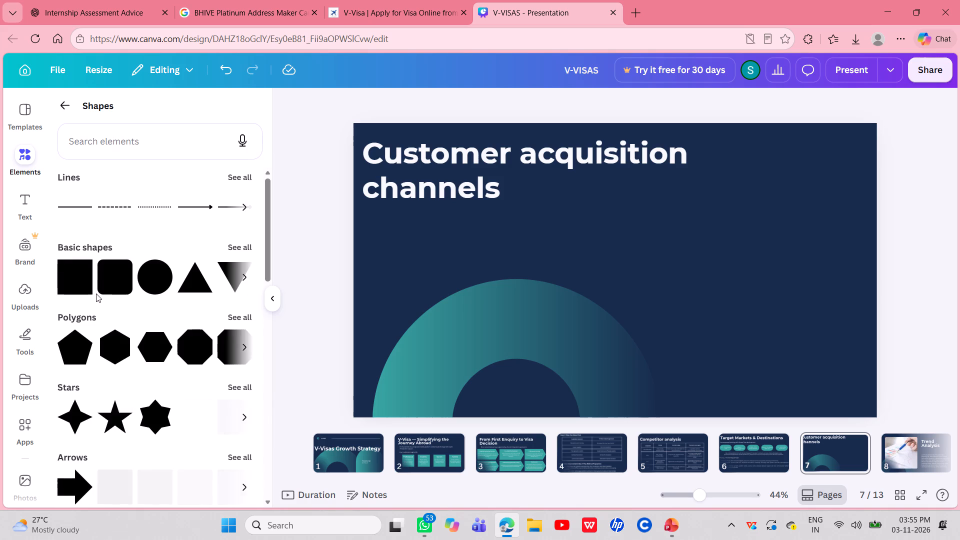
scroll(113, 404, down, 8)
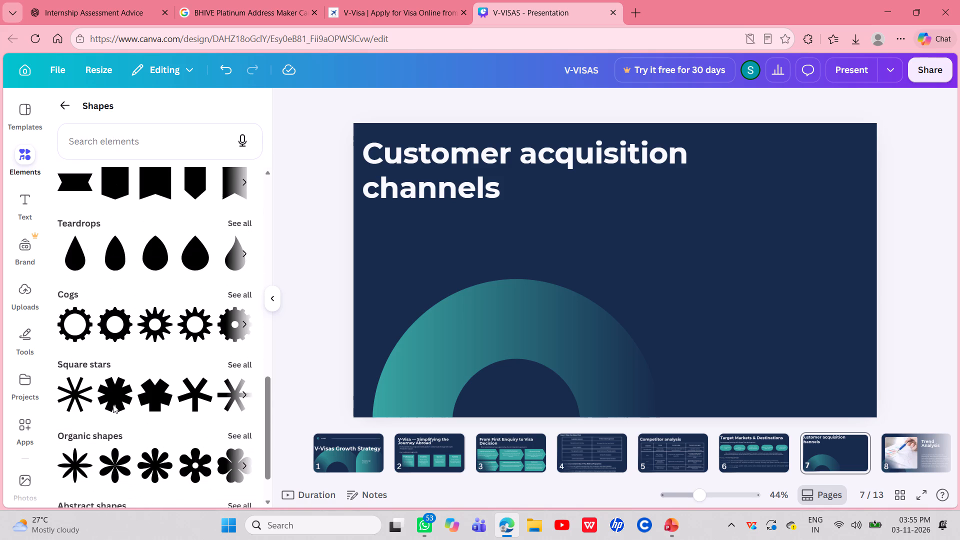
scroll(113, 404, up, 12)
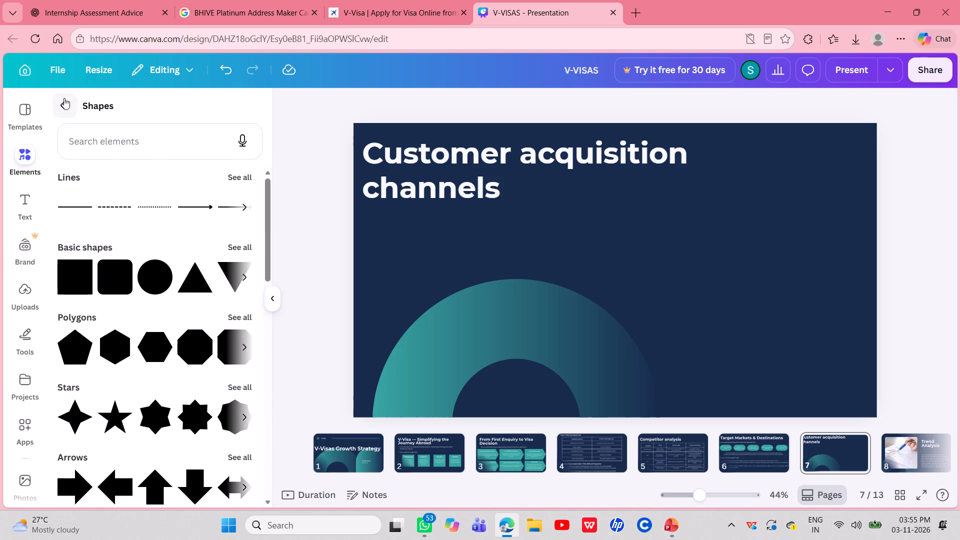
click(64, 98)
Search the graphics library for "instagram icon".
click(163, 275)
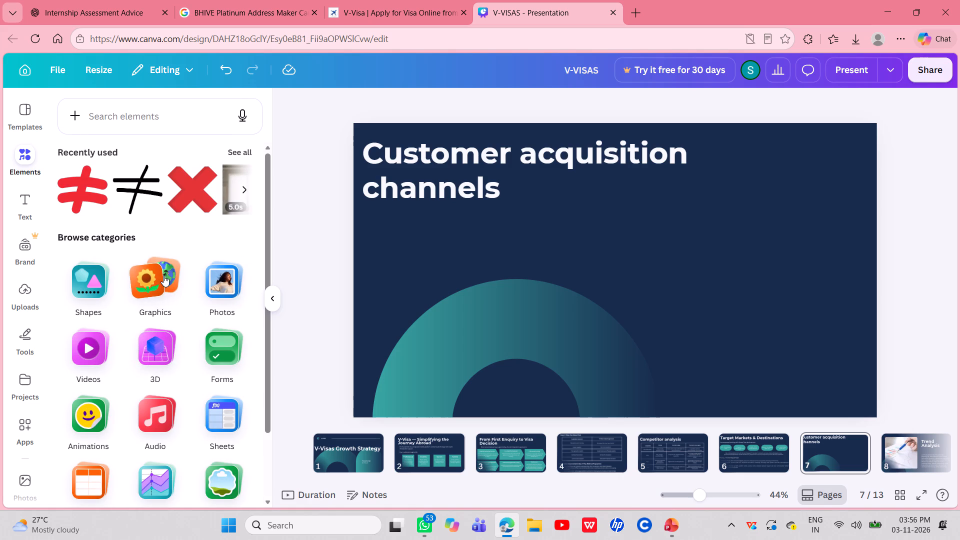
click(139, 130)
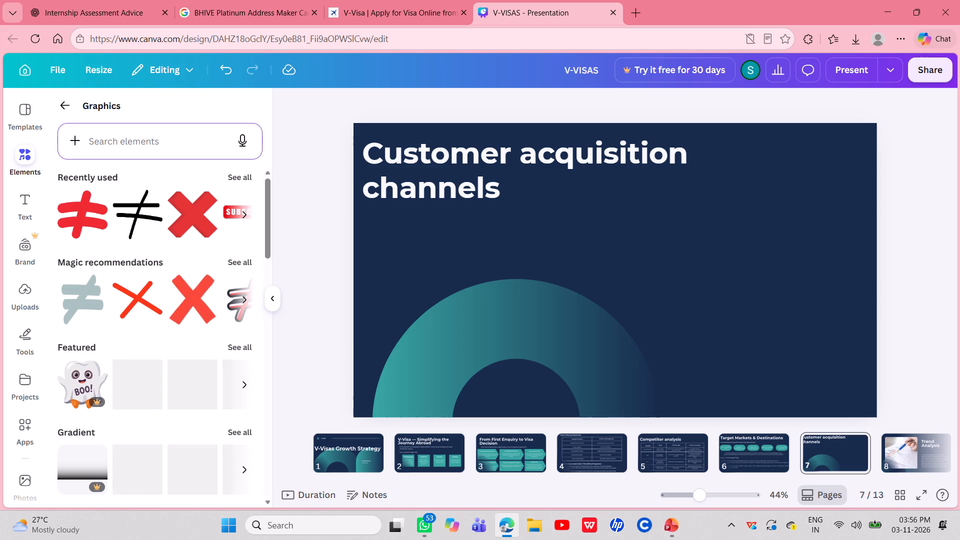
click(139, 130)
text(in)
click(134, 143)
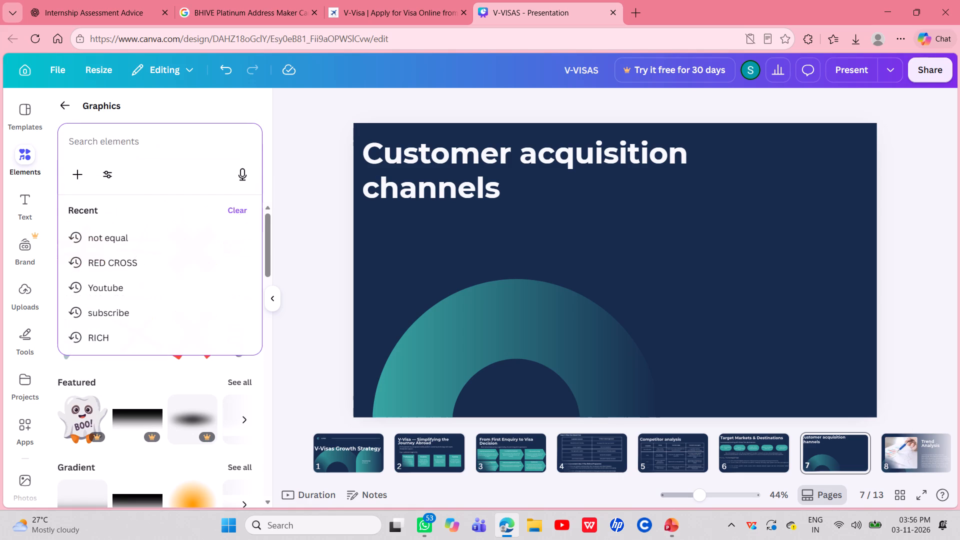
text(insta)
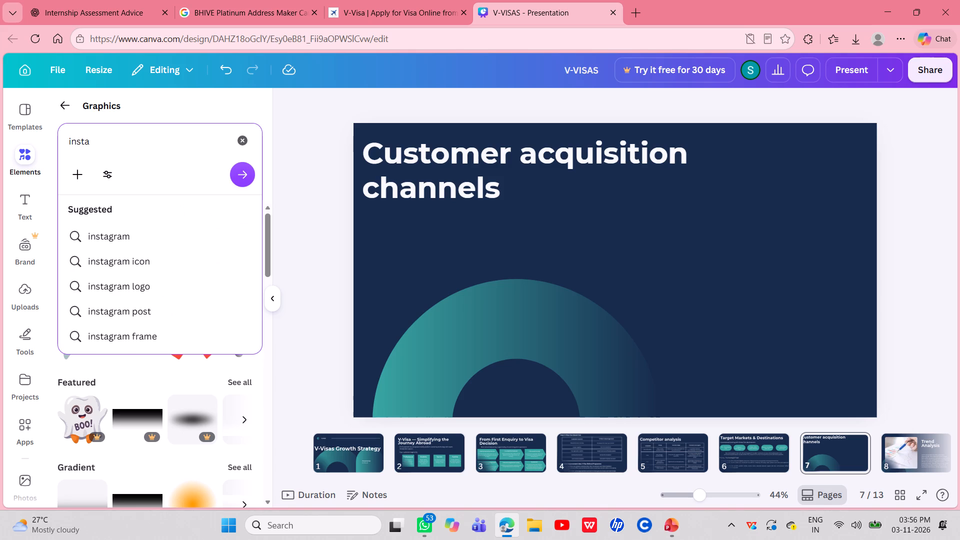
click(143, 254)
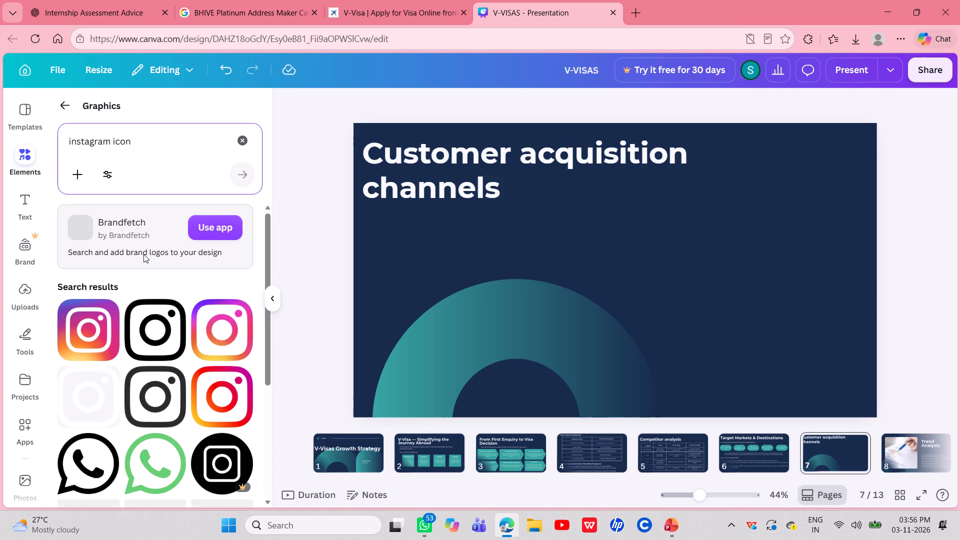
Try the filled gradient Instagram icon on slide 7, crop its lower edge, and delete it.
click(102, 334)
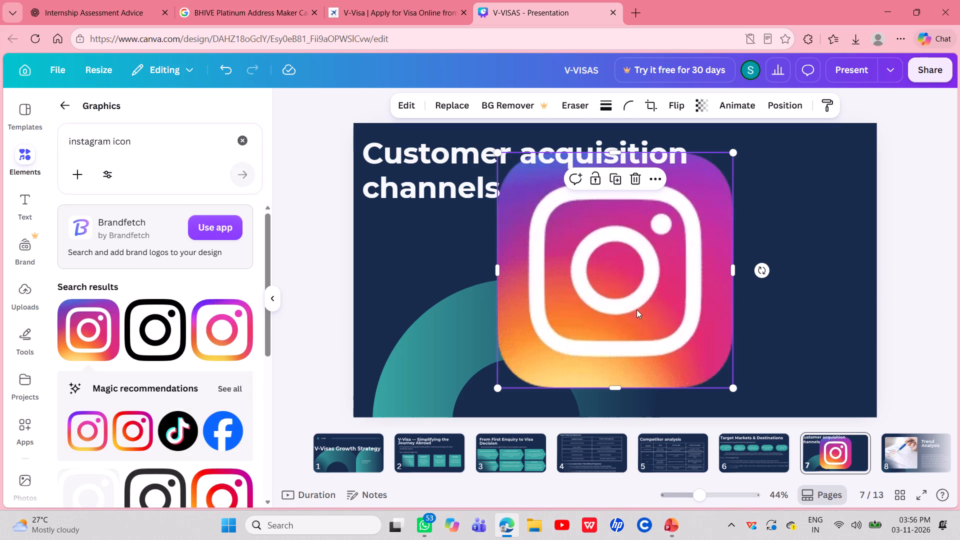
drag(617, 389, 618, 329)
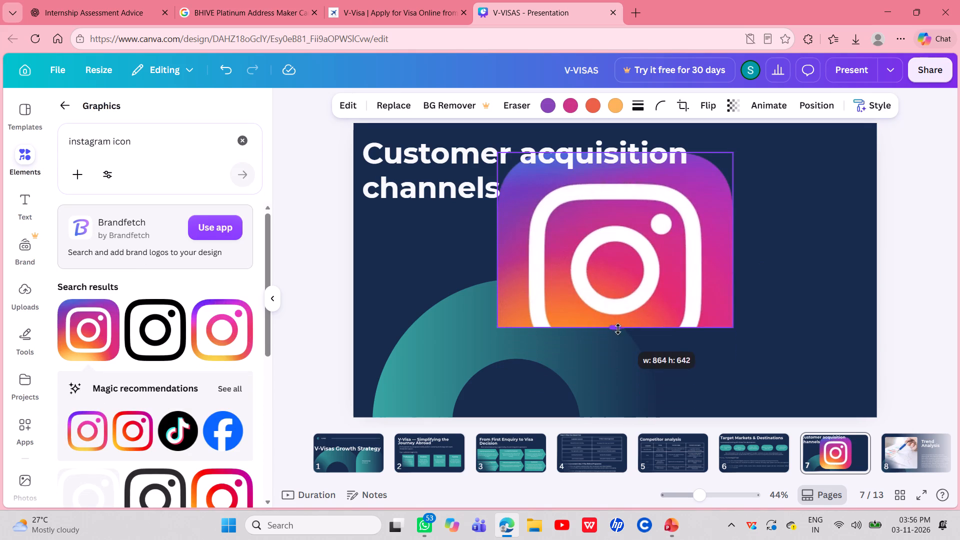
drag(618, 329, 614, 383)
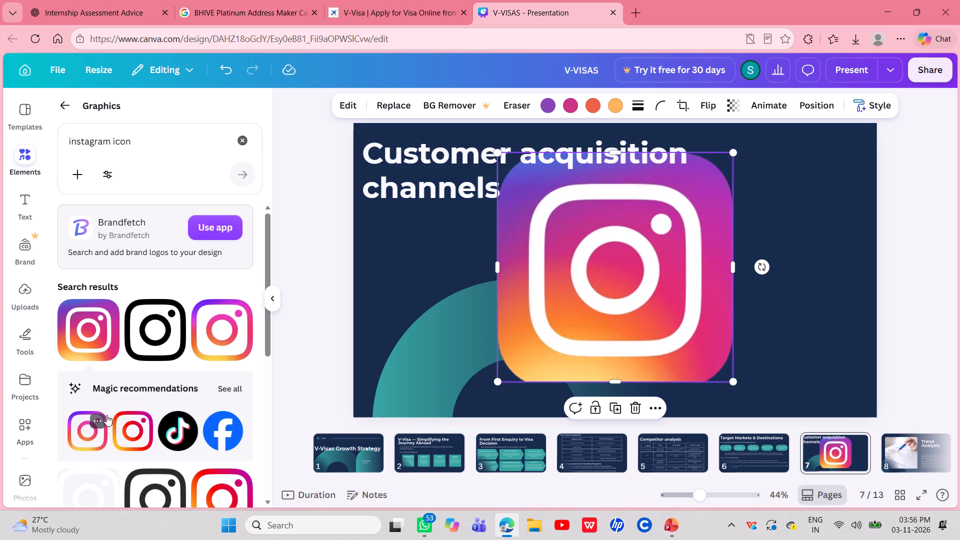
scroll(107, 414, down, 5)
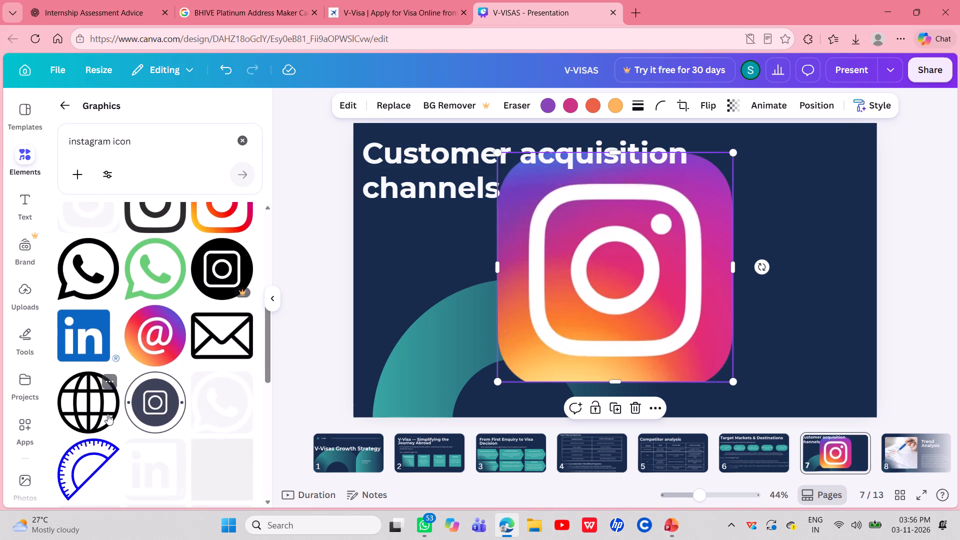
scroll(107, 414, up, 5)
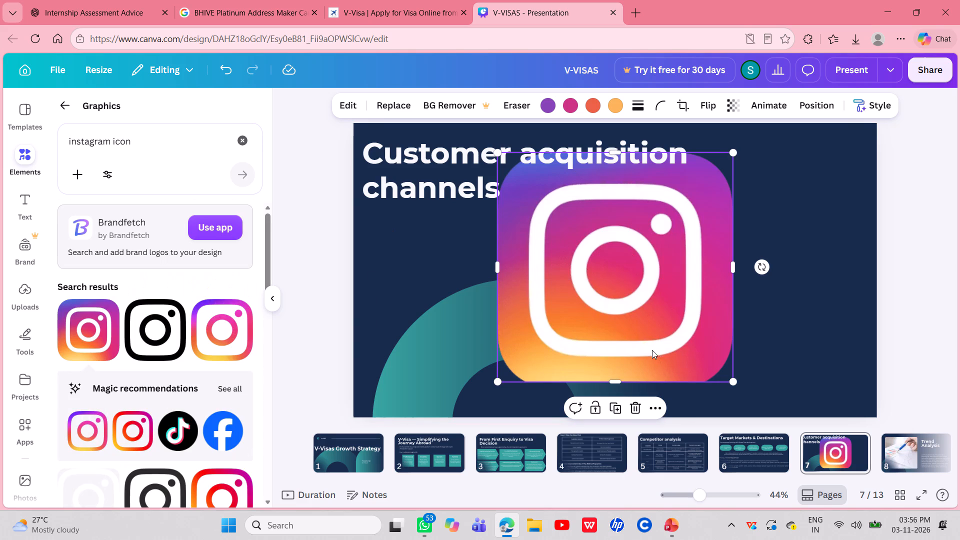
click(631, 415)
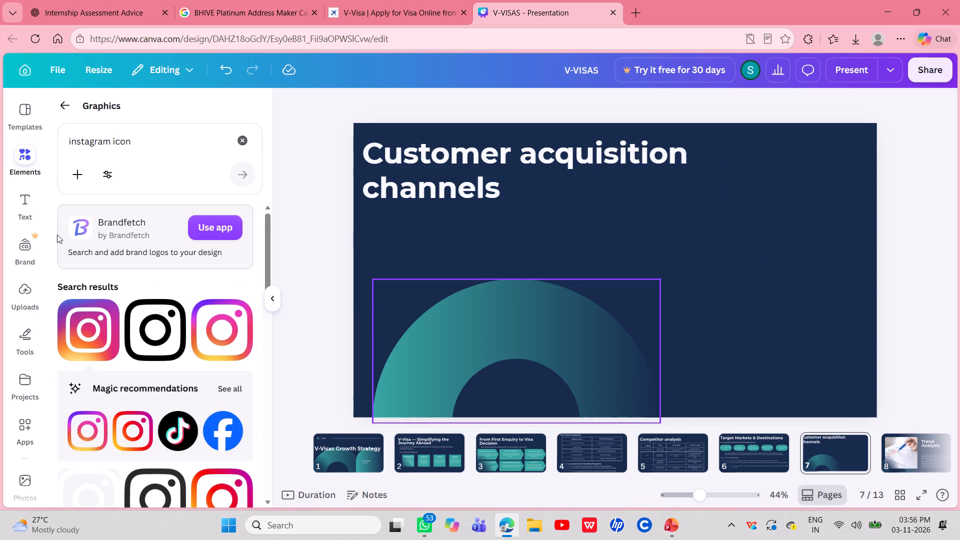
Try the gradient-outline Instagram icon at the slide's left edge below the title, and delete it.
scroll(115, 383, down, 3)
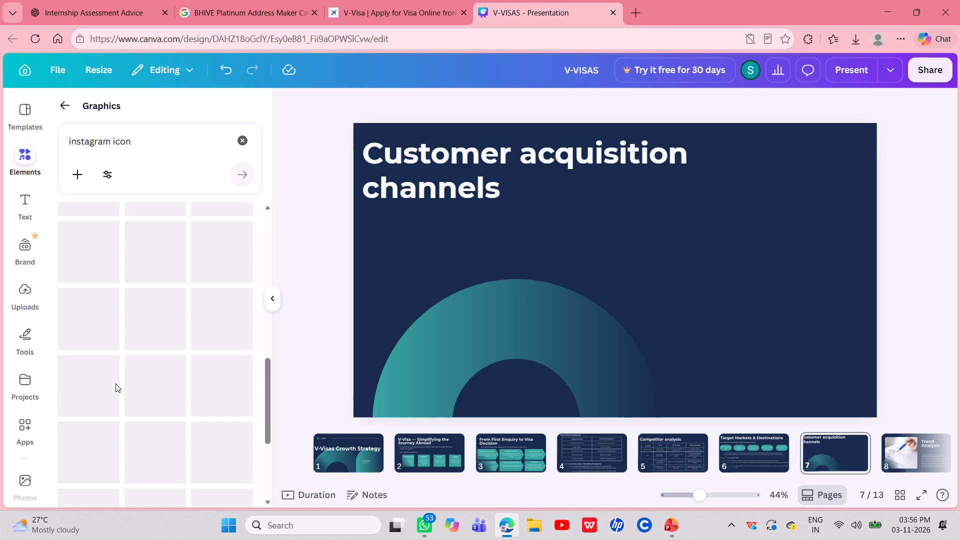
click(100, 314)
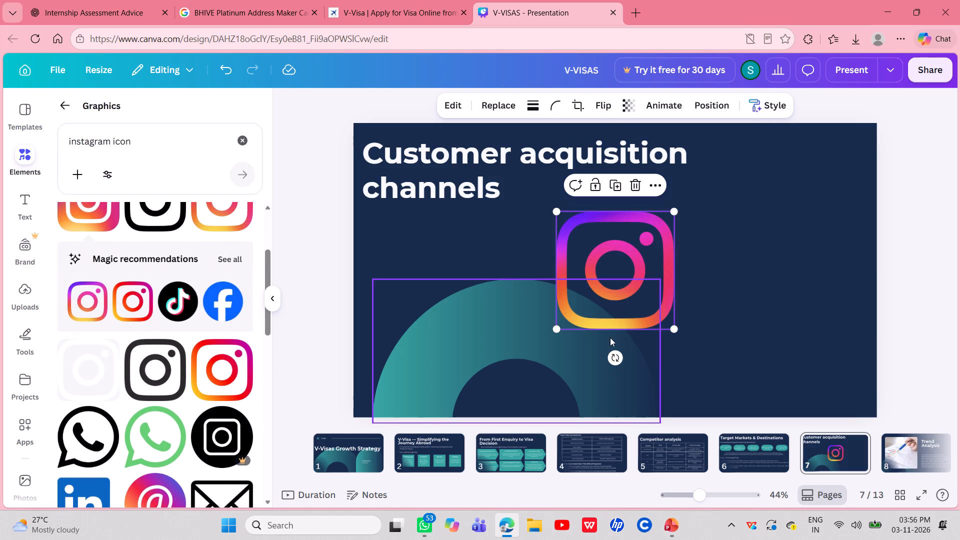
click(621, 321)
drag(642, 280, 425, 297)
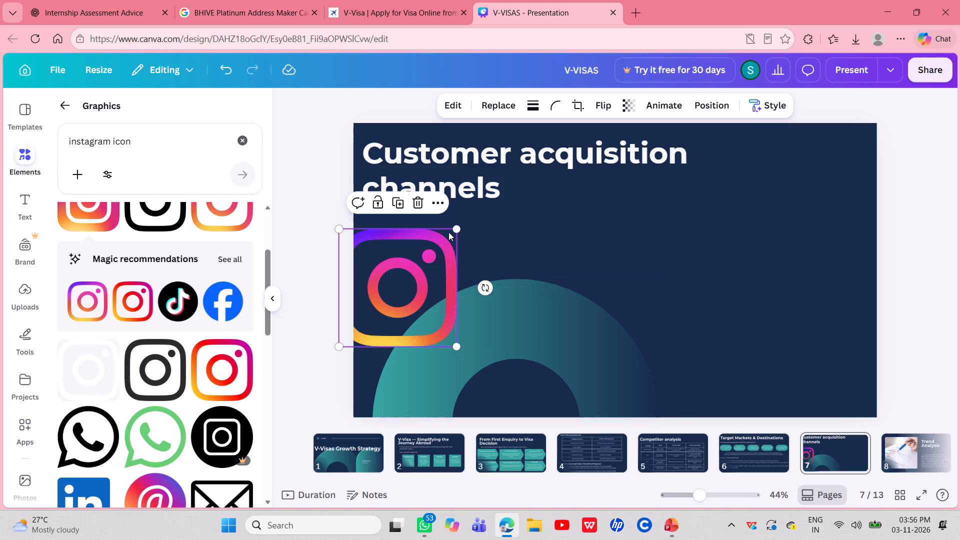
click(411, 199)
Look through more Instagram icon results and the available apps for a suitable channel graphic.
scroll(152, 344, down, 5)
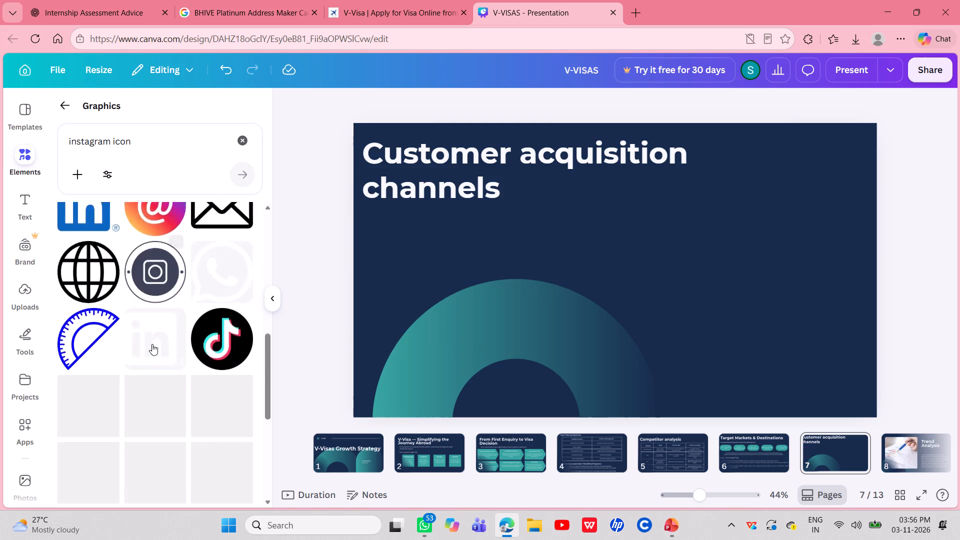
scroll(152, 344, up, 10)
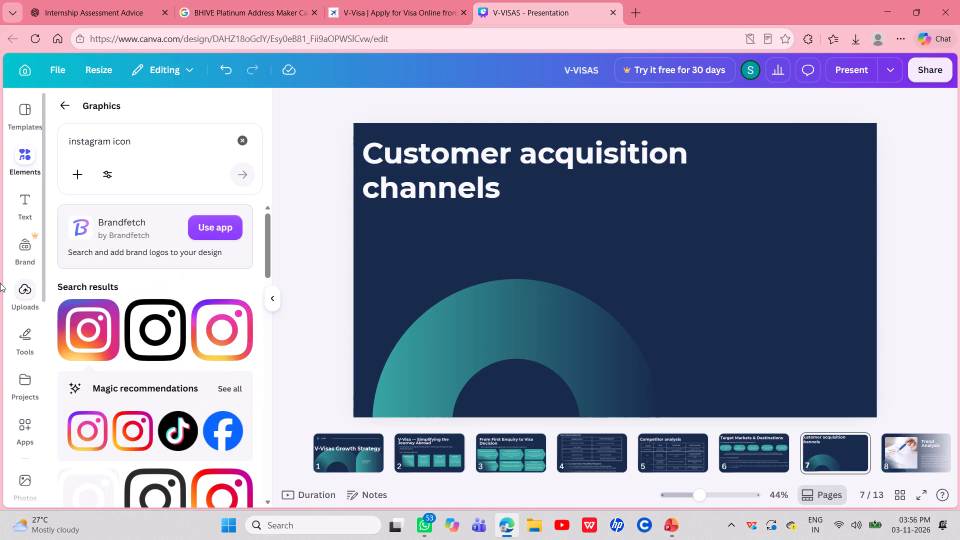
click(20, 429)
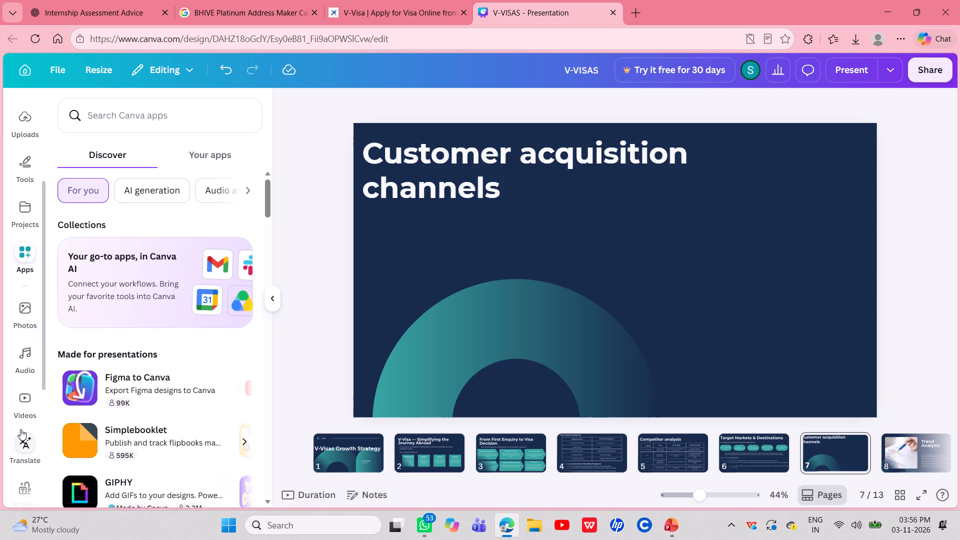
click(32, 140)
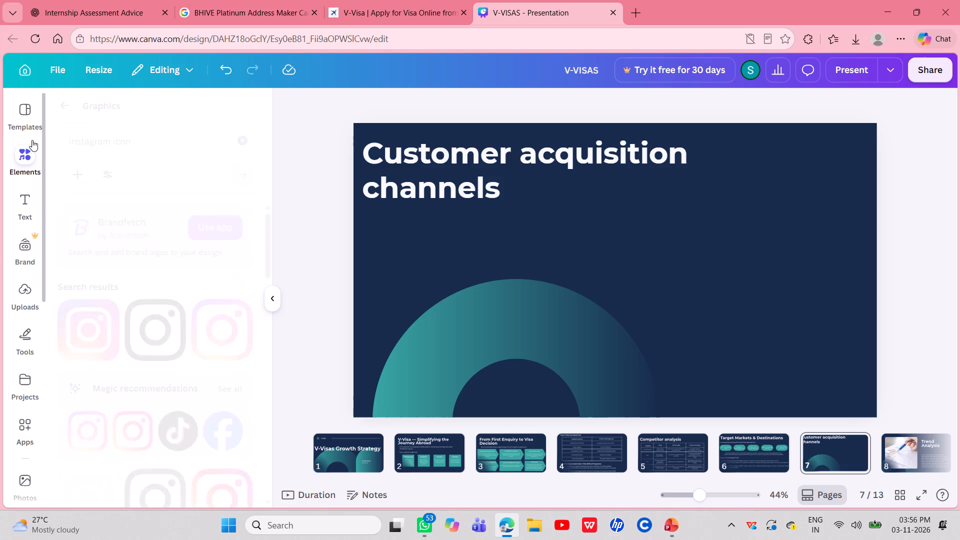
scroll(121, 304, down, 3)
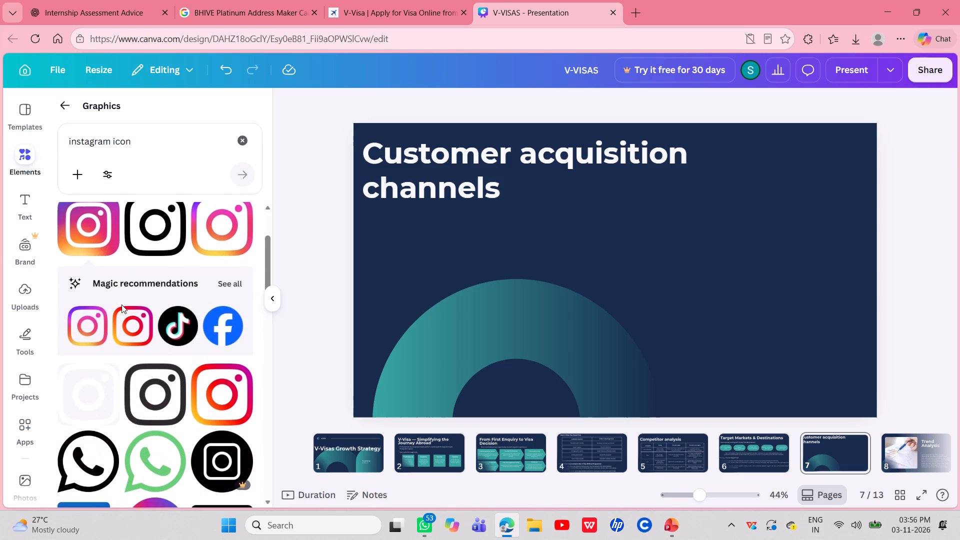
scroll(121, 304, down, 4)
scroll(121, 304, up, 8)
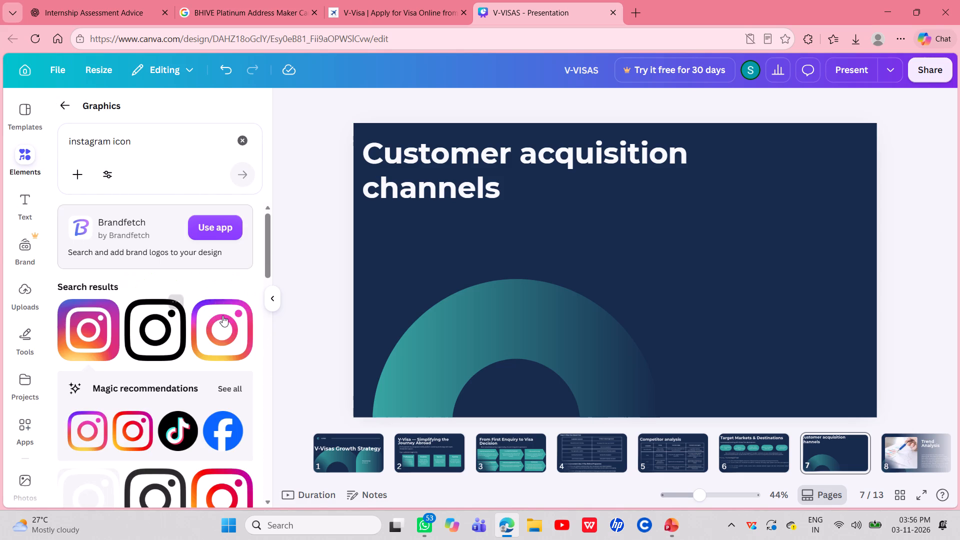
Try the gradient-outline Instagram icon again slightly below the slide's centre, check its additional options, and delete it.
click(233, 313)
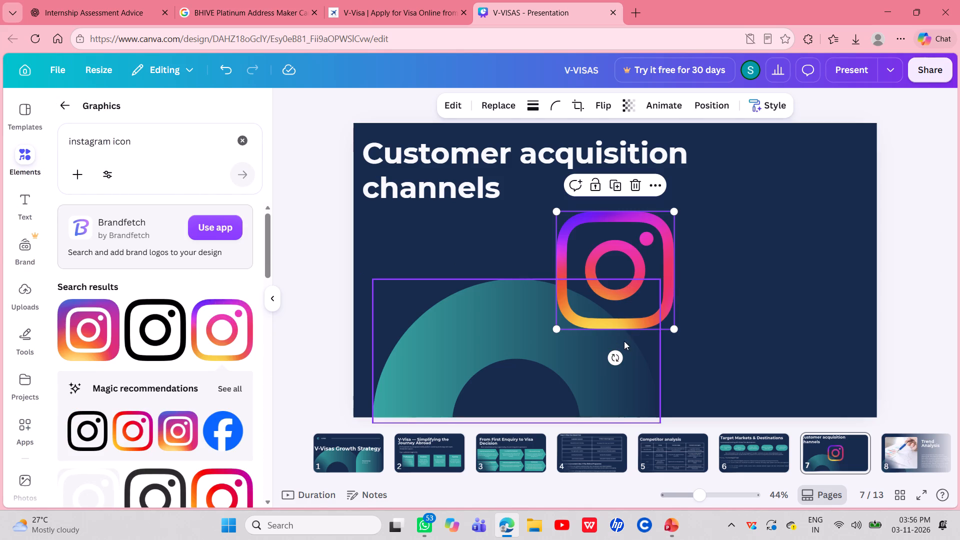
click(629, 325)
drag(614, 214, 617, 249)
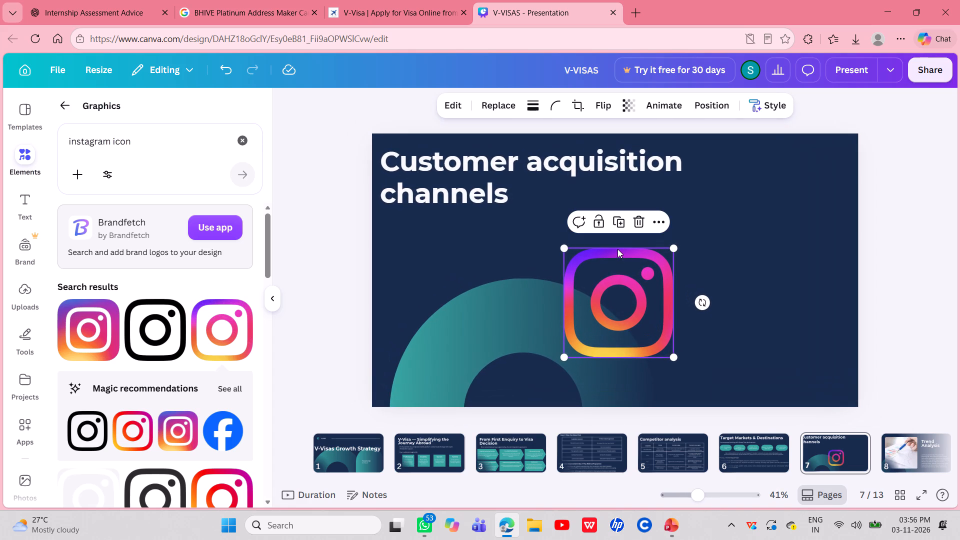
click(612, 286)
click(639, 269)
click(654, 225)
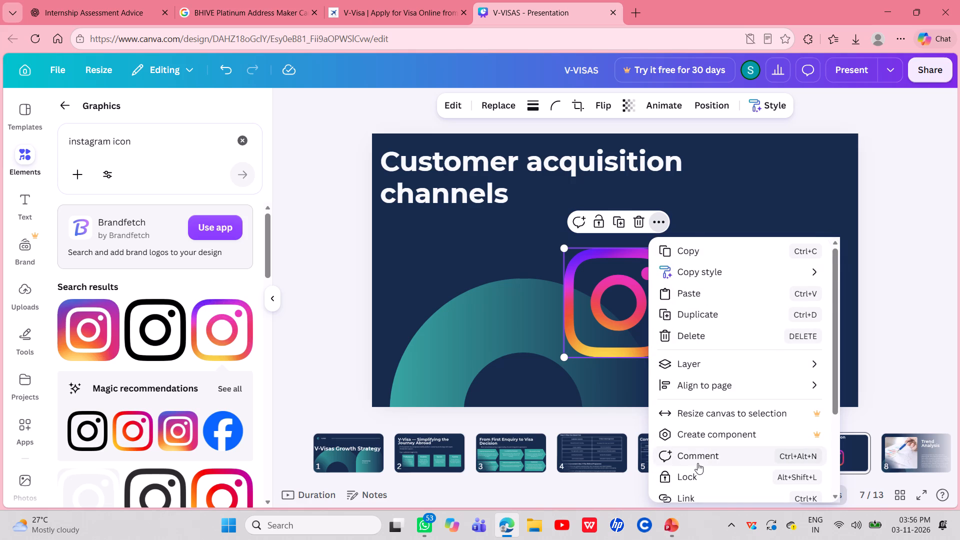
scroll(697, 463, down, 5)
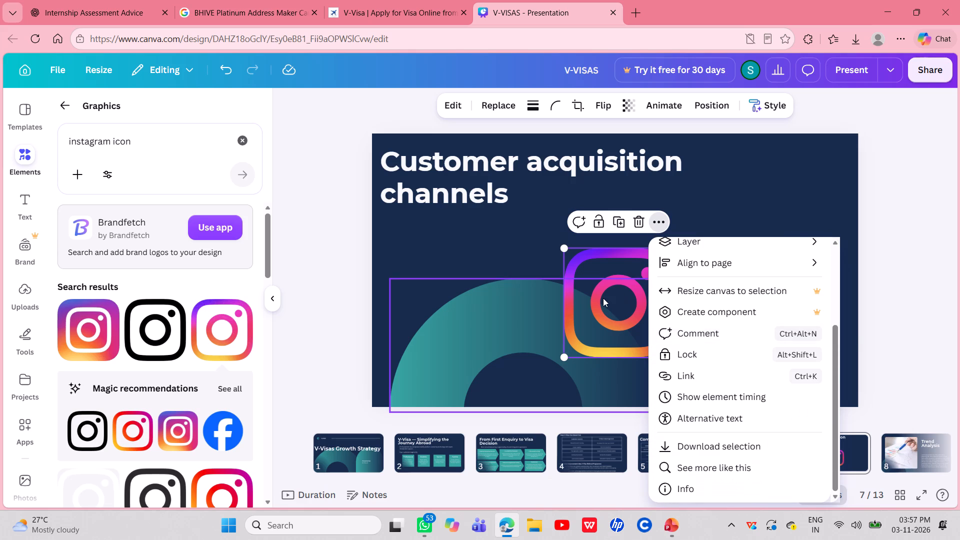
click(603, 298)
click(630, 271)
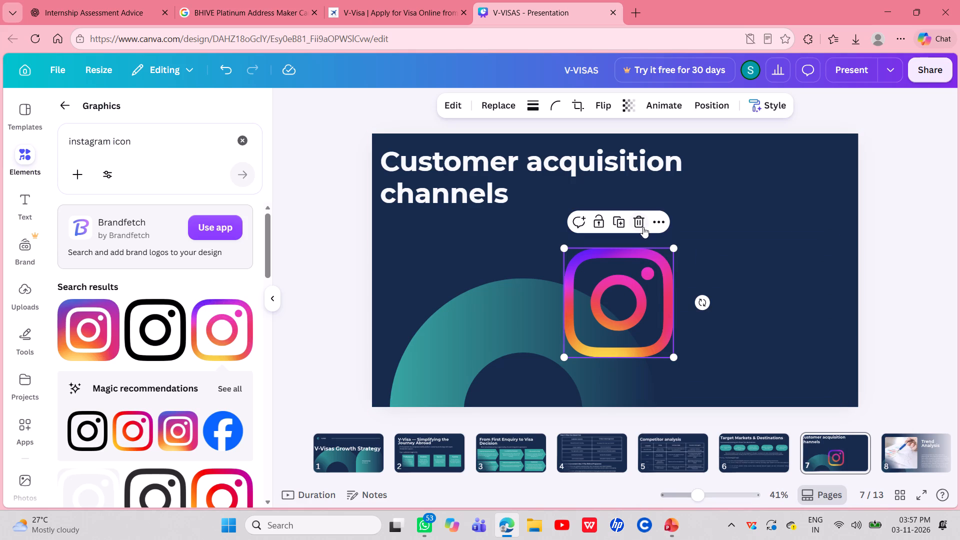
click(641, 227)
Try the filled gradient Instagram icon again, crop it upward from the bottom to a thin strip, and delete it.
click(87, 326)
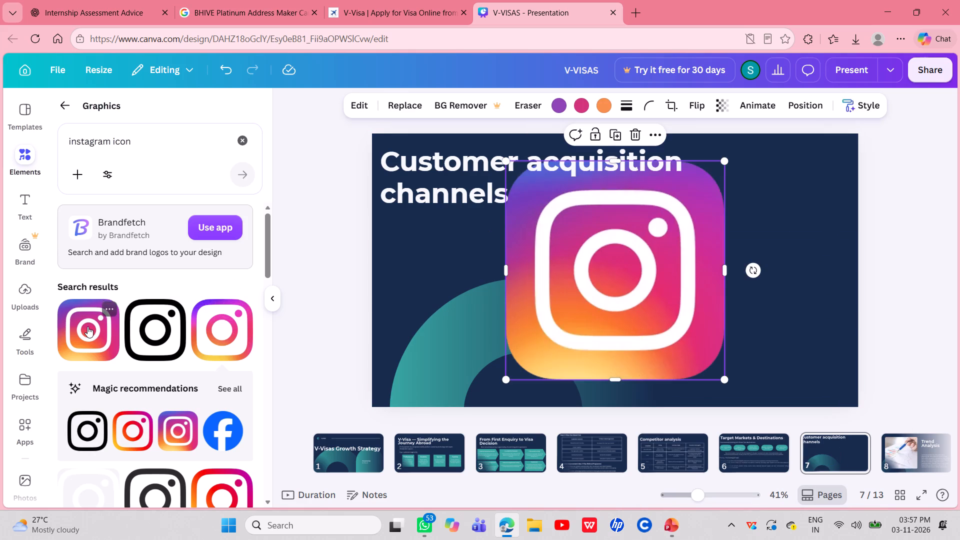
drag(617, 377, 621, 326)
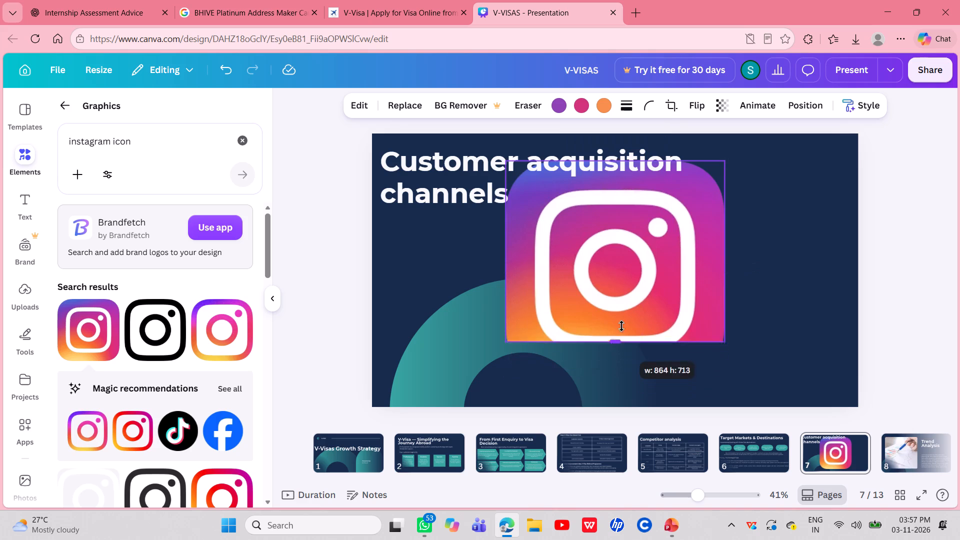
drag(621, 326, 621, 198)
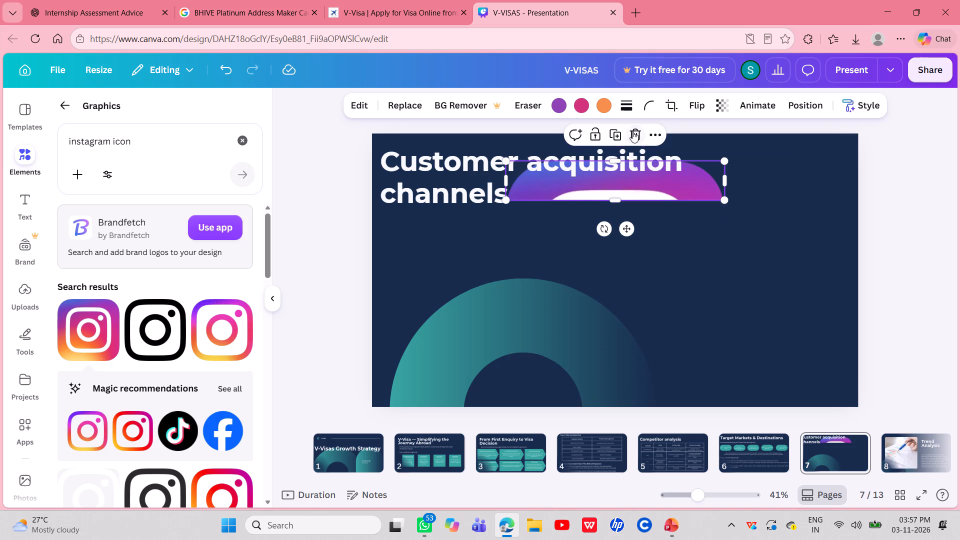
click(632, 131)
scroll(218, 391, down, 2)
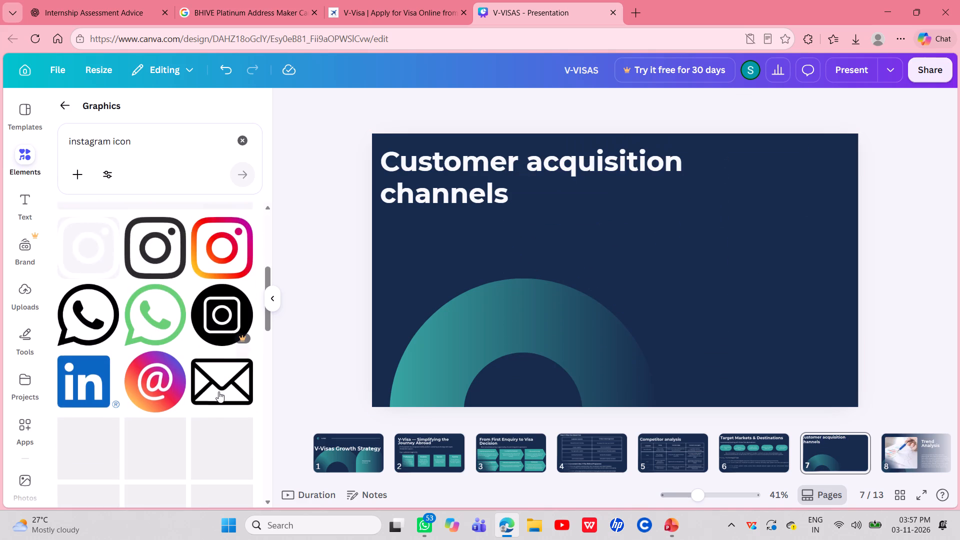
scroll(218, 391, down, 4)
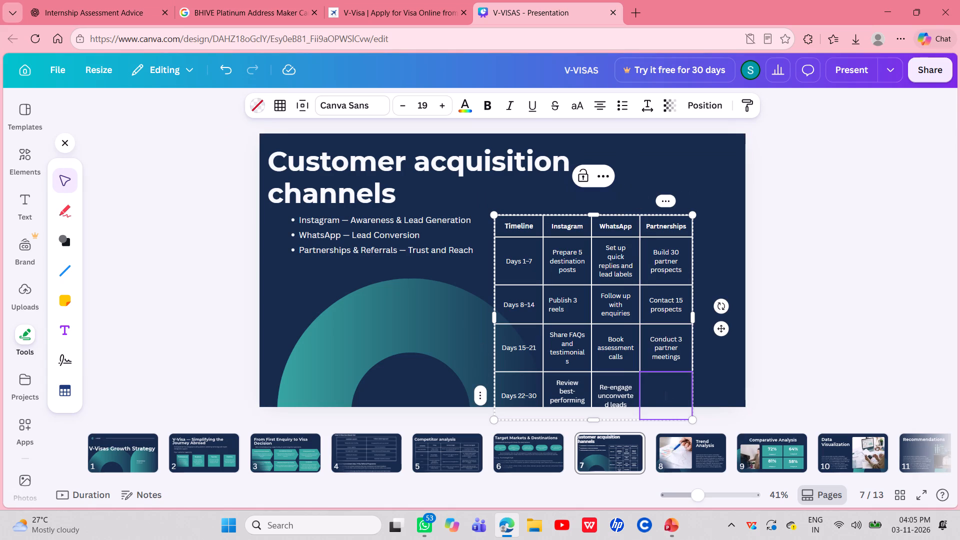
Paste "Target 2 pilot partnerships" into the Partnerships cell of the Days 22–30 row.
key(ctrl+v)
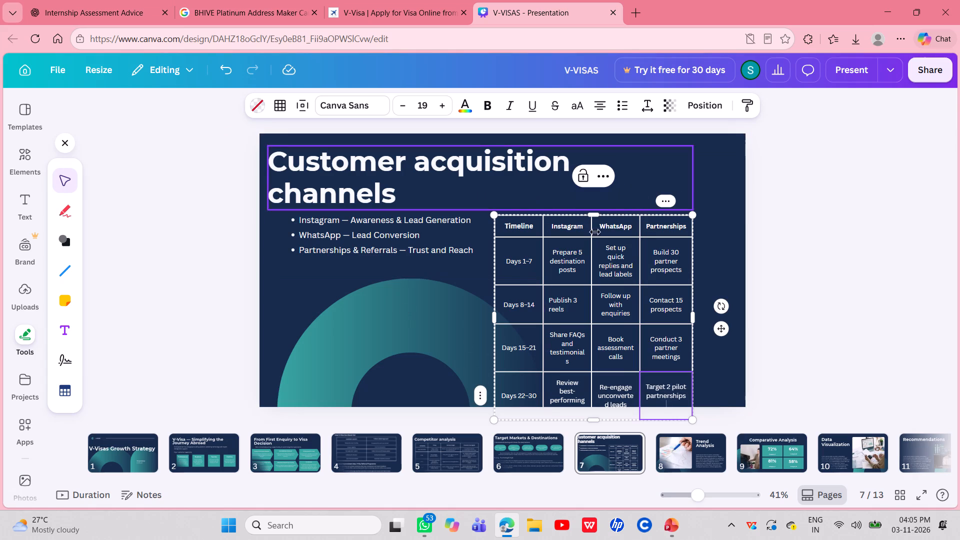
Widen the slide 7 table from its Timeline column side to a width of about 203.
drag(492, 317, 479, 321)
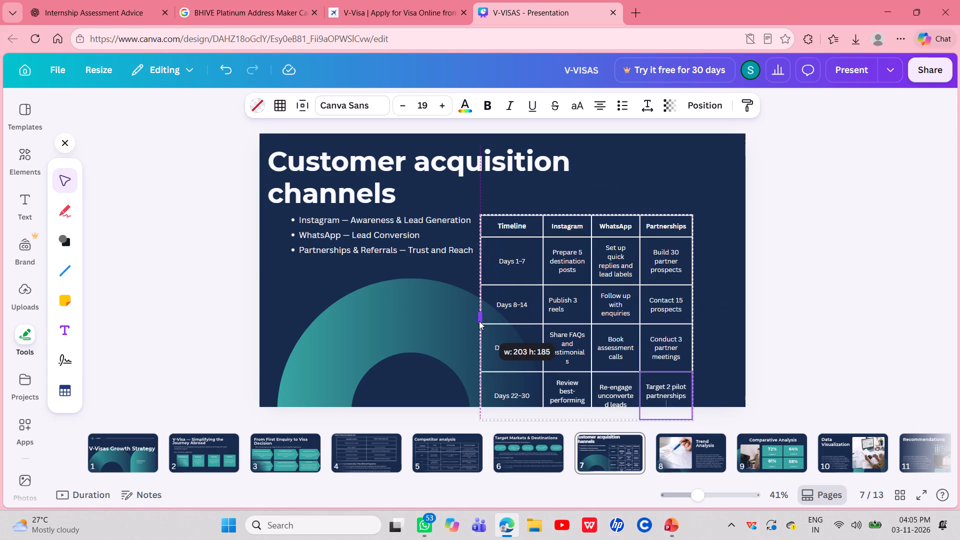
drag(479, 321, 476, 321)
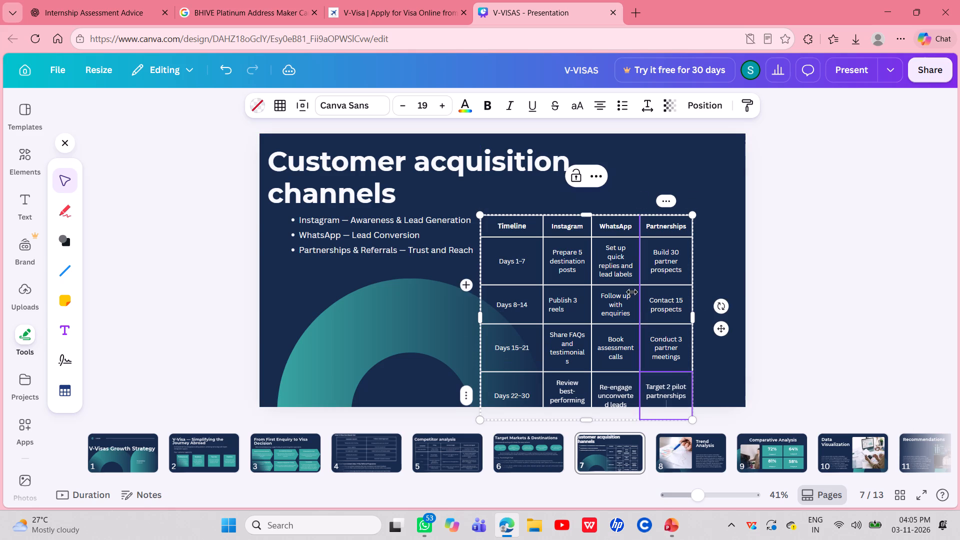
click(606, 252)
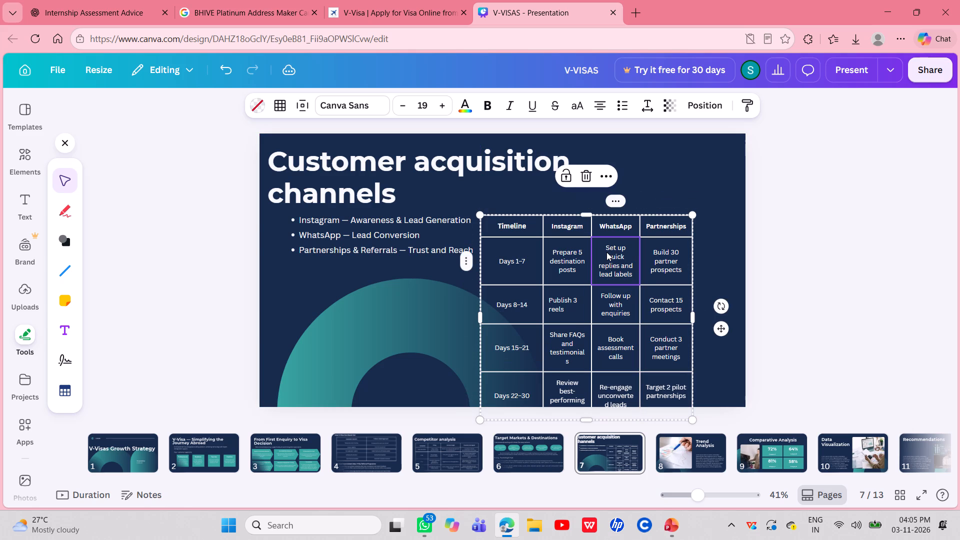
click(438, 315)
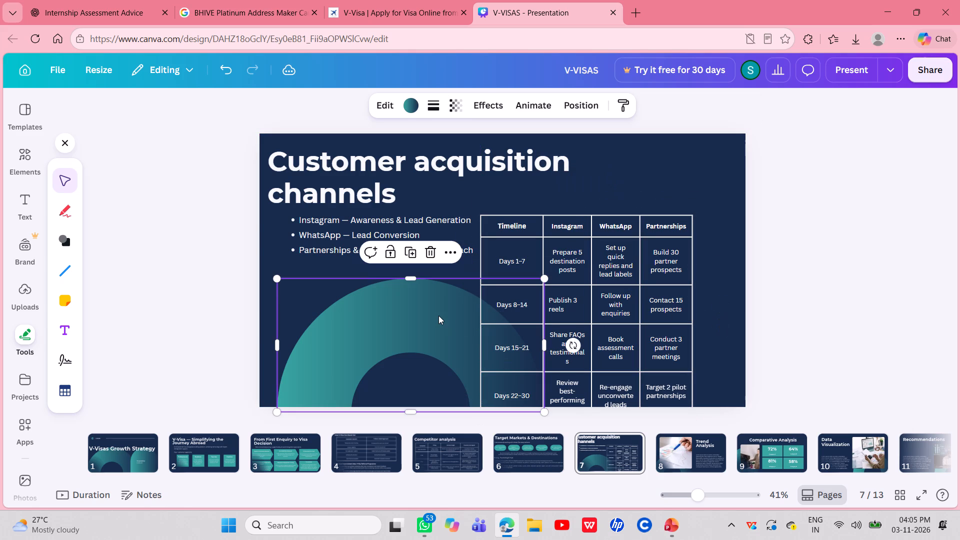
click(351, 263)
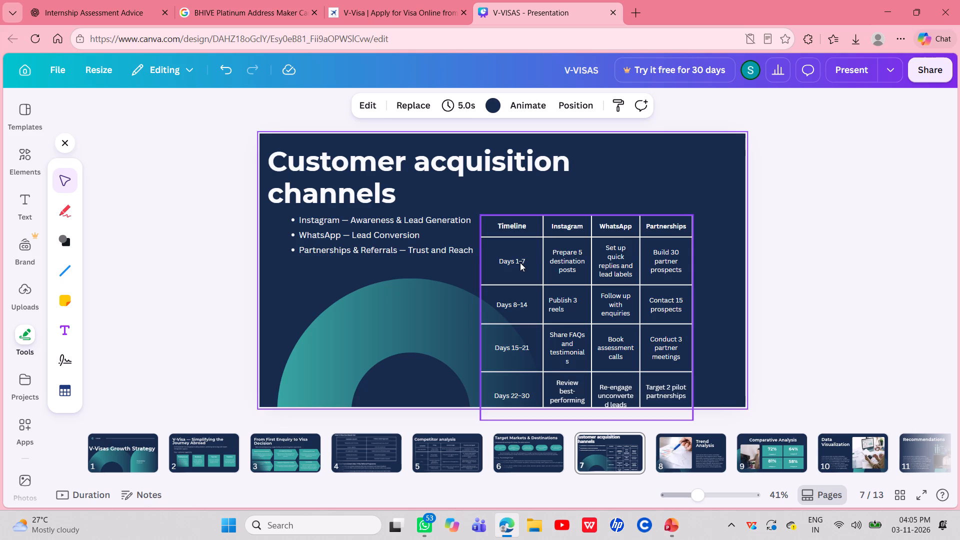
Move the timeline table up and to the right on slide 7 so all its rows fit within the slide.
drag(520, 262, 542, 243)
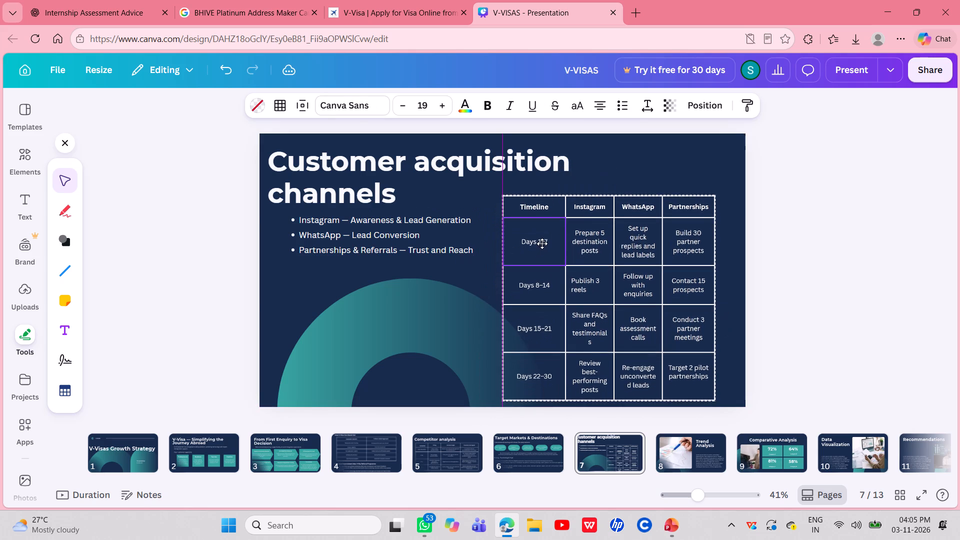
drag(542, 243, 543, 234)
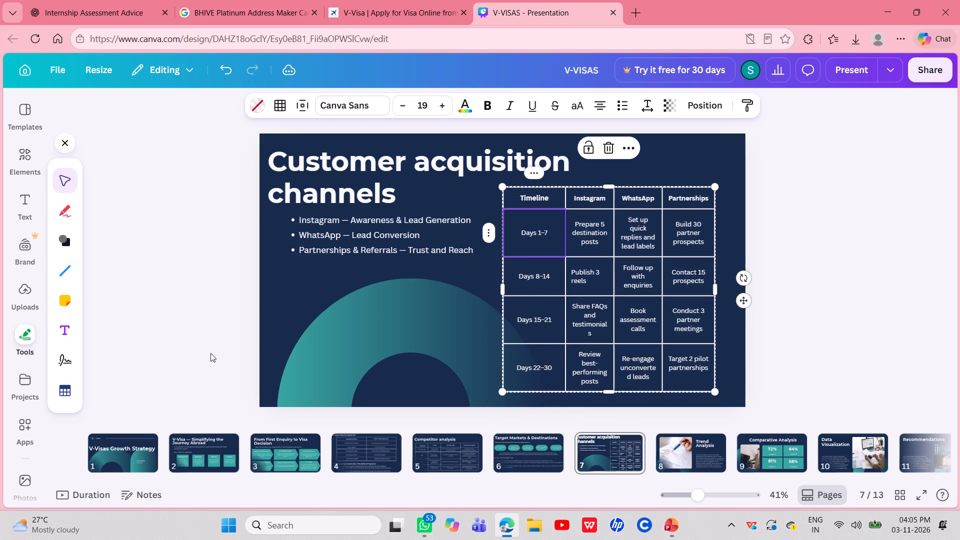
click(206, 342)
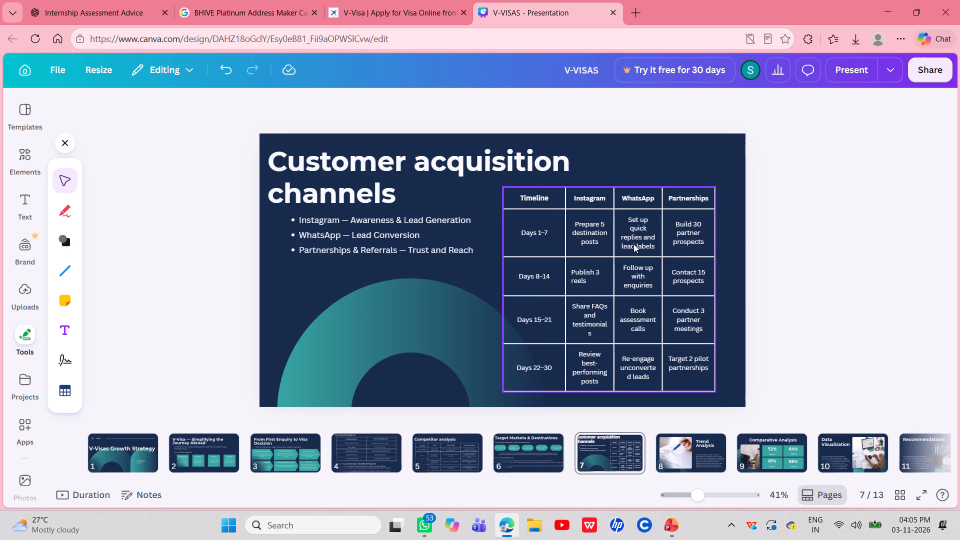
Select the Days 1–7 Partnerships cell in the slide 7 timeline table.
click(712, 209)
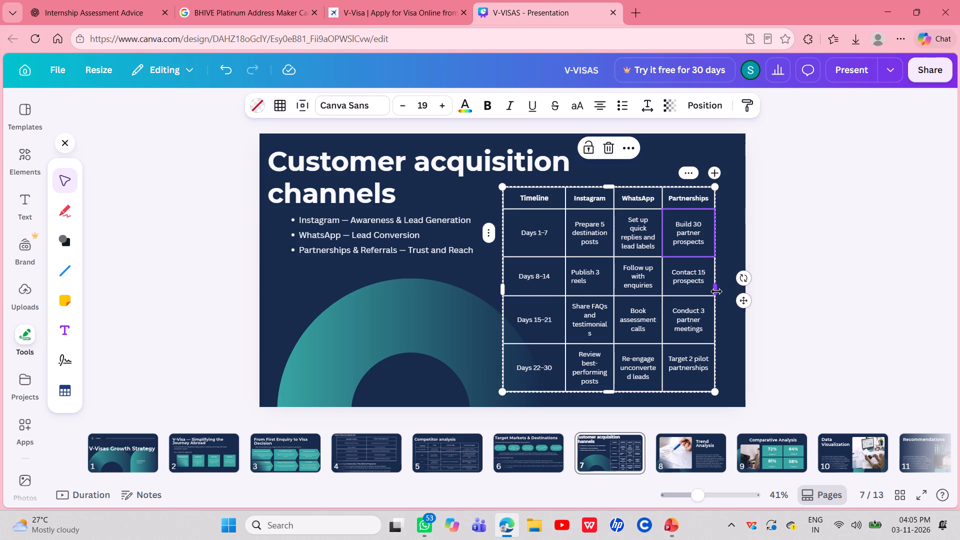
Rebalance the table's column widths by widening Partnerships, narrowing Timeline and shifting the border between Instagram and WhatsApp toward Instagram.
drag(716, 291, 734, 291)
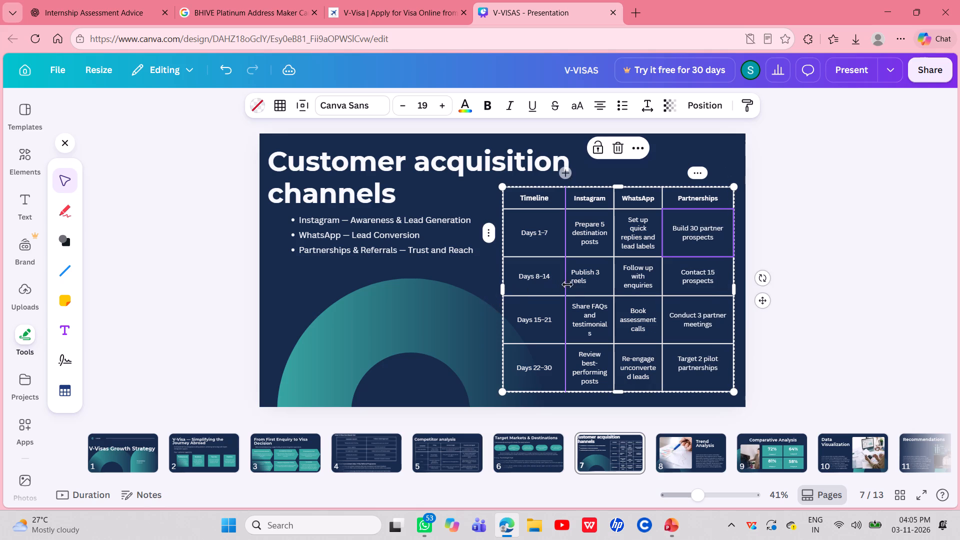
drag(565, 286, 548, 288)
drag(616, 282, 606, 282)
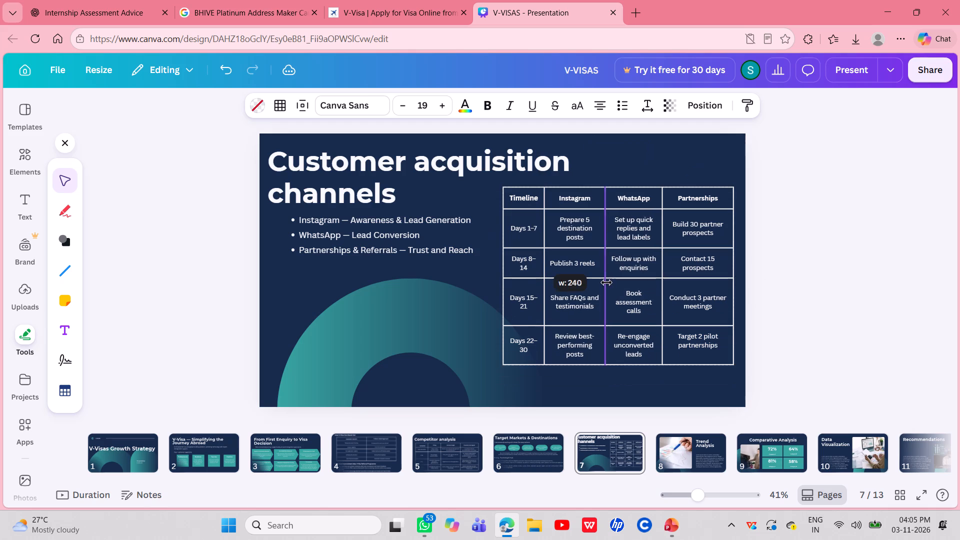
Narrow the Instagram column slightly by moving its border with the WhatsApp column, and deselect the table.
drag(606, 282, 604, 283)
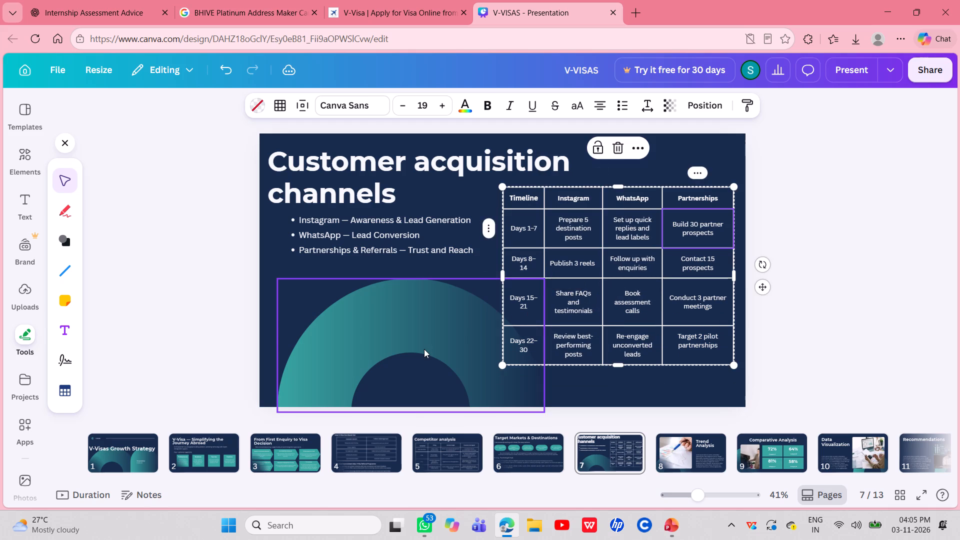
click(424, 349)
click(212, 332)
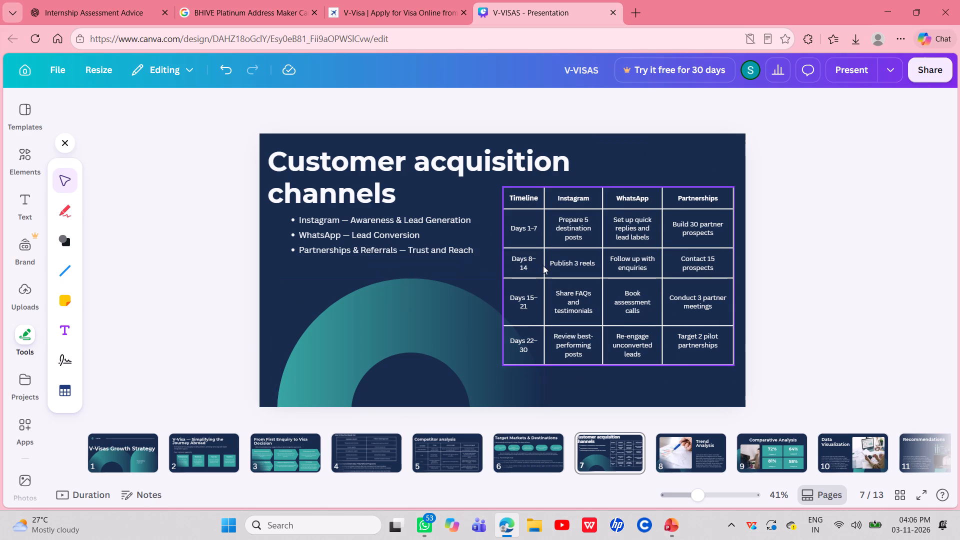
Move the channel plan table slightly down and to the left on slide 7, clear of the slide title.
drag(543, 265, 533, 278)
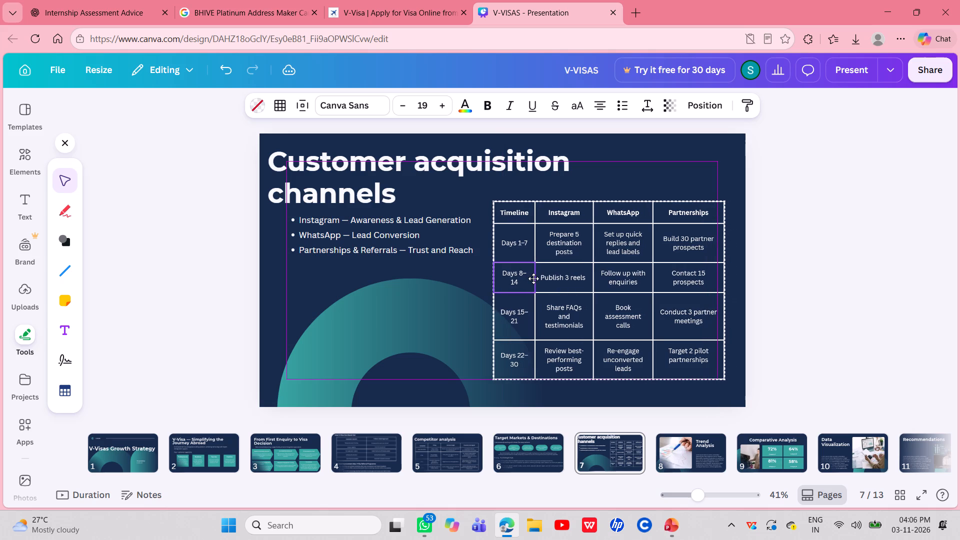
drag(533, 278, 533, 278)
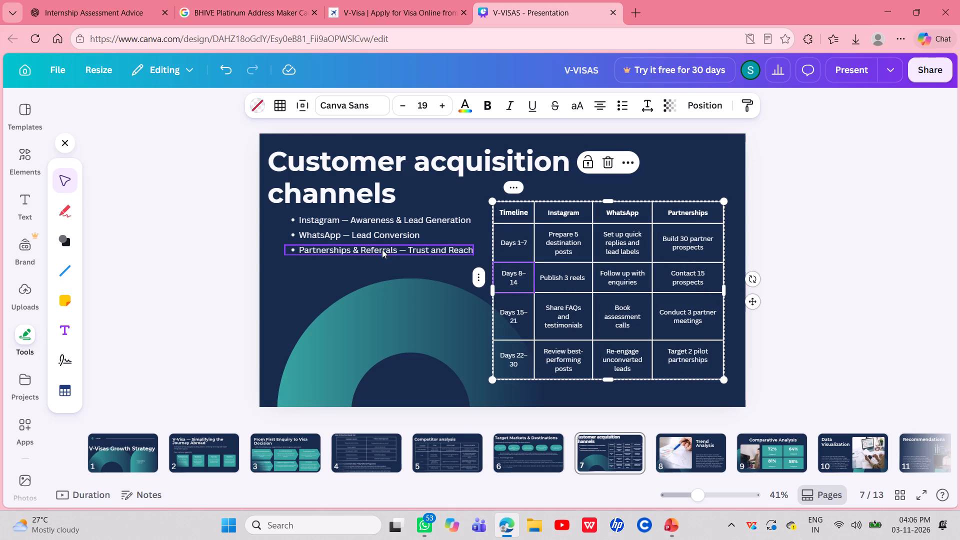
Move the Partnerships & Referrals, WhatsApp and Instagram bullet lines lower beside the table, left-aligned and evenly spaced with wider gaps.
drag(382, 249, 385, 290)
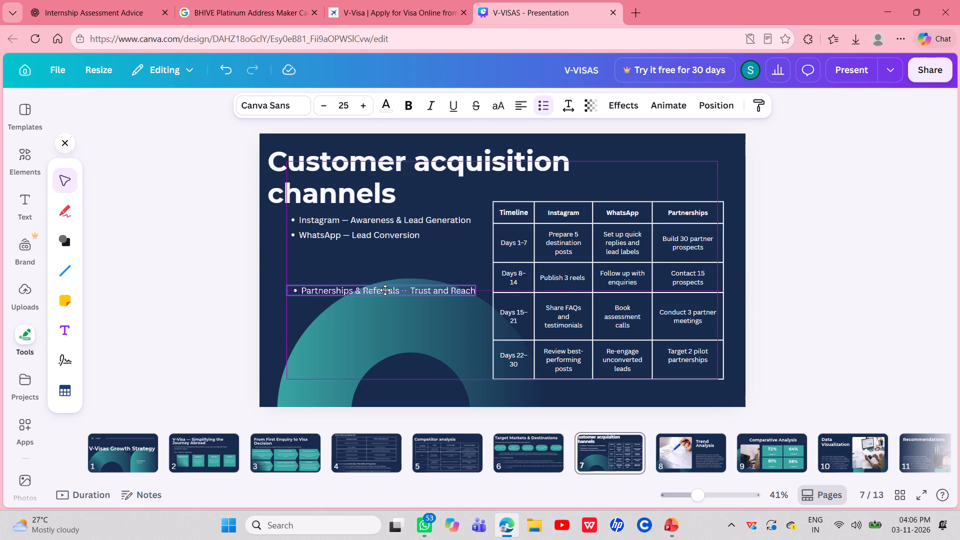
drag(385, 290, 385, 288)
drag(349, 235, 349, 242)
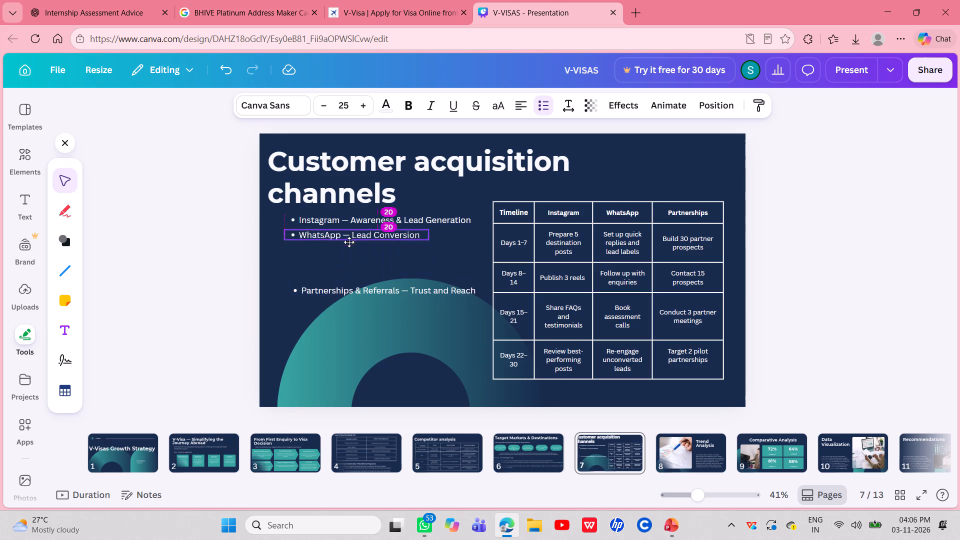
drag(349, 242, 355, 272)
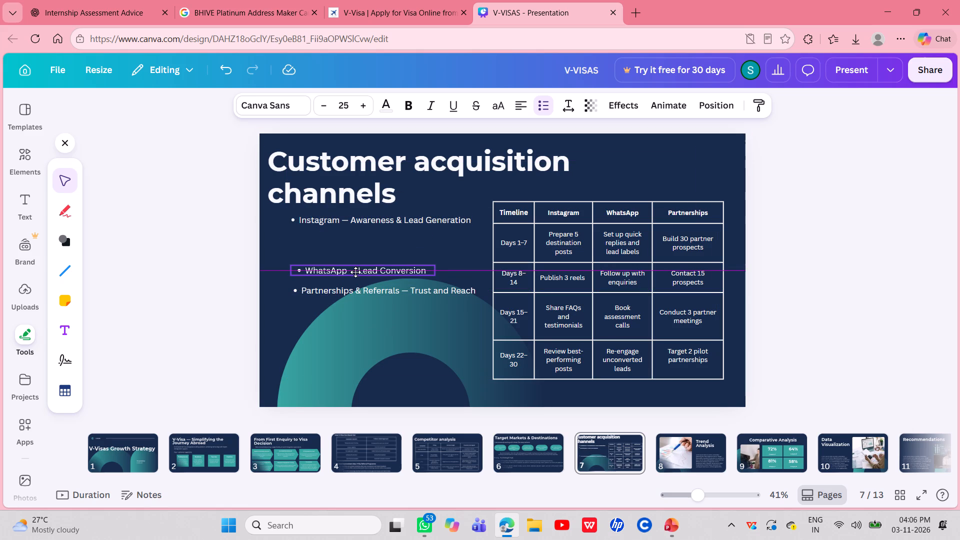
drag(355, 272, 354, 272)
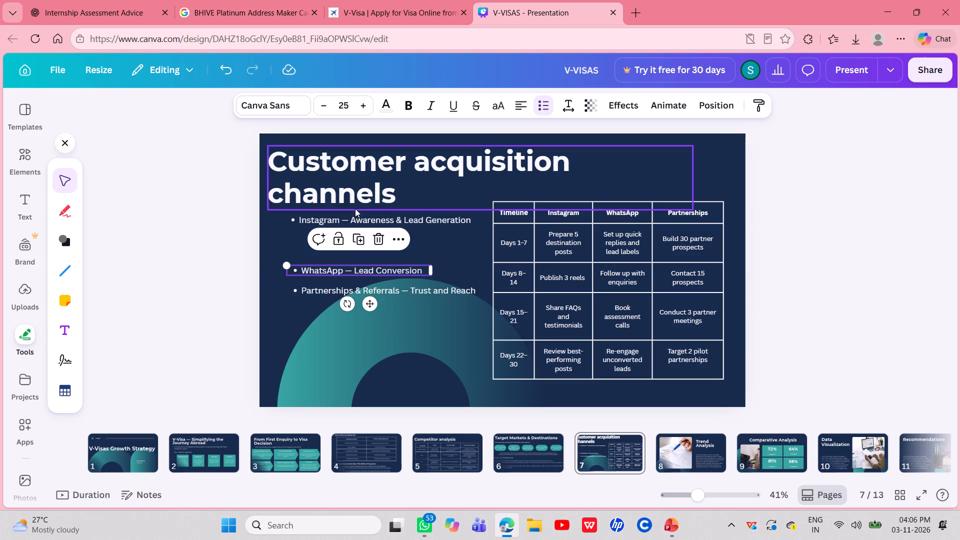
drag(355, 216, 355, 241)
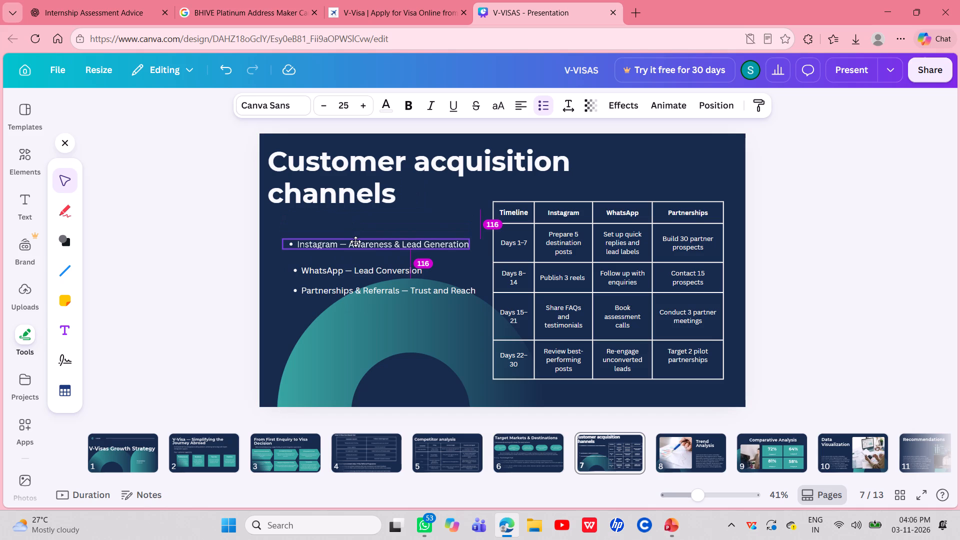
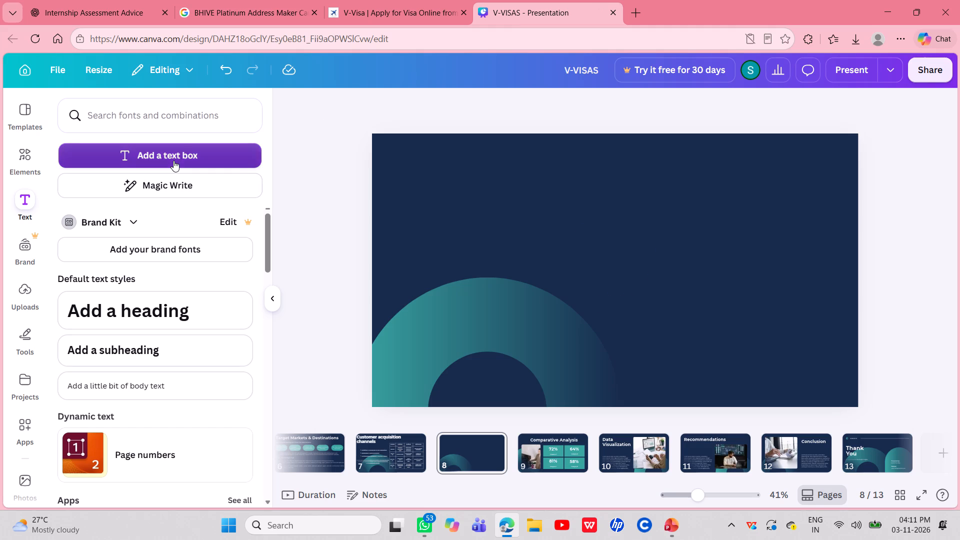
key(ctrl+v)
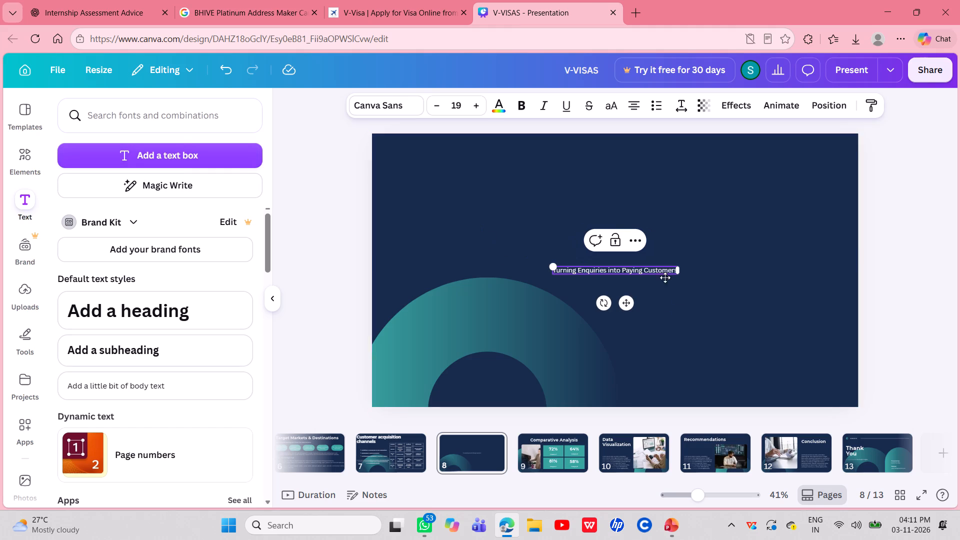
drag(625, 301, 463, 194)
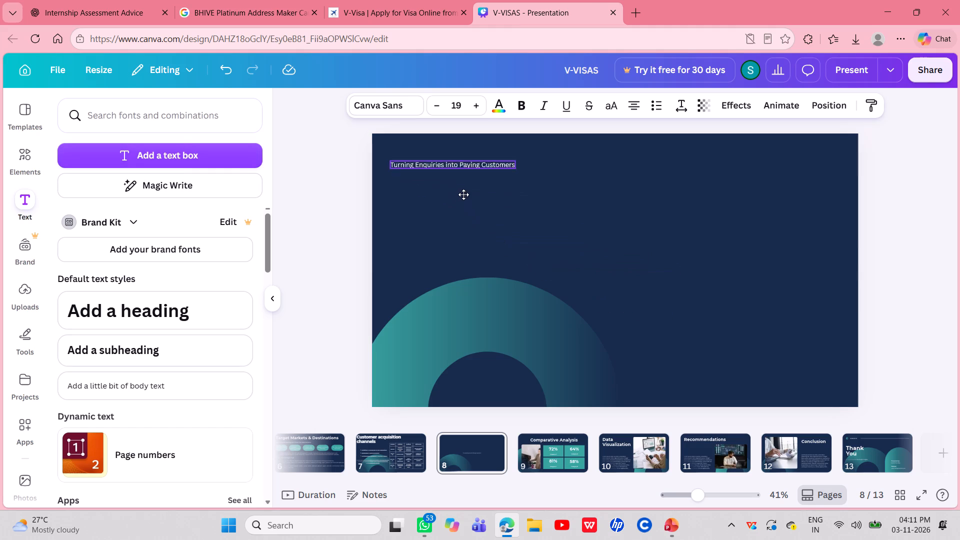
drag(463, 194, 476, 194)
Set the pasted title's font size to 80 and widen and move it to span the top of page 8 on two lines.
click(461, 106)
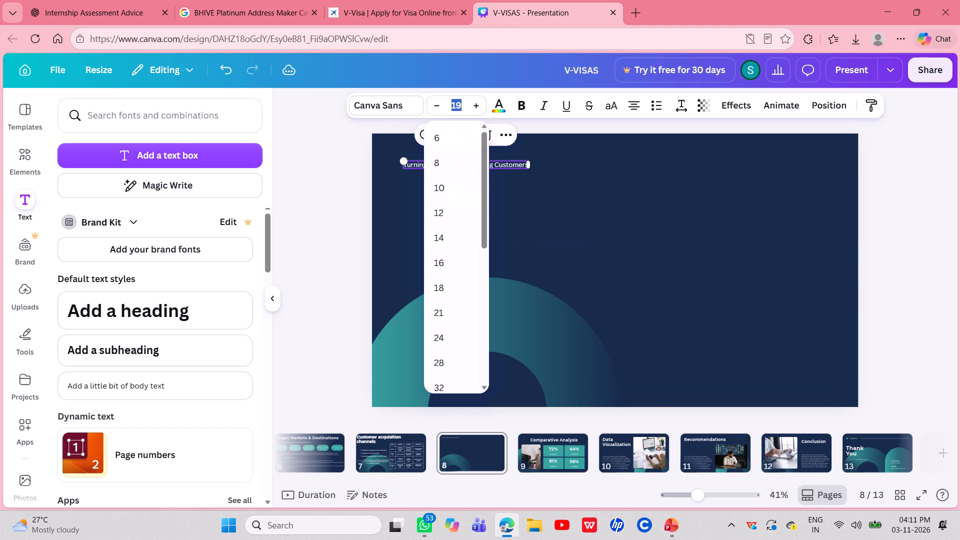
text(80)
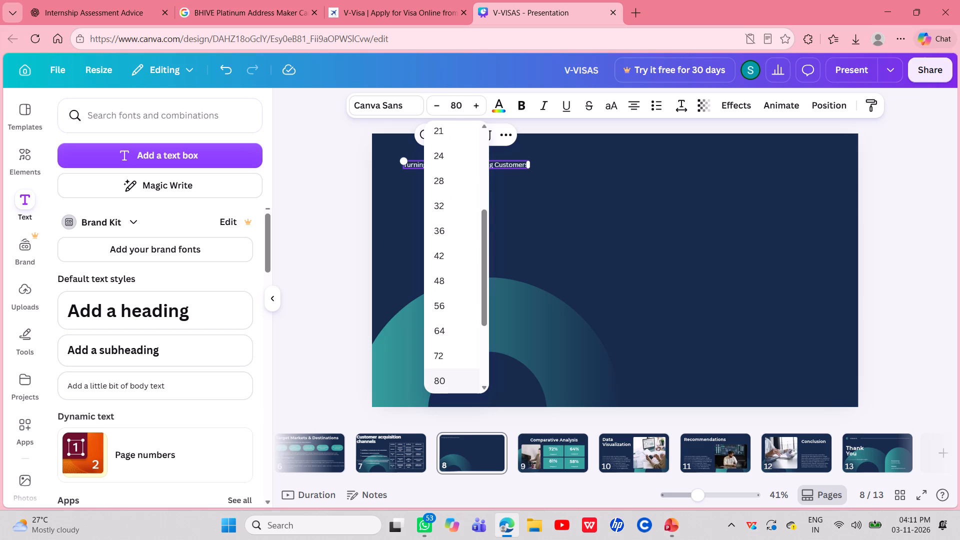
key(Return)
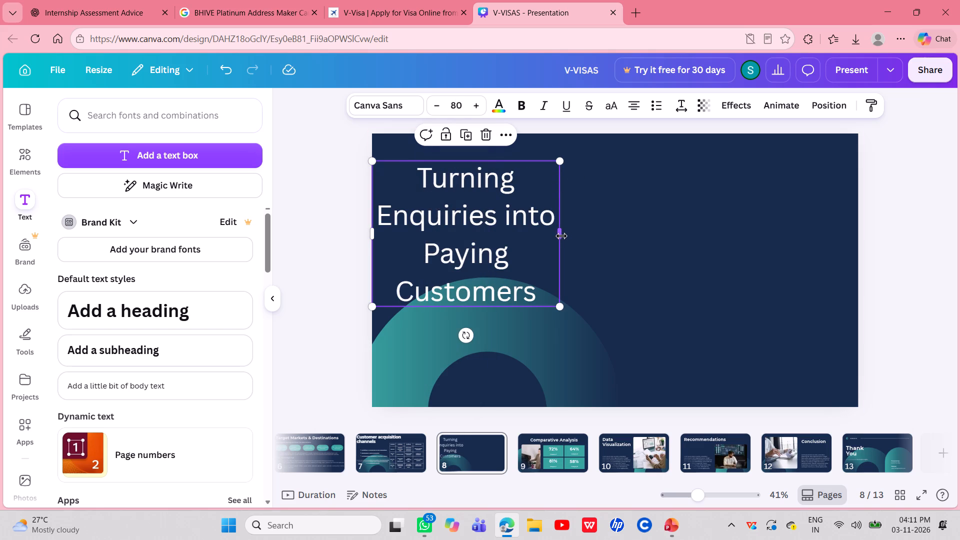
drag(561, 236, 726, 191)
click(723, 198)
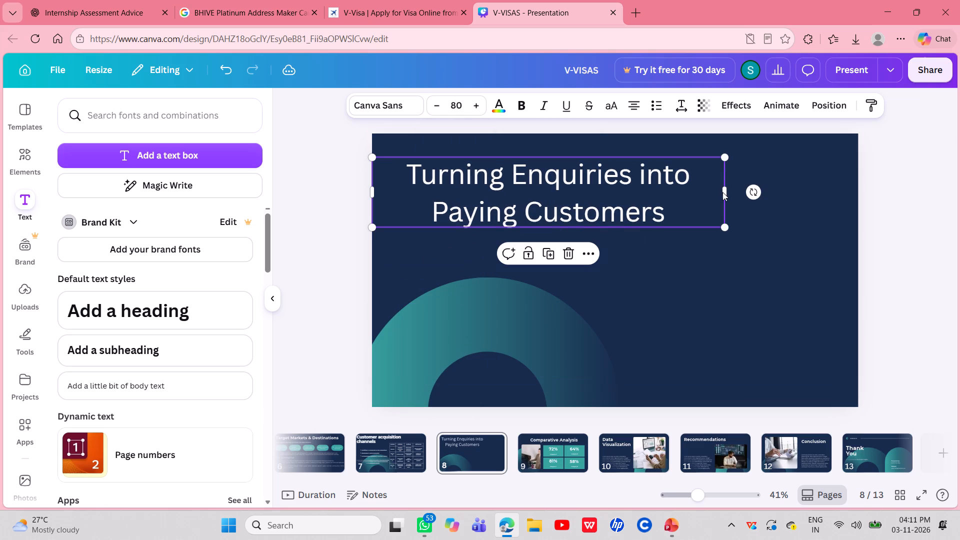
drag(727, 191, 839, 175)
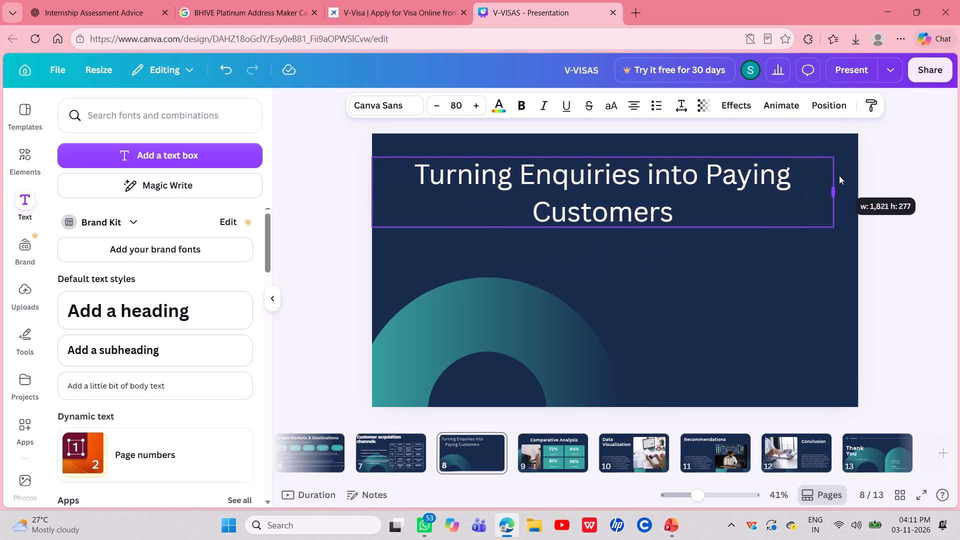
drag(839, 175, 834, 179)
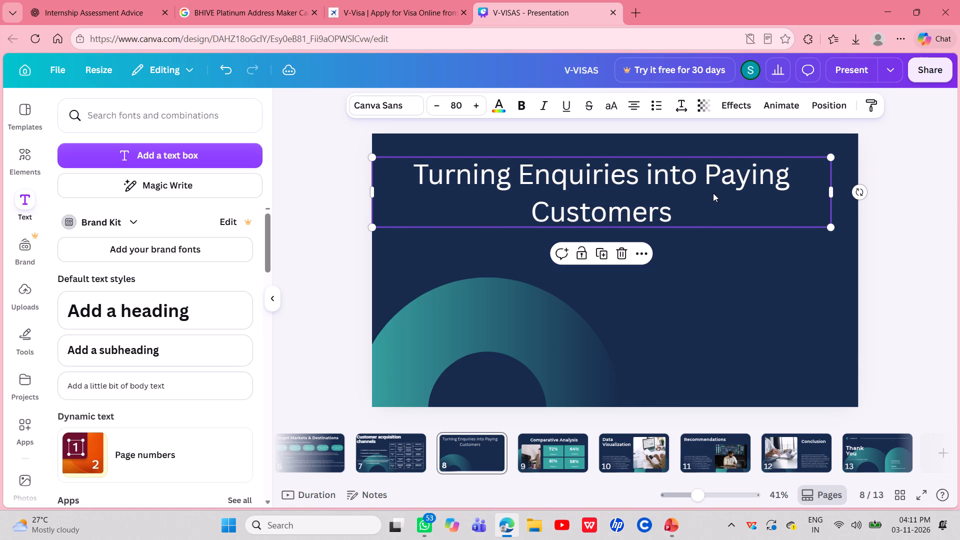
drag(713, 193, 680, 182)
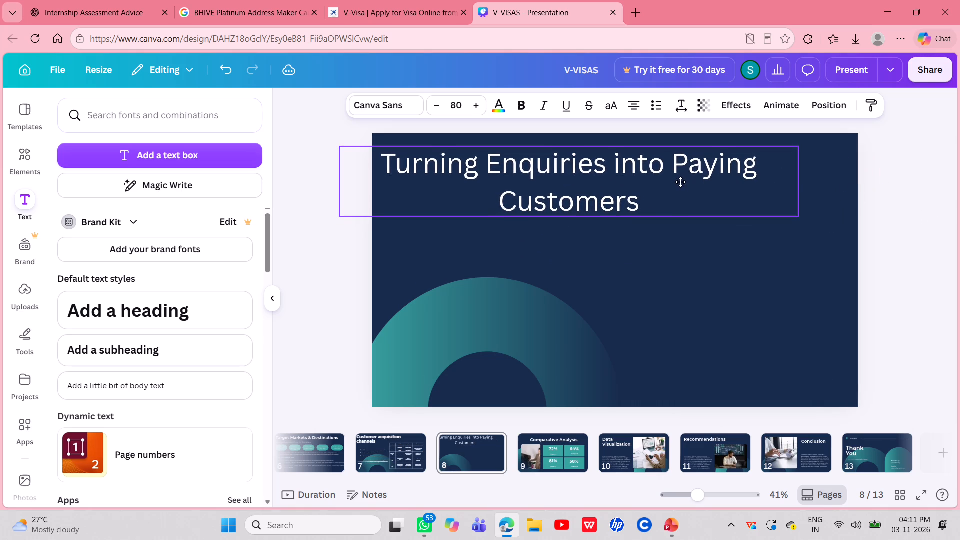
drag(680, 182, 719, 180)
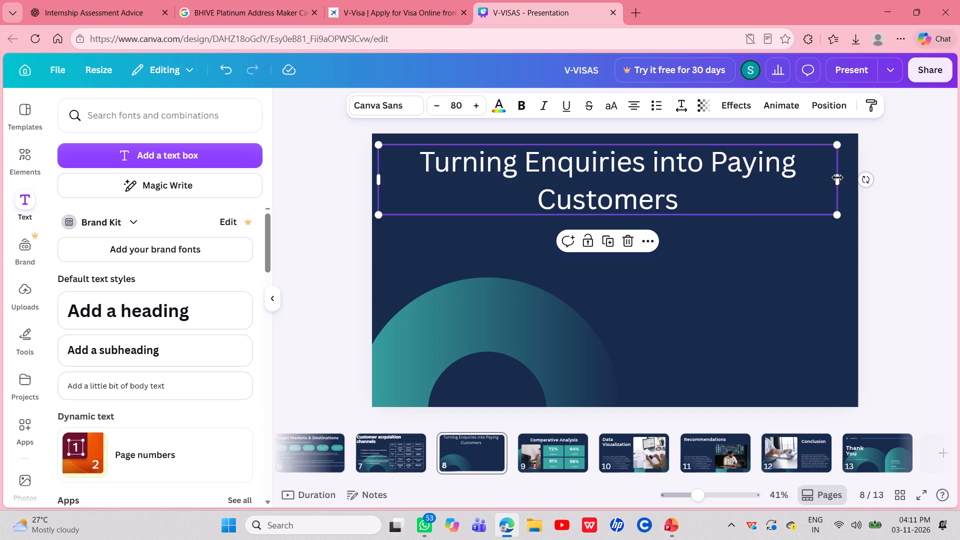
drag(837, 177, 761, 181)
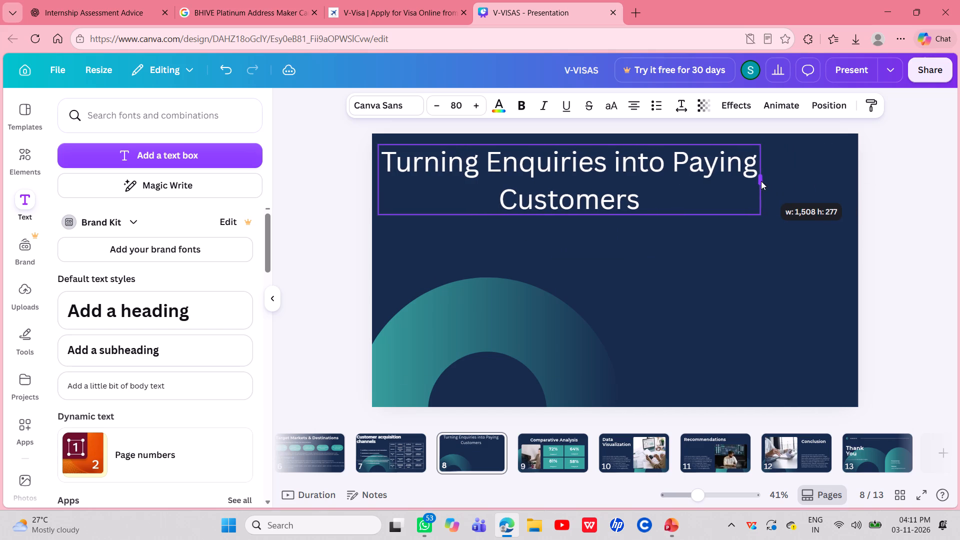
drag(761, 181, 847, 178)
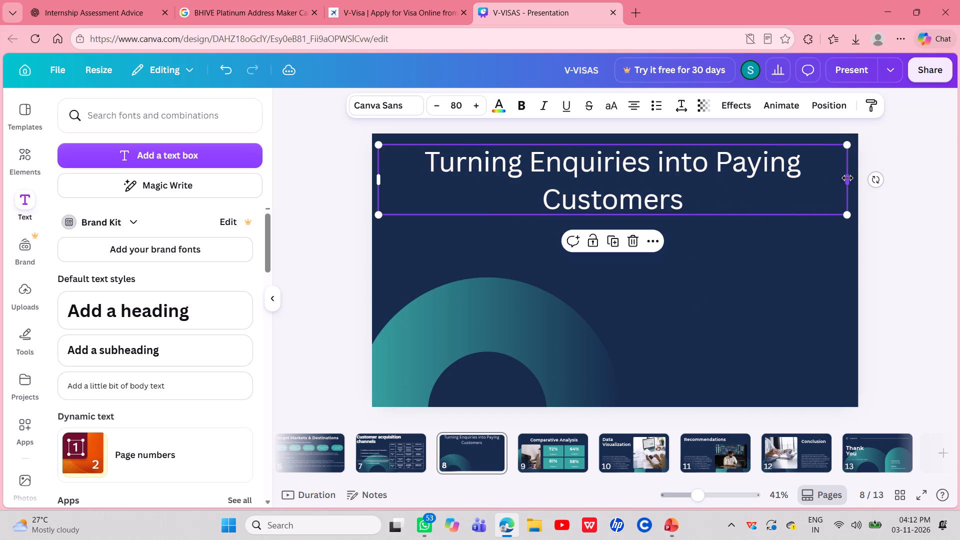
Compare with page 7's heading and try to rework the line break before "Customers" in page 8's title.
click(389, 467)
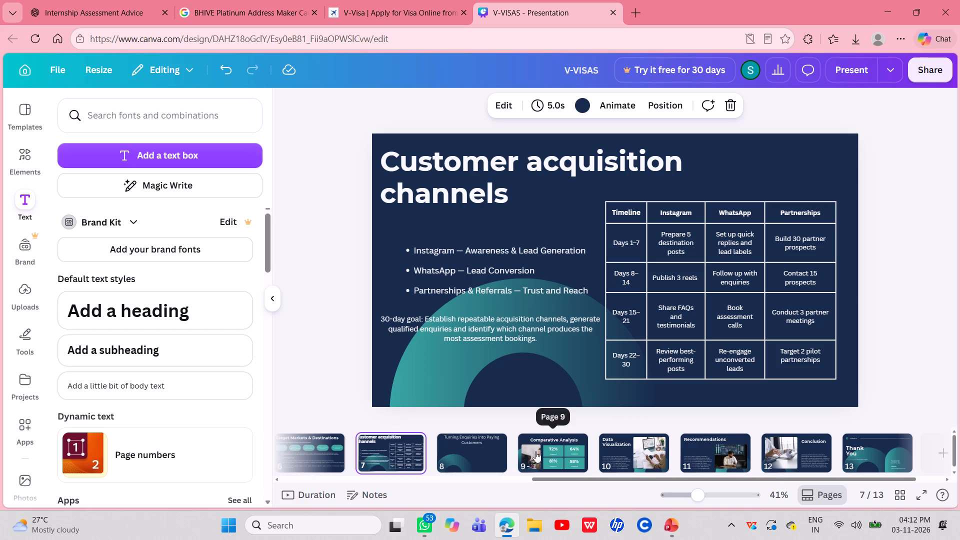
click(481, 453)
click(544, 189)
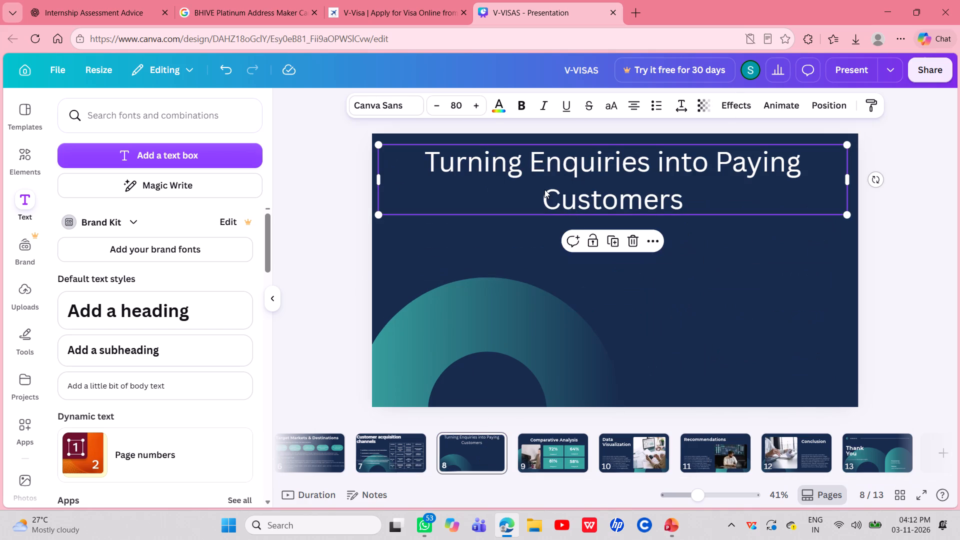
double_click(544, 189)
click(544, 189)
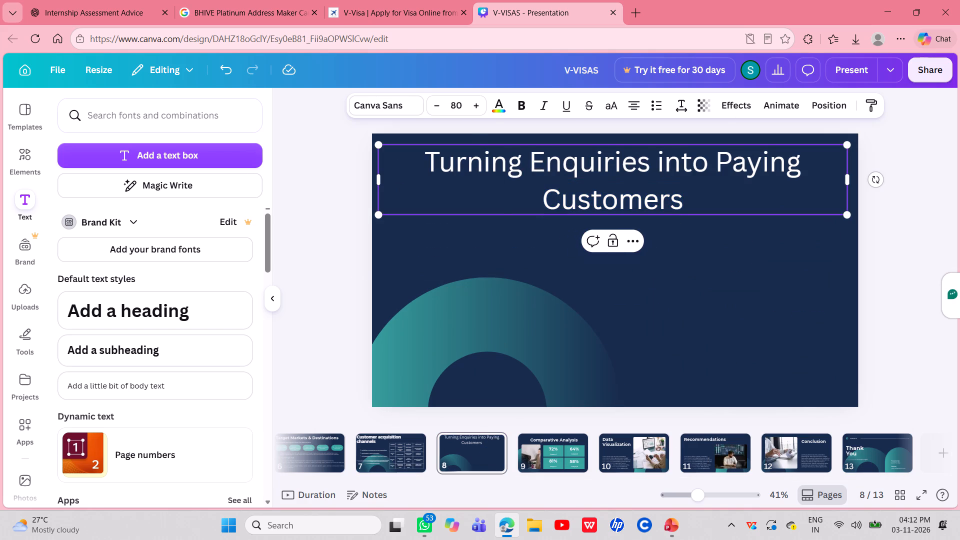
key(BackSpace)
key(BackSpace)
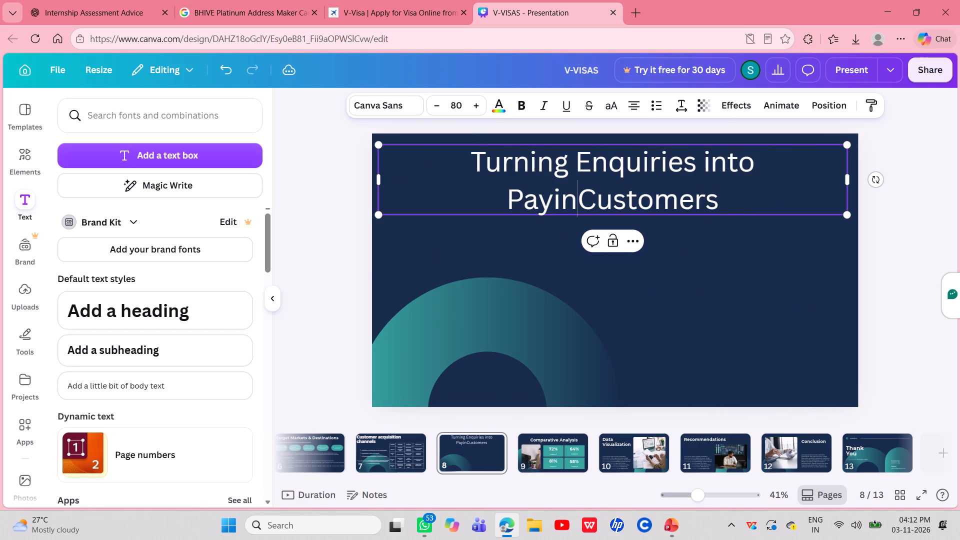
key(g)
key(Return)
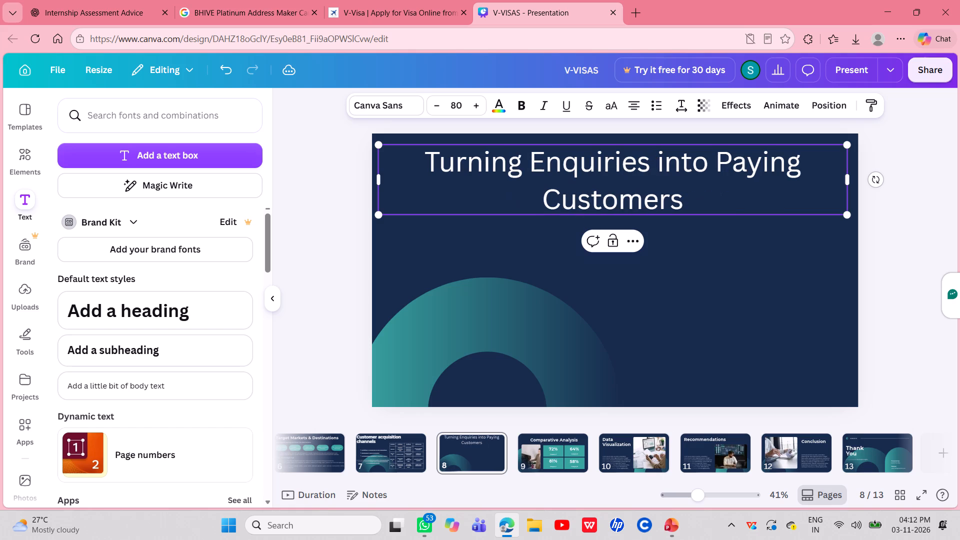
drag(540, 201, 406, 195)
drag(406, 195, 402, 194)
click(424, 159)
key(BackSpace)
Undo the pasted title and the earlier deletions on page 8, back to the original Trend Analysis layout with its photo.
triple_click(226, 74)
triple_click(226, 74)
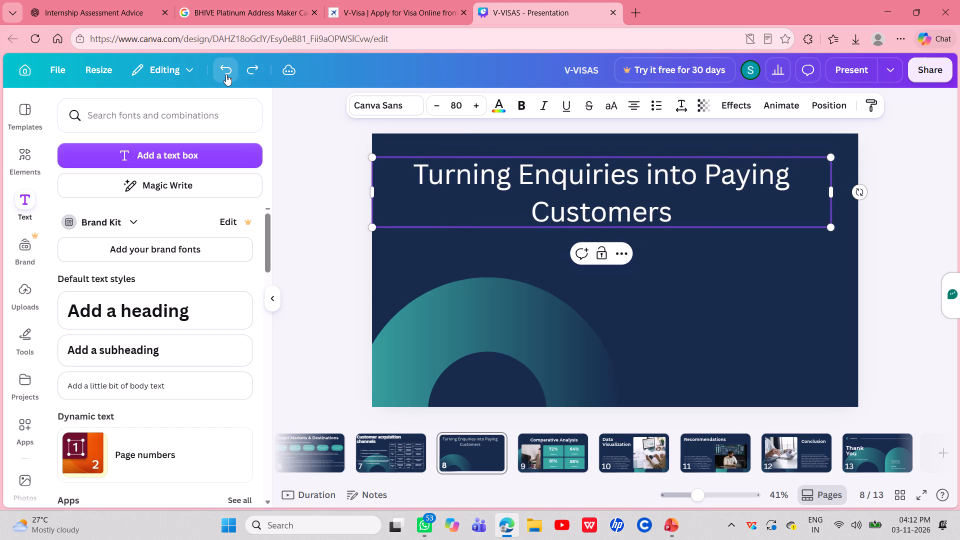
click(226, 74)
click(226, 74)
click(226, 74)
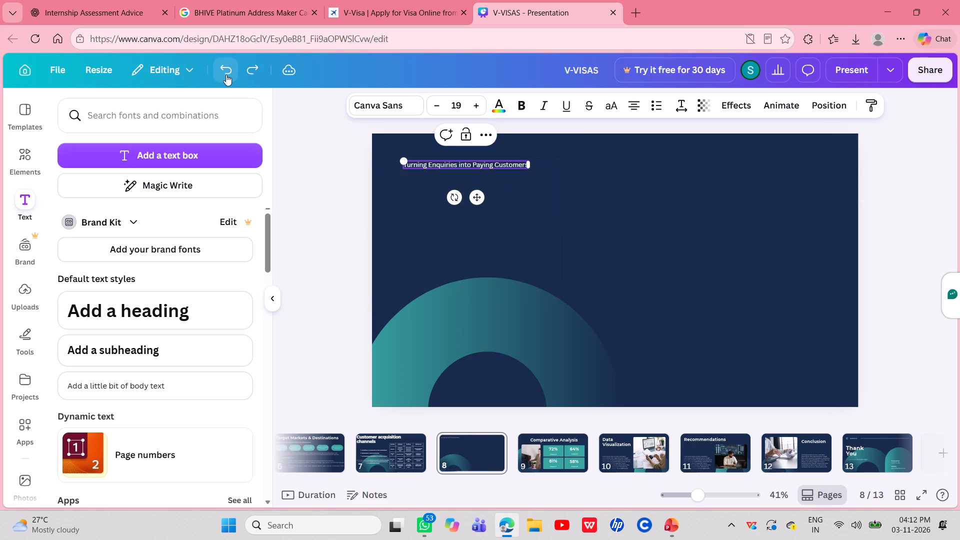
click(226, 74)
click(226, 74)
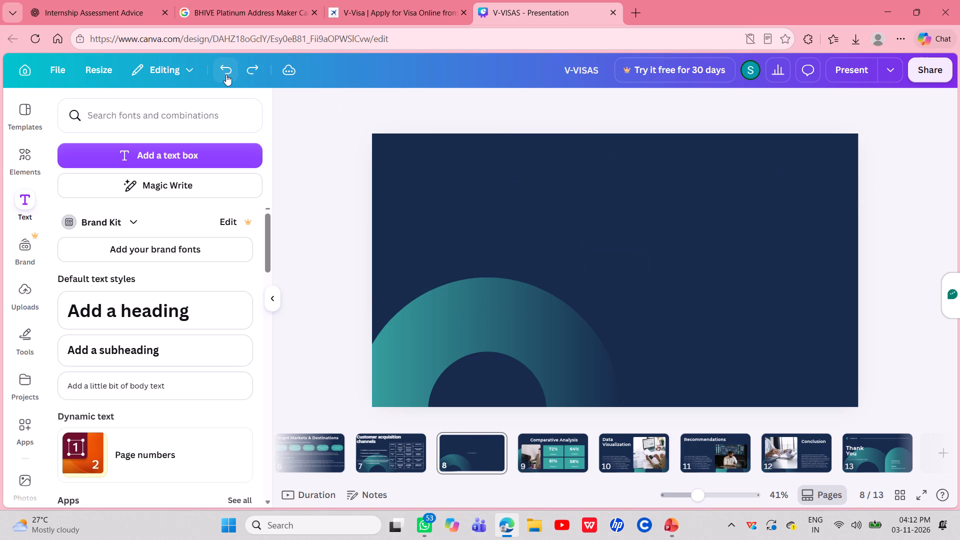
click(226, 74)
click(226, 74)
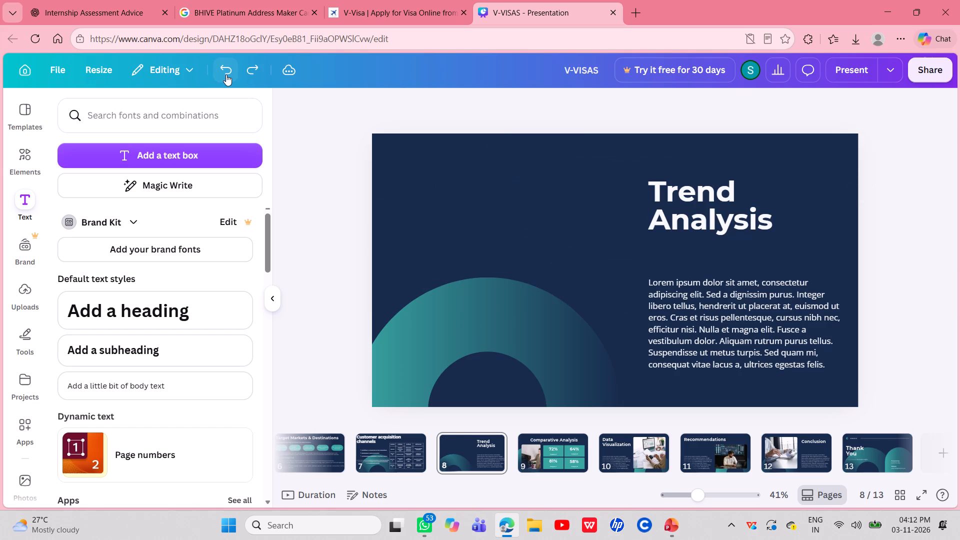
click(226, 74)
Delete the photo together with its frame and the lorem ipsum body text from page 8.
click(489, 288)
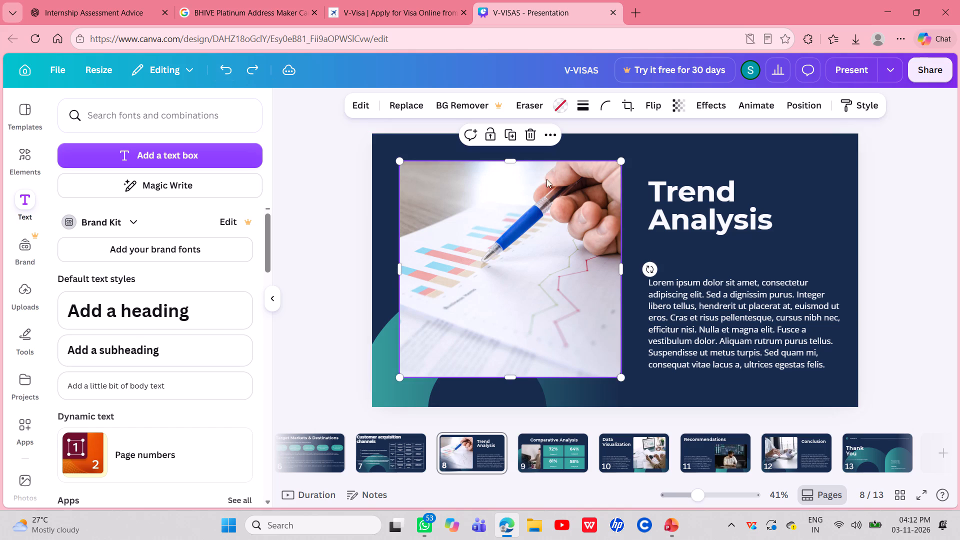
click(528, 136)
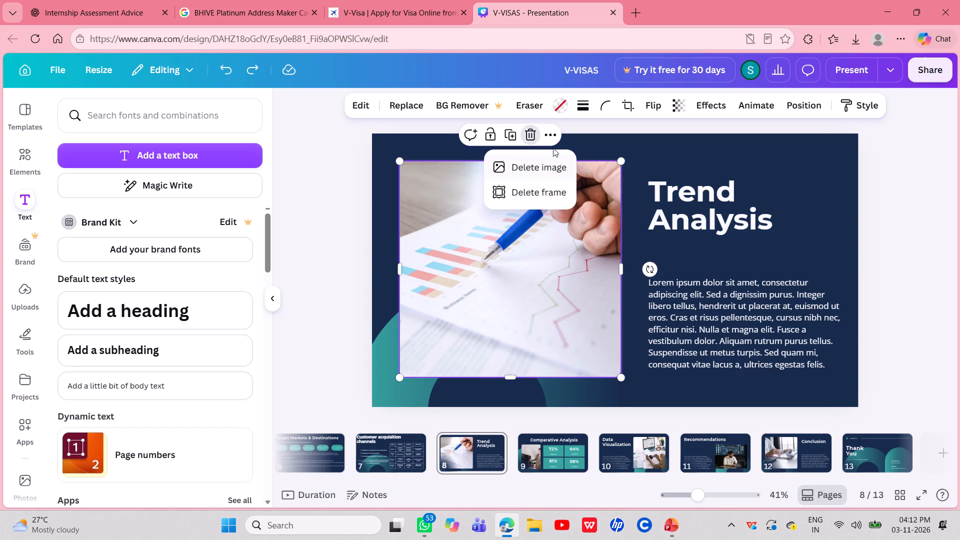
click(531, 187)
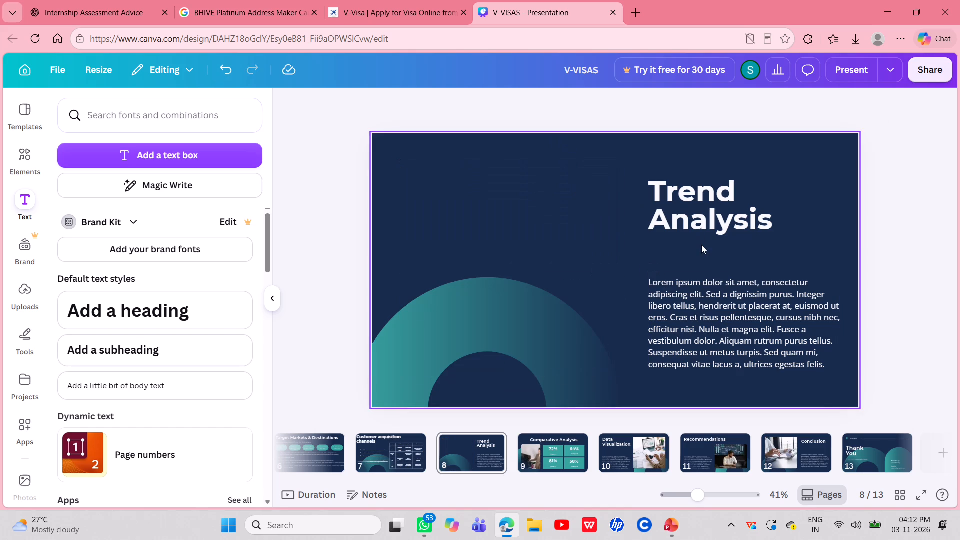
click(702, 320)
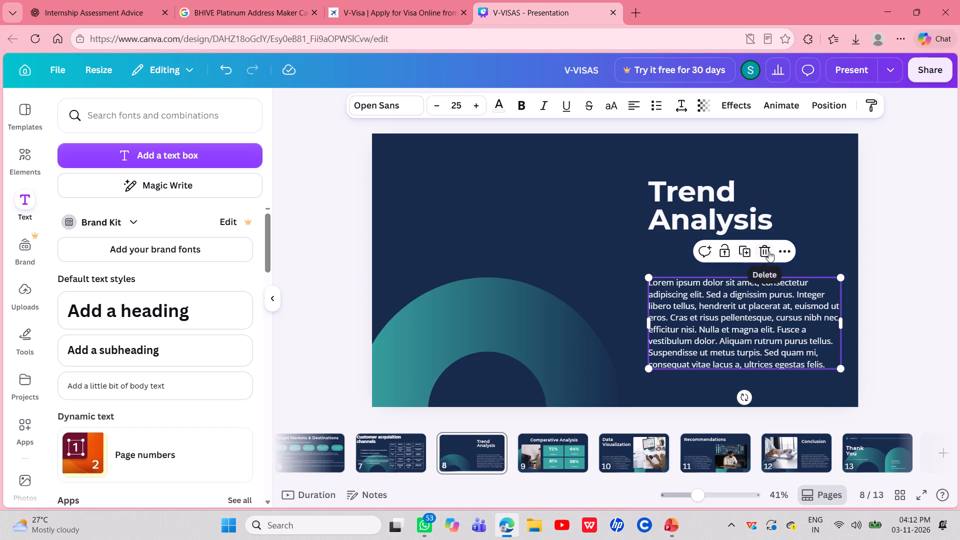
click(768, 251)
Replace the "Trend Analysis" title text with the copied heading "Turning Enquiries into Paying Customers".
click(708, 196)
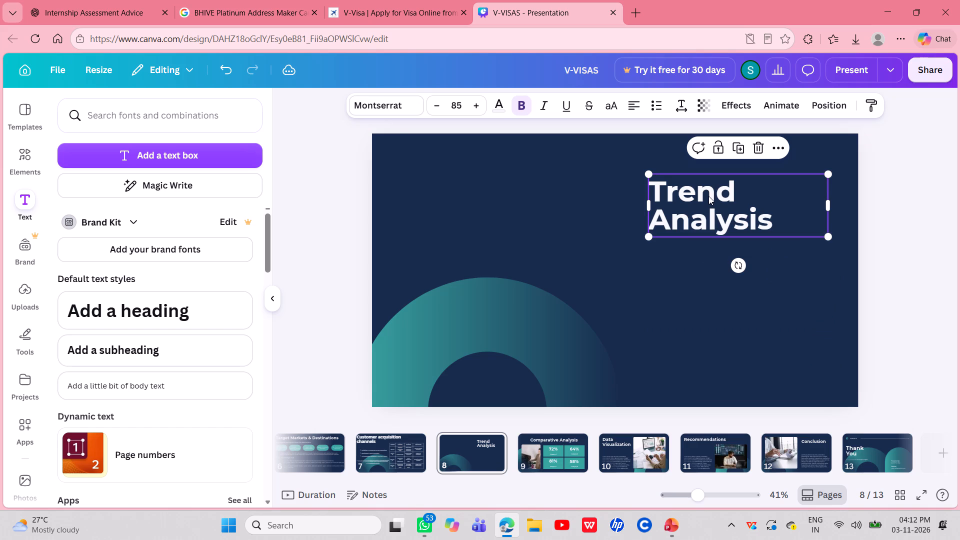
click(774, 214)
click(774, 214)
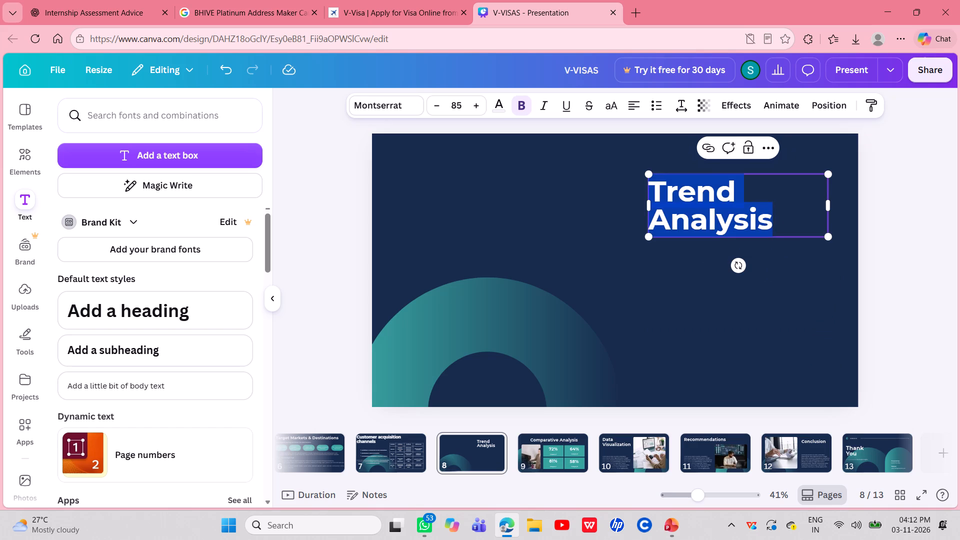
double_click(774, 214)
click(784, 219)
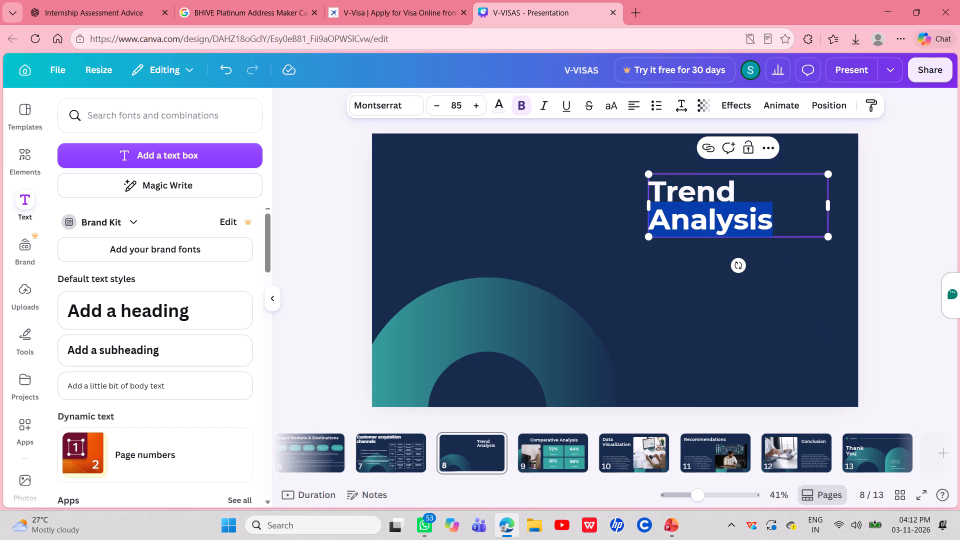
drag(784, 219, 653, 182)
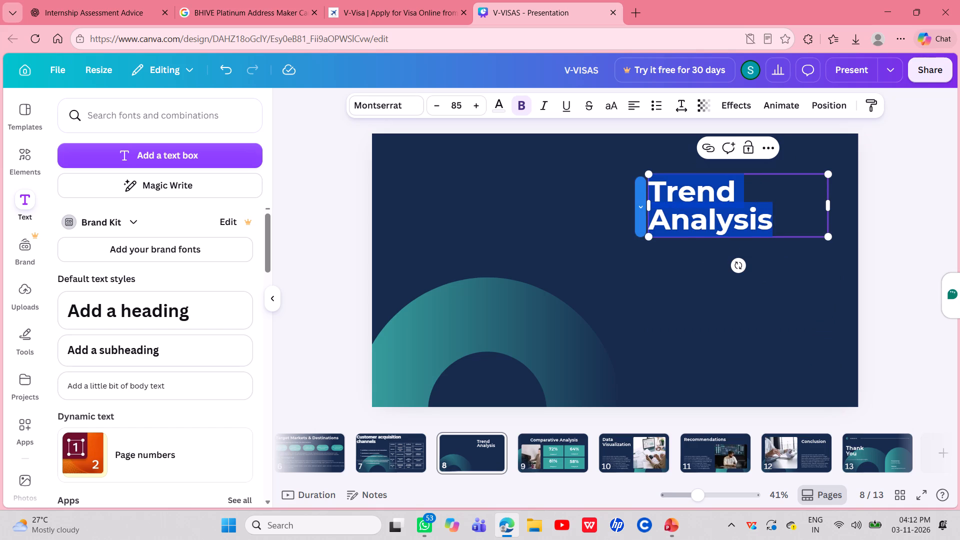
key(ctrl+v)
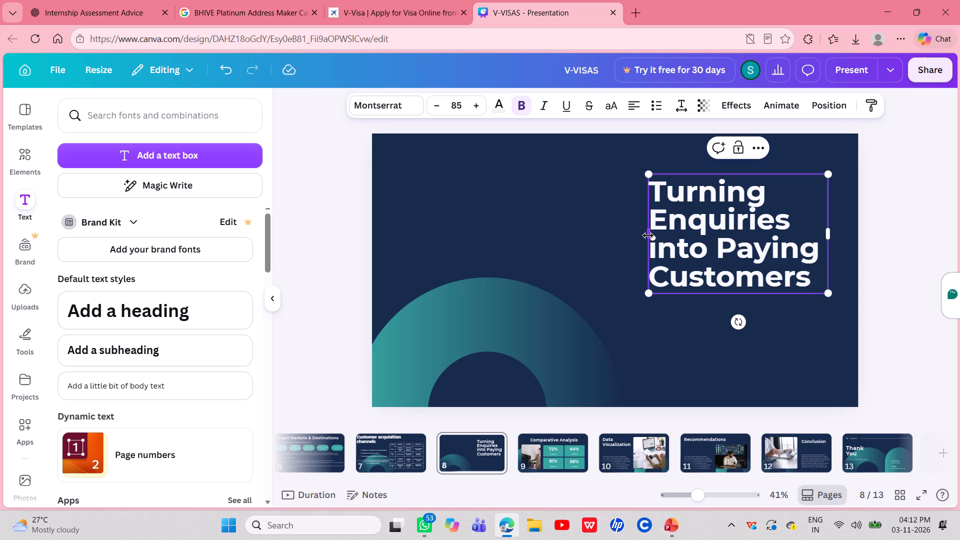
Widen the title box across page 8 so it wraps onto two lines, and move it up to the slide's upper edge.
drag(648, 235, 387, 185)
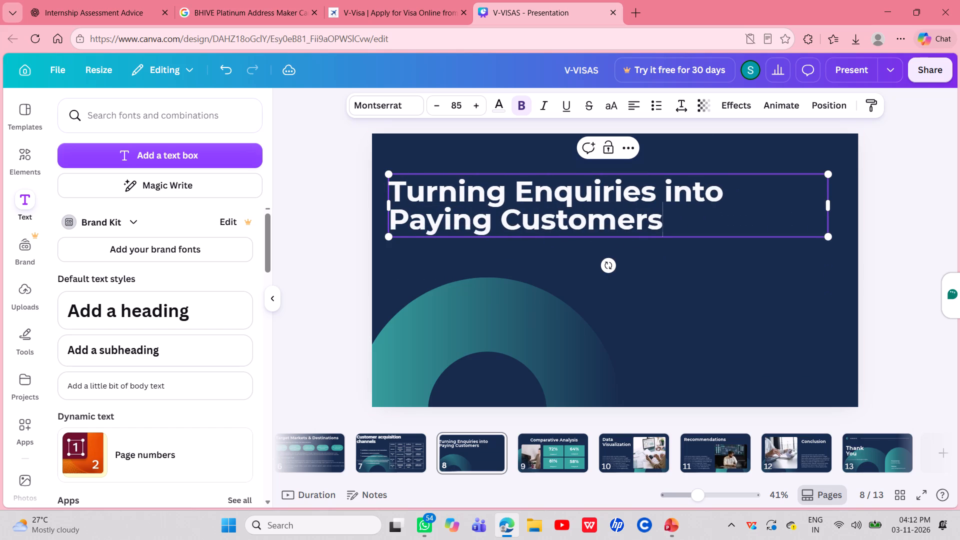
drag(602, 188, 648, 202)
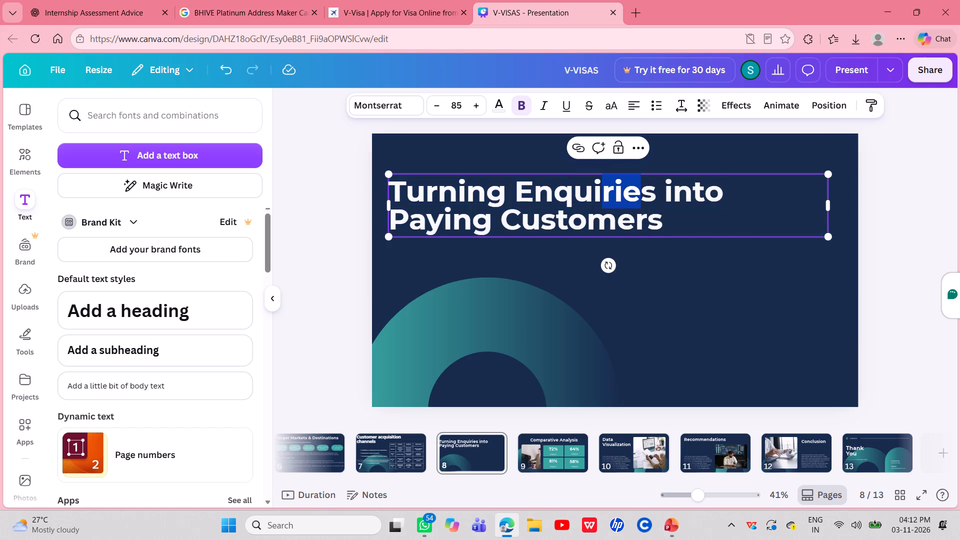
click(758, 229)
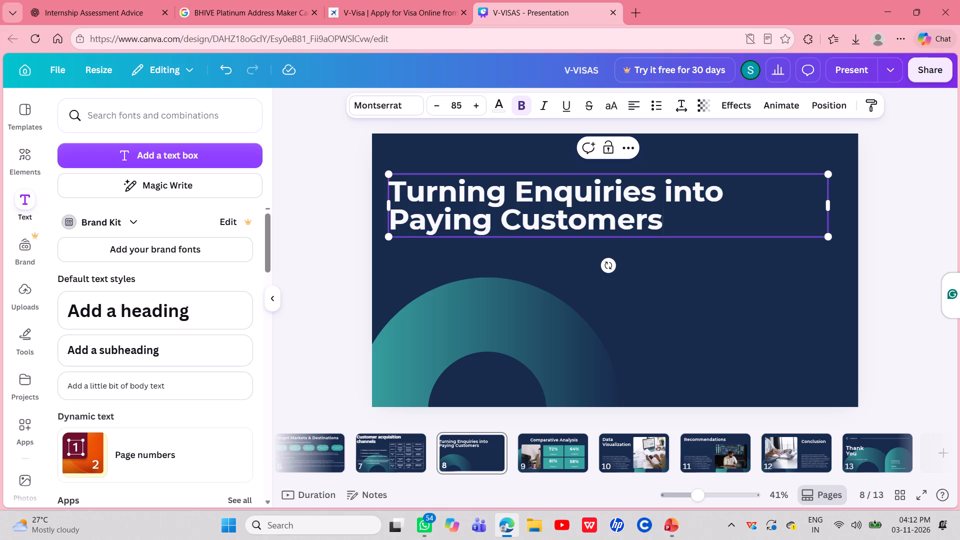
click(732, 224)
drag(758, 233, 748, 209)
click(831, 205)
drag(719, 203, 716, 180)
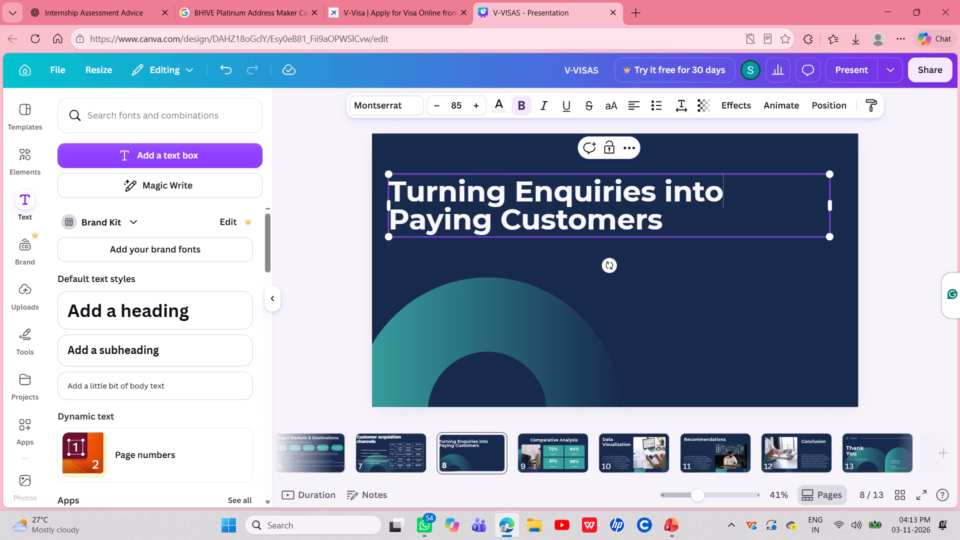
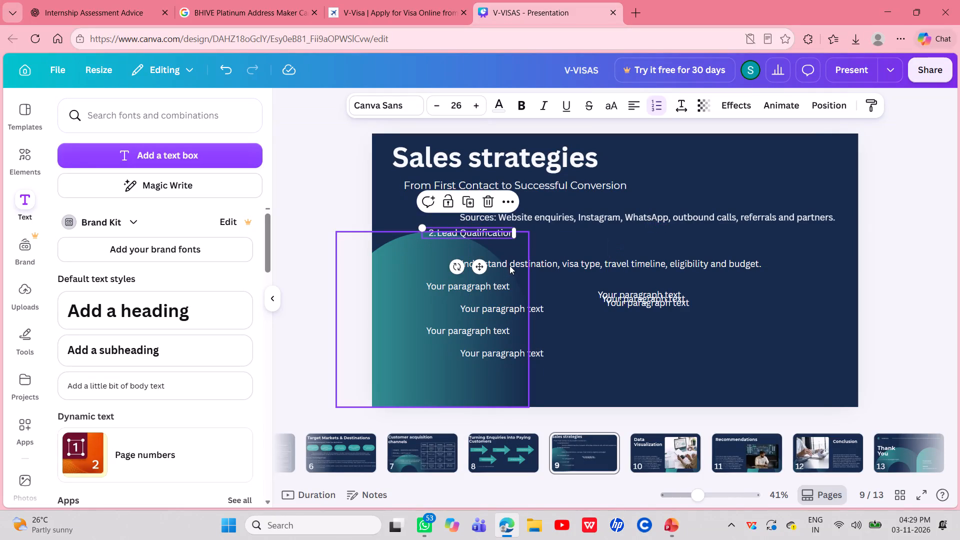
Move the "Understand destination, visa type…" description up so it sits directly beneath the Lead Qualification heading on page 9.
drag(509, 265, 514, 250)
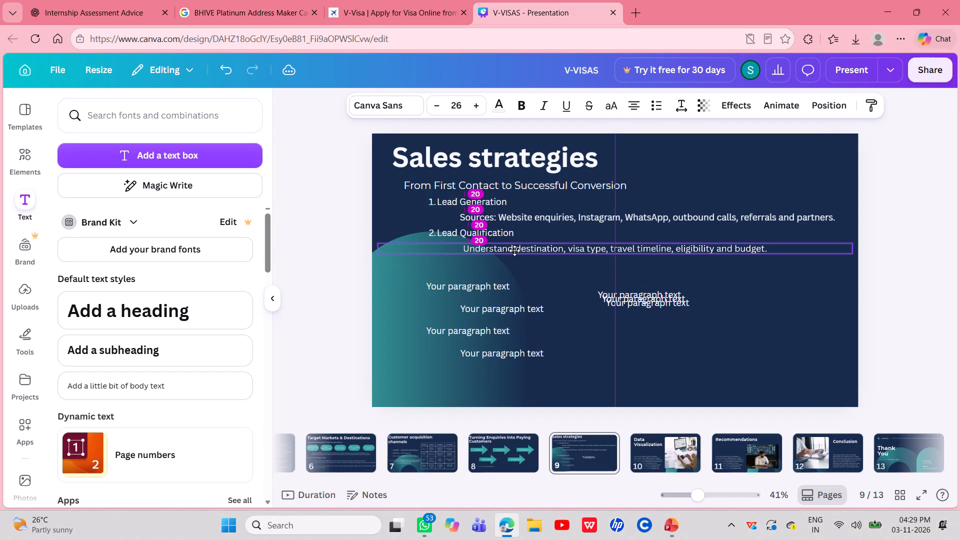
drag(514, 250, 511, 251)
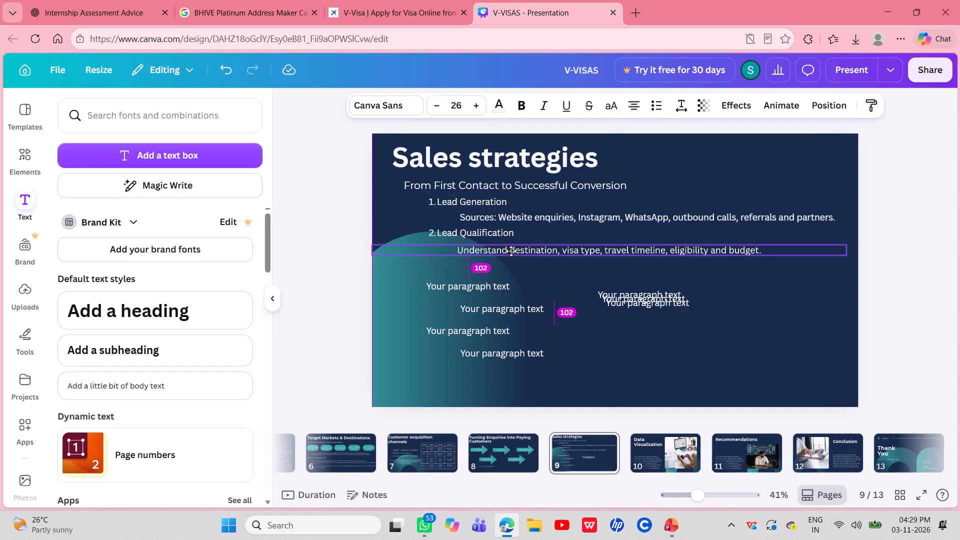
drag(511, 251, 512, 250)
click(573, 319)
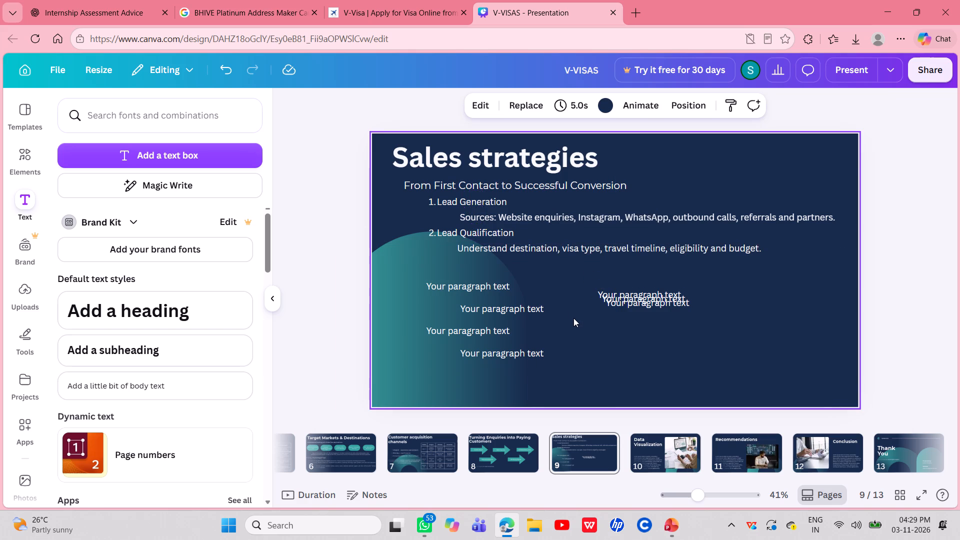
Move the first pair of placeholder texts up beneath the Lead Qualification description, keeping the second line indented under the first.
drag(478, 290, 478, 271)
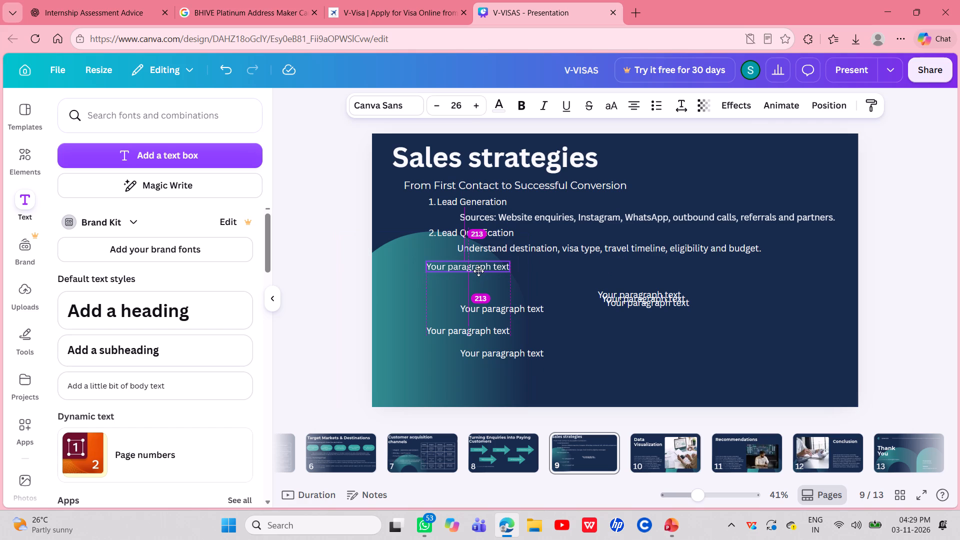
drag(478, 271, 478, 269)
drag(508, 310, 515, 287)
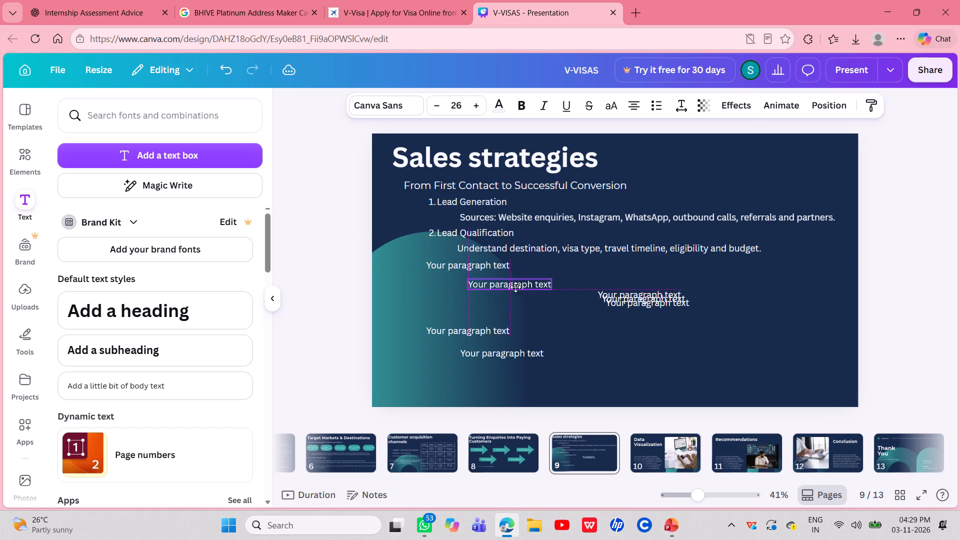
drag(515, 287, 506, 288)
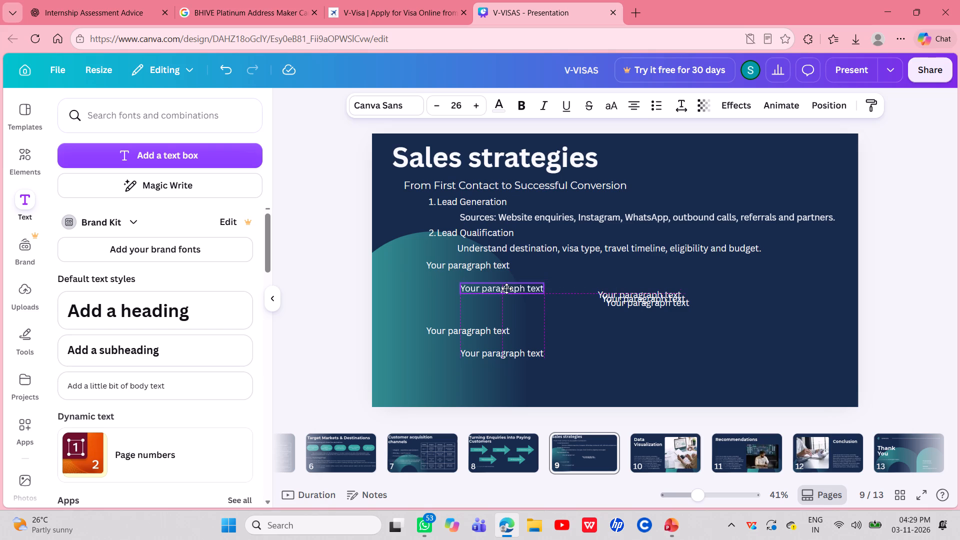
drag(506, 288, 506, 285)
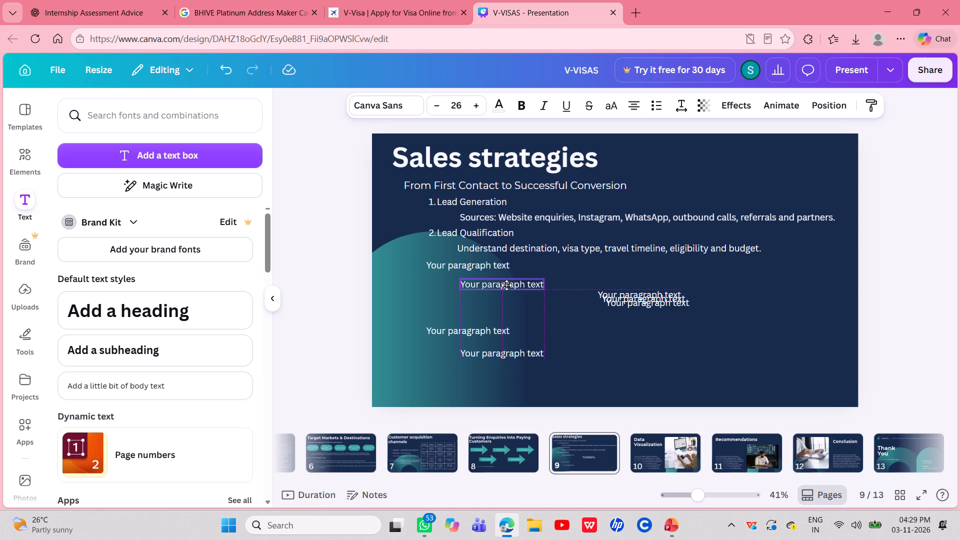
drag(506, 285, 505, 283)
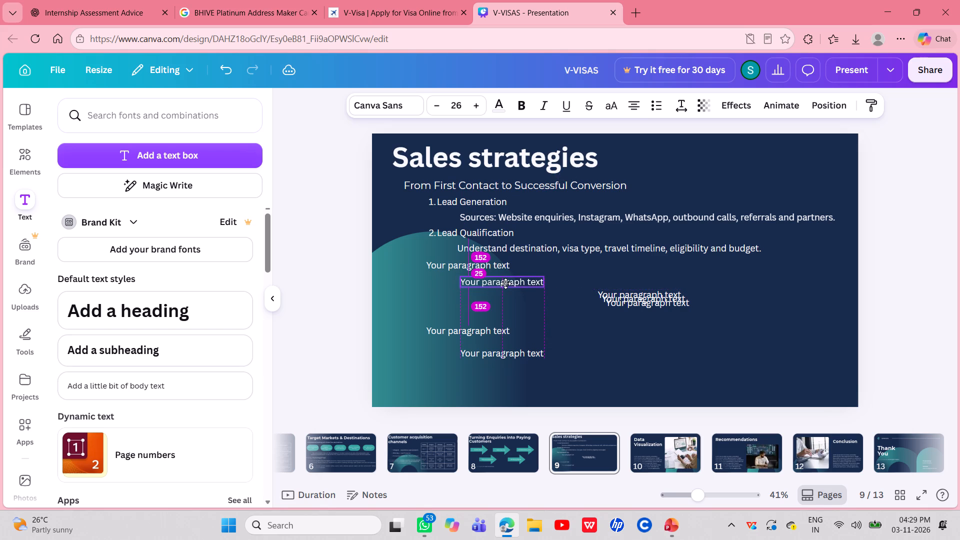
drag(505, 283, 504, 285)
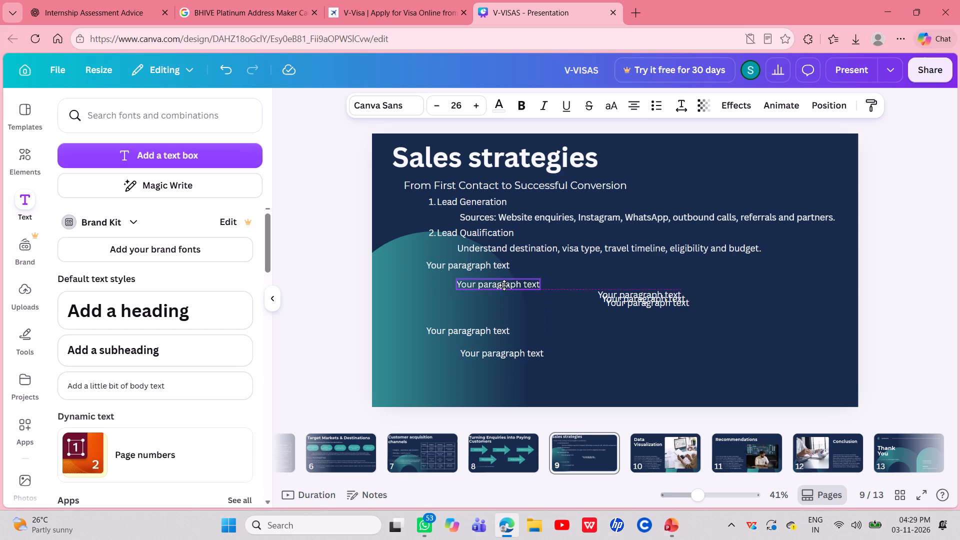
drag(504, 285, 505, 284)
click(613, 338)
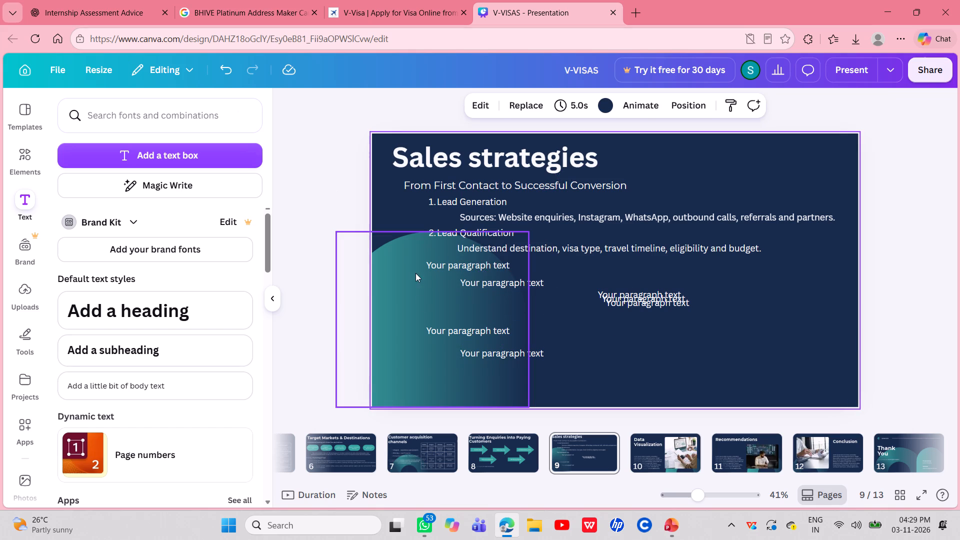
Move the second pair of placeholder texts up under the first pair, keeping the heading and indented description alignment.
drag(462, 333, 462, 315)
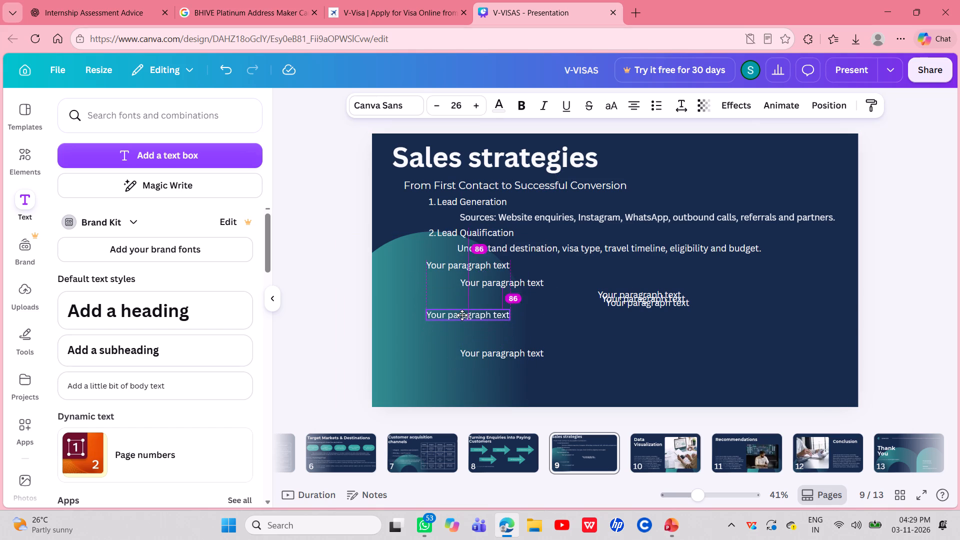
drag(462, 315, 461, 310)
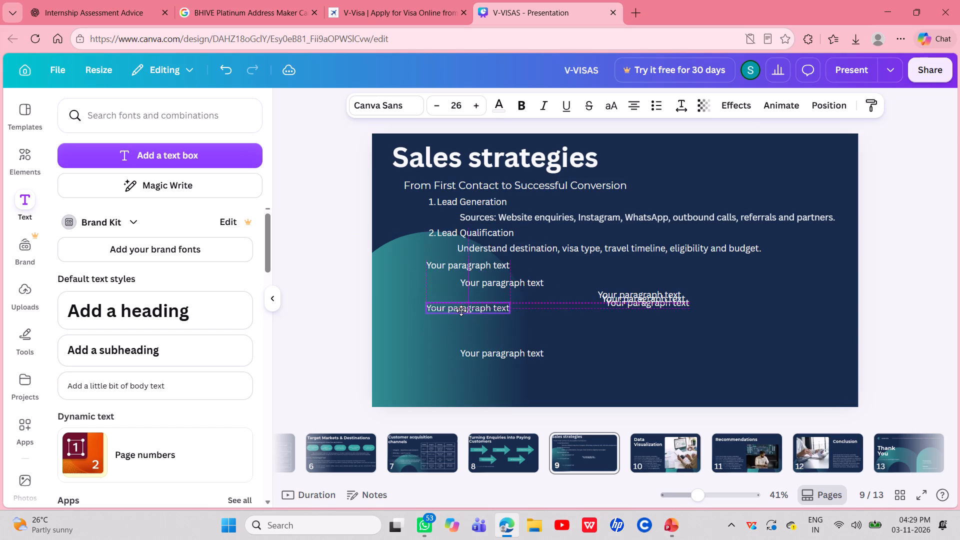
drag(461, 310, 461, 312)
drag(530, 351, 532, 342)
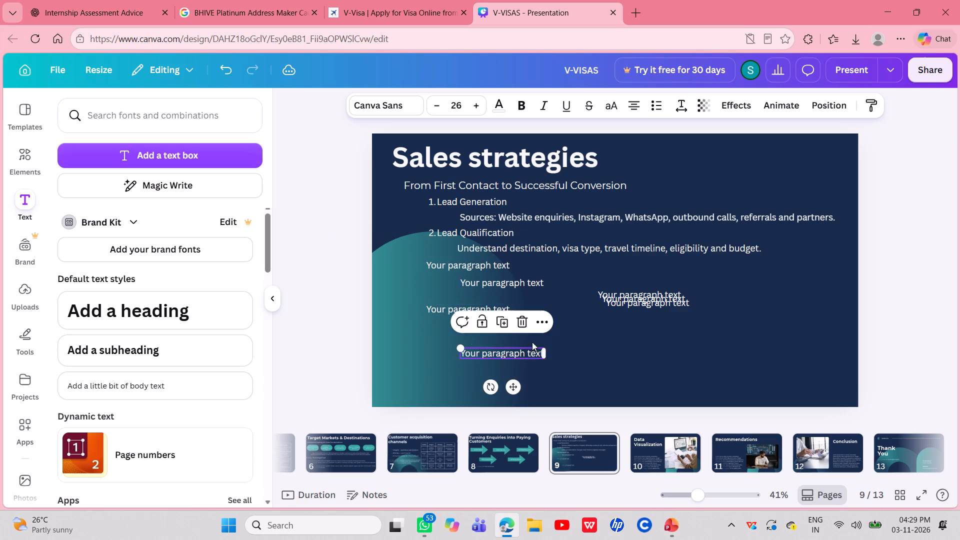
drag(532, 342, 535, 324)
drag(441, 306, 440, 301)
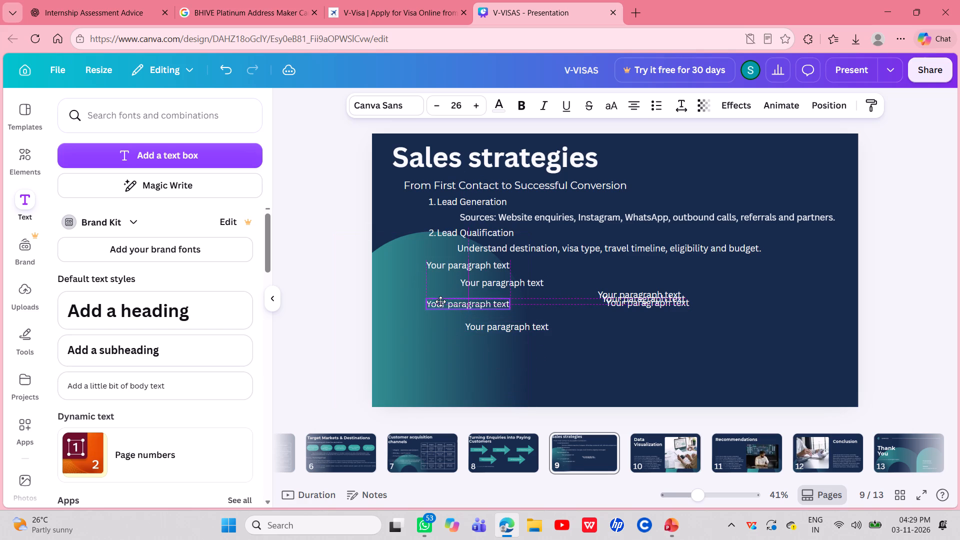
drag(440, 301, 441, 298)
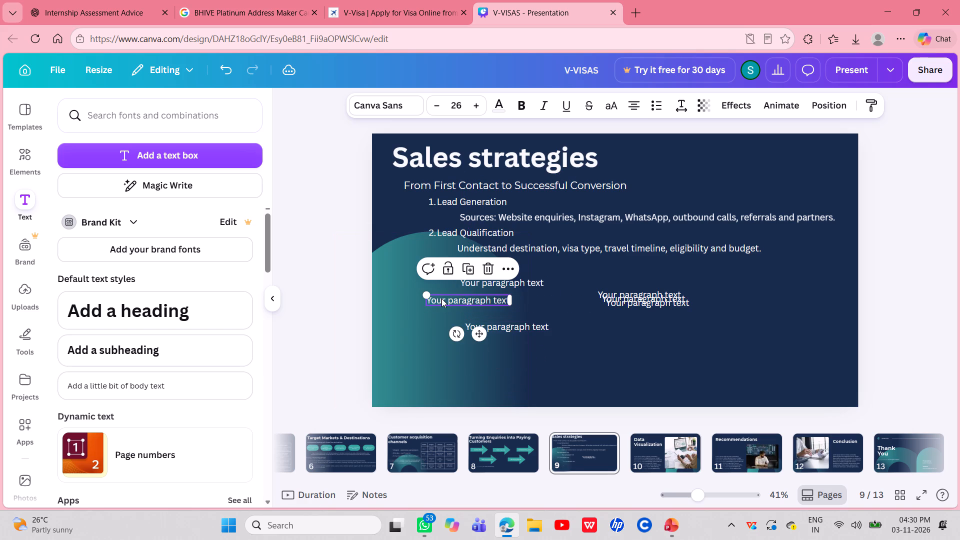
click(517, 330)
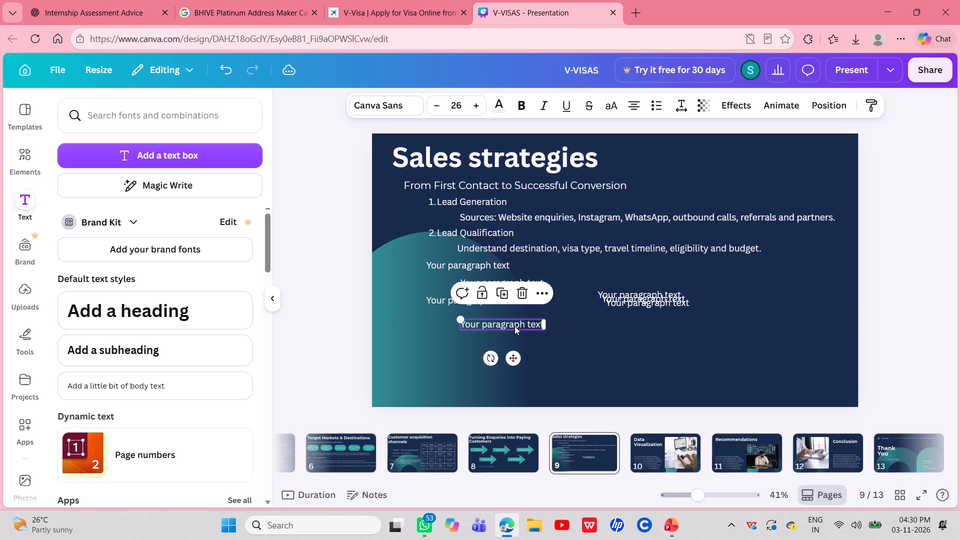
click(514, 326)
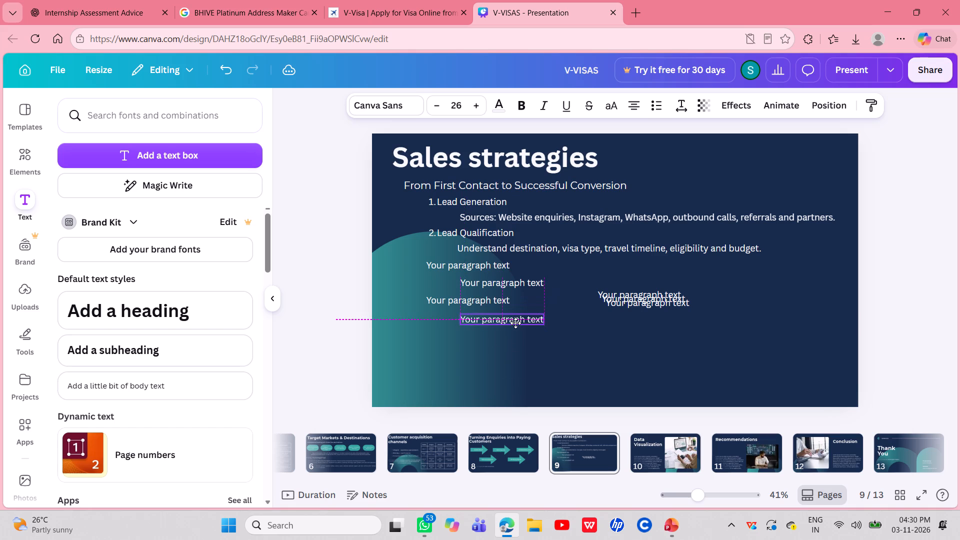
drag(619, 291, 465, 356)
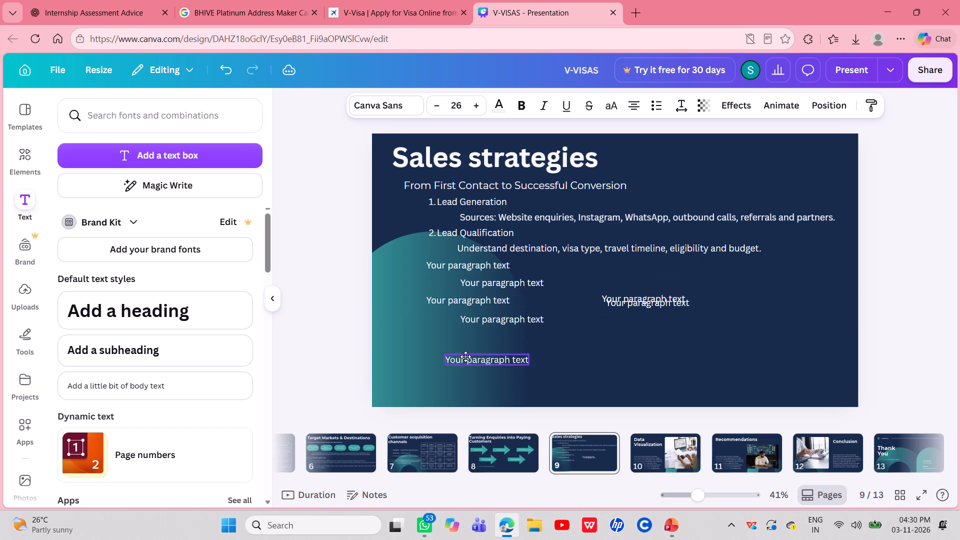
drag(465, 356, 451, 342)
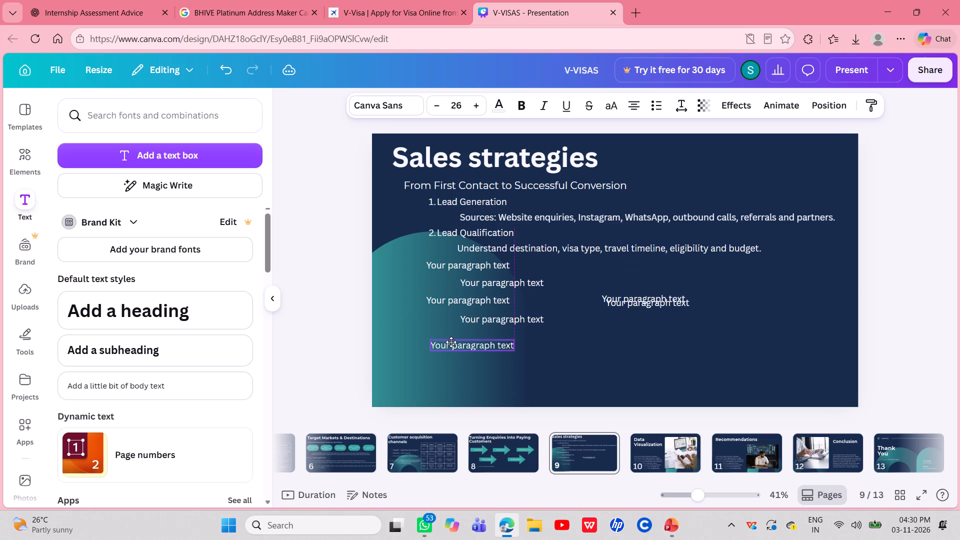
drag(451, 342, 449, 339)
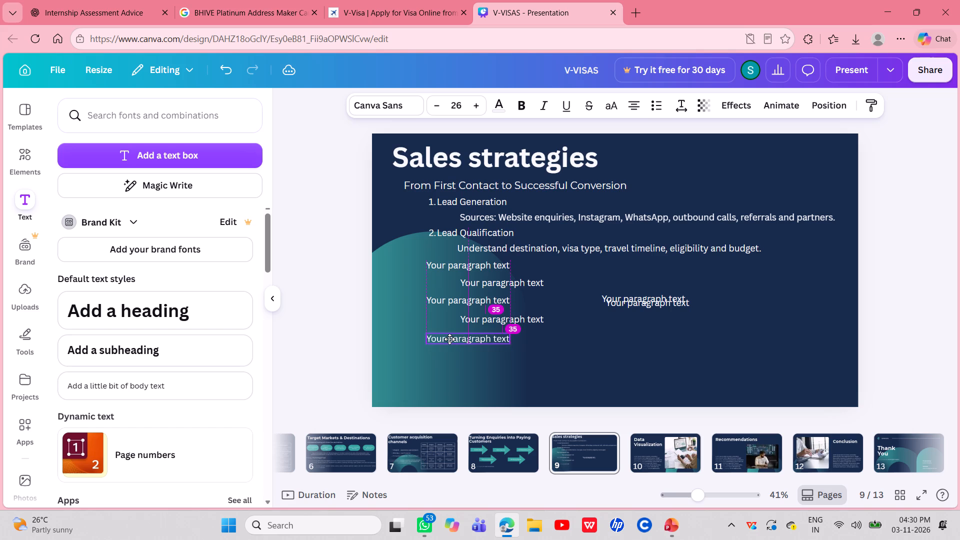
drag(449, 339, 448, 339)
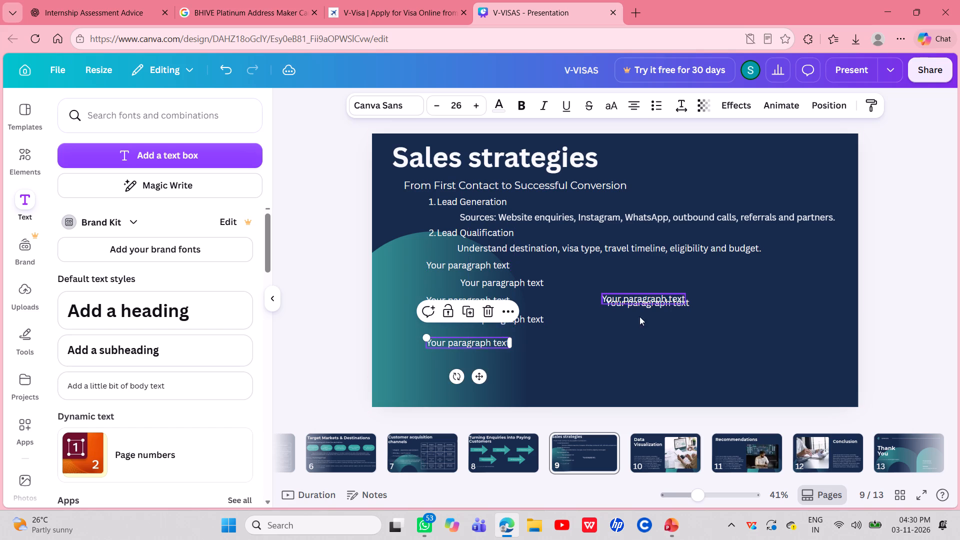
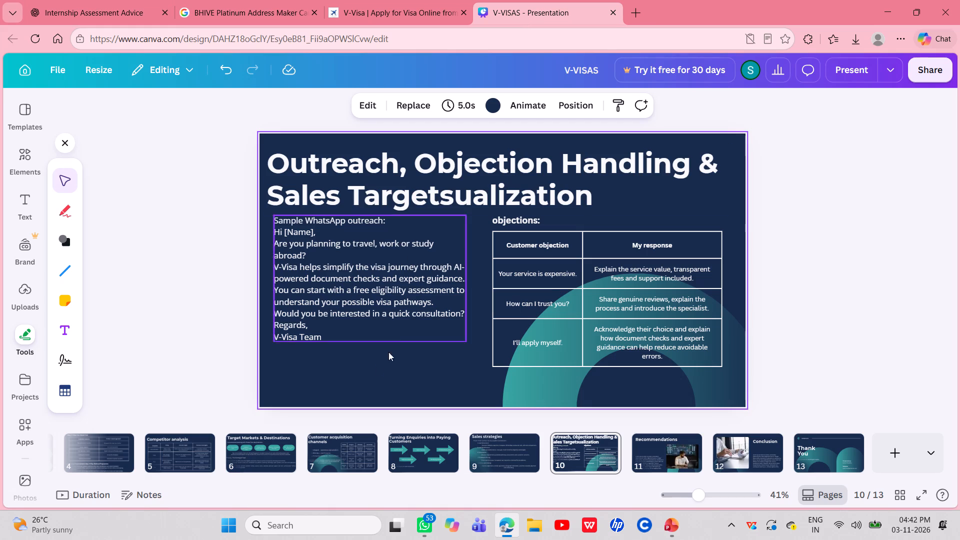
Reduce the font size of the sample WhatsApp outreach text on slide 10 to 19.
click(349, 366)
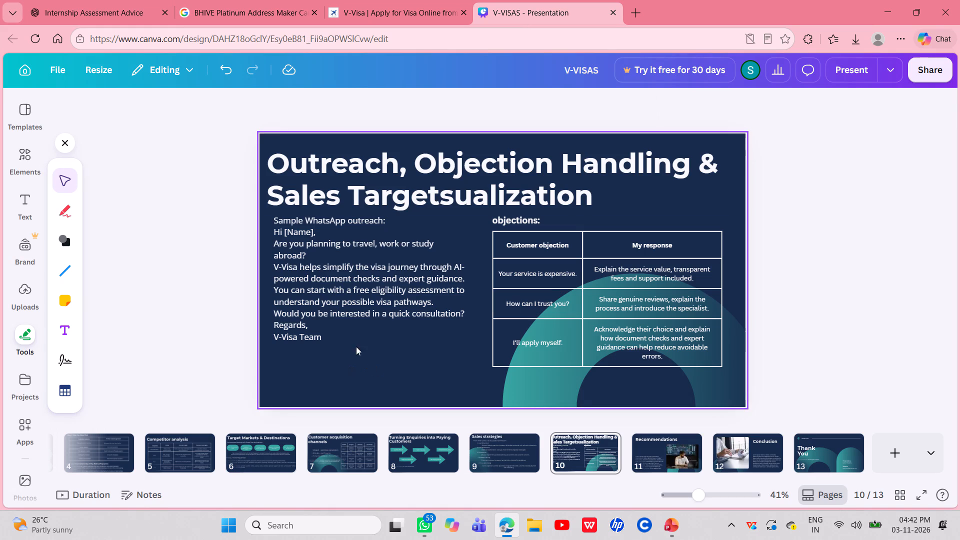
click(377, 301)
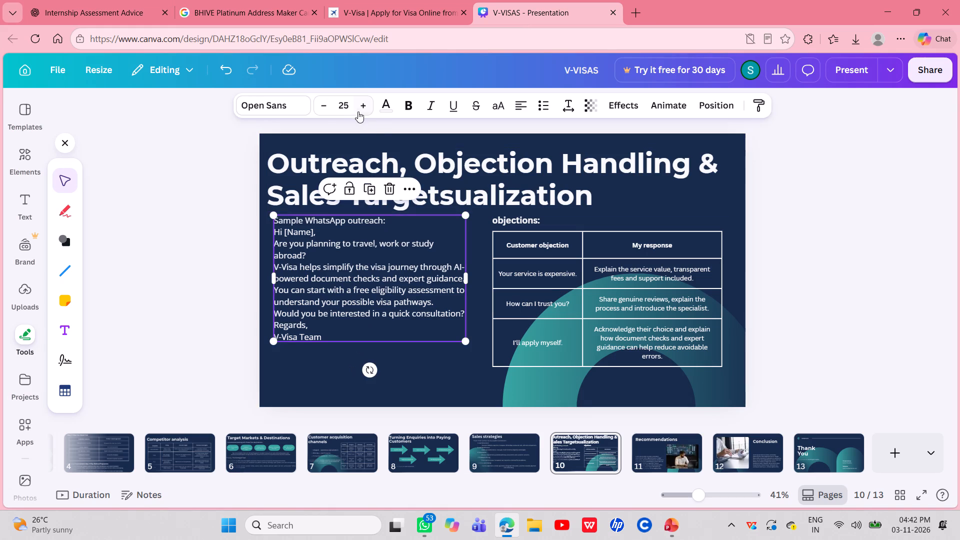
click(330, 107)
click(330, 107)
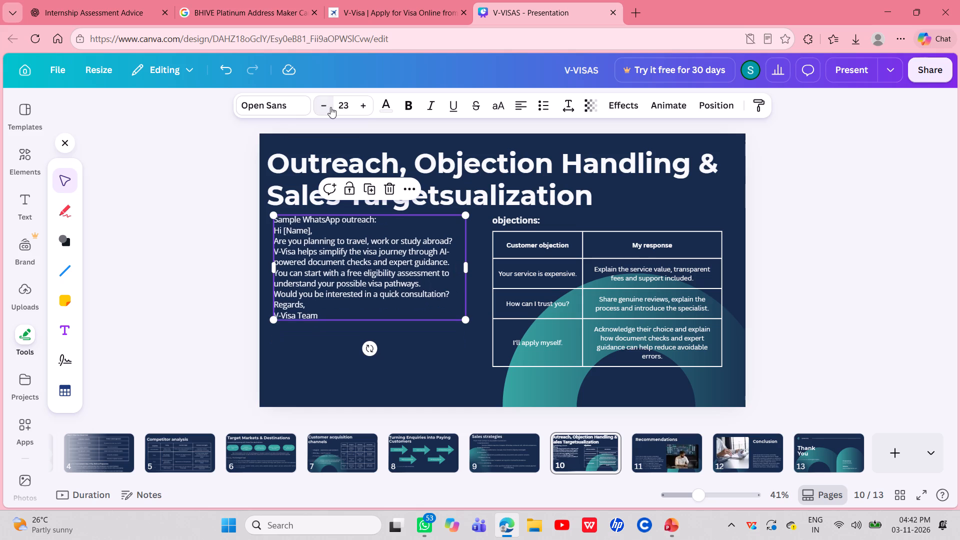
click(330, 107)
click(330, 107)
click(330, 107)
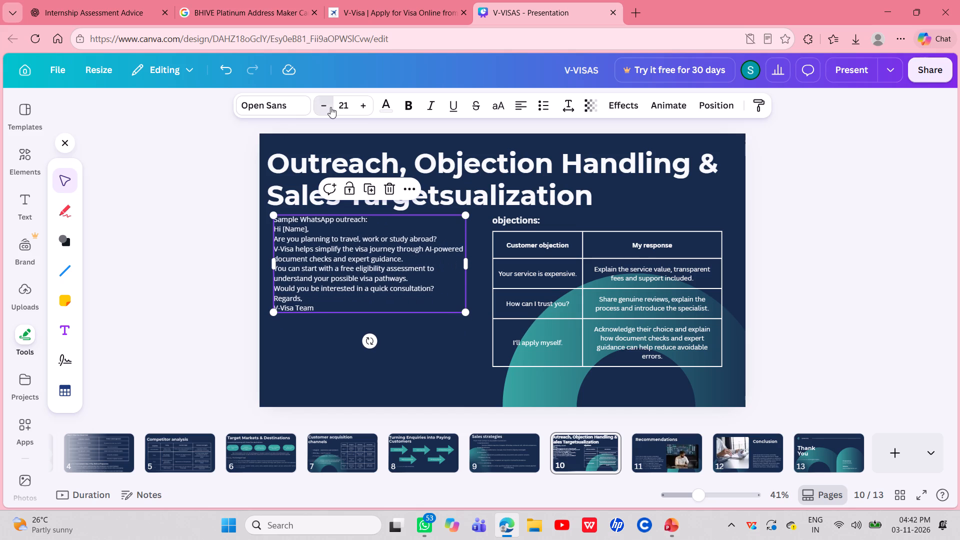
click(330, 107)
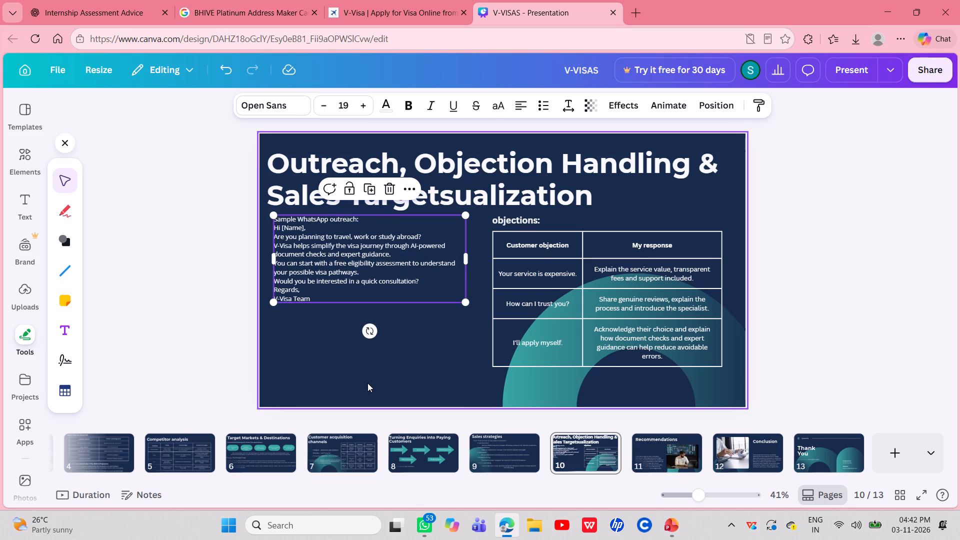
click(367, 383)
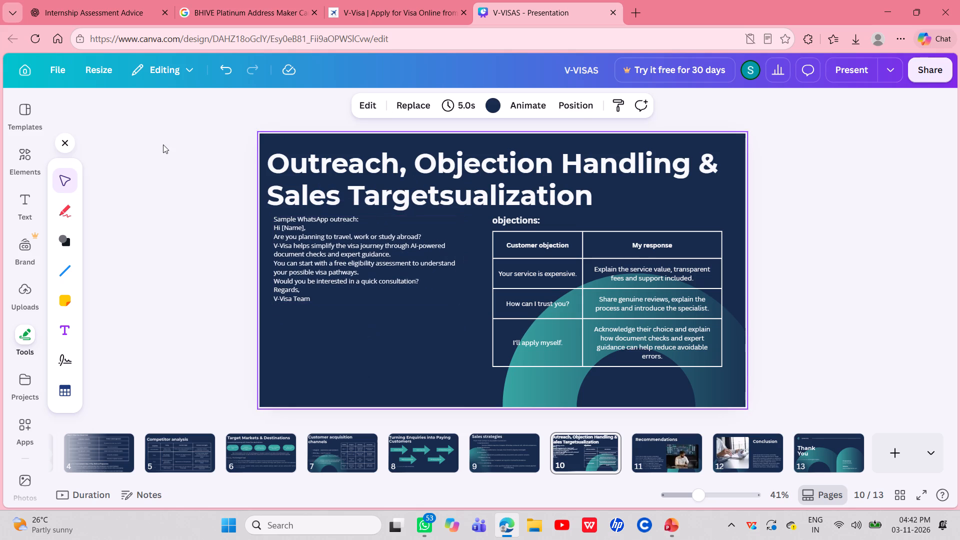
Add a teal rounded square shape directly below the WhatsApp outreach text on slide 10.
click(64, 238)
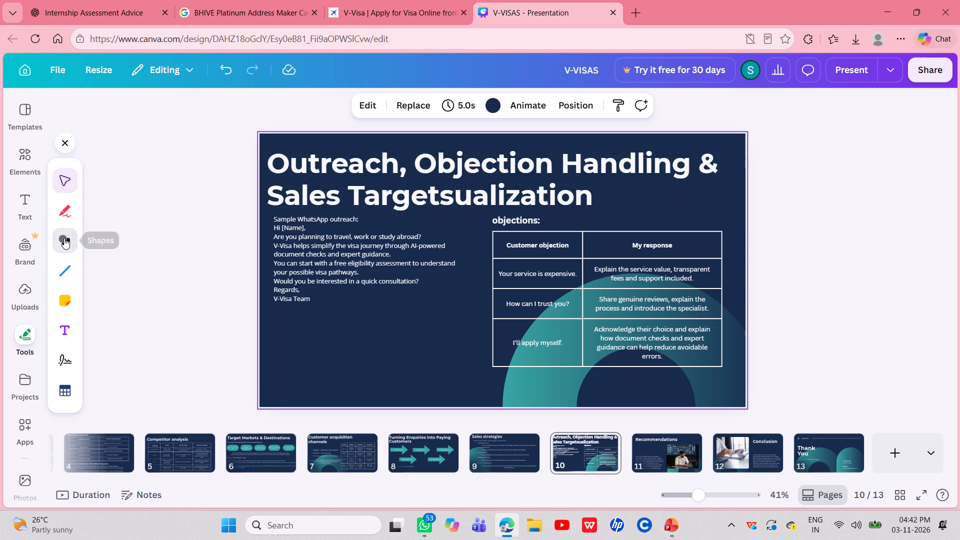
scroll(100, 305, up, 5)
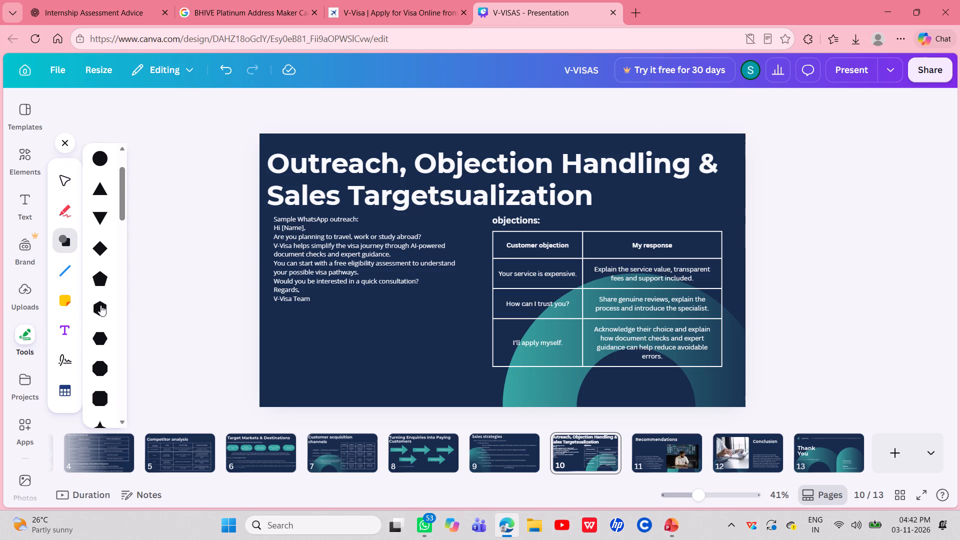
scroll(100, 305, down, 4)
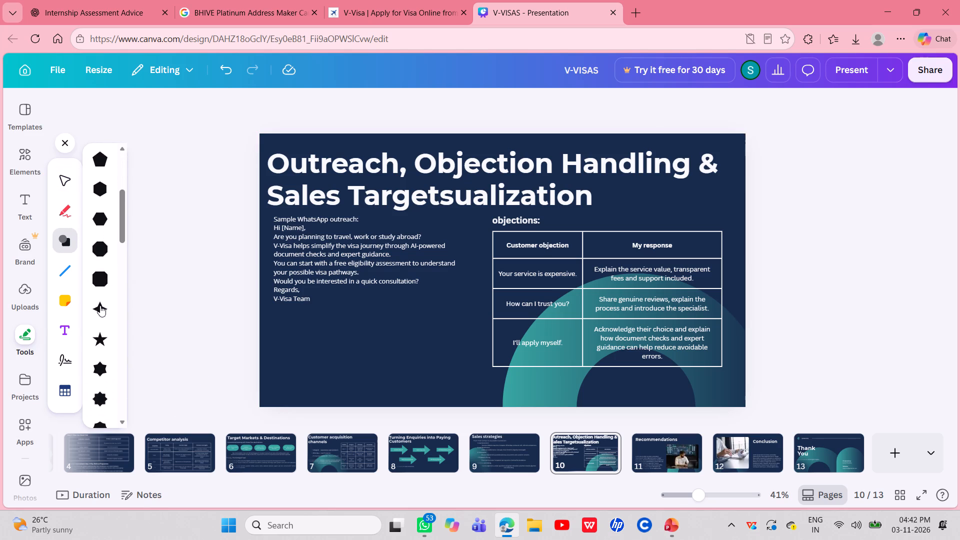
scroll(100, 305, up, 3)
click(99, 199)
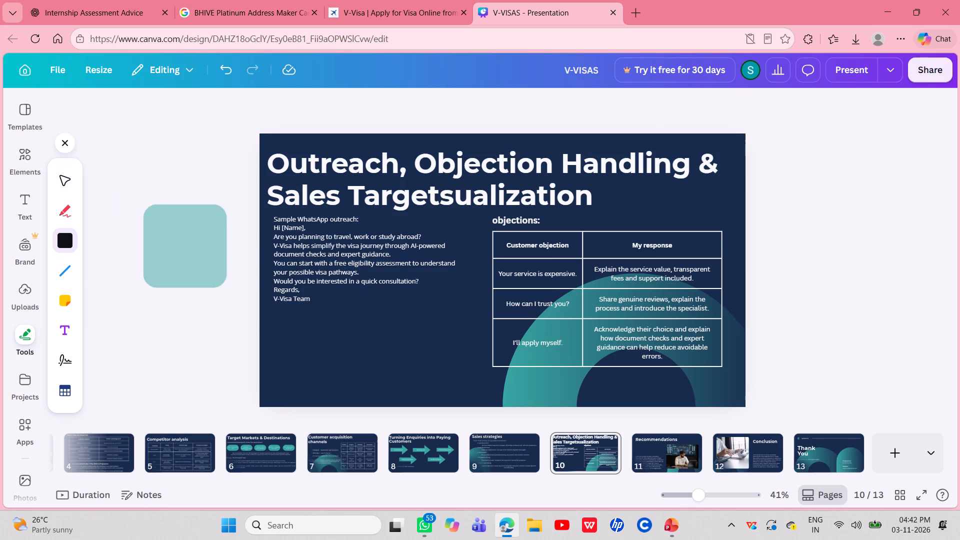
click(273, 310)
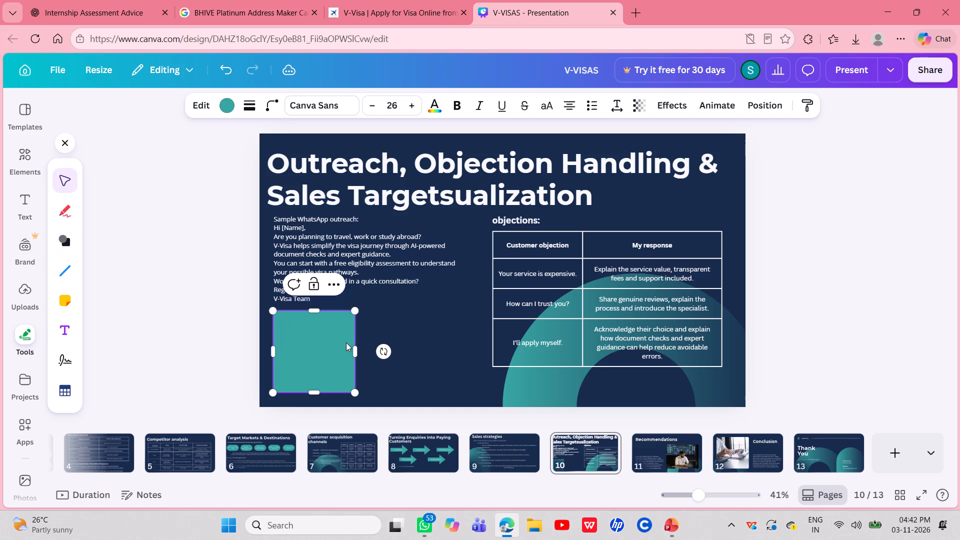
Duplicate the teal square below the WhatsApp outreach text on page 10 three times.
key(ctrl+c)
key(ctrl+v)
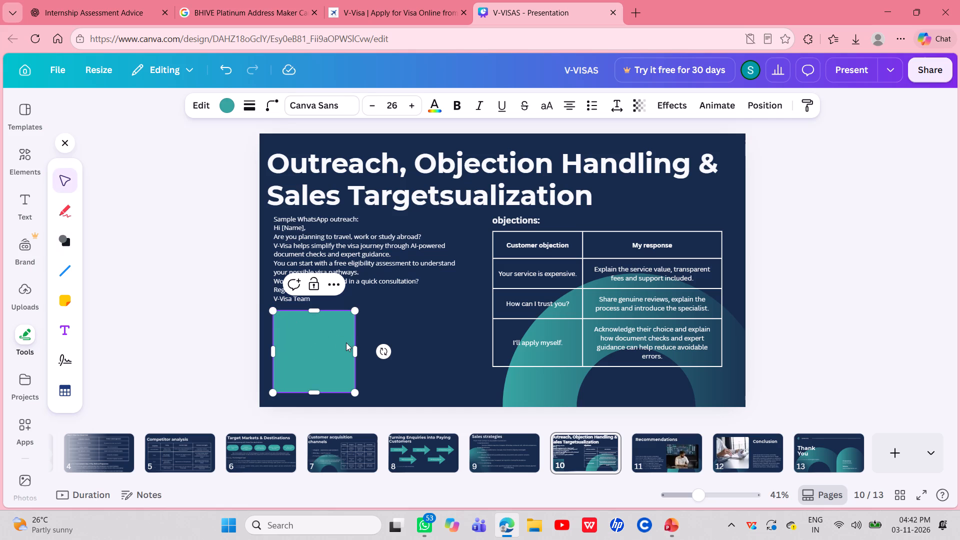
key(ctrl+v)
click(346, 342)
key(ctrl+c)
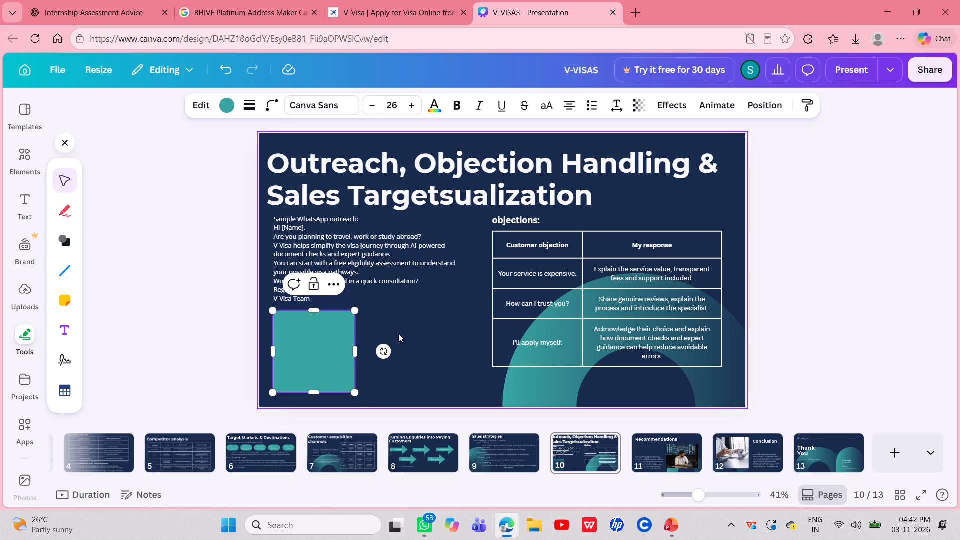
key(ctrl+v)
key(ctrl+v)
key(ctrl+v)
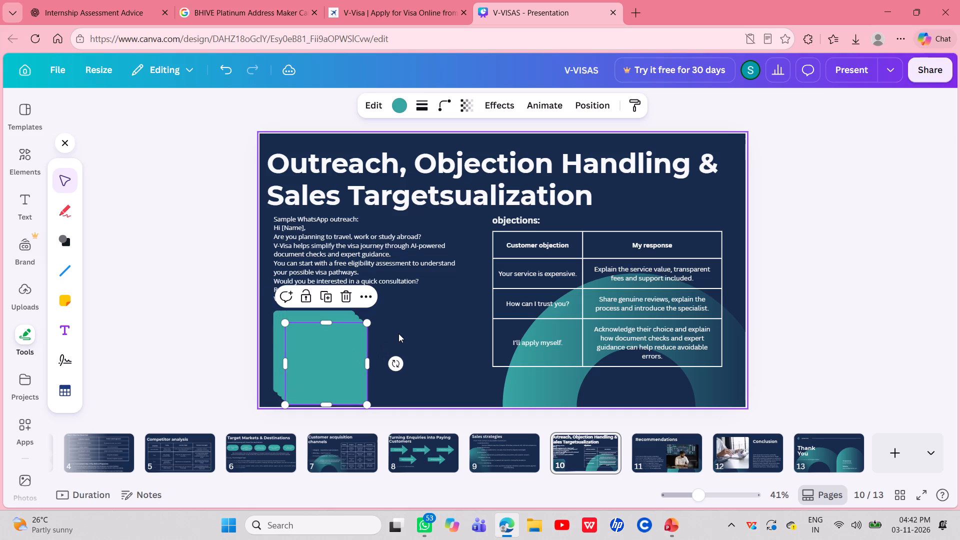
Move one teal square to the gap between the stacked squares and the objections table, and shorten it into a wide rectangle.
drag(303, 353, 411, 339)
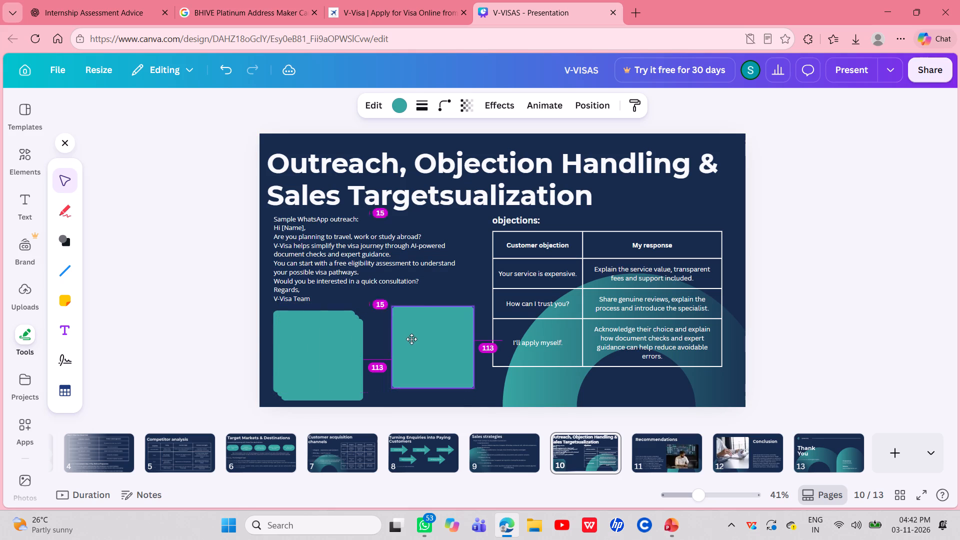
drag(411, 339, 410, 338)
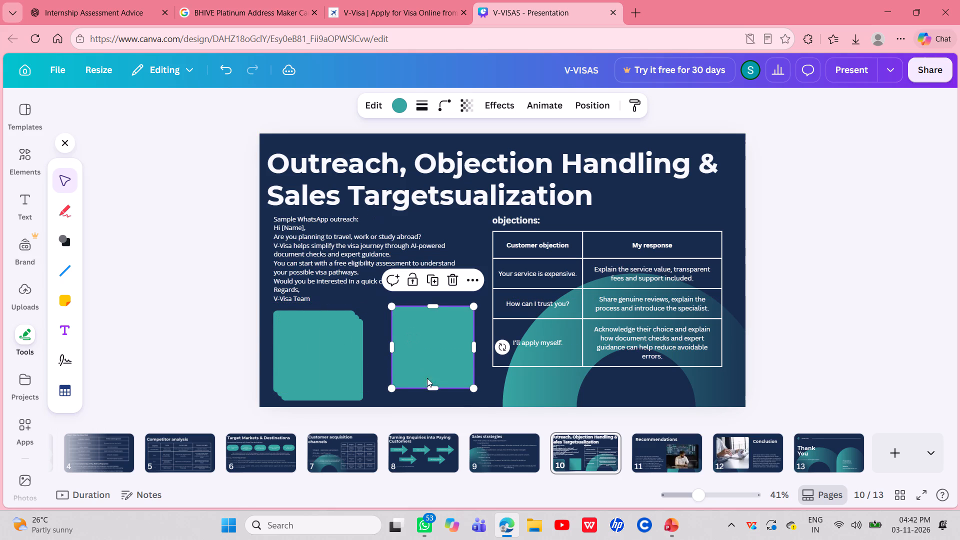
drag(433, 384, 439, 353)
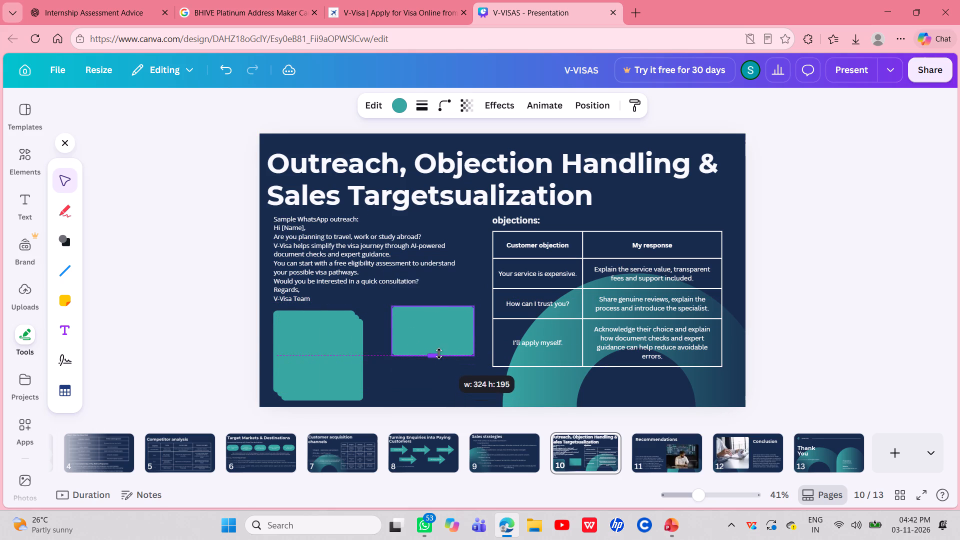
drag(439, 353, 439, 337)
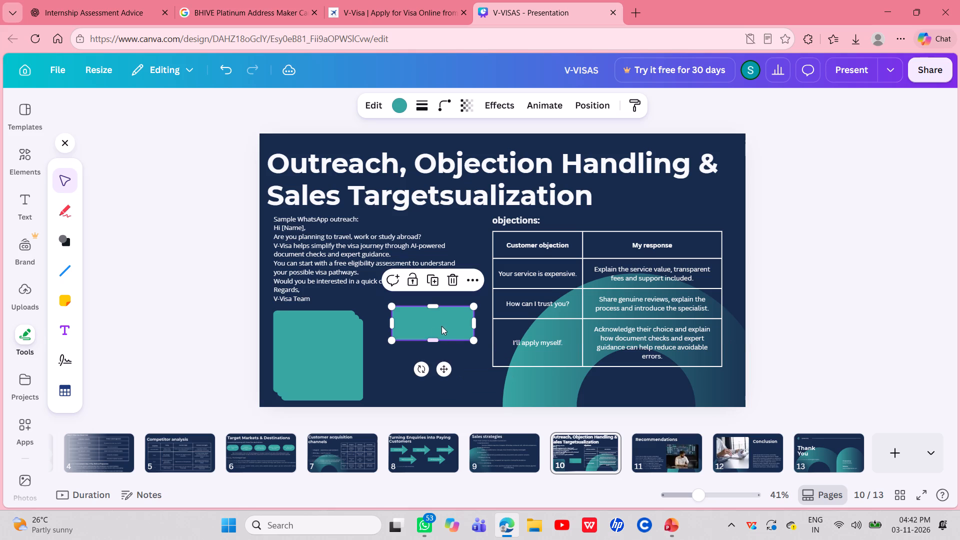
drag(445, 321, 447, 333)
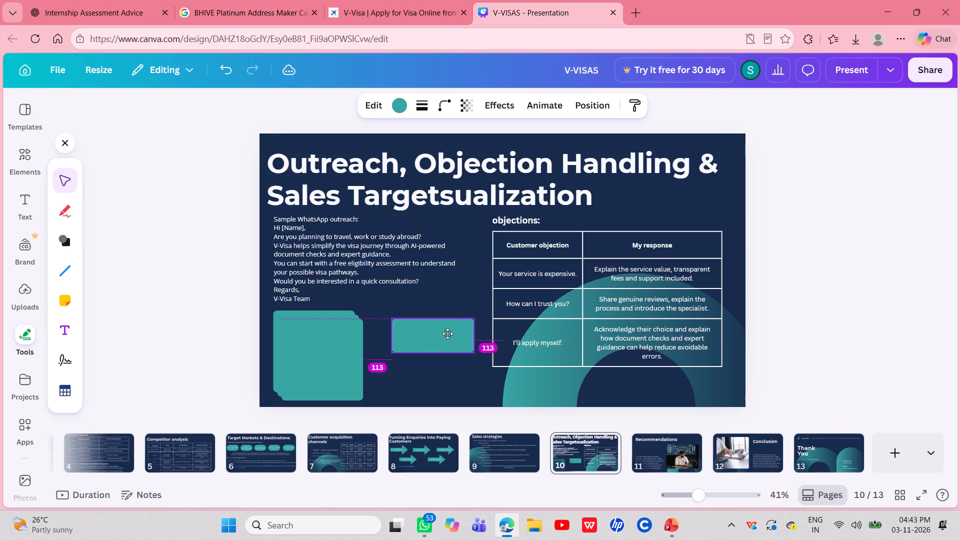
drag(447, 333, 447, 334)
Shorten the next stacked square into a rectangle and place it directly below the first rectangle.
click(353, 343)
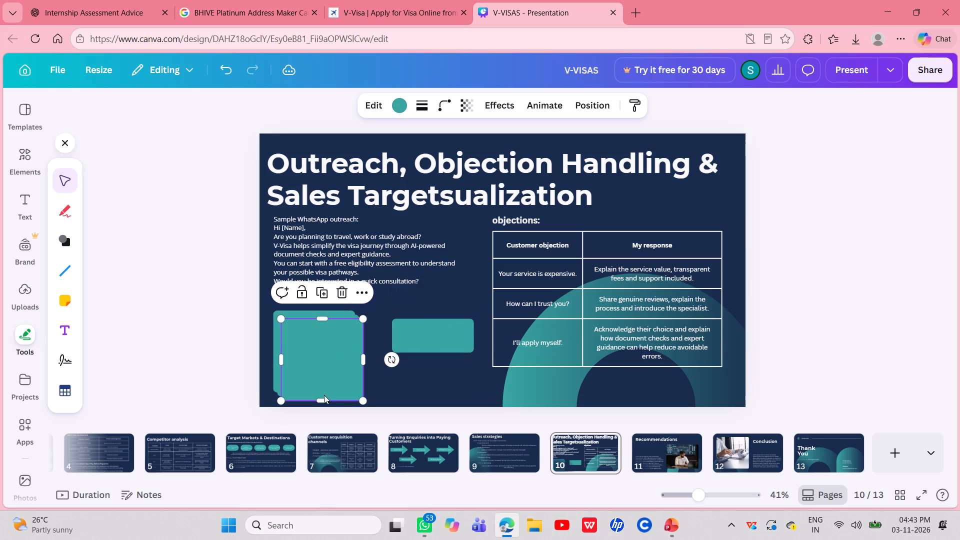
drag(320, 402, 325, 361)
drag(329, 337, 434, 383)
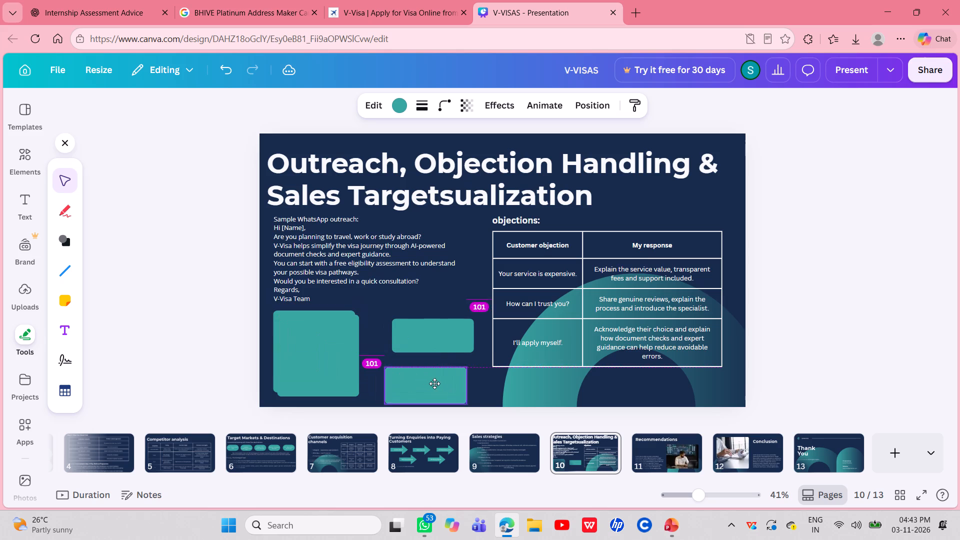
drag(434, 383, 440, 380)
Shorten the two remaining stacked squares into rectangles arranged one above the other, level with the other pair.
click(305, 343)
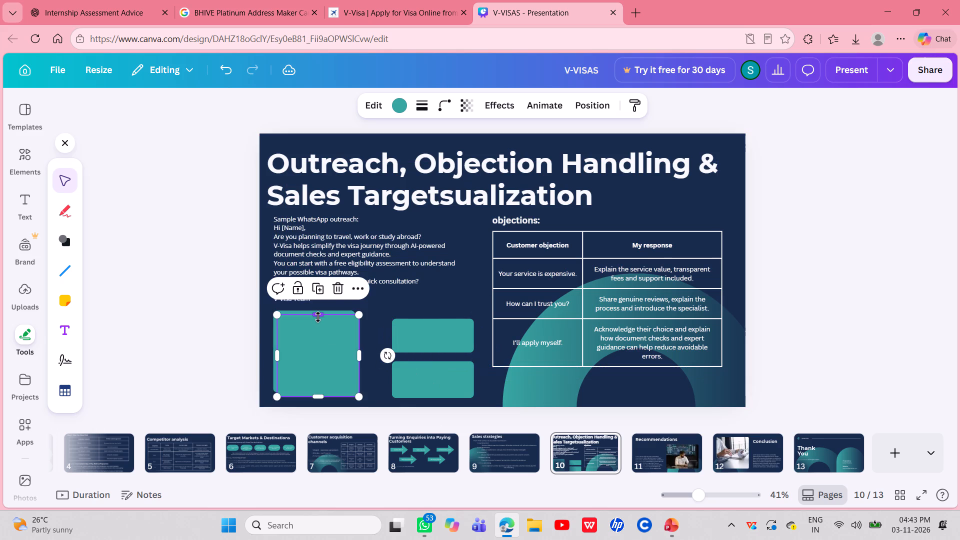
drag(318, 317, 317, 364)
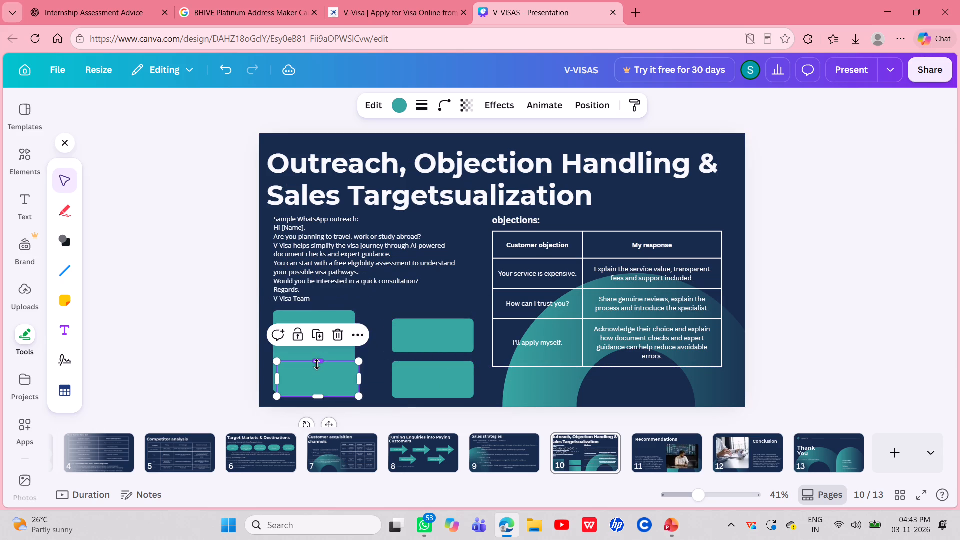
click(316, 347)
drag(315, 390, 316, 347)
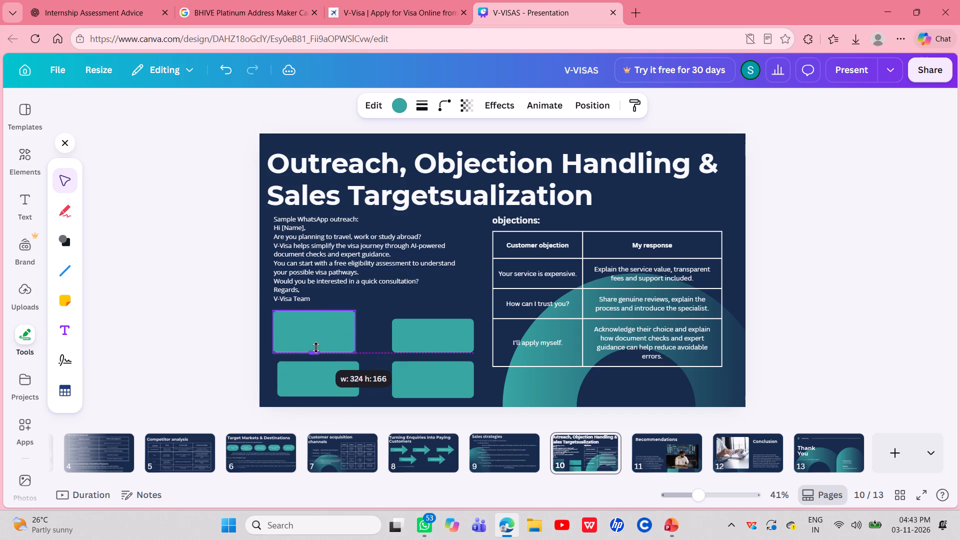
drag(316, 347, 316, 346)
drag(320, 329, 321, 335)
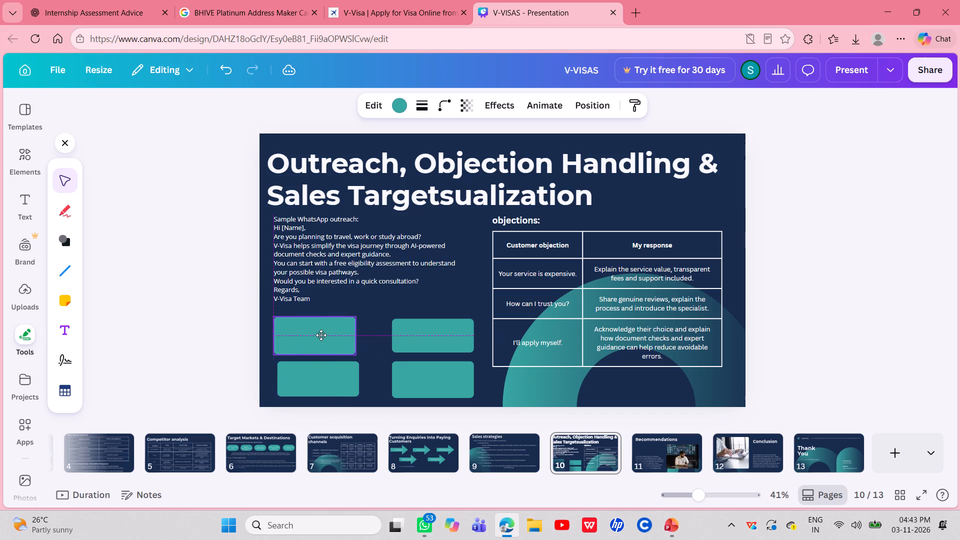
drag(321, 335, 321, 334)
click(323, 378)
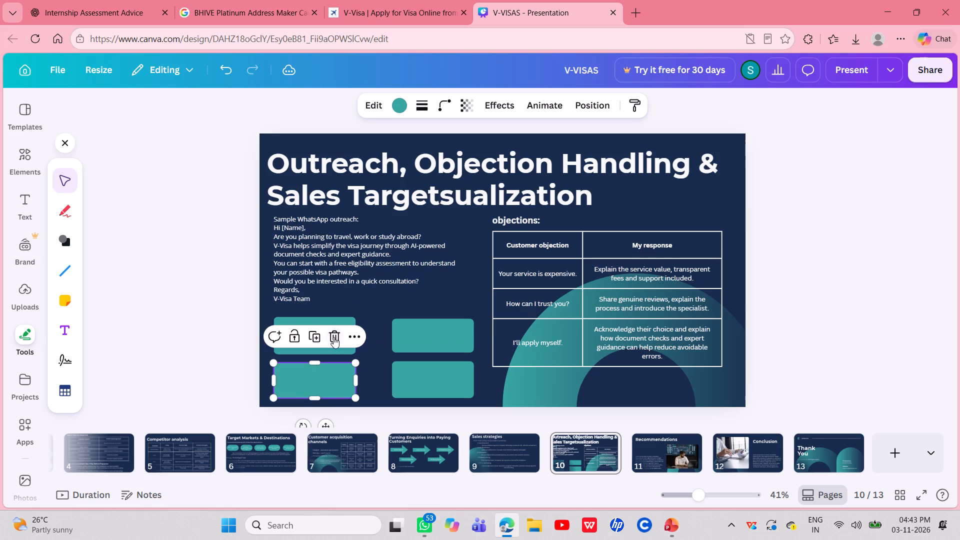
click(322, 319)
click(320, 318)
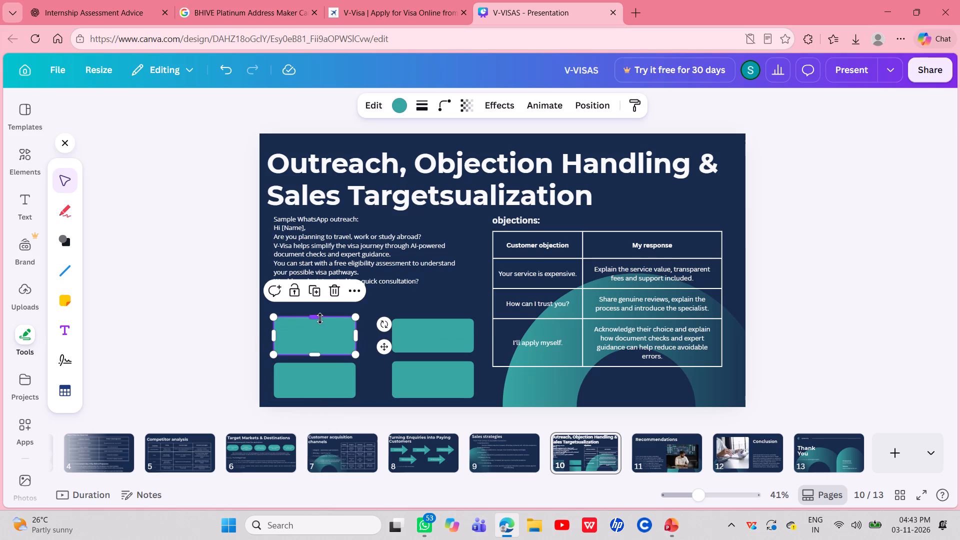
click(266, 355)
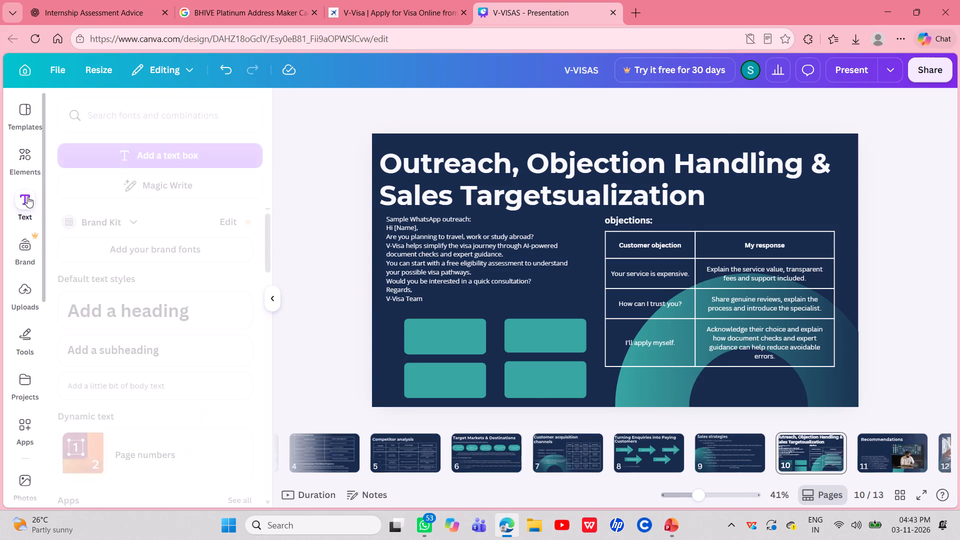
click(196, 164)
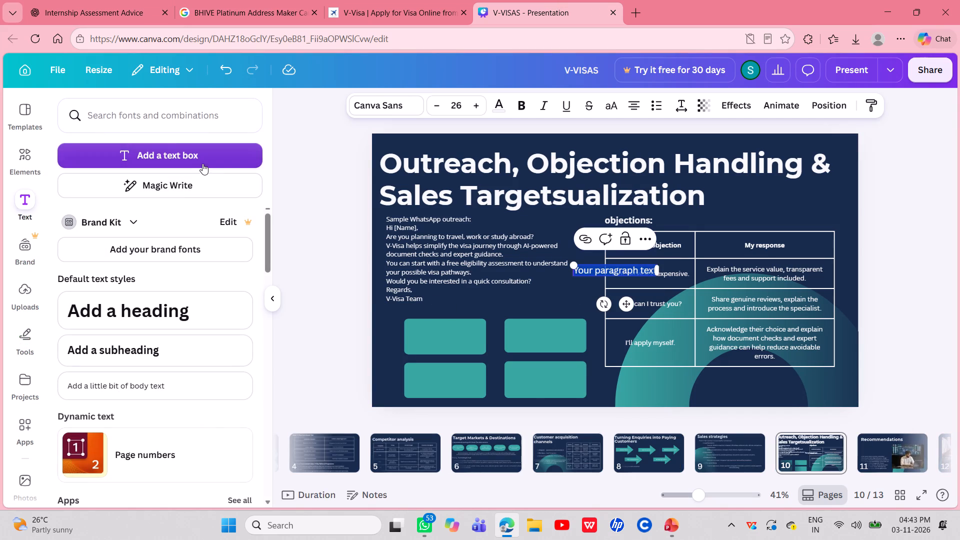
key(ctrl+v)
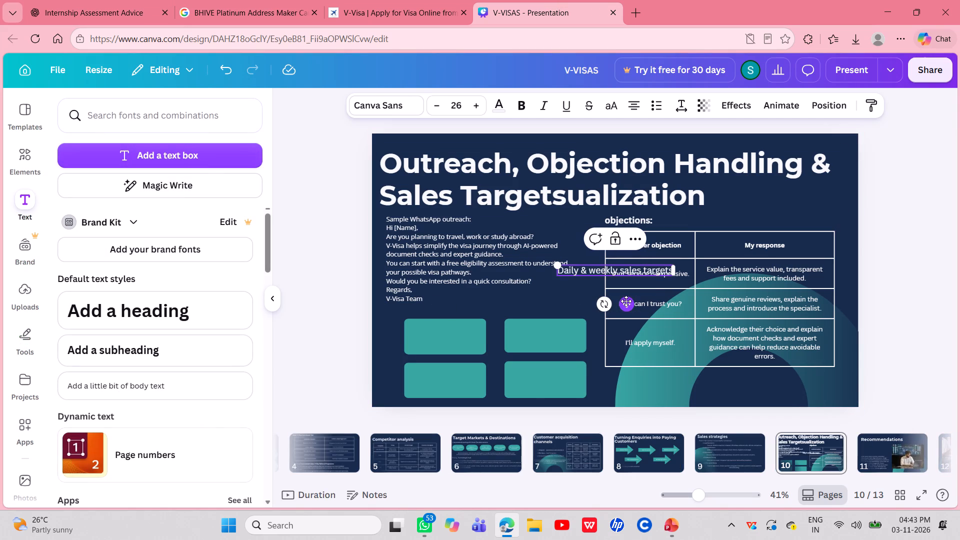
drag(625, 301, 452, 341)
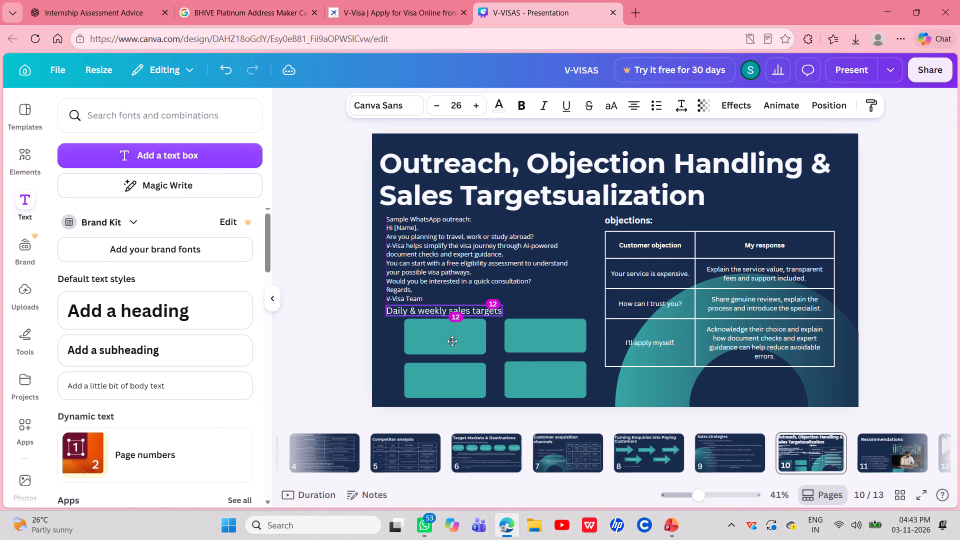
drag(452, 341, 446, 340)
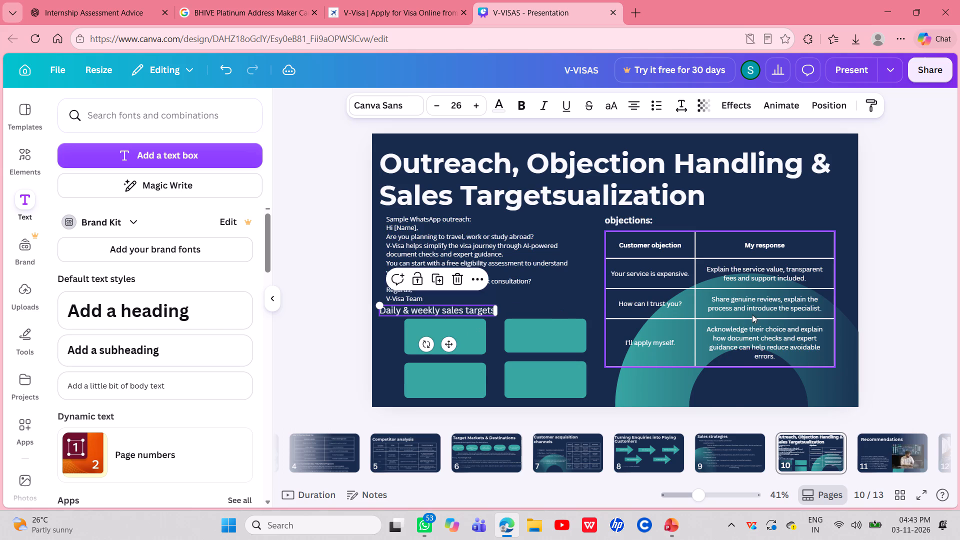
Move the objections table slightly toward the slide's right edge and raise the "objections:" heading to leave a gap above it.
drag(752, 314, 764, 311)
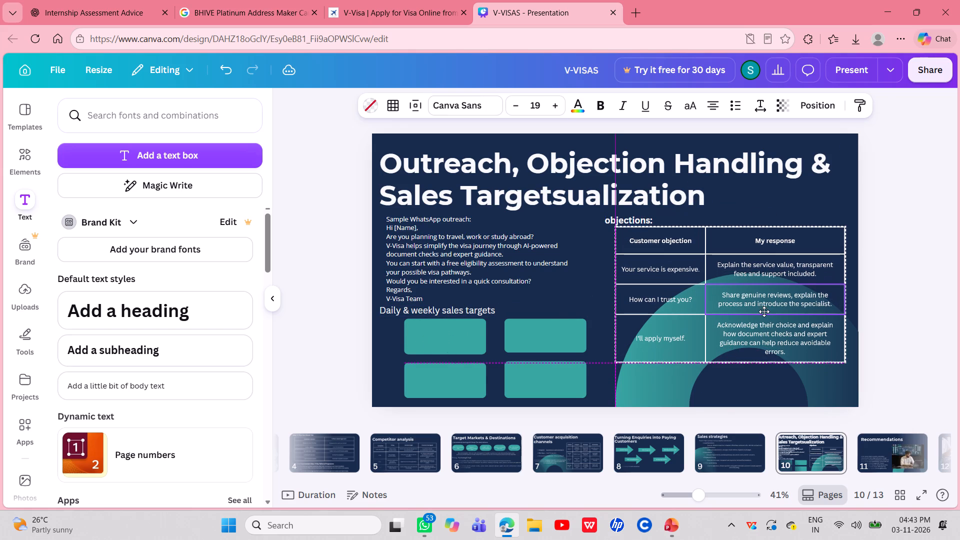
drag(764, 311, 766, 314)
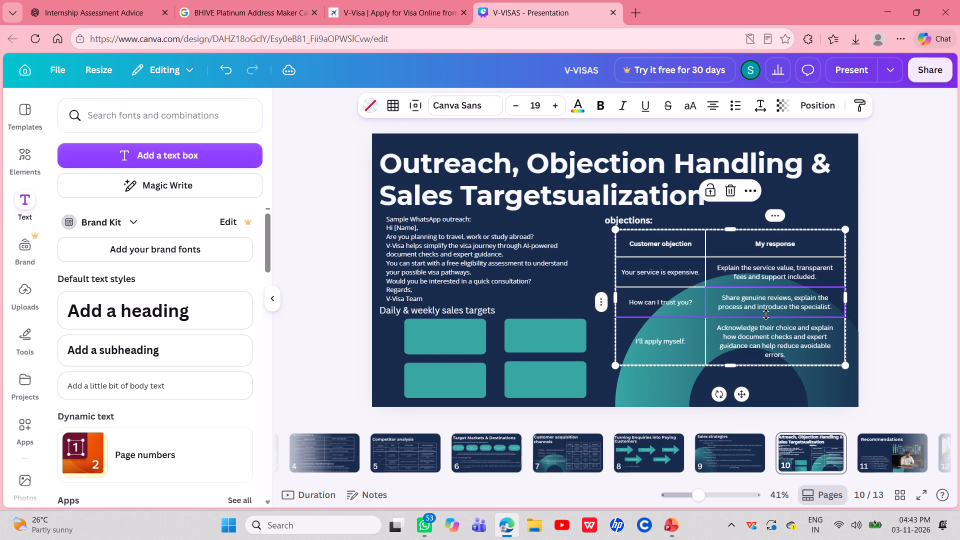
click(634, 220)
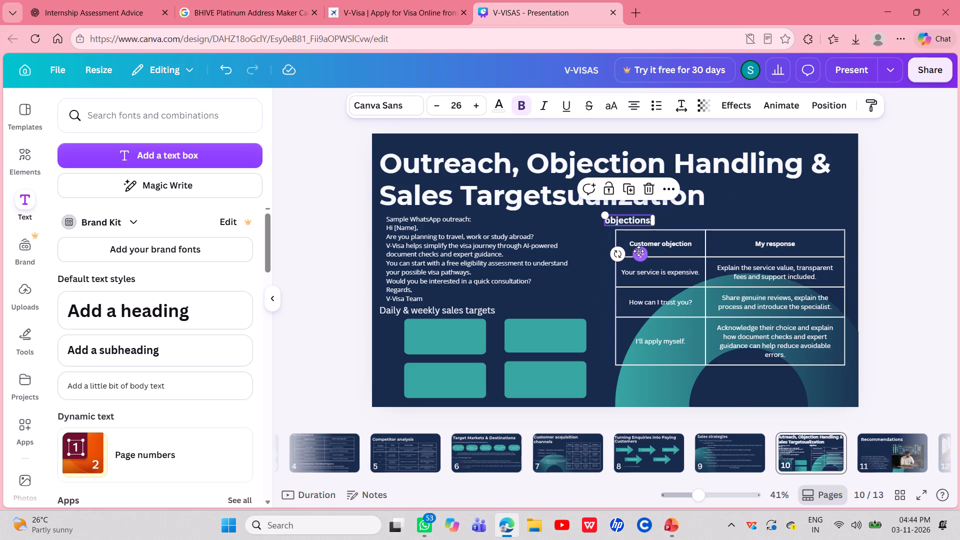
drag(639, 251, 639, 248)
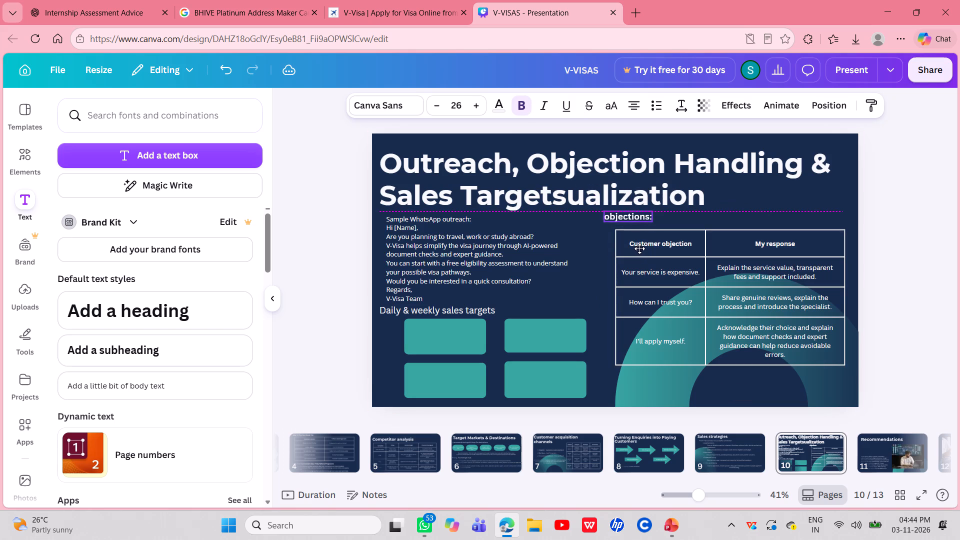
drag(639, 248, 725, 248)
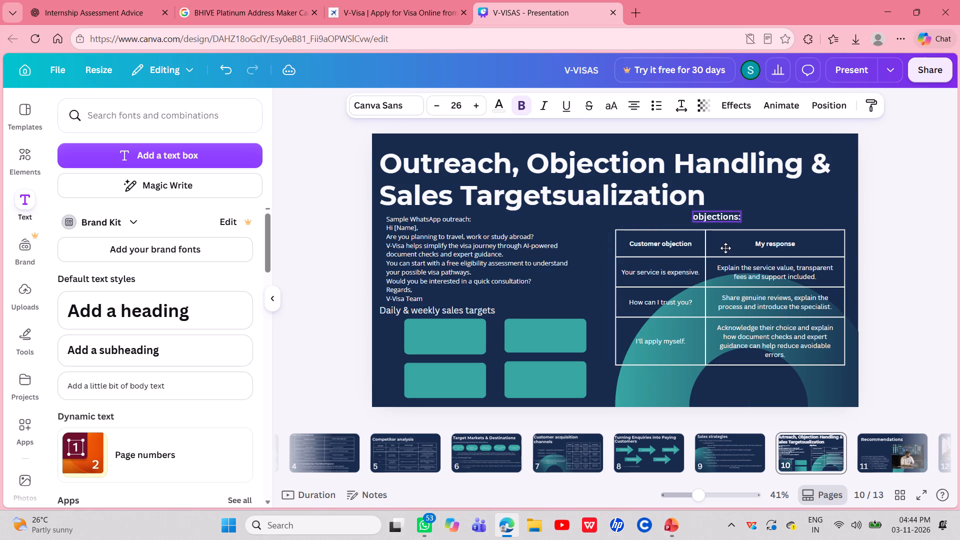
drag(725, 248, 637, 247)
Move the "Outreach, Objection Handling" slide title slightly upward.
click(554, 195)
drag(554, 195, 554, 188)
Cut the line "Sample WhatsApp outreach:" out of the message text box and remove the blank line left behind.
click(407, 214)
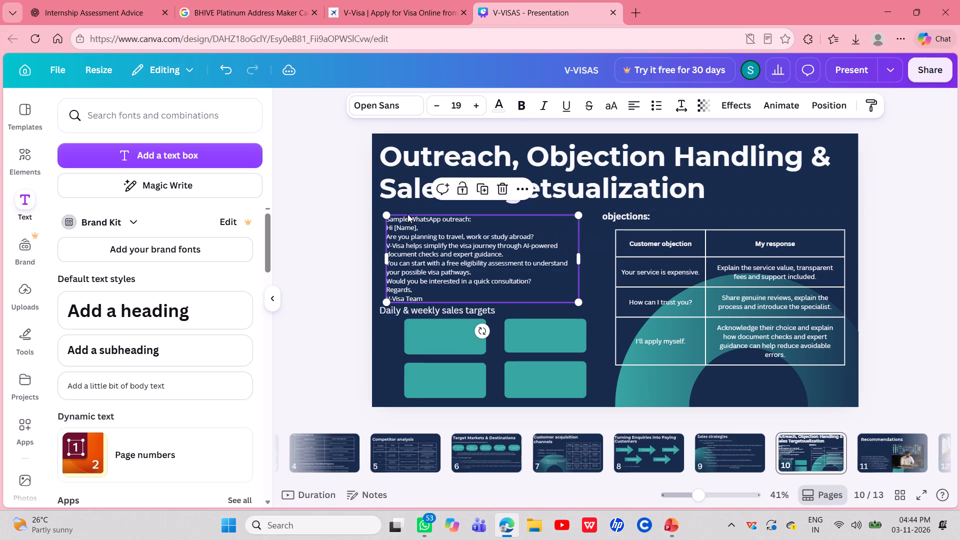
click(483, 214)
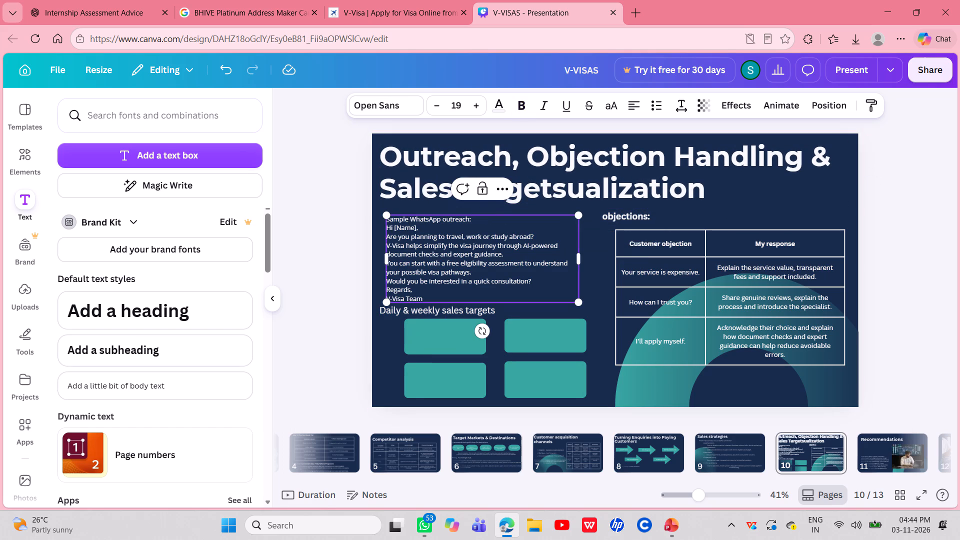
drag(477, 218, 388, 220)
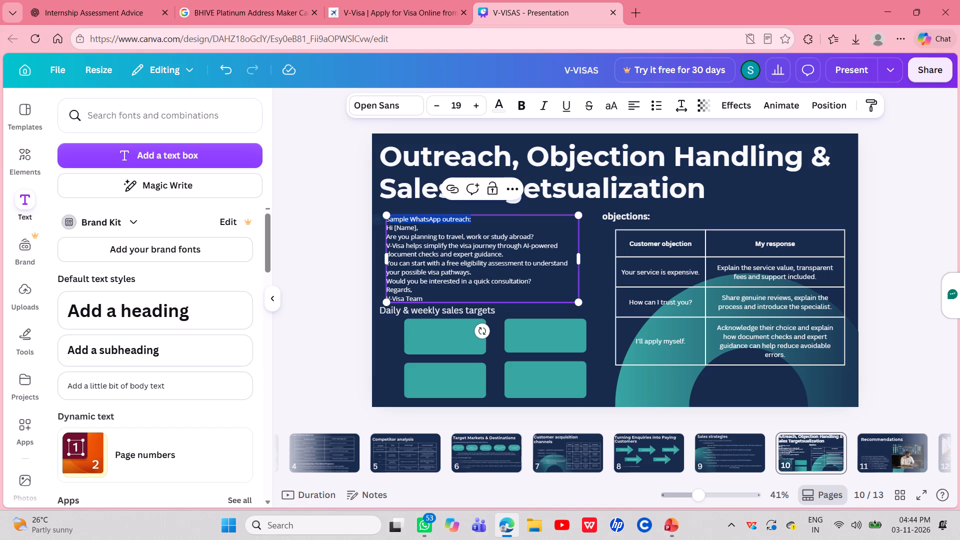
key(ctrl+x)
key(BackSpace)
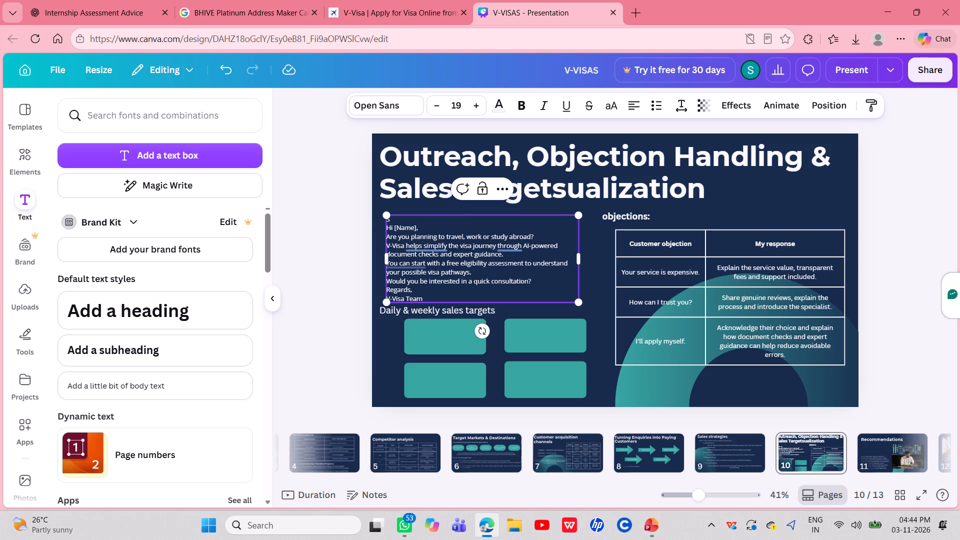
key(Down)
key(BackSpace)
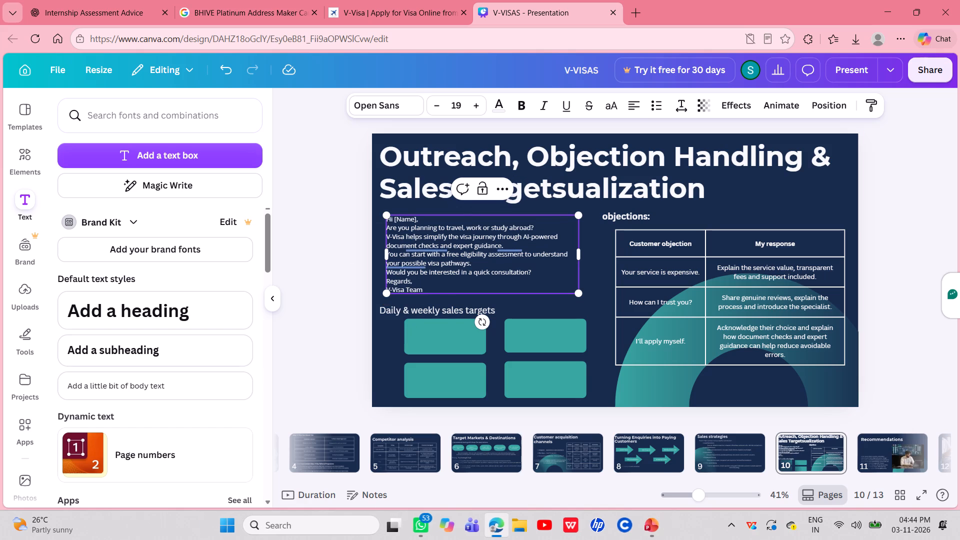
Paste the cut line as a separate heading reading "Sample WhatsApp outreach:" in a new text box above the message, widened to fit one line.
click(396, 313)
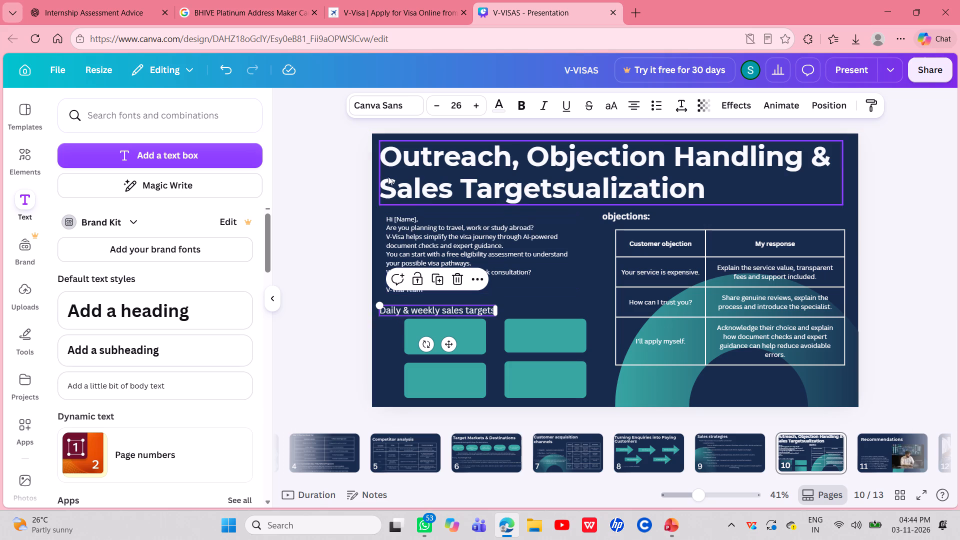
click(167, 153)
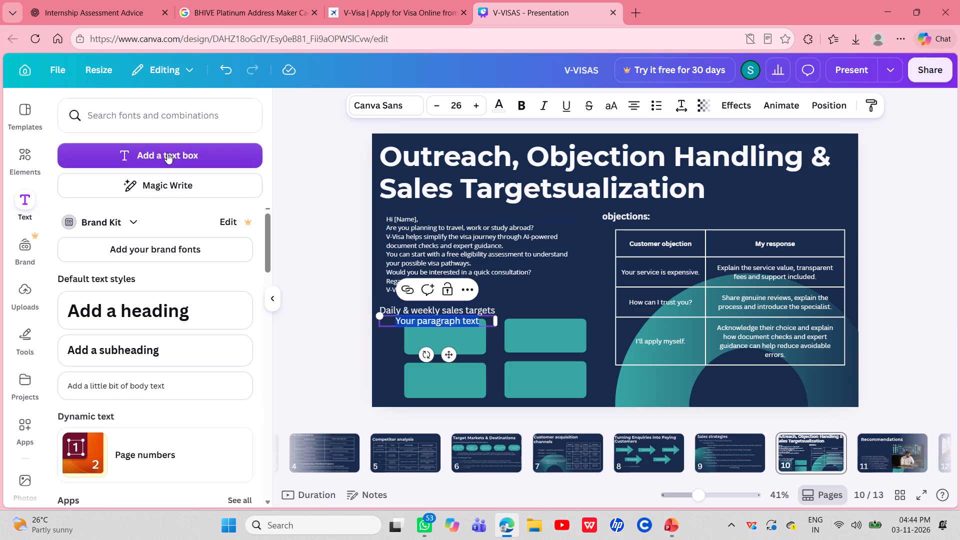
key(ctrl+v)
drag(446, 357, 451, 245)
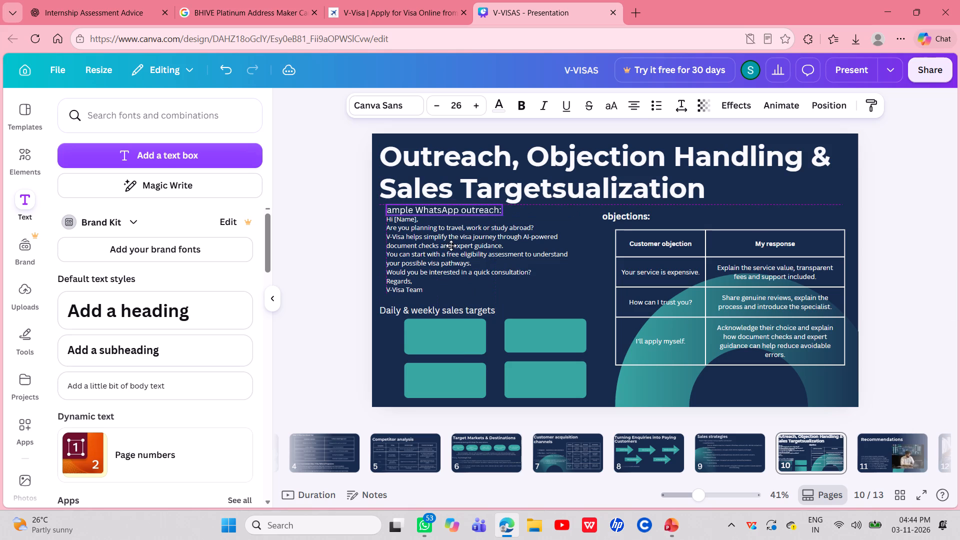
drag(451, 245, 452, 245)
click(397, 207)
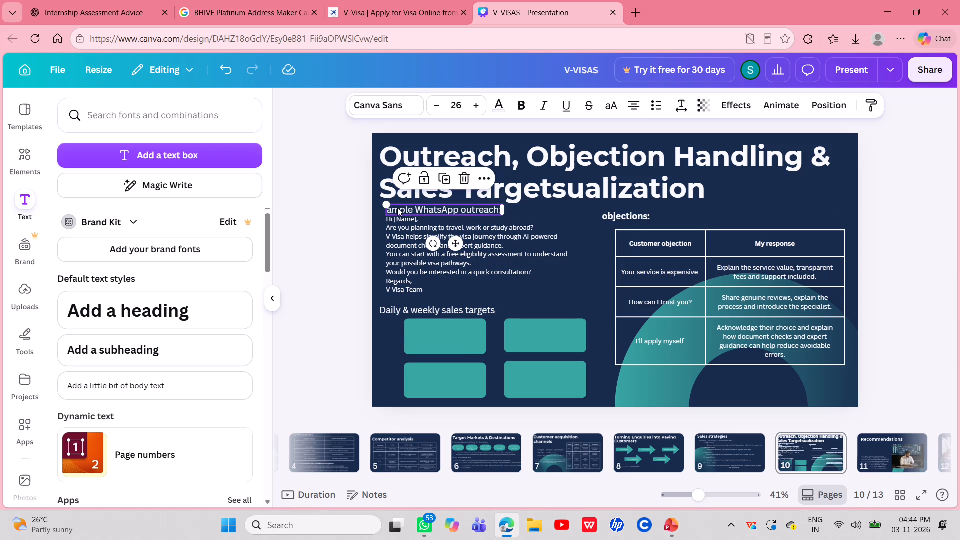
key(Left)
key(Left)
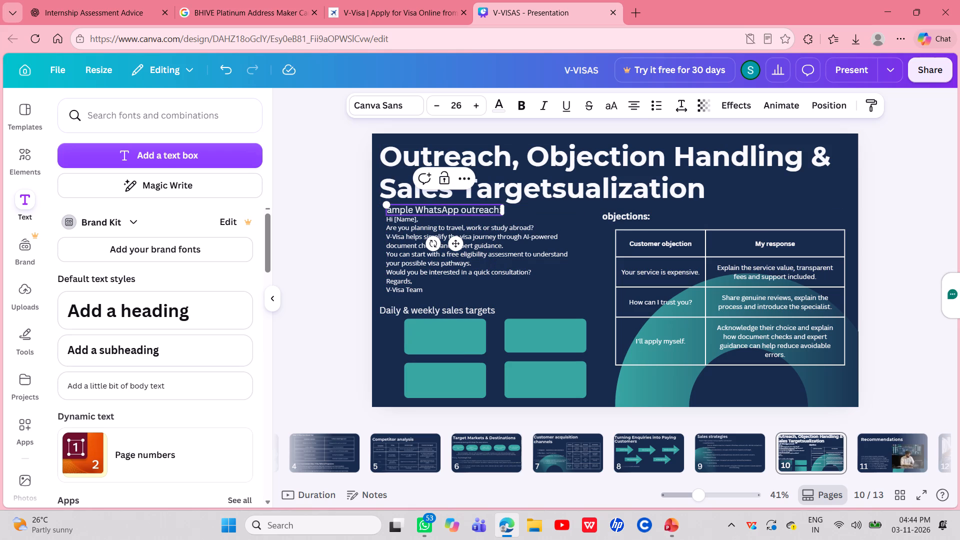
key(shift+s)
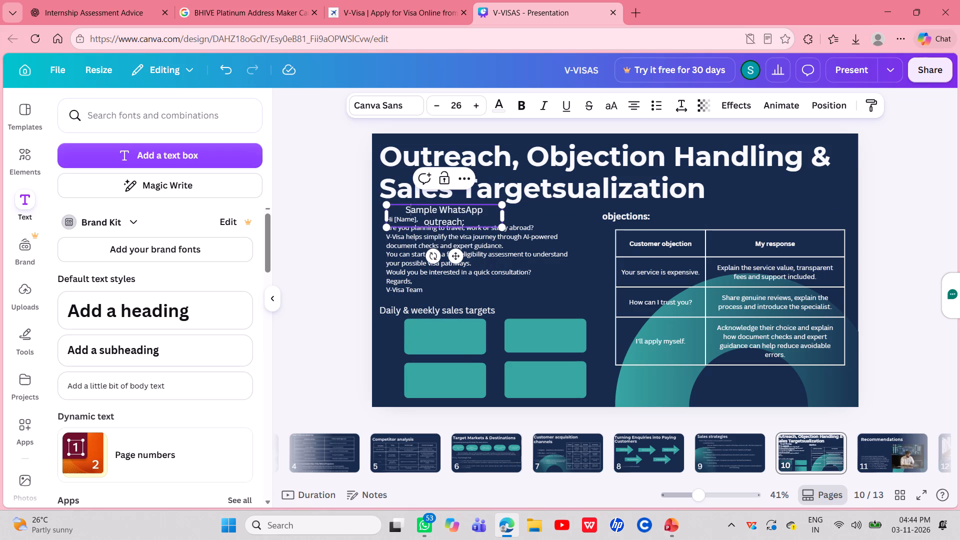
drag(503, 214, 568, 208)
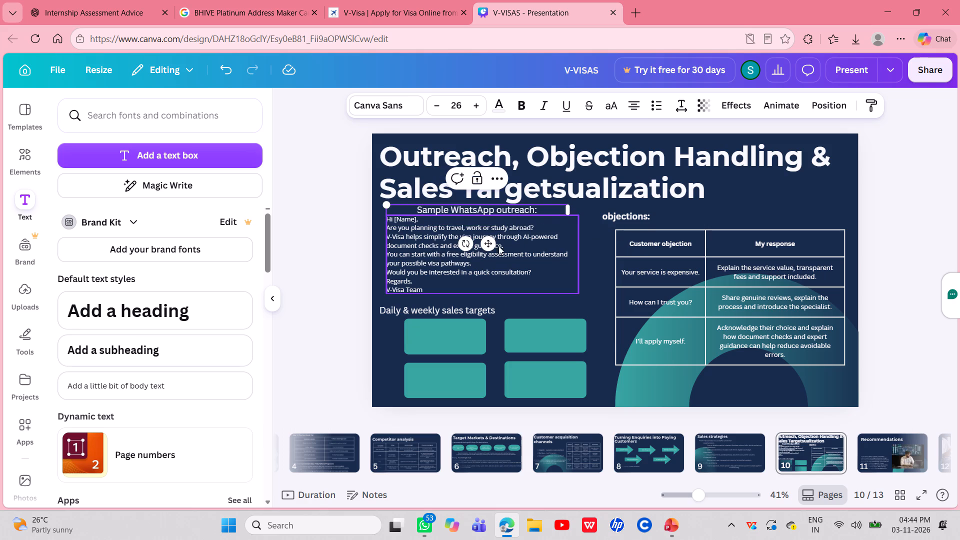
click(488, 245)
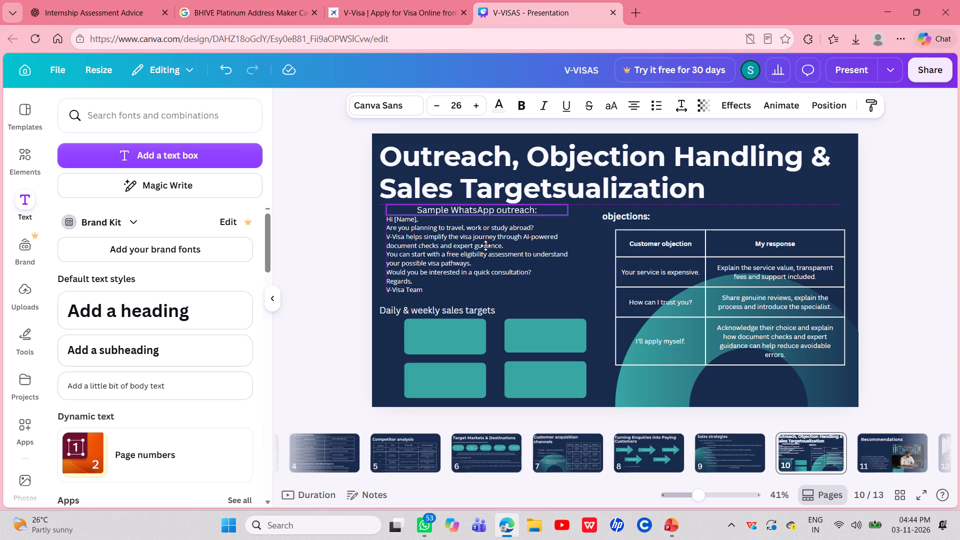
click(362, 265)
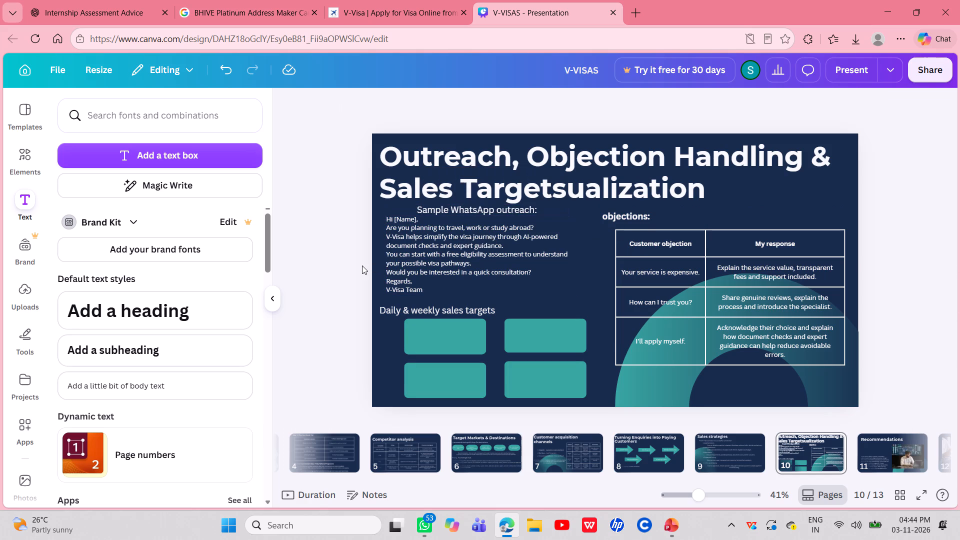
Lower the WhatsApp message text slightly and raise the "Daily & weekly sales targets" heading a little.
drag(428, 247, 429, 252)
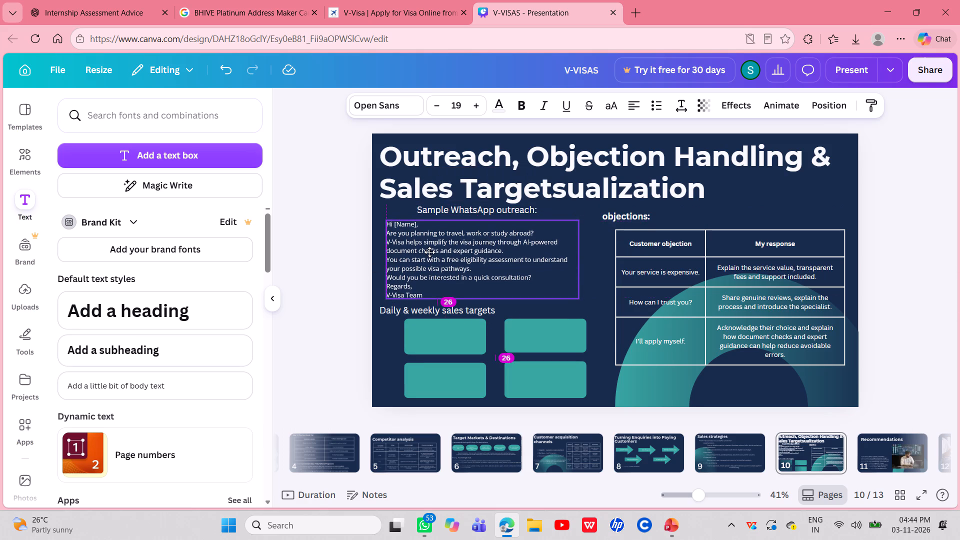
drag(429, 252, 430, 252)
click(327, 349)
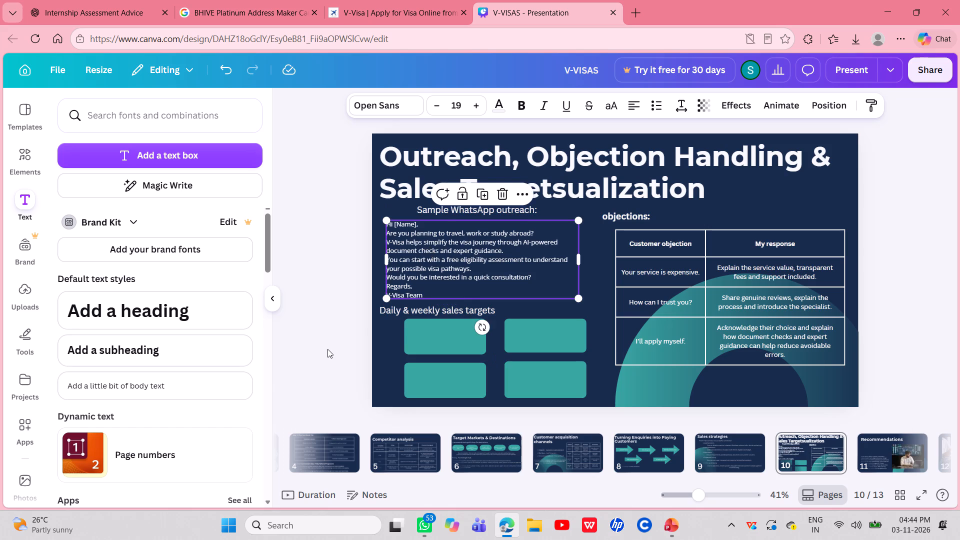
click(415, 310)
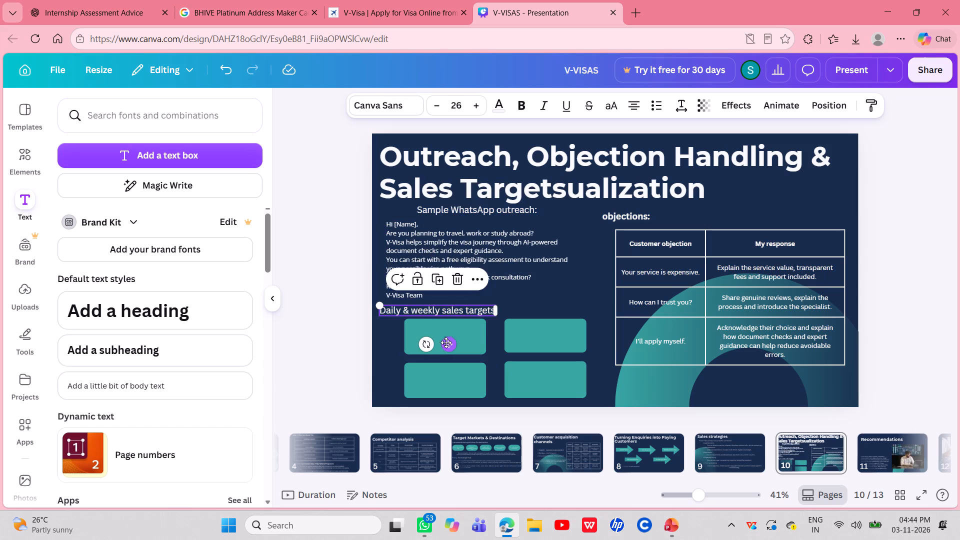
click(446, 343)
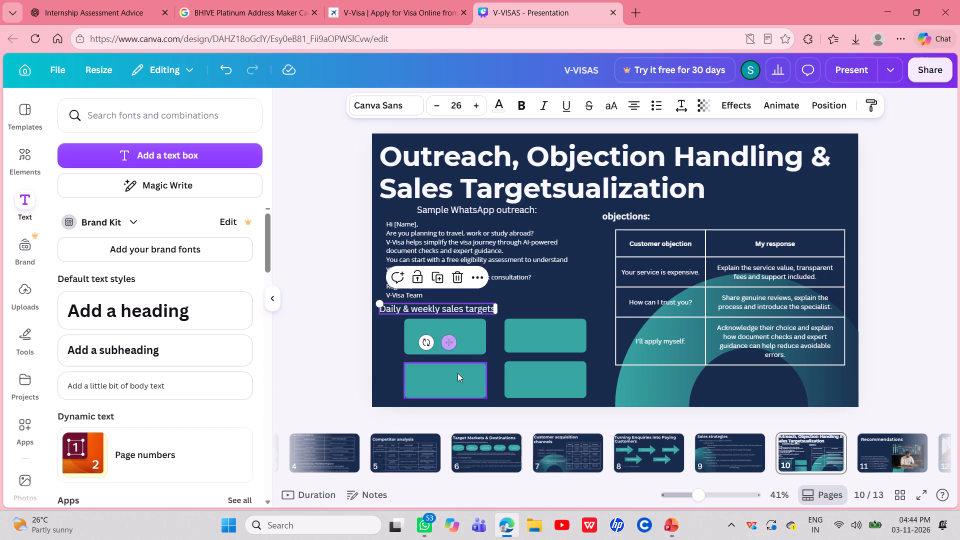
Move the two lower rectangles slightly down, shifting the one nearer the objections table a little toward it.
click(455, 385)
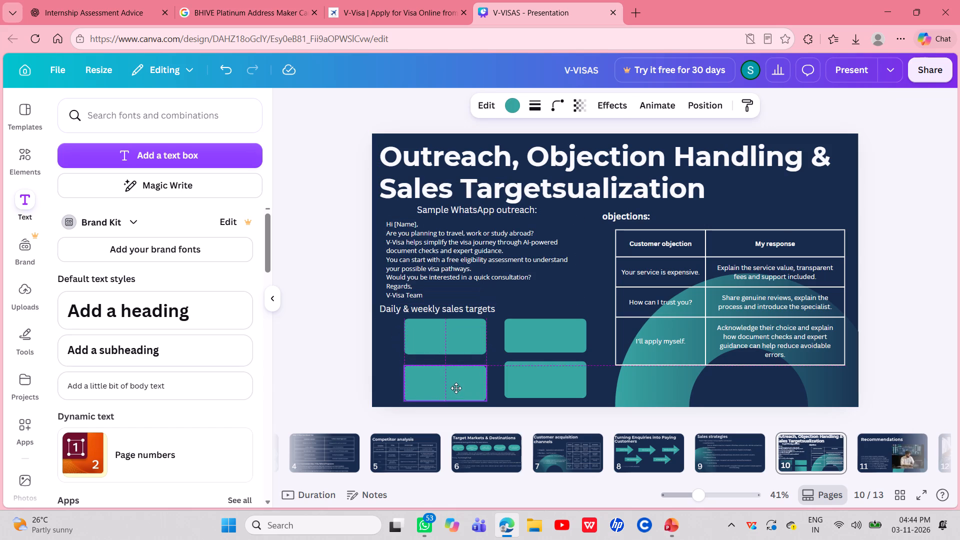
click(529, 379)
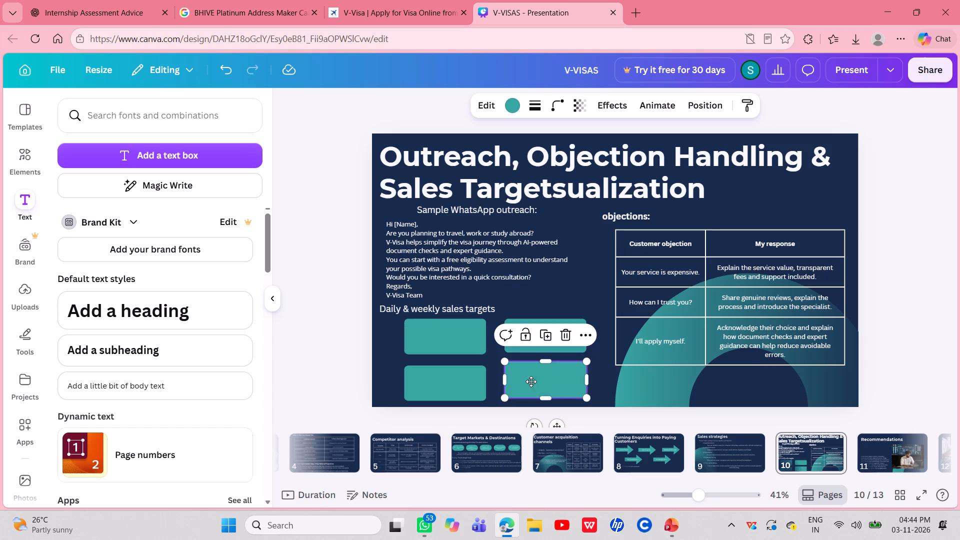
click(547, 323)
drag(546, 349, 546, 354)
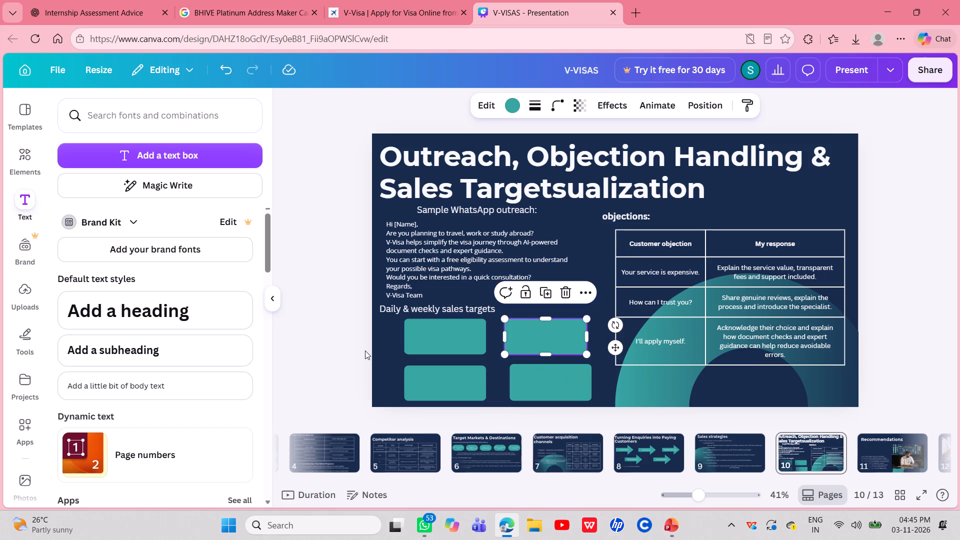
click(365, 350)
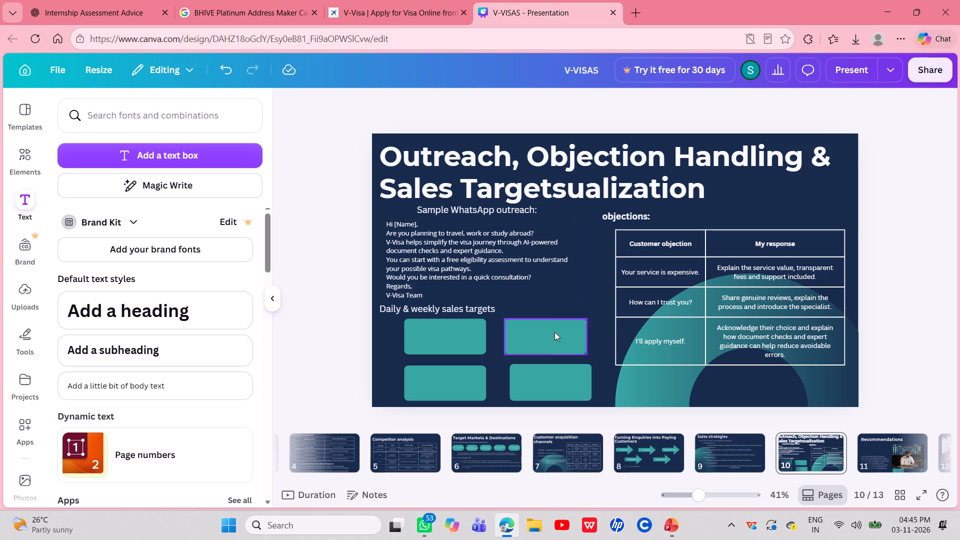
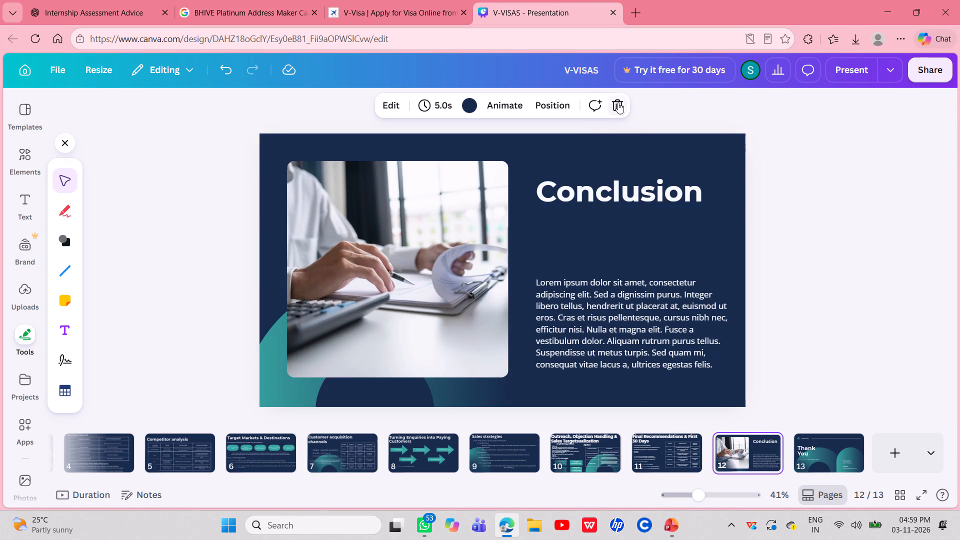
click(618, 102)
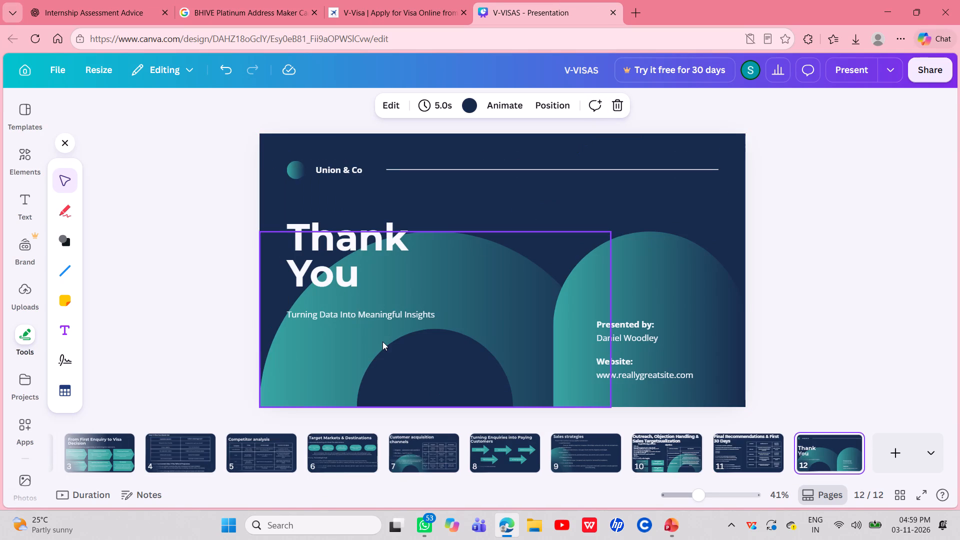
Delete the "Union & Co" label and the "Turning Data Into Meaningful Insights" tagline from the Thank You slide.
click(339, 162)
click(339, 168)
click(385, 136)
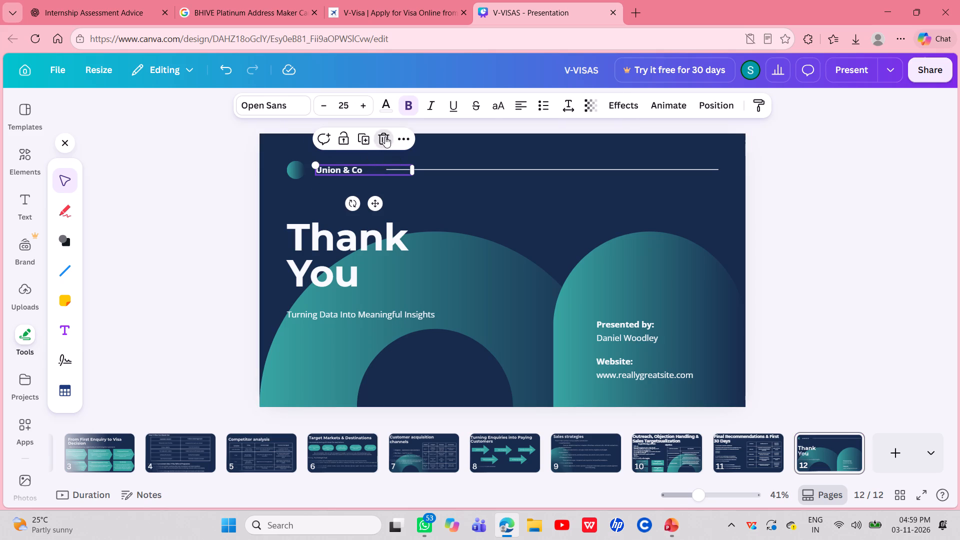
click(419, 172)
click(442, 258)
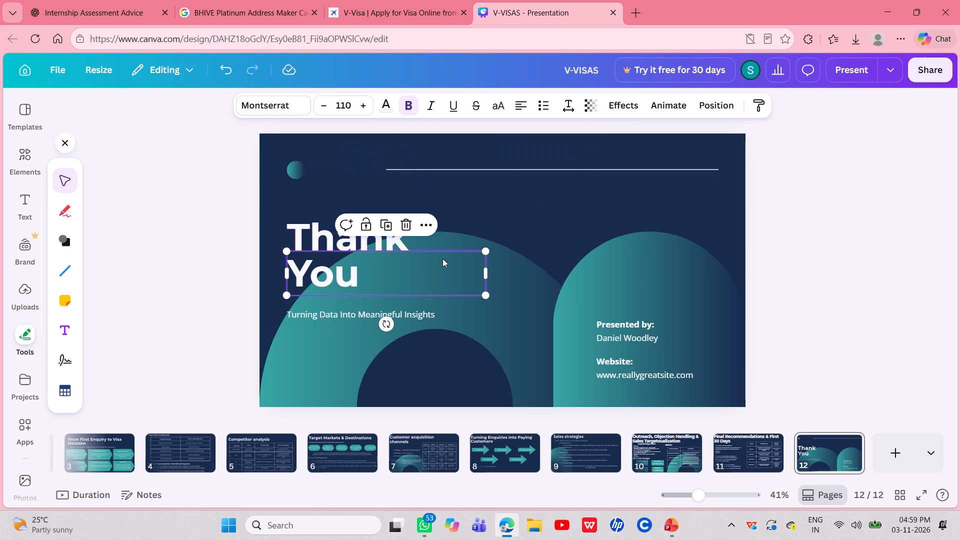
click(398, 314)
click(399, 281)
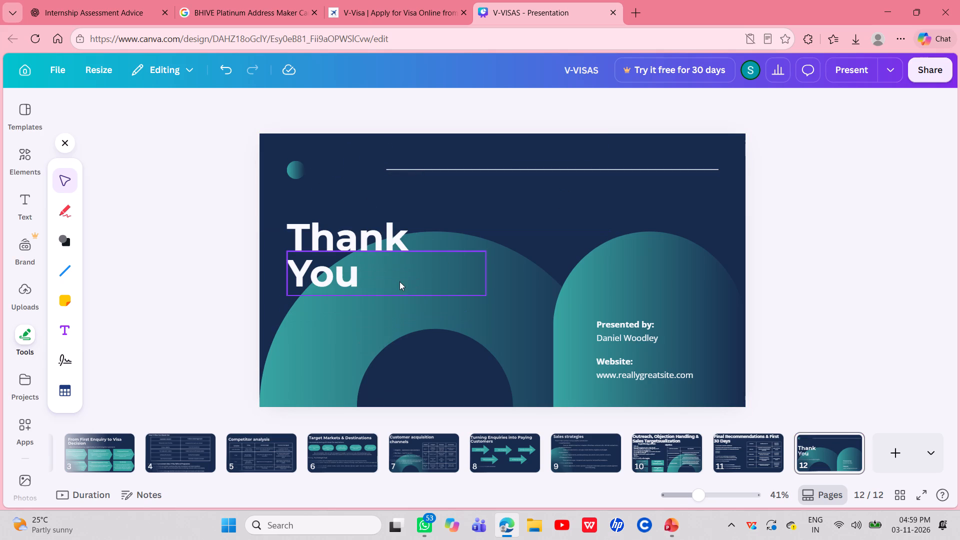
Delete the "Presented by:" label, placeholder presenter name, "Website:" label and placeholder web address from the Thank You slide.
click(611, 330)
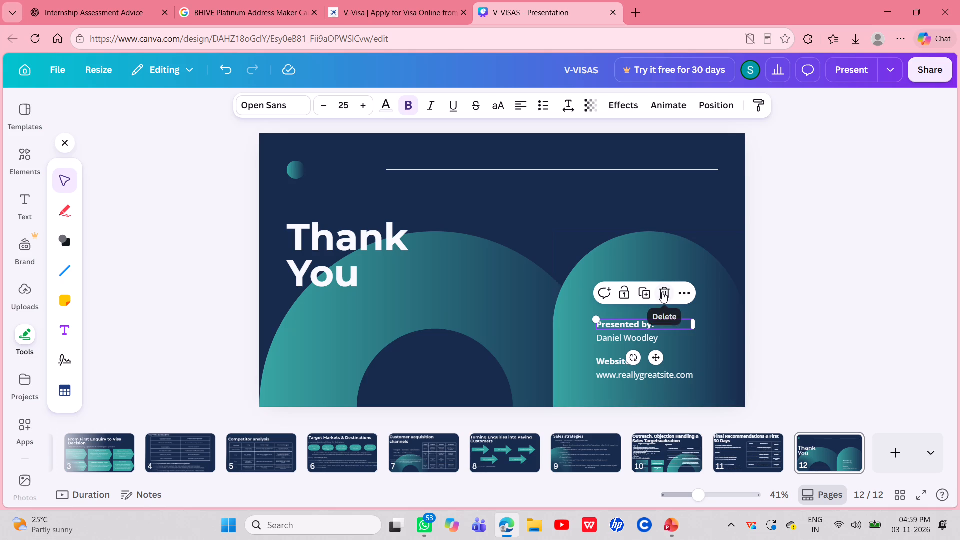
click(662, 292)
click(665, 291)
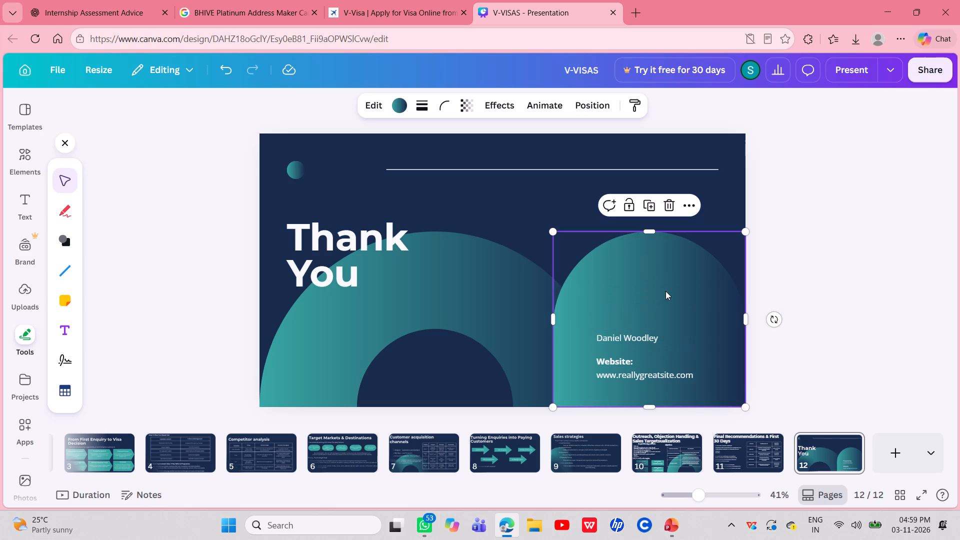
click(638, 340)
click(664, 308)
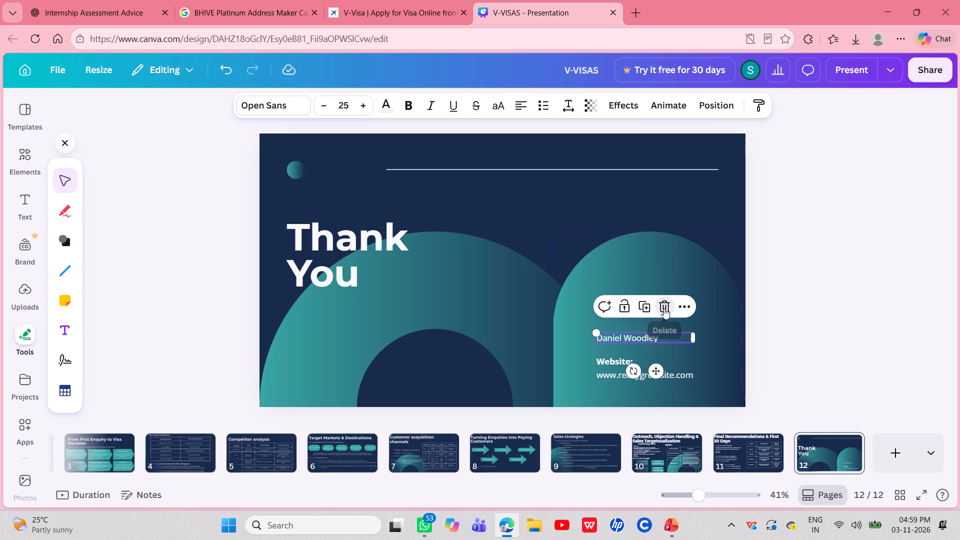
click(642, 374)
drag(667, 343, 610, 361)
click(610, 361)
click(658, 325)
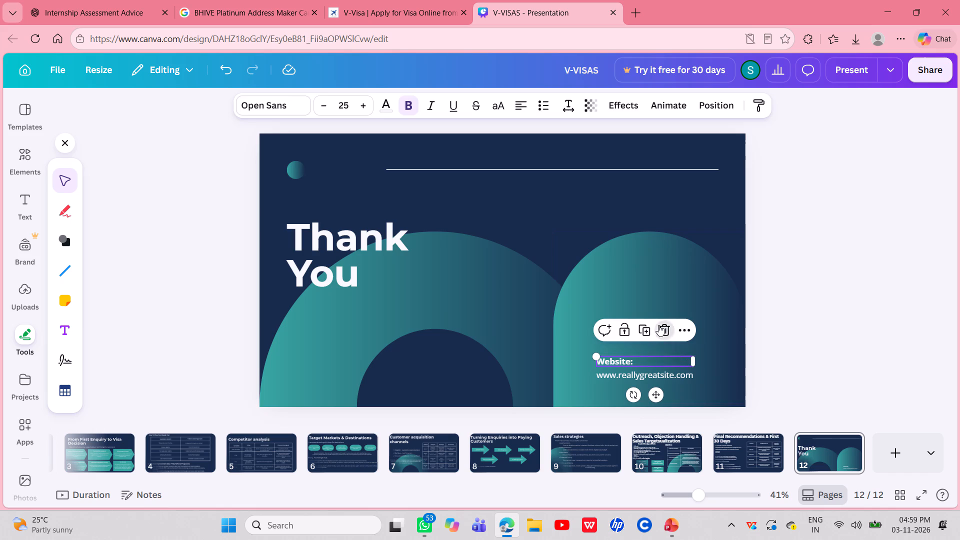
click(642, 375)
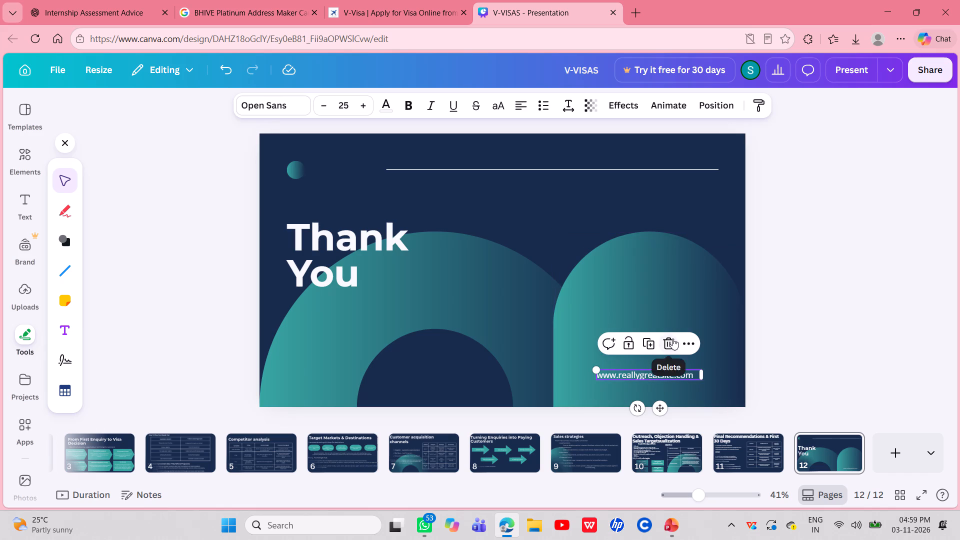
click(672, 338)
Move the separate "Thank" and "You" texts toward the middle of the slide, with "You" beneath "Thank".
click(329, 256)
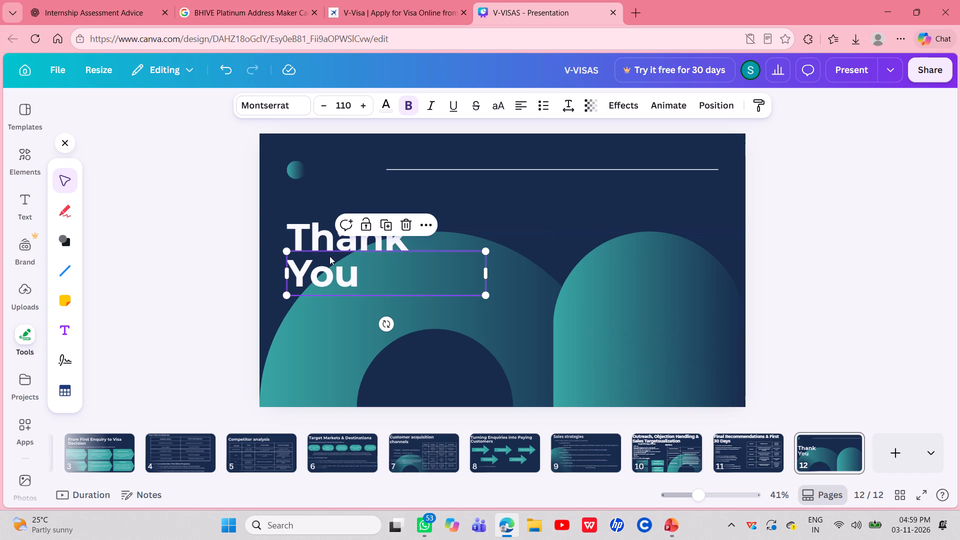
drag(386, 270, 523, 292)
drag(338, 218, 464, 228)
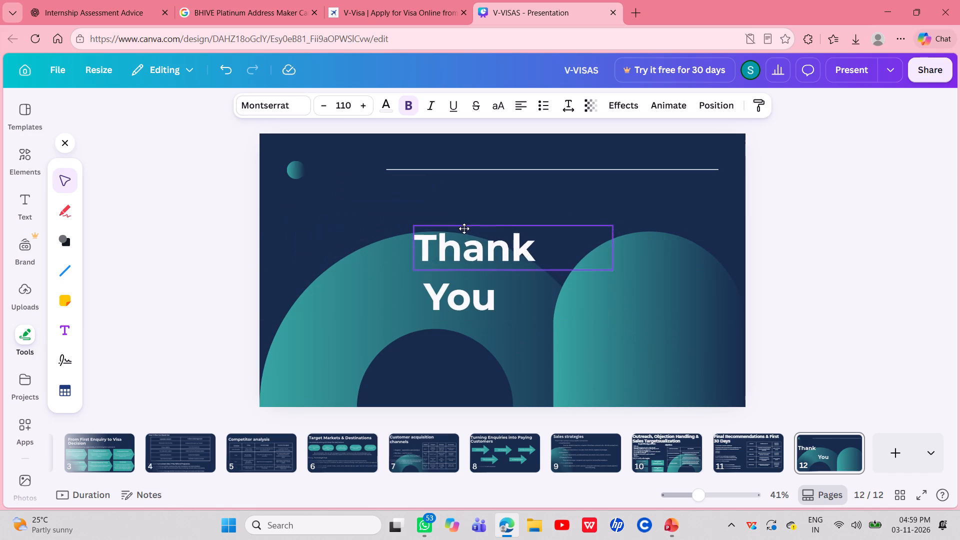
drag(464, 228, 456, 231)
click(310, 261)
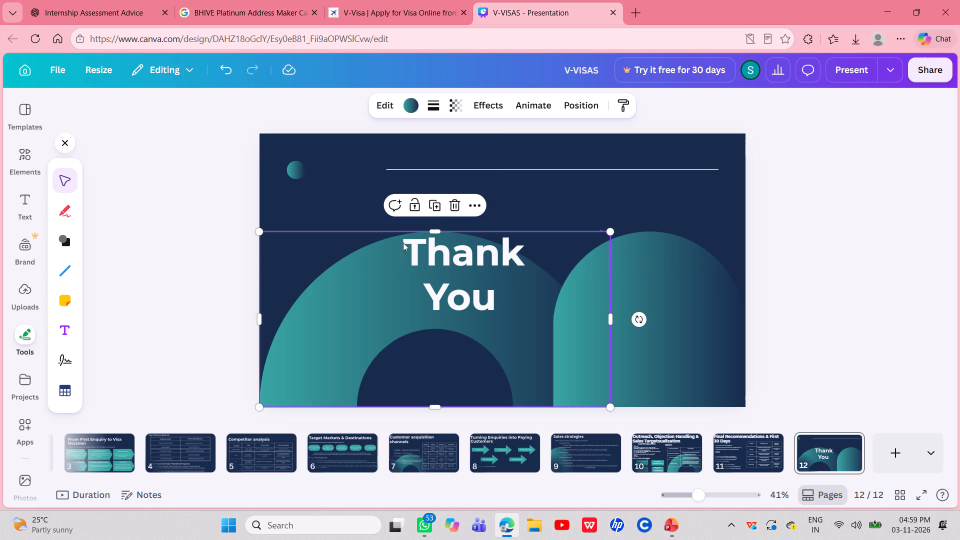
click(359, 348)
click(217, 339)
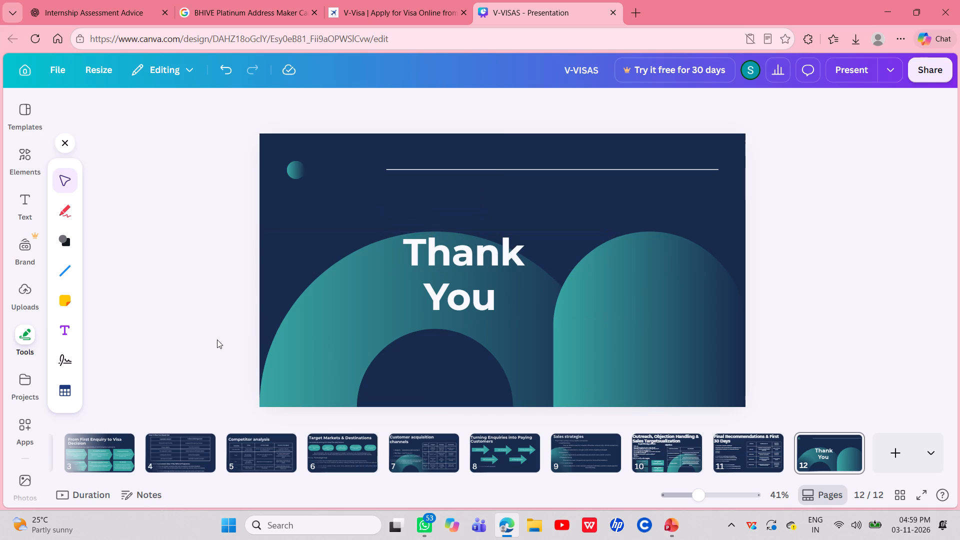
Clear the separate "You" text and extend the "Thank" text so it reads "Thank You".
click(545, 301)
double_click(545, 301)
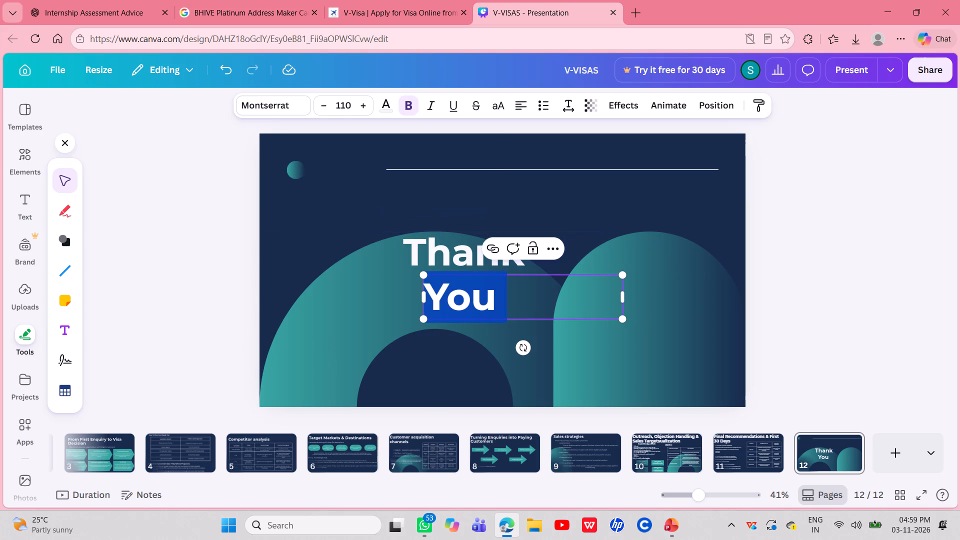
key(BackSpace)
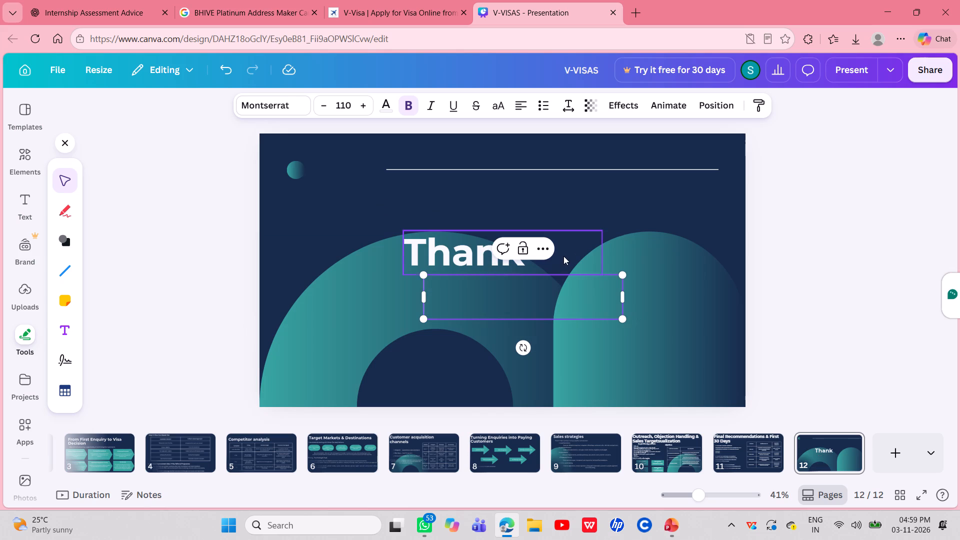
click(563, 256)
click(563, 256)
click(563, 256)
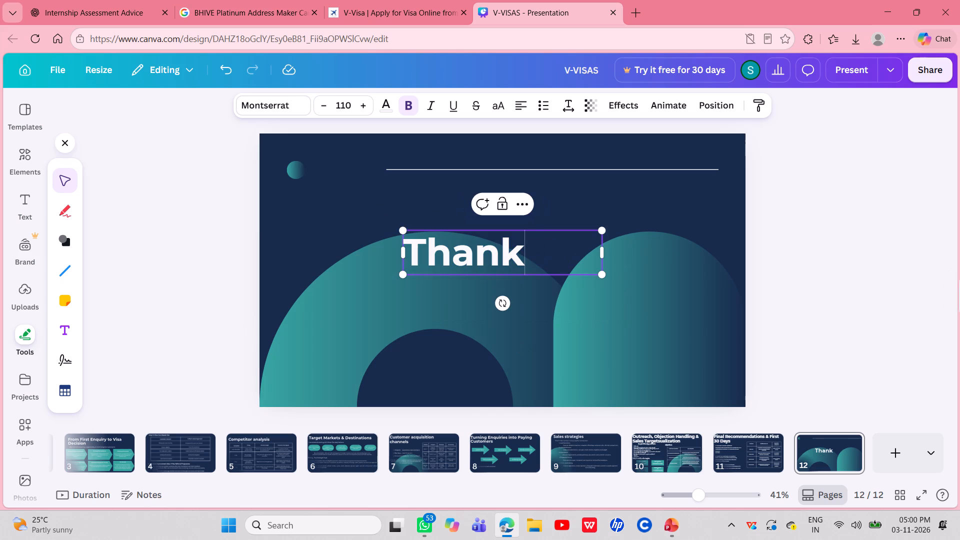
key(space)
key(shift+y)
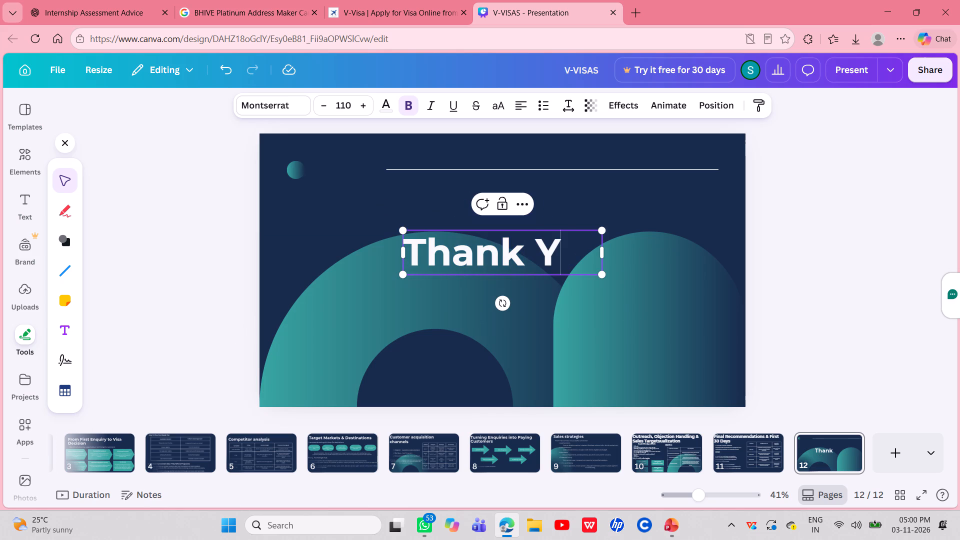
text(ou)
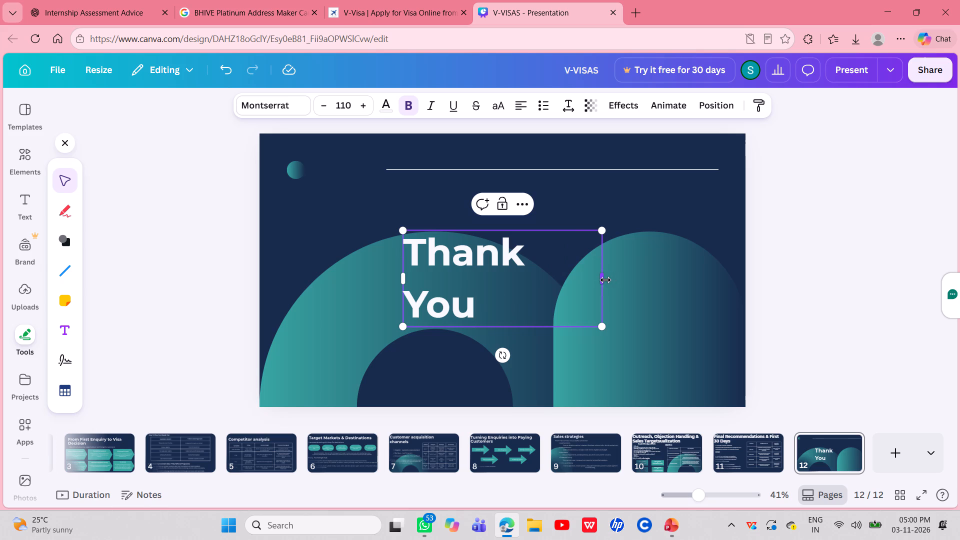
Widen the "Thank You" text box on both sides so it fits on one line, and centre-align the text.
drag(605, 280, 676, 278)
drag(402, 255, 344, 253)
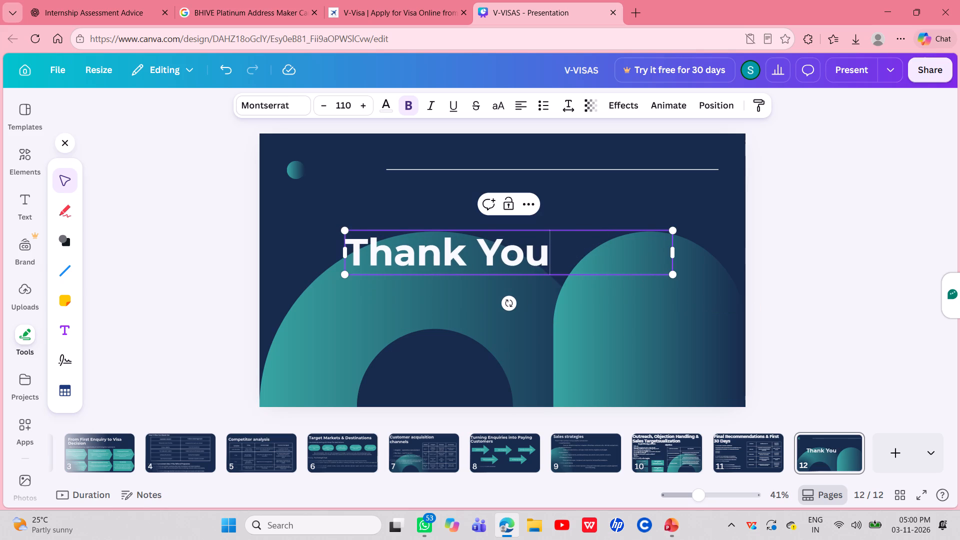
click(527, 104)
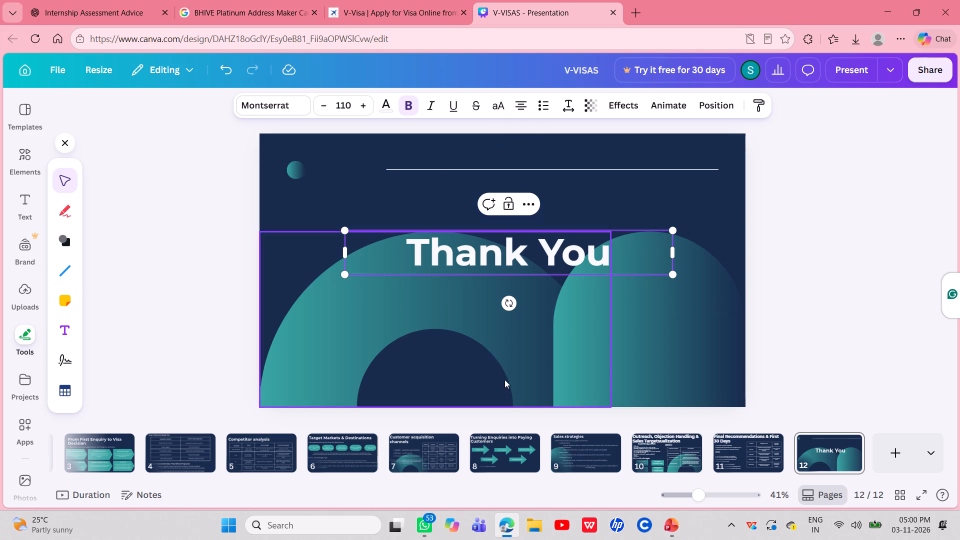
Move the "Thank You" title slightly down to the vertical middle of the slide.
drag(558, 268, 559, 278)
click(389, 283)
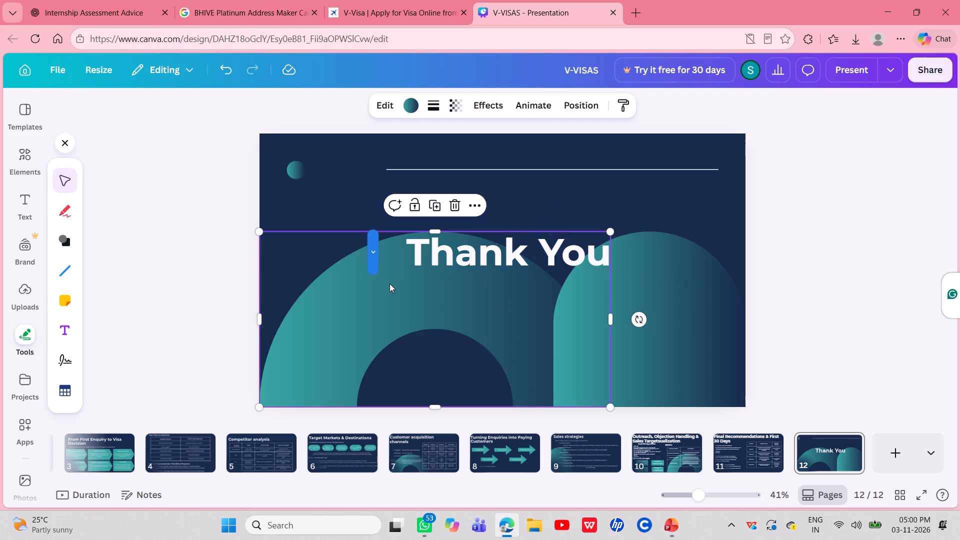
click(425, 243)
drag(425, 243, 423, 265)
click(322, 201)
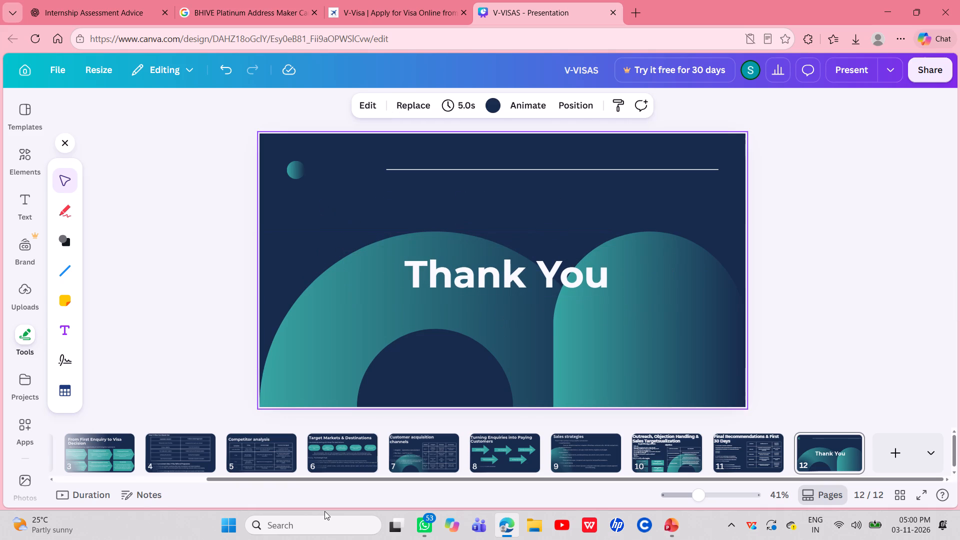
scroll(252, 424, right, 7)
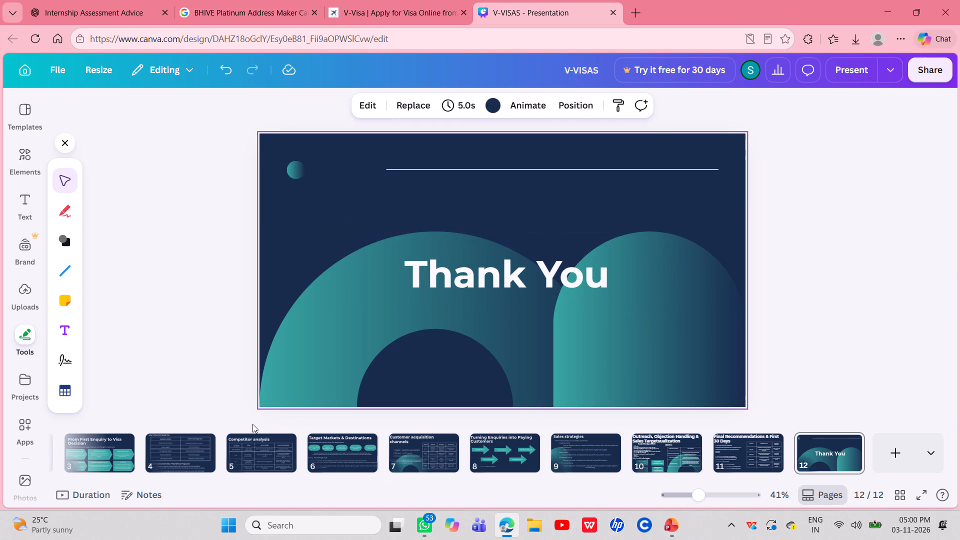
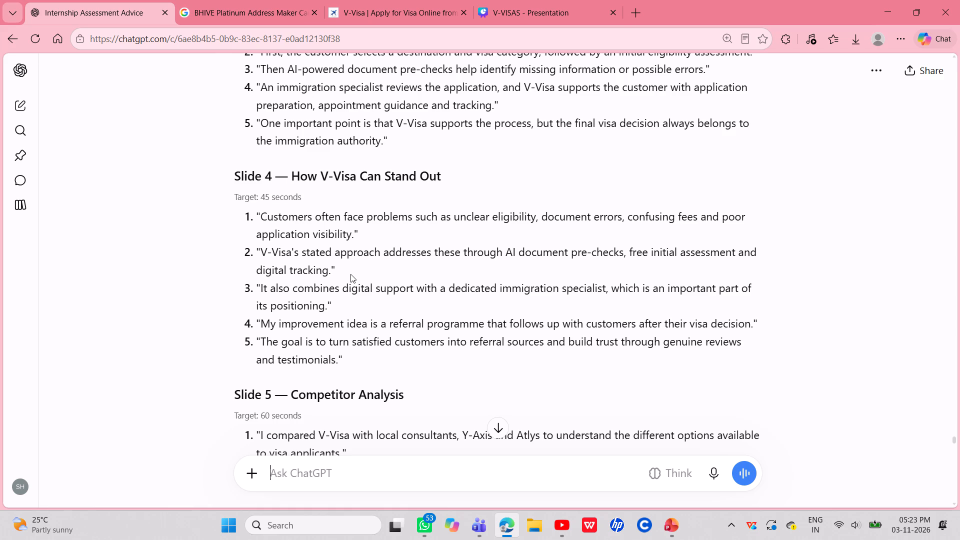
click(499, 0)
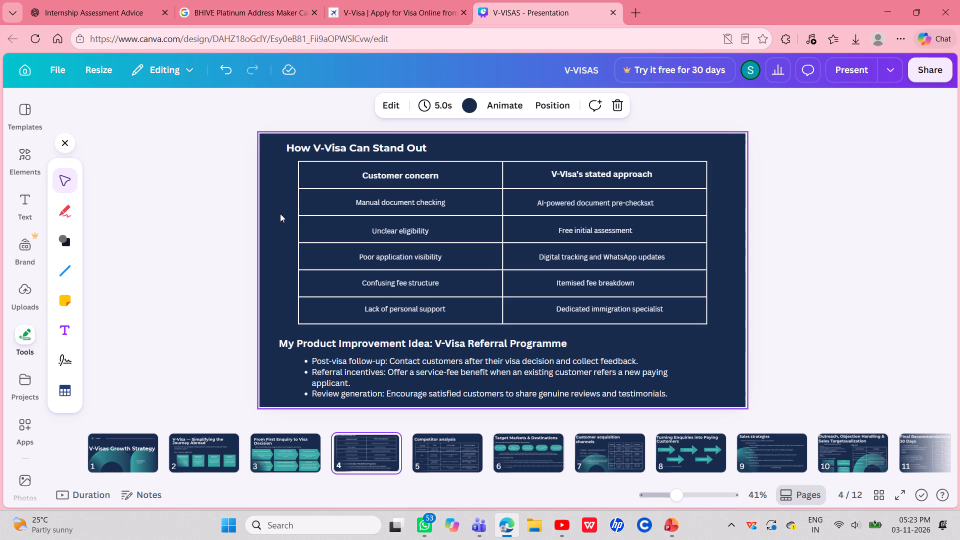
click(122, 10)
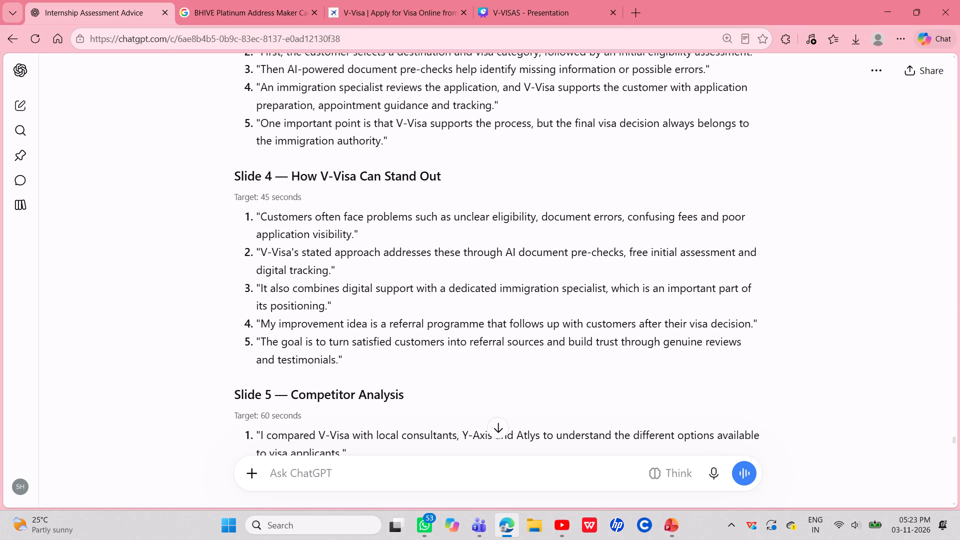
click(540, 0)
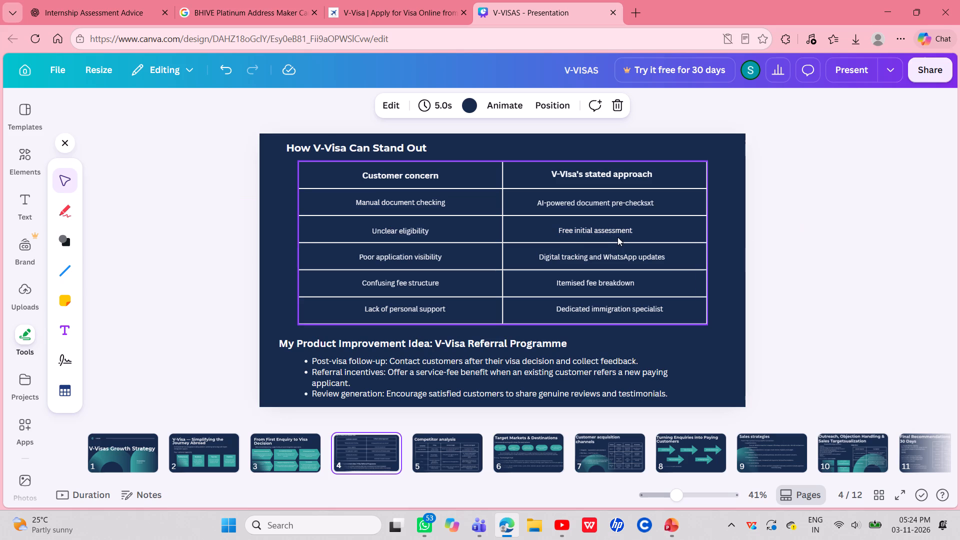
click(79, 7)
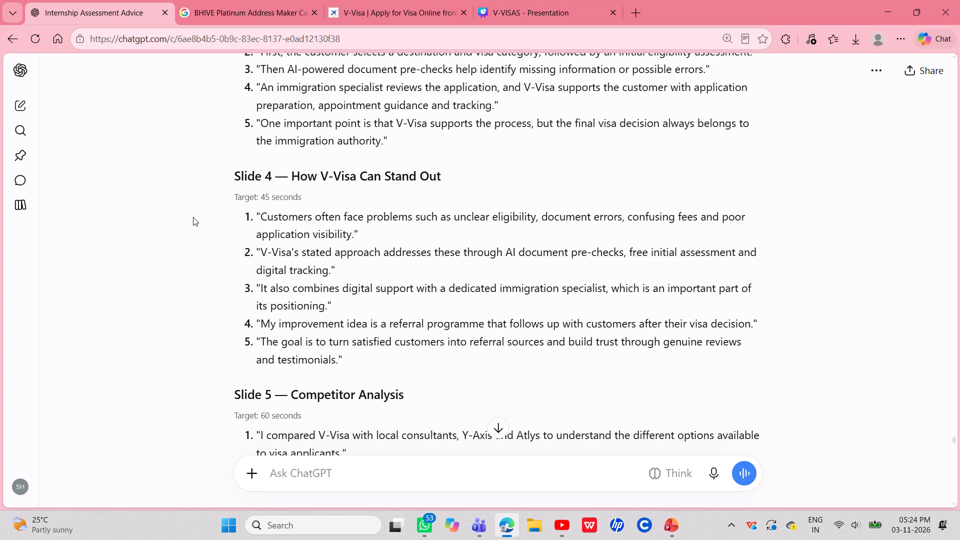
click(546, 0)
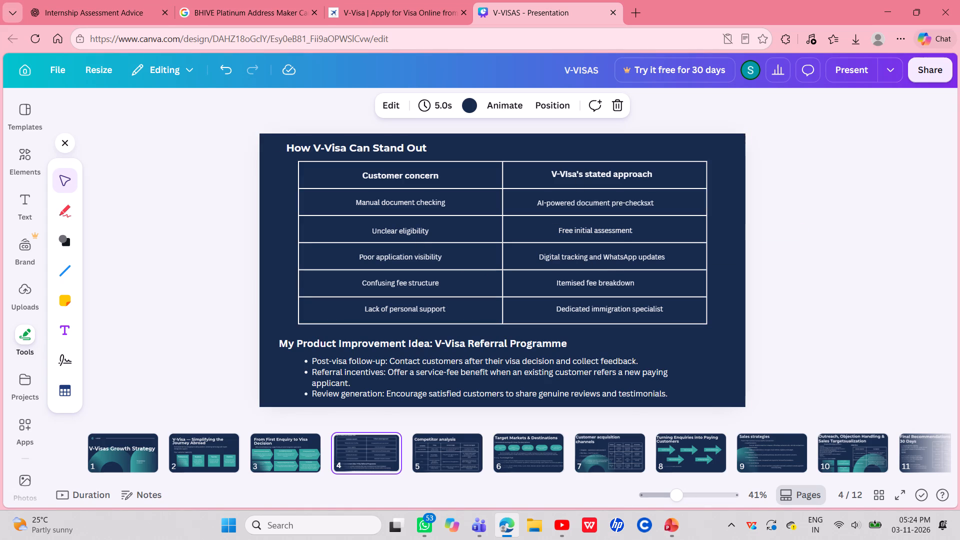
click(143, 15)
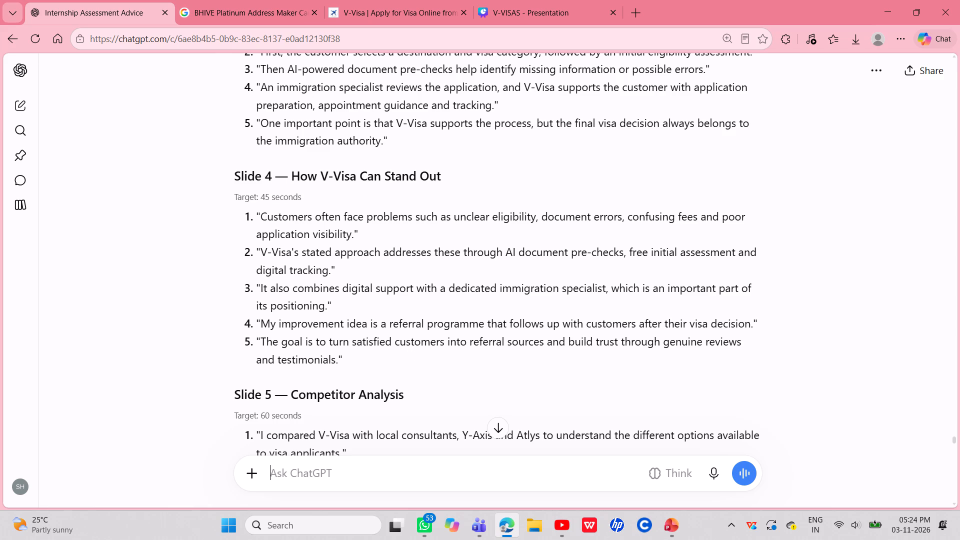
click(528, 2)
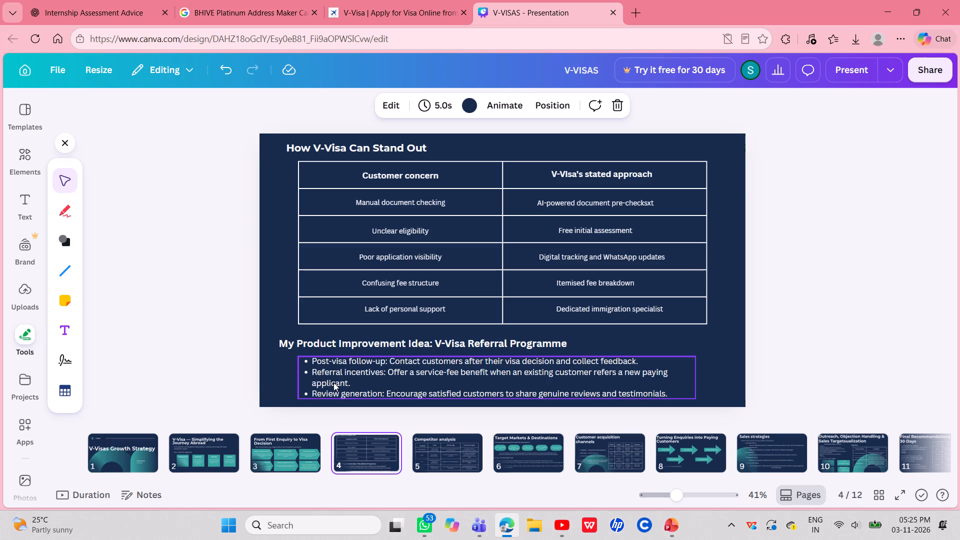
click(132, 22)
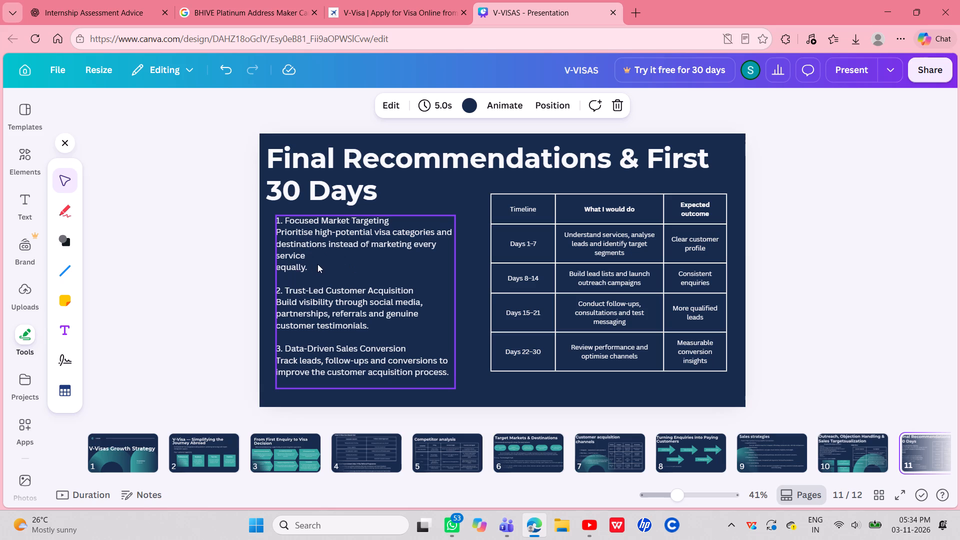
click(282, 264)
double_click(282, 264)
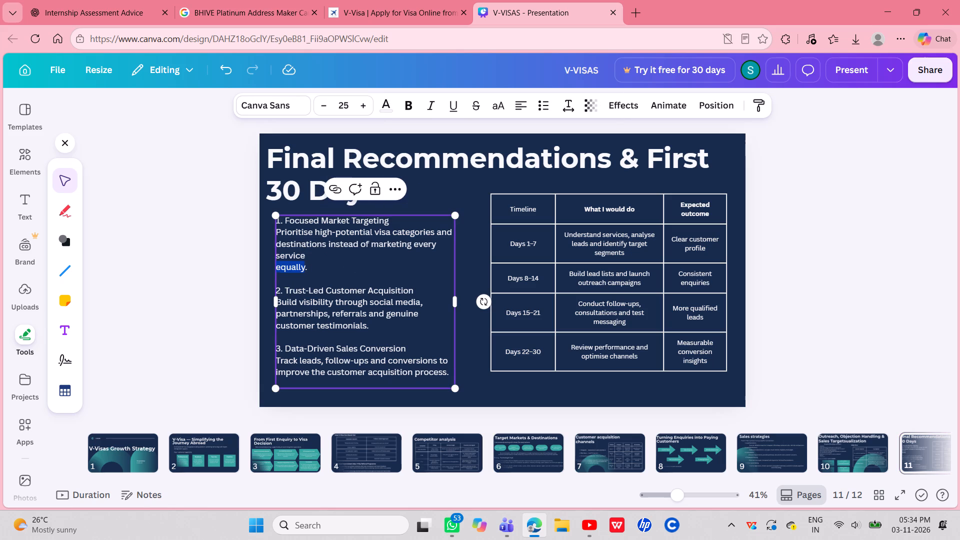
click(282, 264)
click(282, 264)
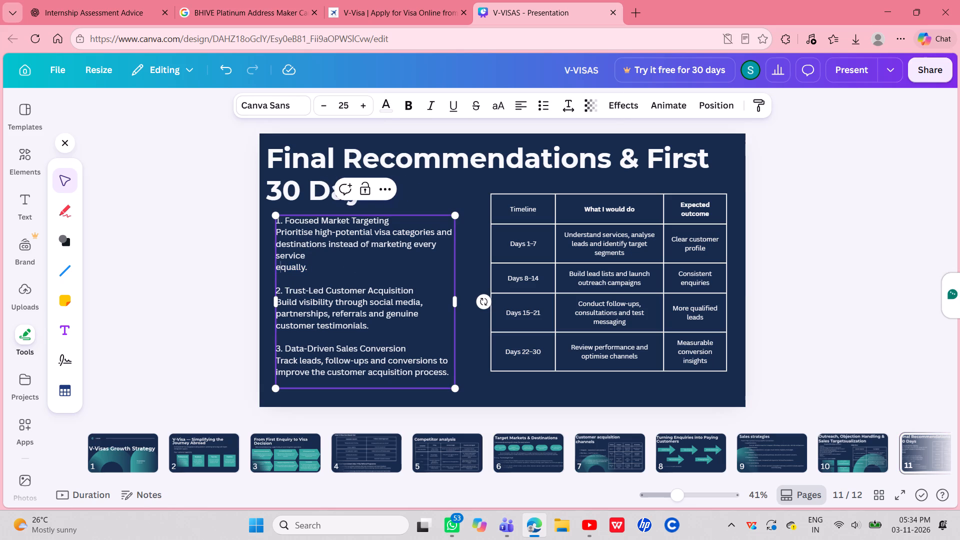
key(Left)
key(BackSpace)
key(space)
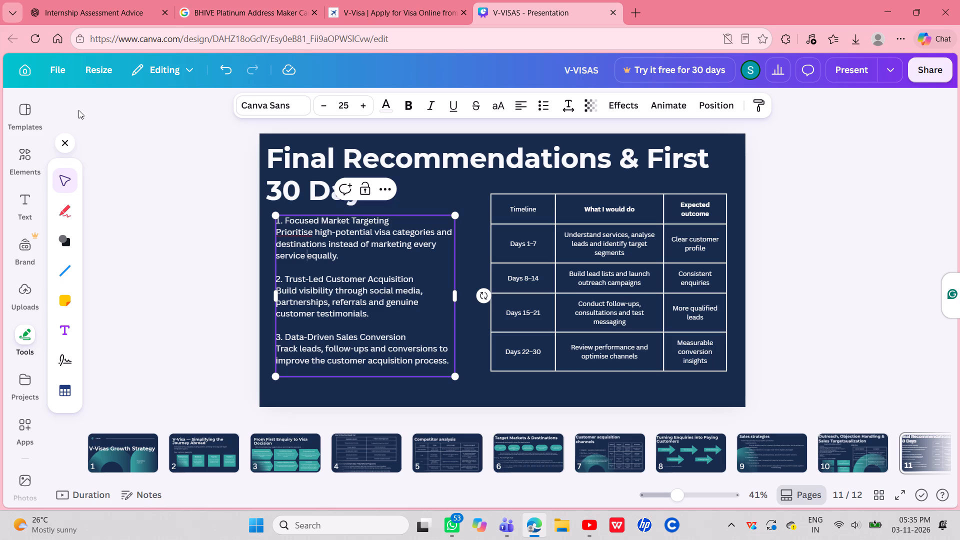
Check ChatGPT's Slide 11 notes point by point against the recommendations and 30-day timeline on Canva's slide 11.
click(116, 0)
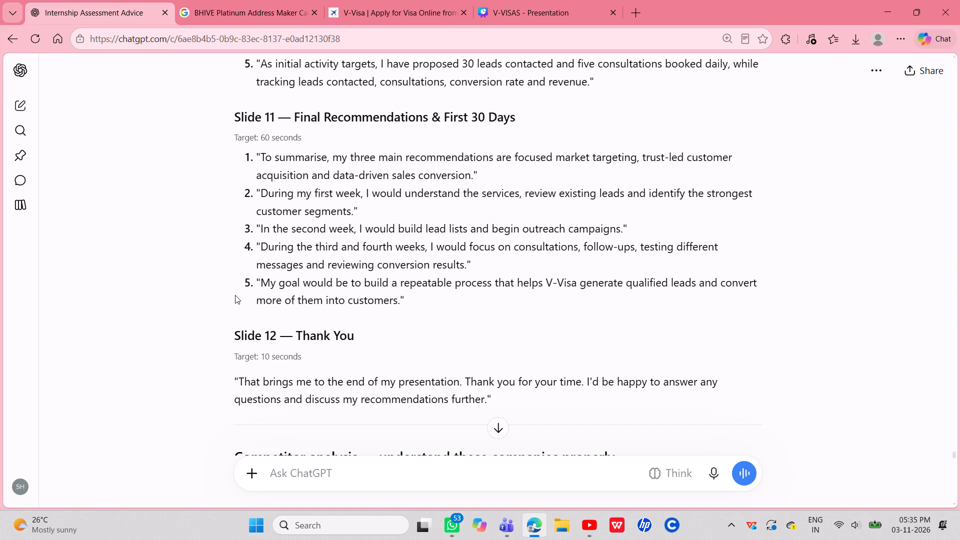
click(560, 0)
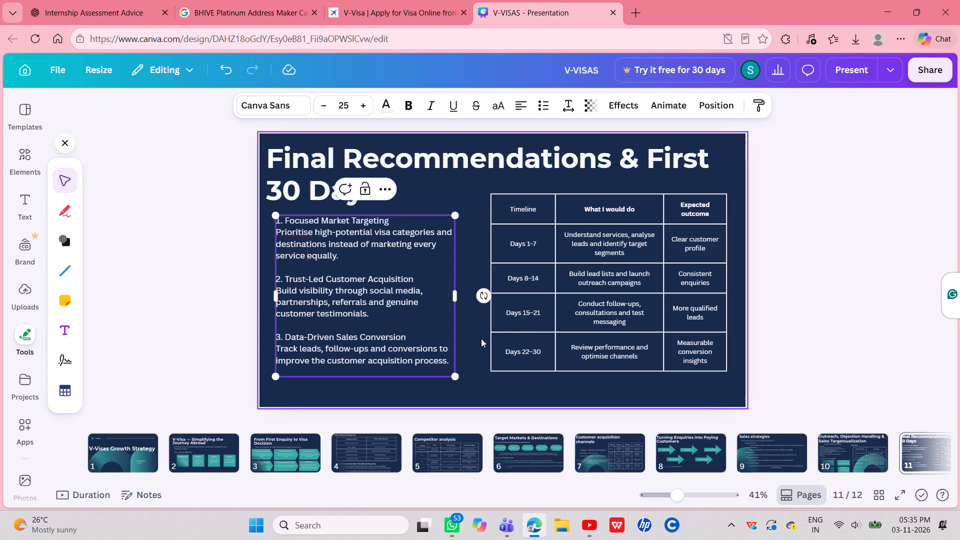
click(78, 0)
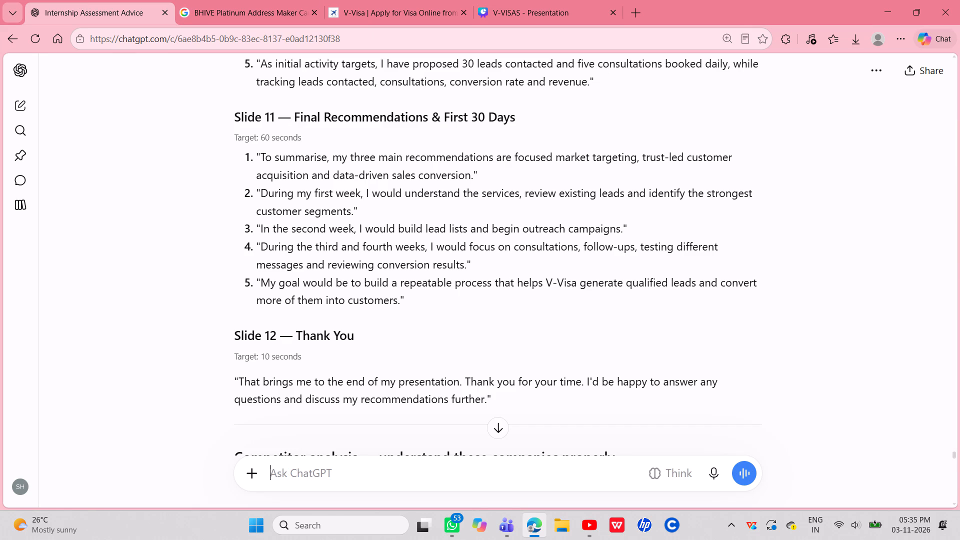
click(590, 1)
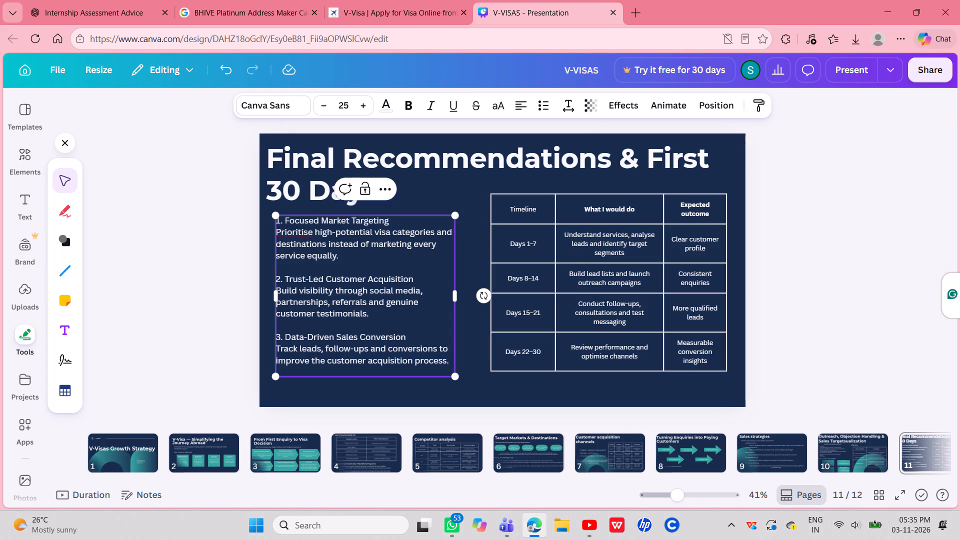
click(117, 3)
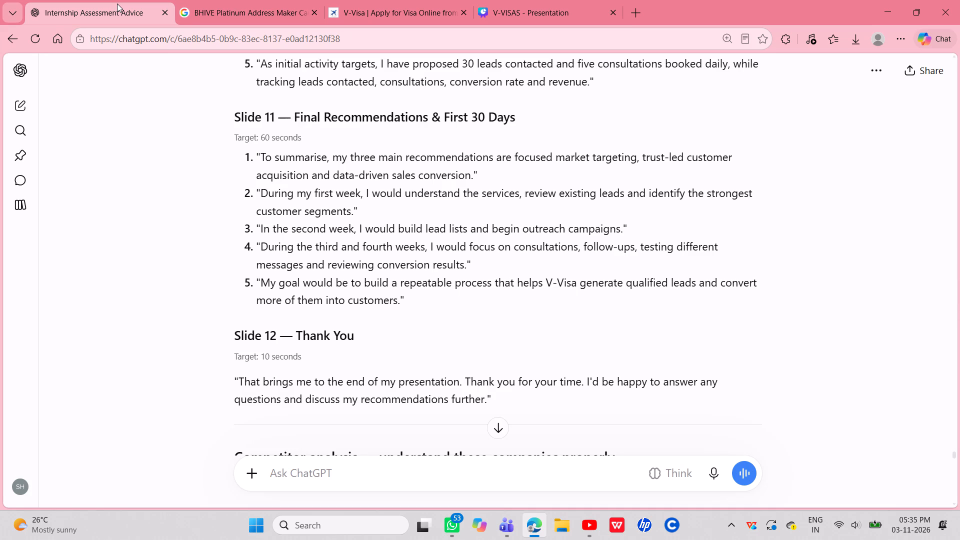
click(505, 4)
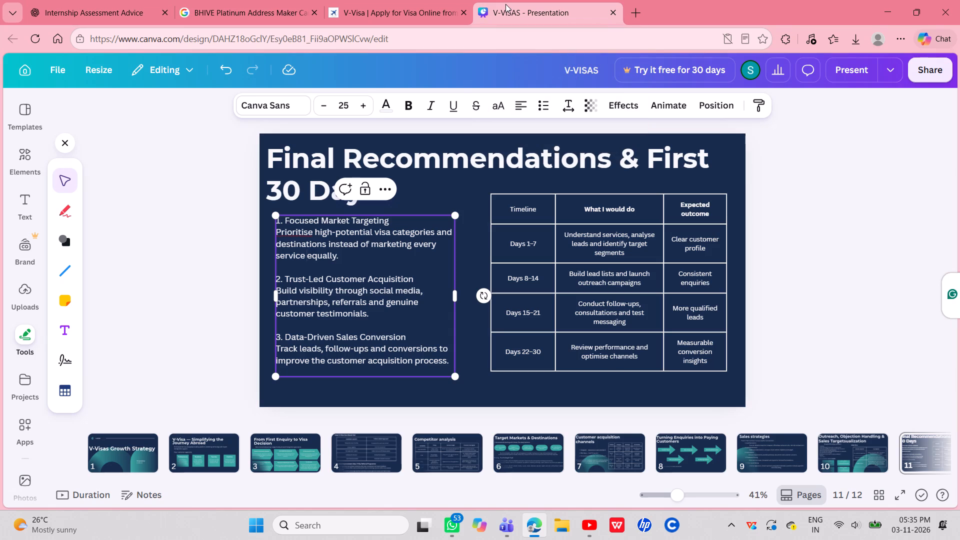
click(91, 0)
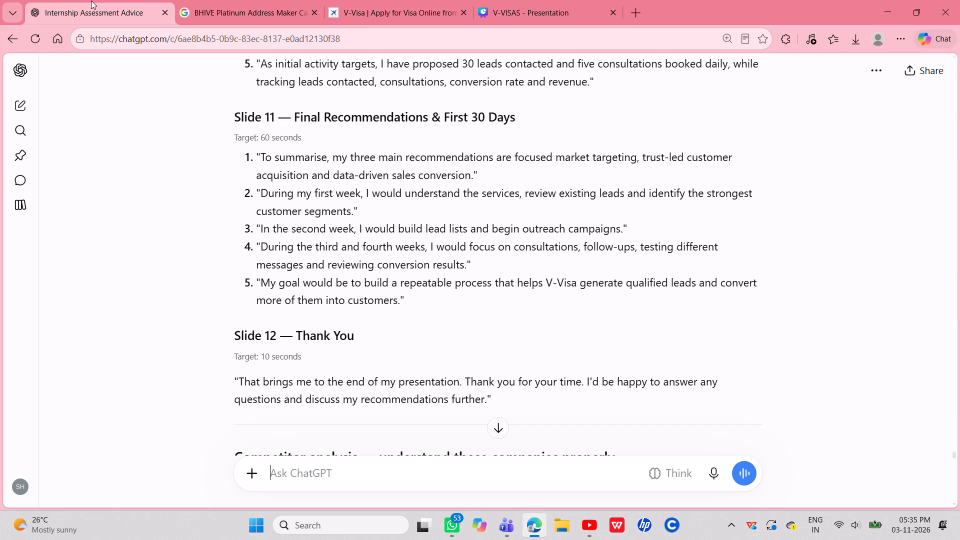
click(532, 14)
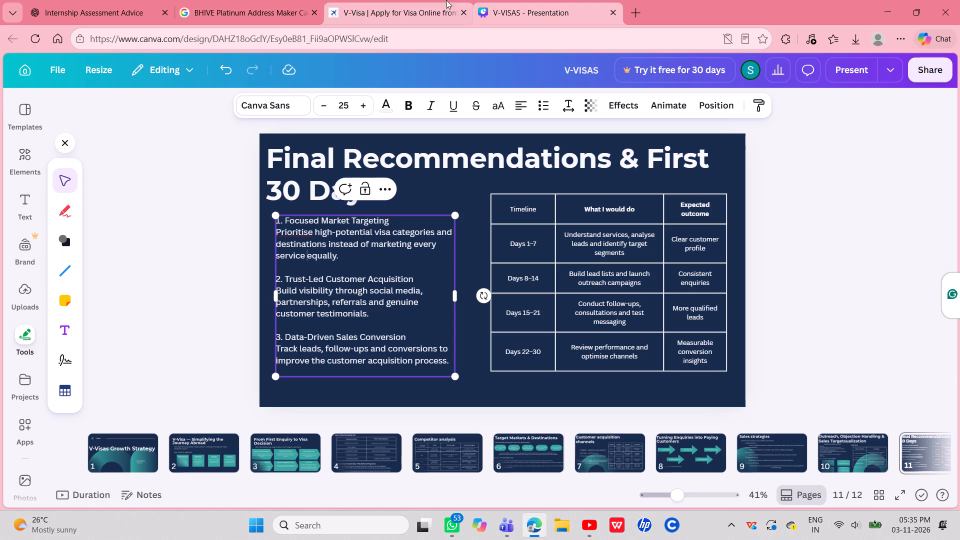
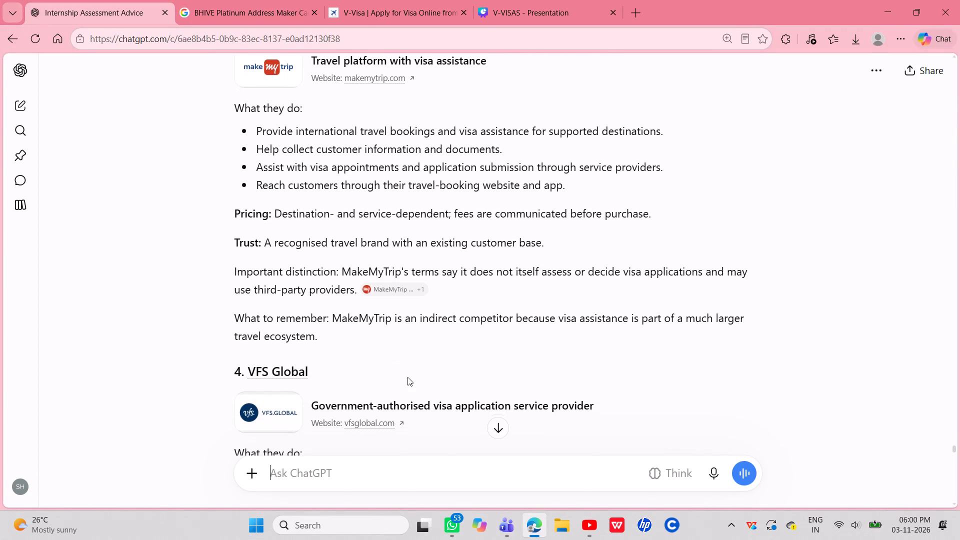
scroll(407, 377, down, 2)
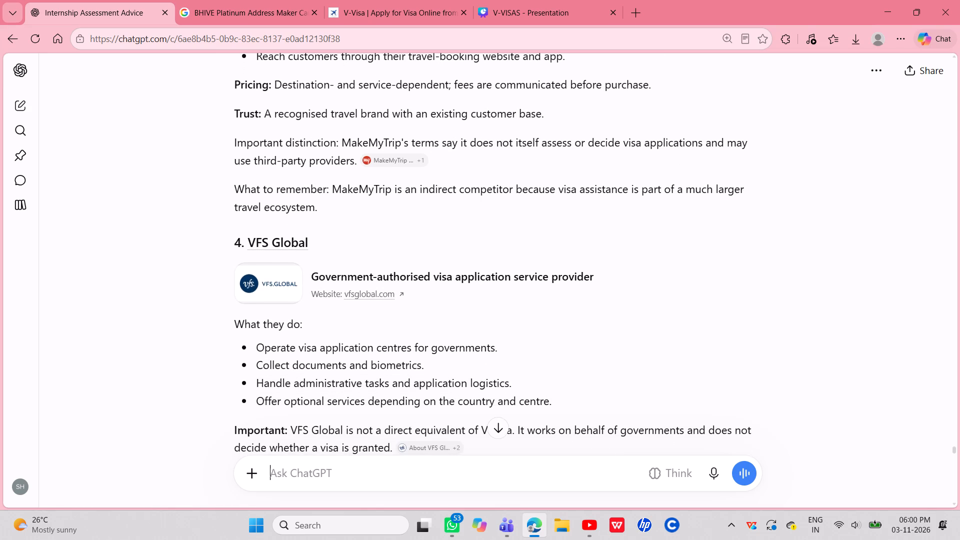
In the Canva deck, clear all four cells of the V-Visa row in slide 5's Competitor analysis table.
click(541, 0)
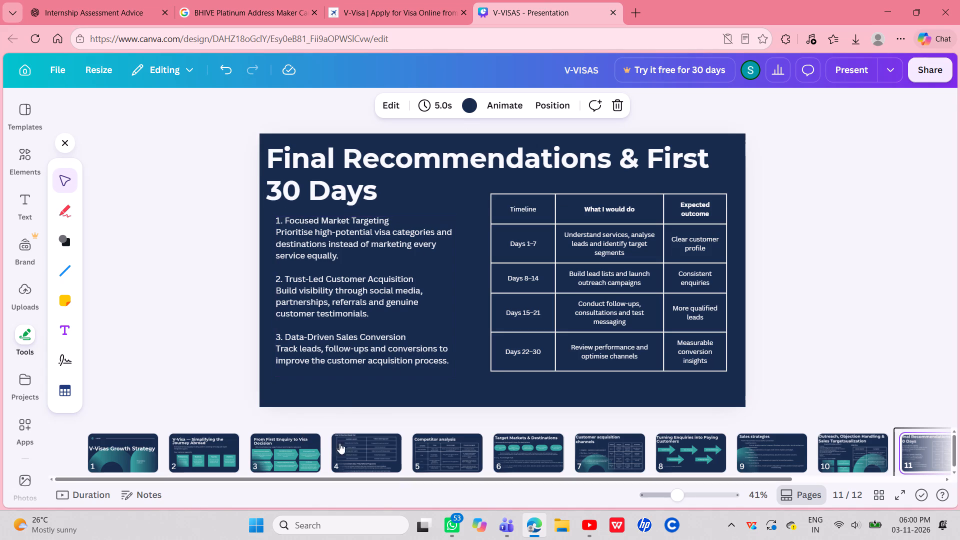
click(359, 441)
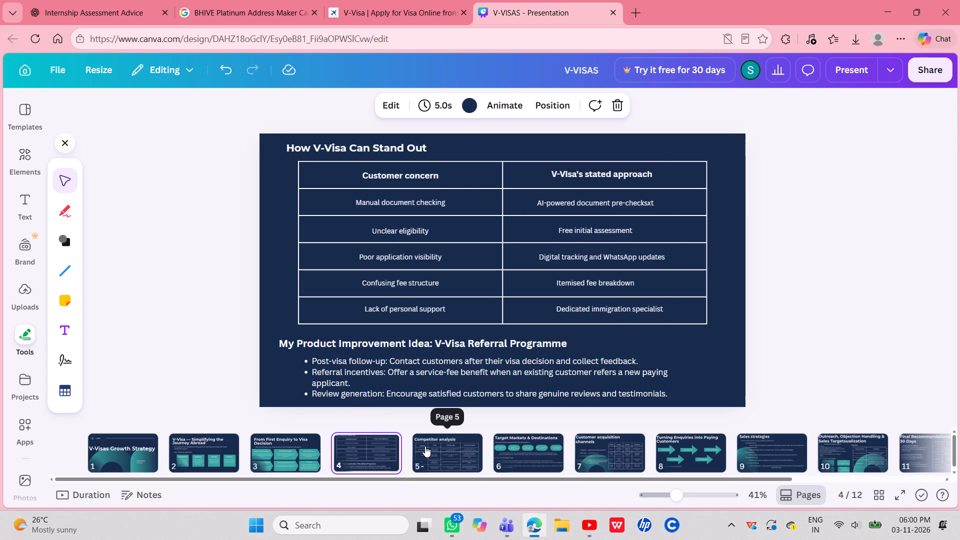
click(425, 446)
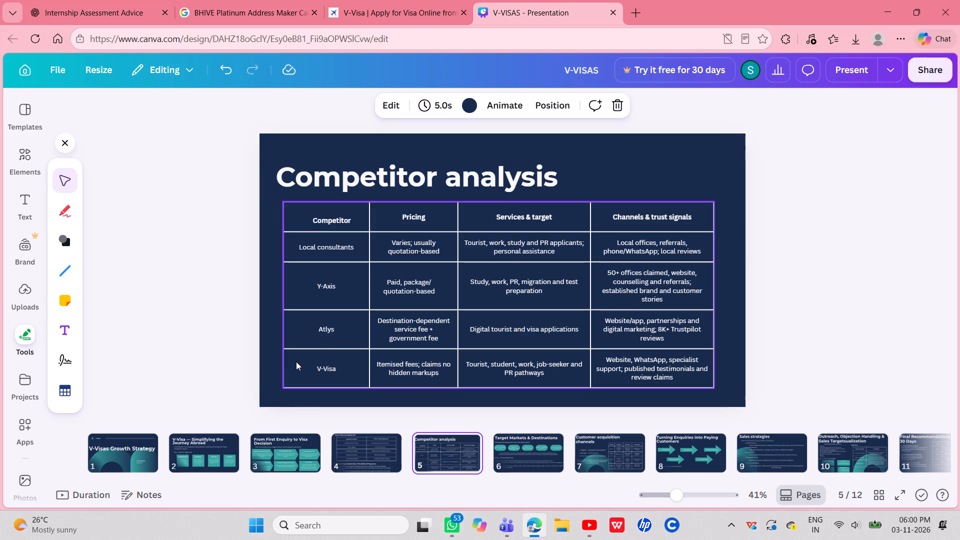
click(317, 365)
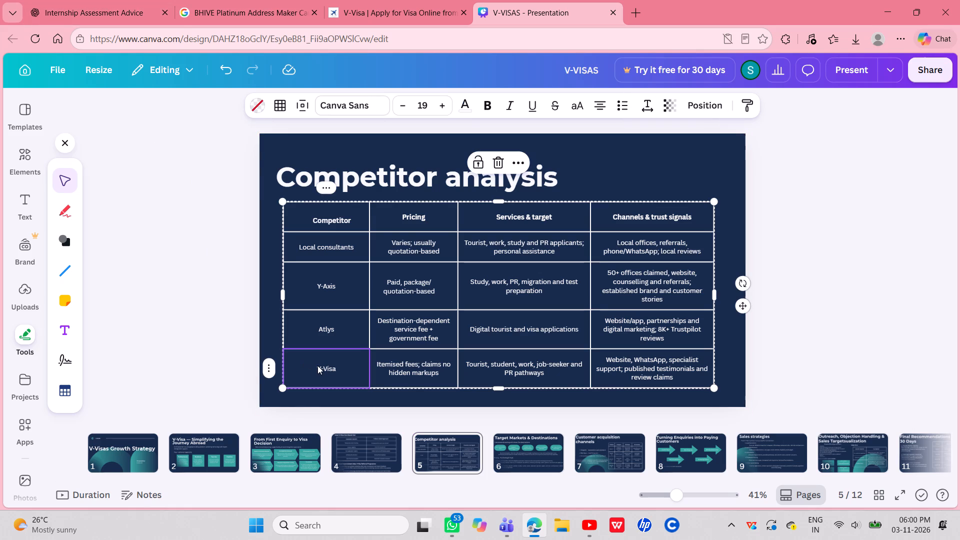
key(BackSpace)
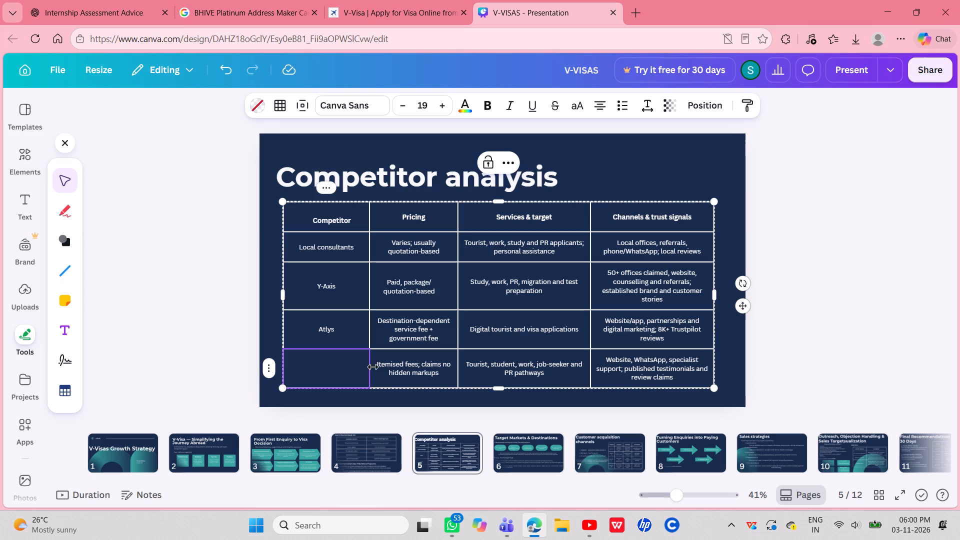
click(417, 367)
key(BackSpace)
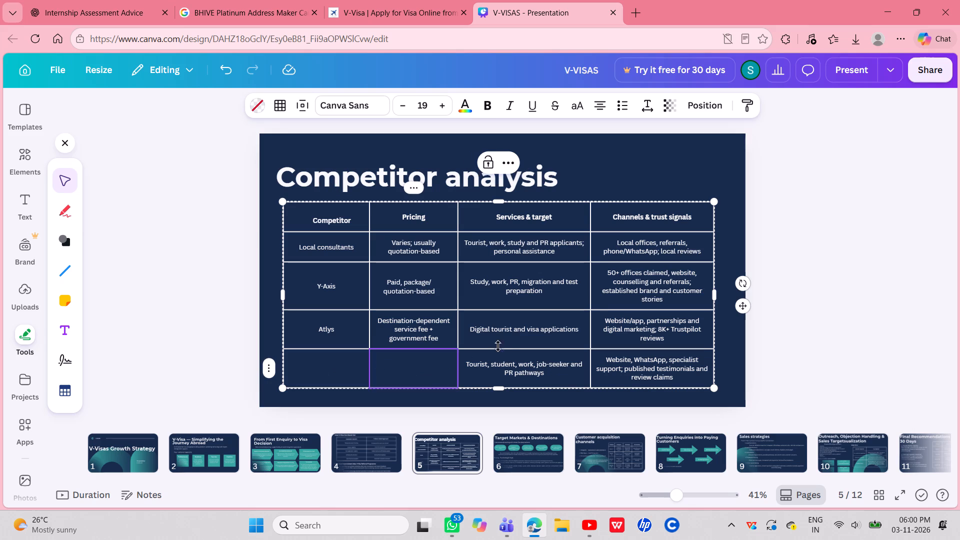
click(509, 365)
key(BackSpace)
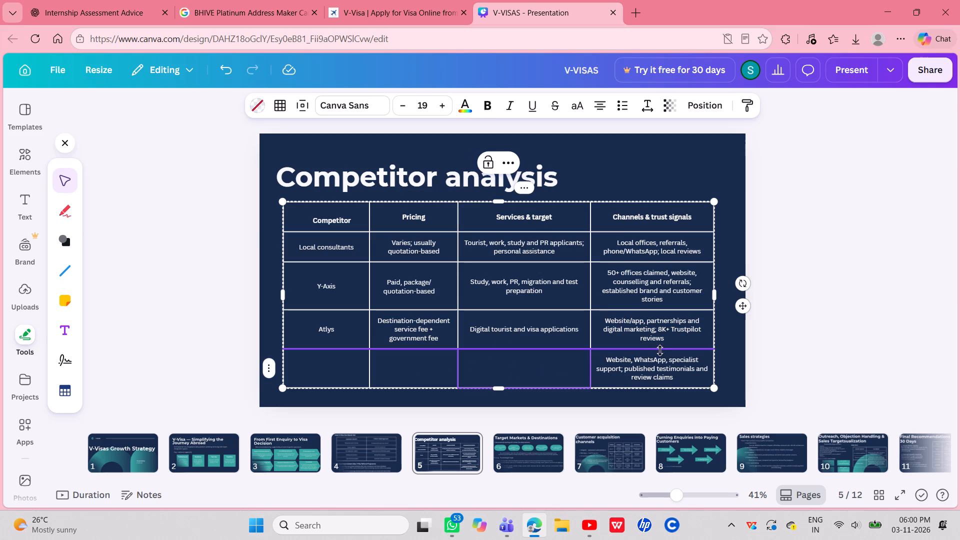
click(648, 357)
key(BackSpace)
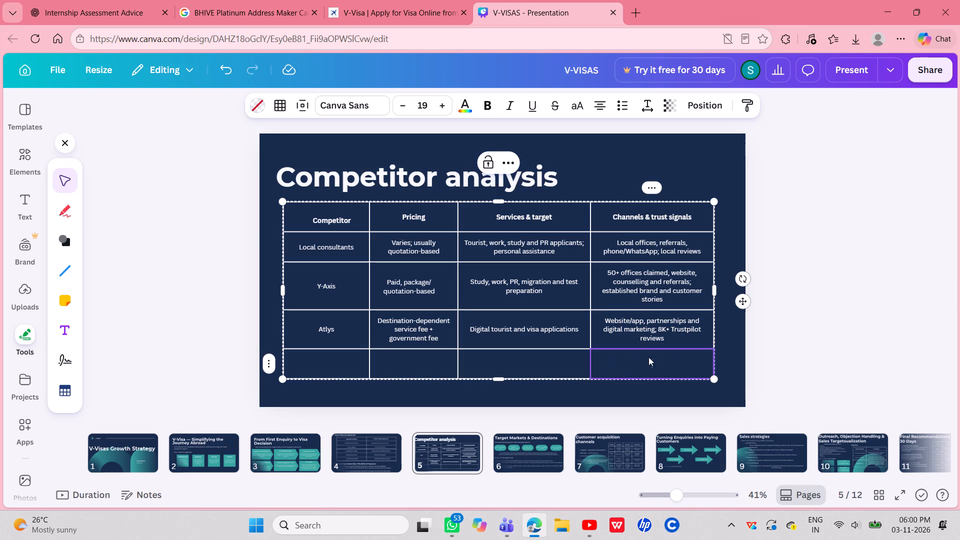
Delete the empty bottom row from the Competitor analysis table.
click(552, 372)
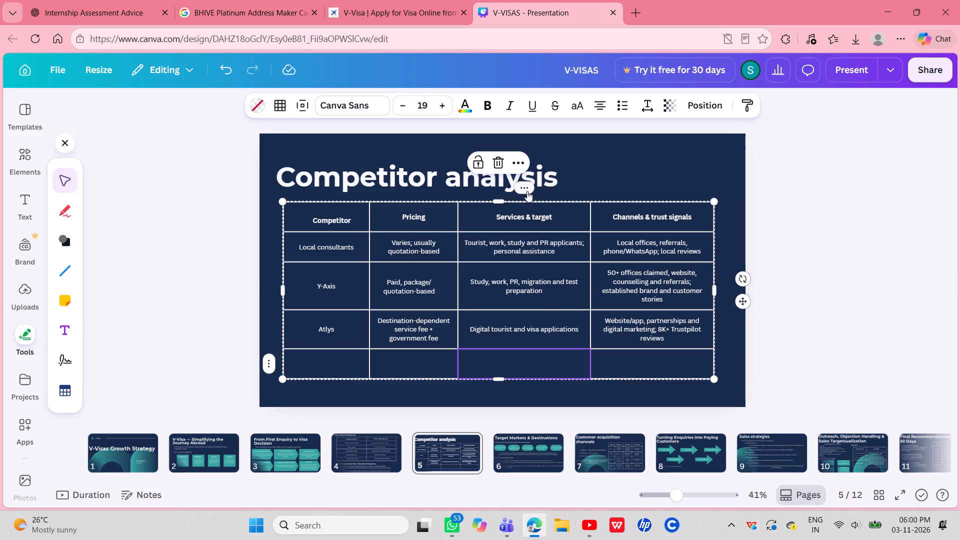
click(527, 189)
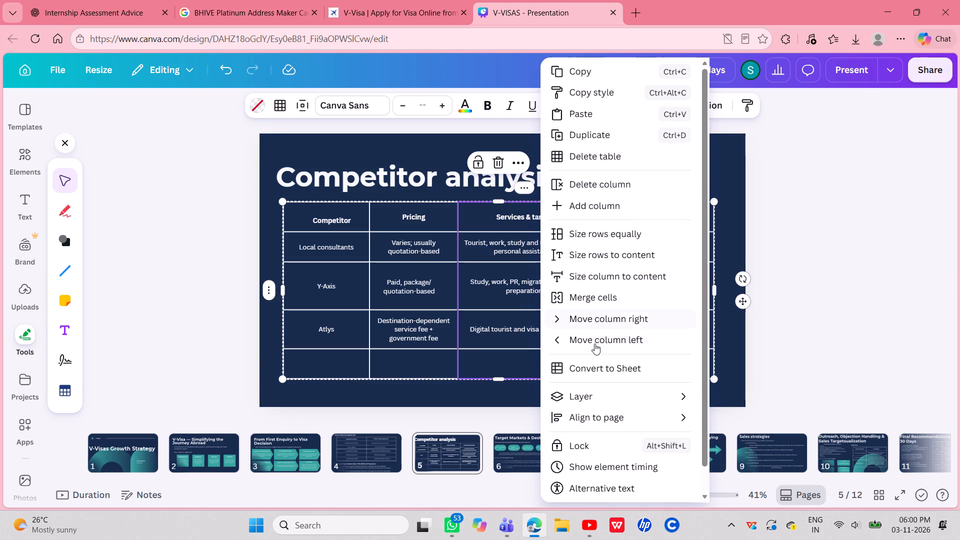
click(484, 386)
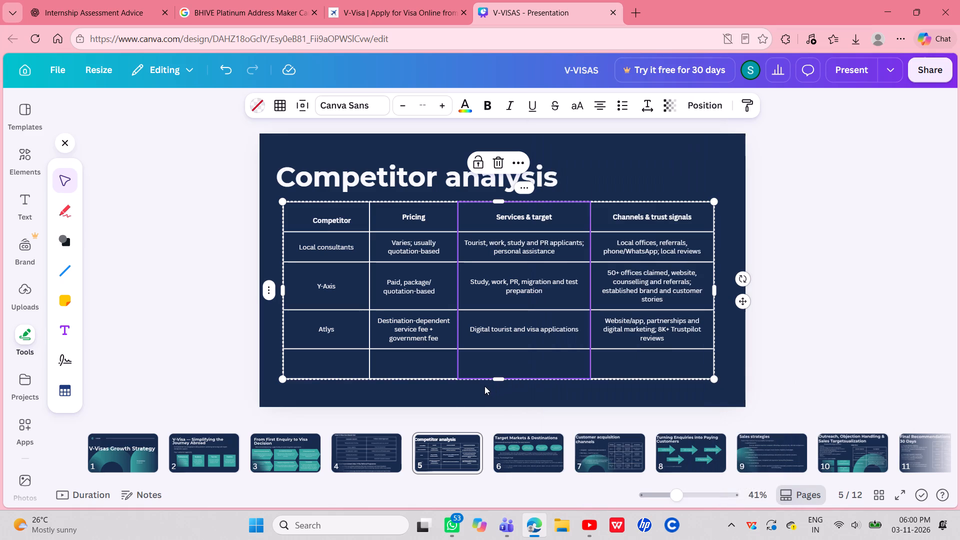
click(306, 362)
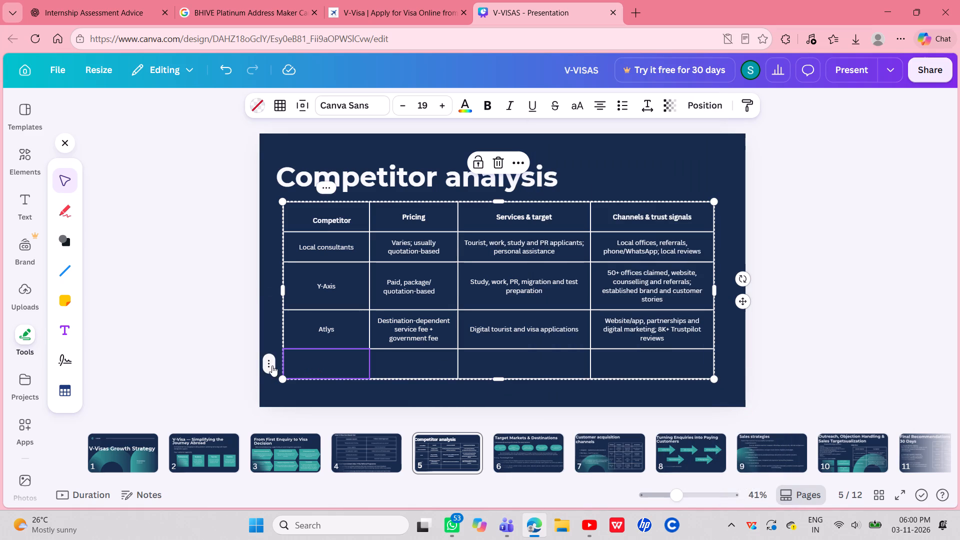
click(272, 365)
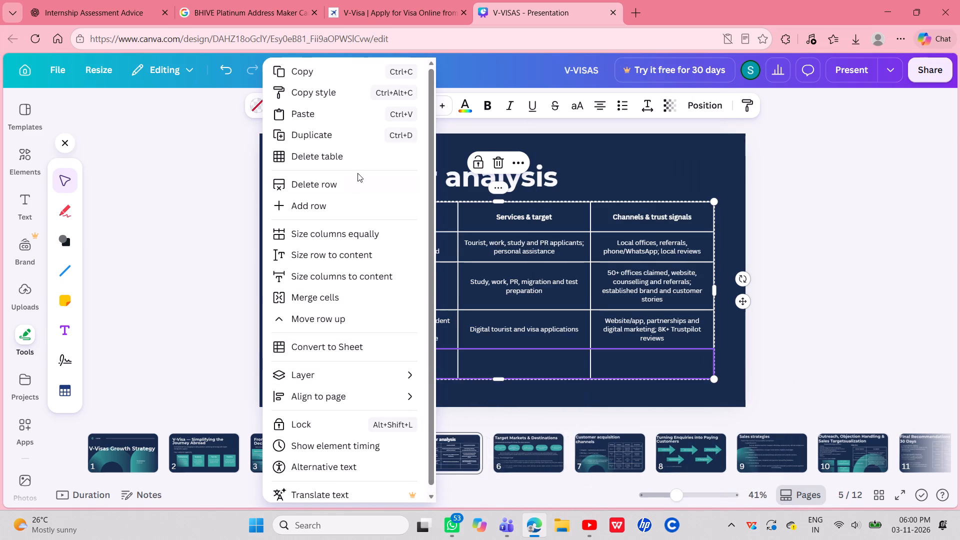
click(347, 188)
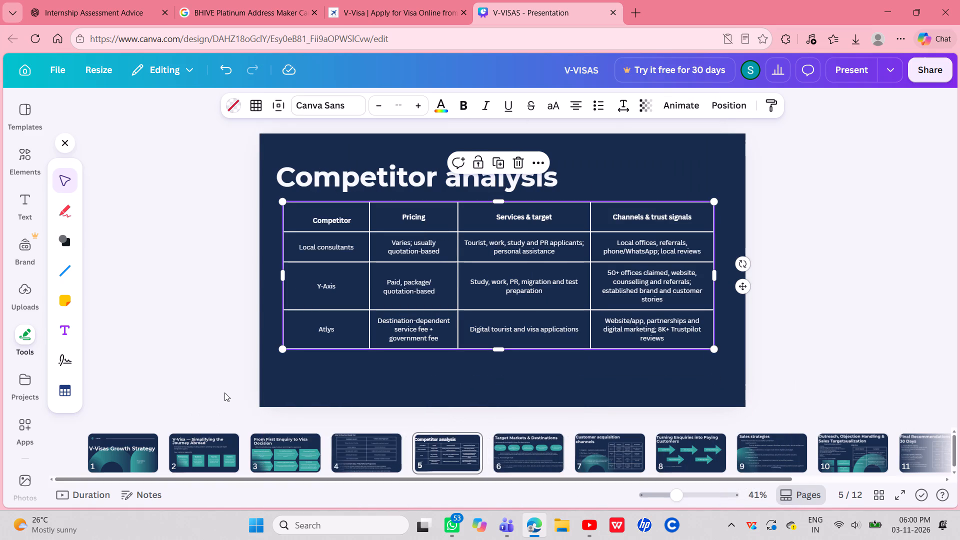
click(224, 392)
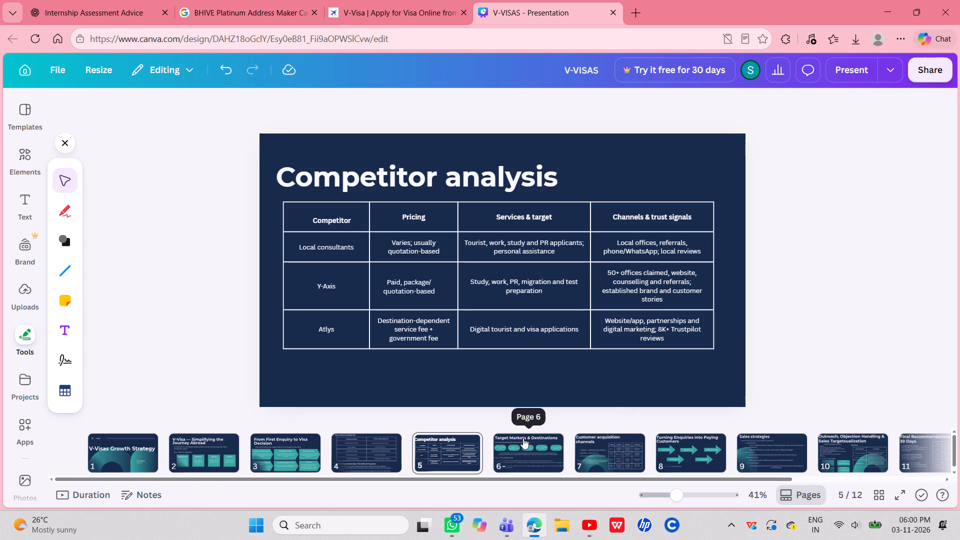
Copy the teal gradient arch behind "Presented by" on slide 1 to slide 5, tucking it into the lower-right corner below the table.
click(116, 452)
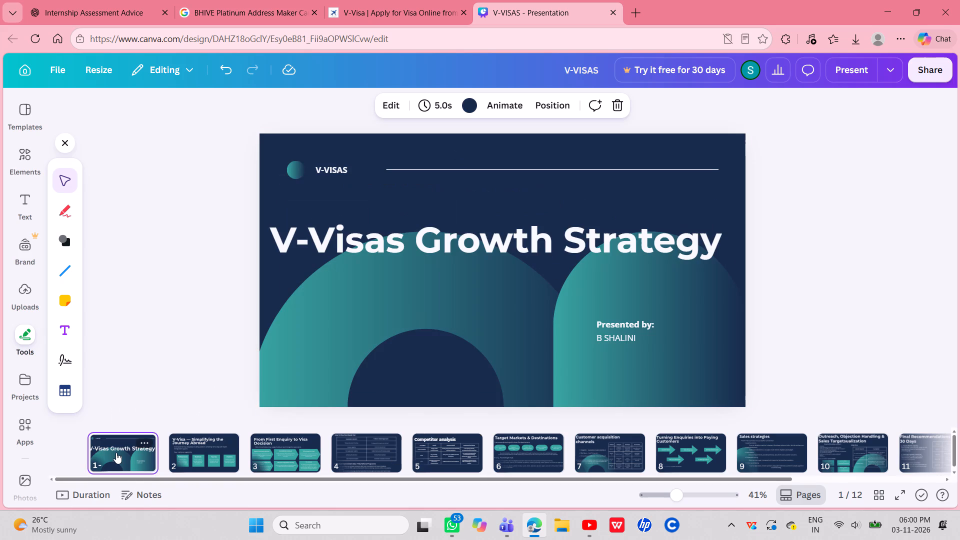
click(626, 373)
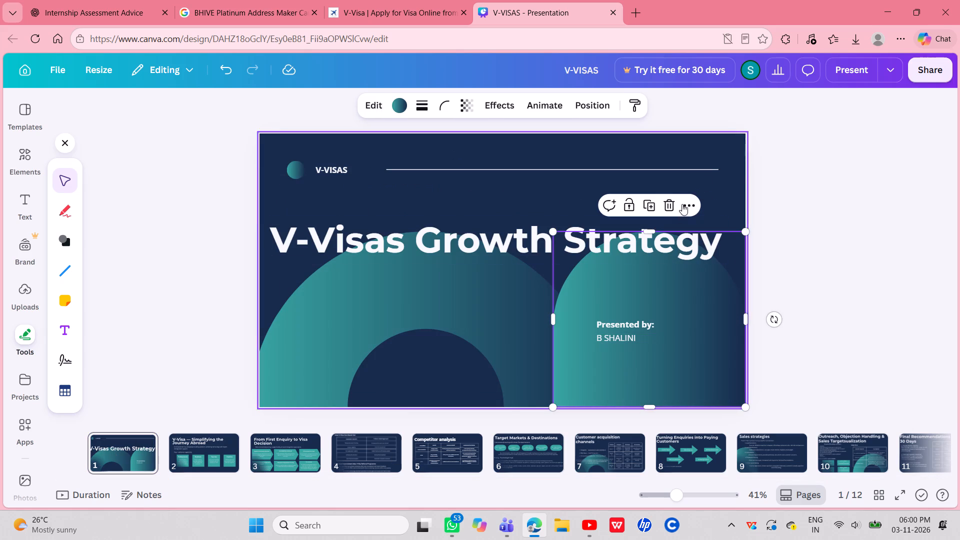
key(ctrl+c)
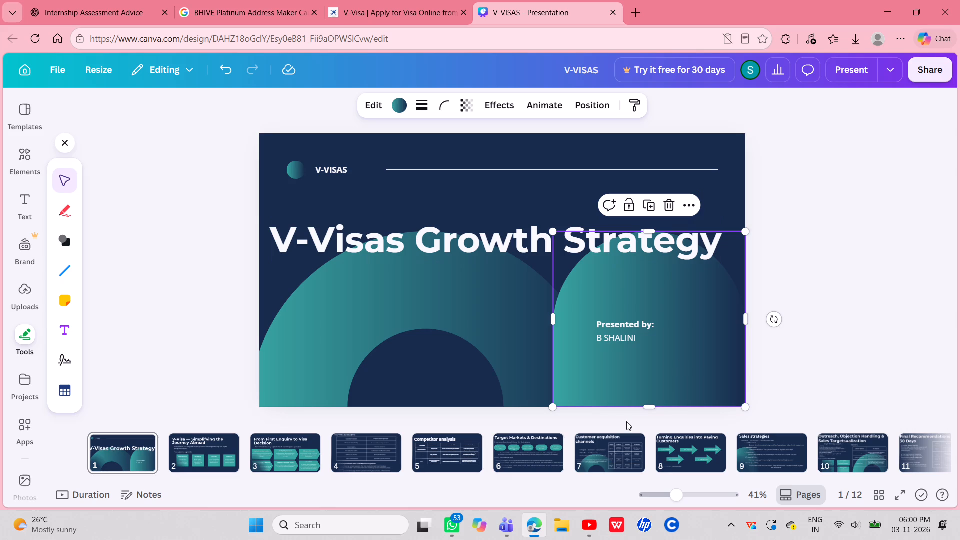
click(466, 443)
click(649, 370)
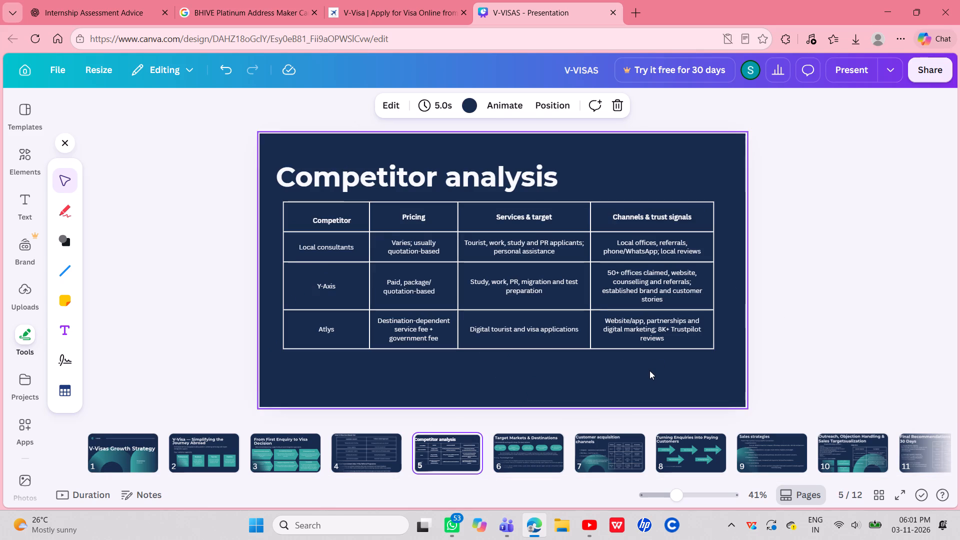
key(ctrl+v)
drag(649, 370, 665, 393)
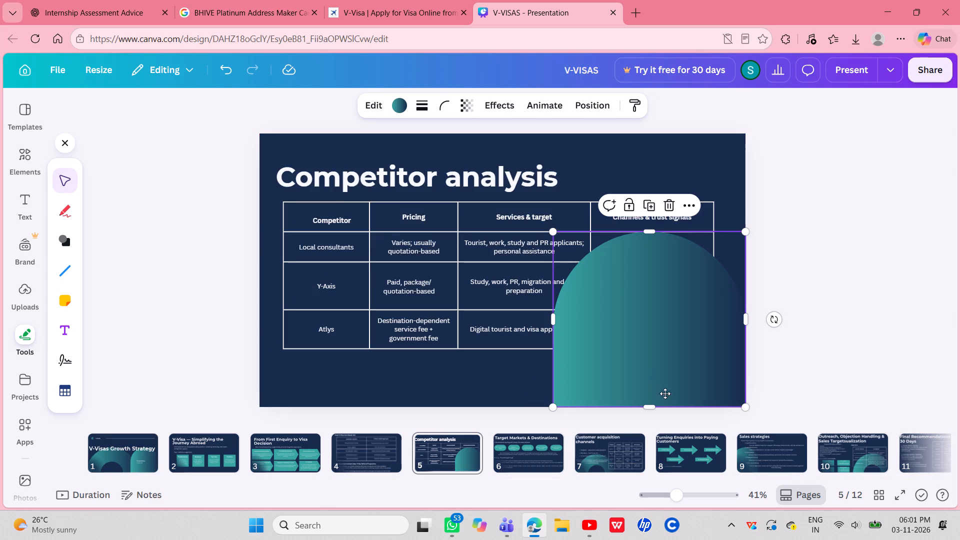
drag(665, 393, 687, 488)
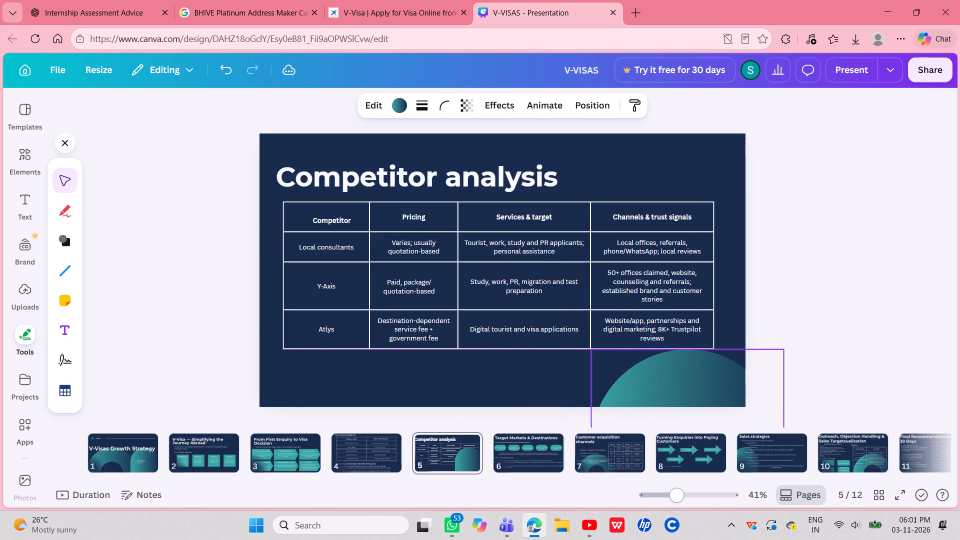
drag(687, 488, 693, 496)
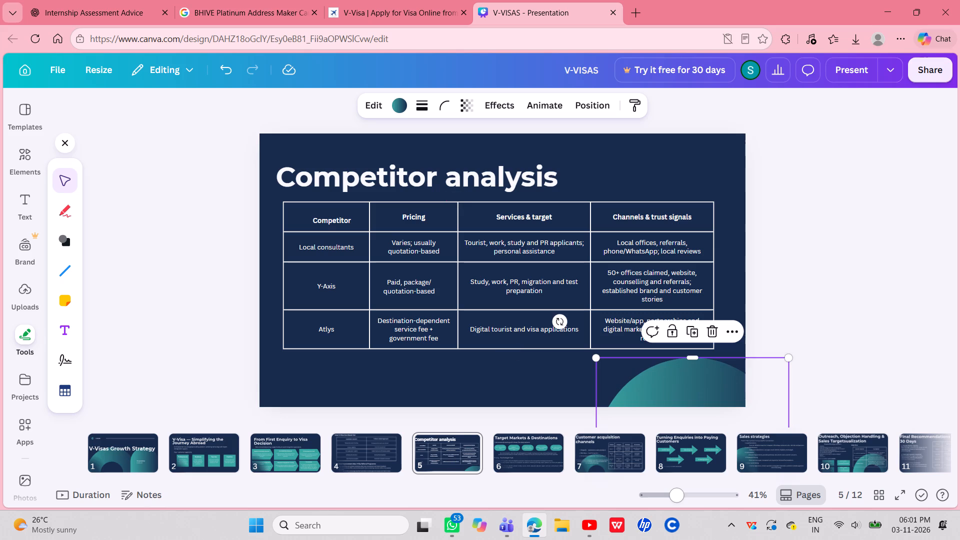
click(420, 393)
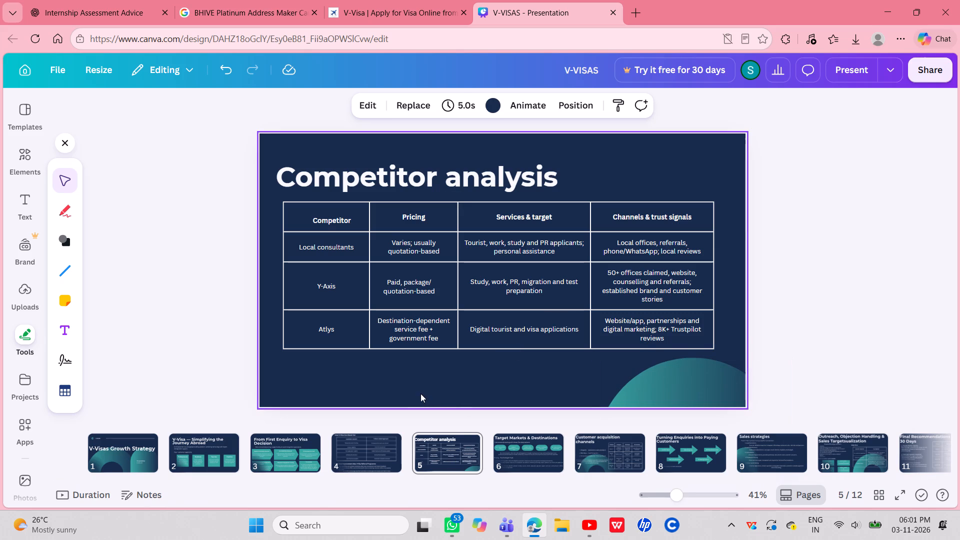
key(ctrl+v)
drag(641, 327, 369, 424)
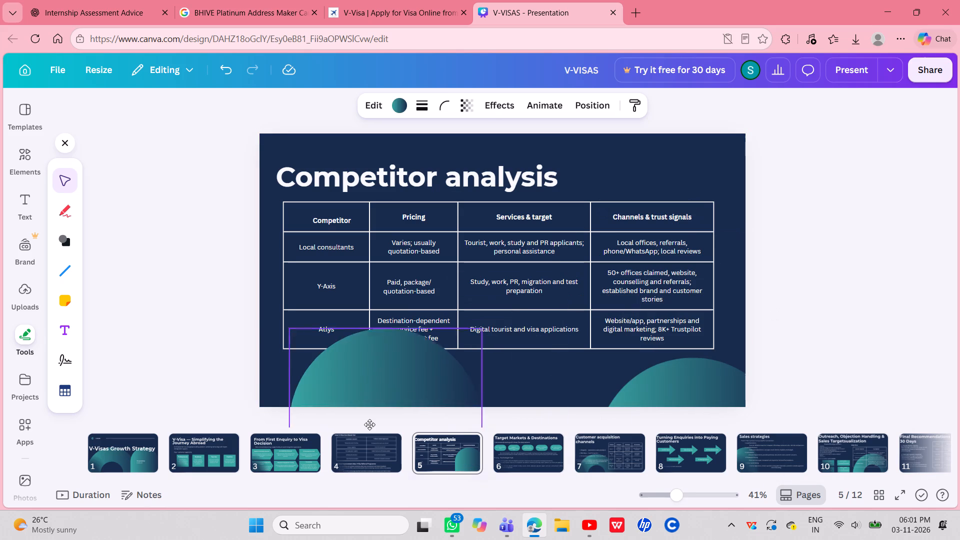